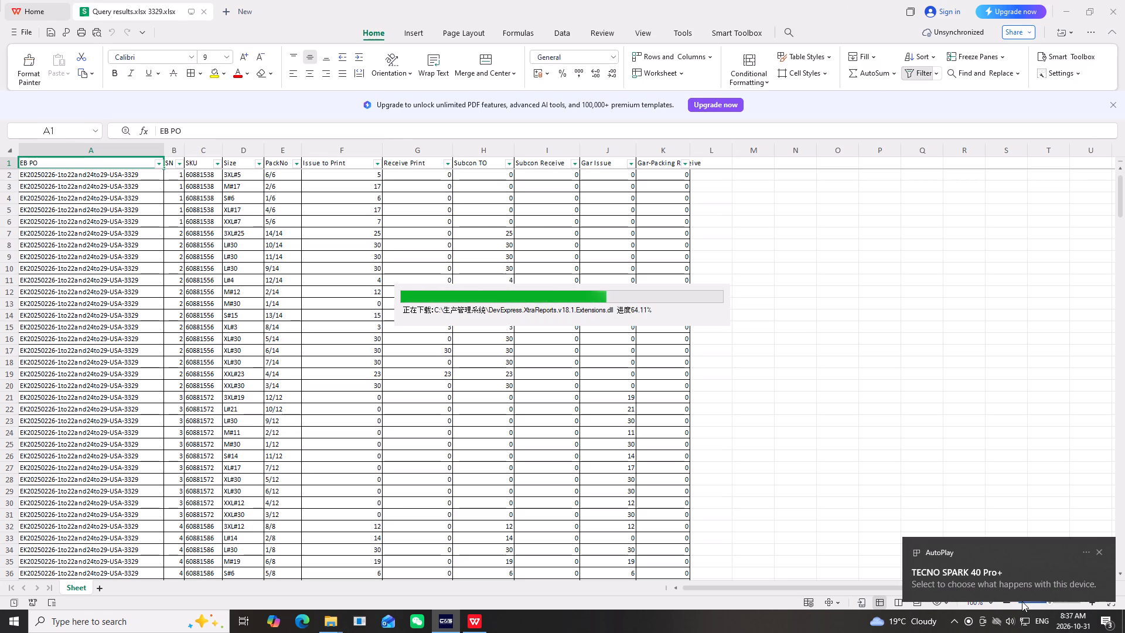
Open the internal shared storage of the connected TECNO SPARK 40 Pro+ phone in File Explorer.
{"action": "left_click", "coordinate": [1001, 579]}
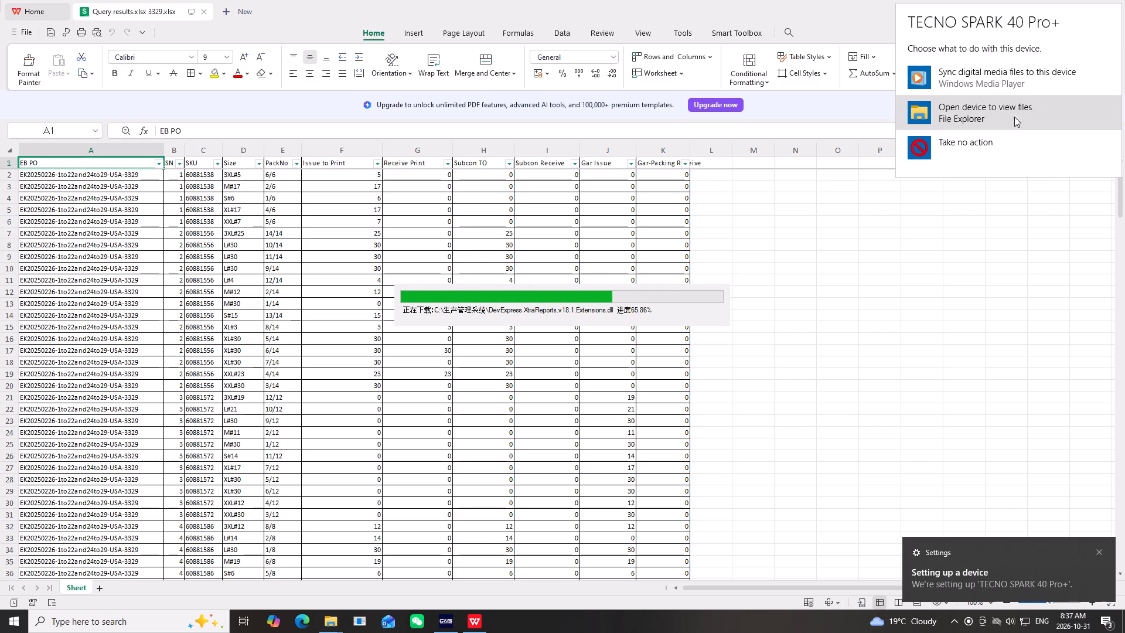
{"action": "left_click", "coordinate": [930, 250]}
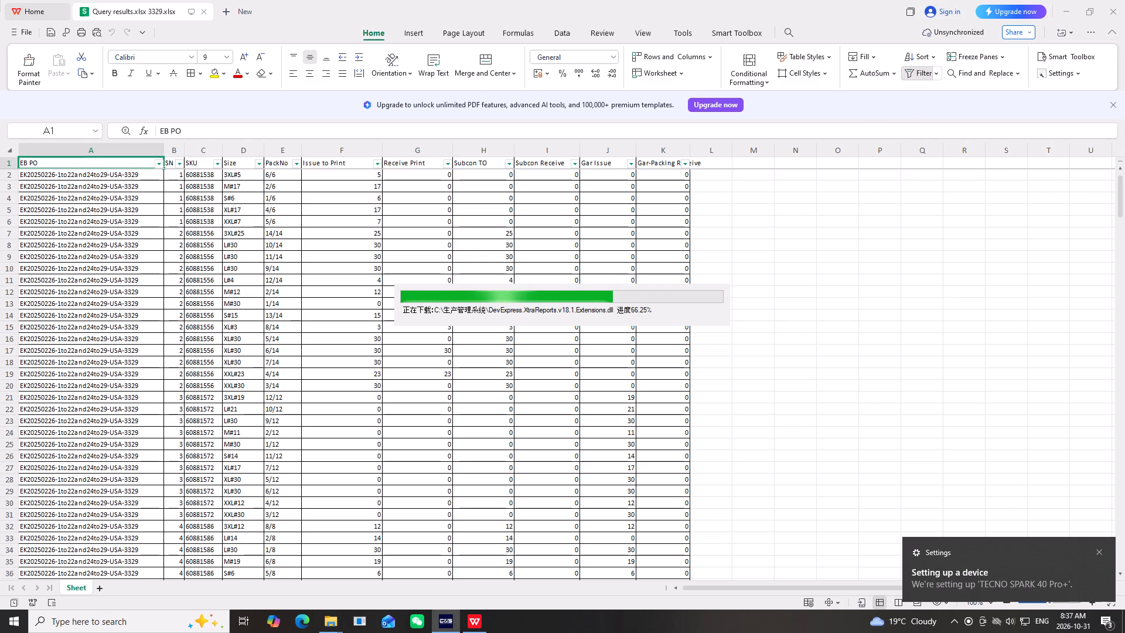
{"action": "left_click", "coordinate": [334, 618]}
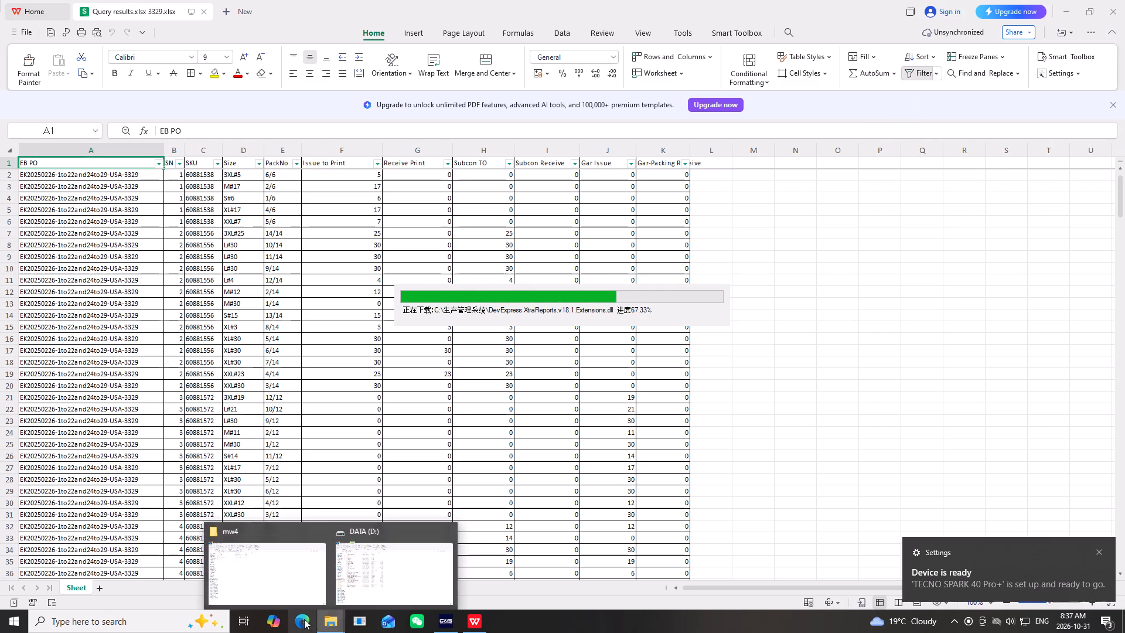
{"action": "left_click", "coordinate": [272, 597]}
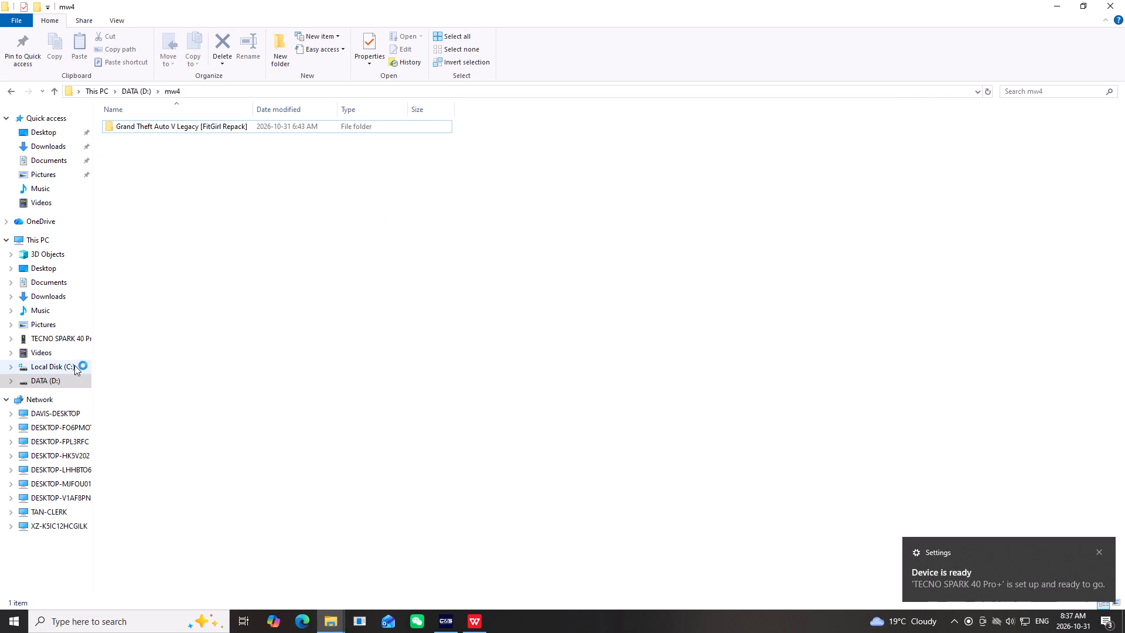
{"action": "left_click", "coordinate": [70, 339]}
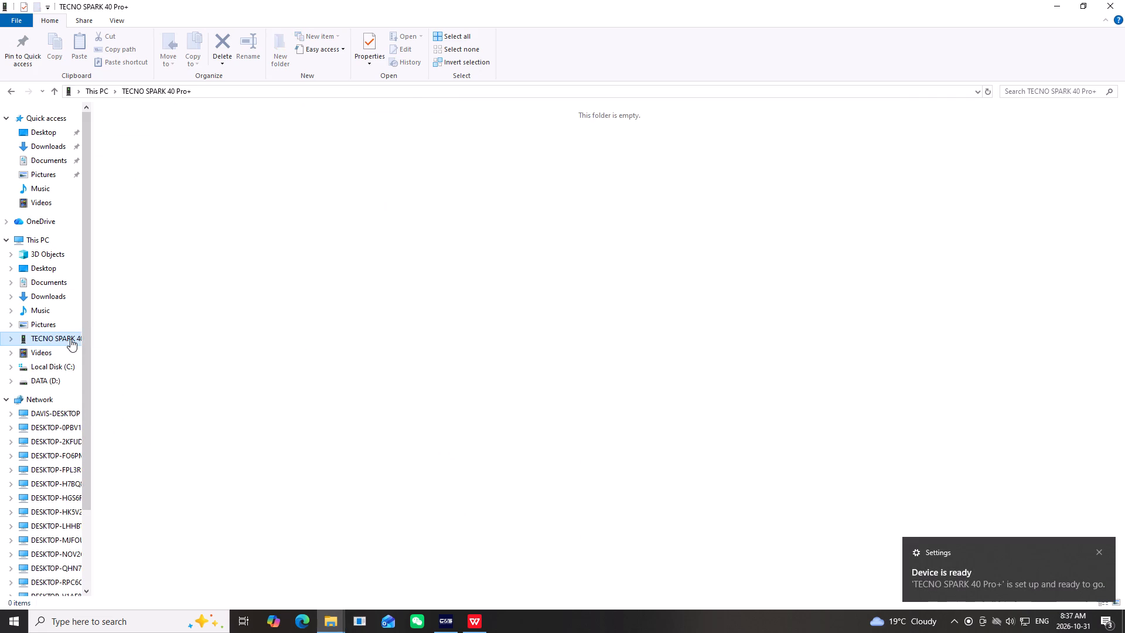
{"action": "double_click", "coordinate": [41, 338]}
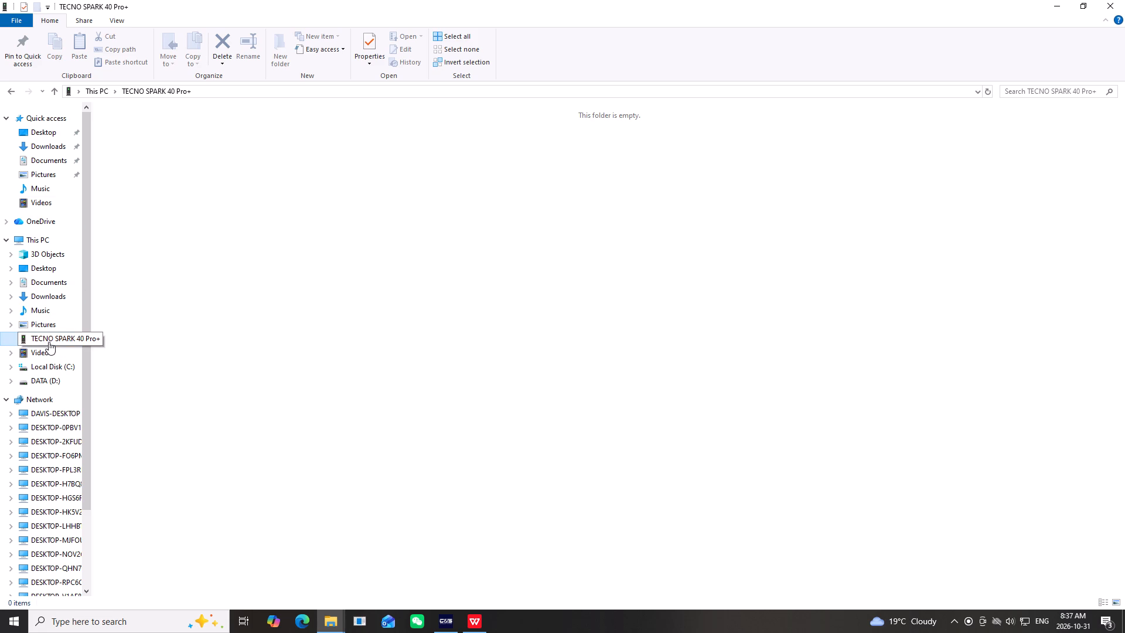
{"action": "left_click", "coordinate": [49, 342]}
{"action": "left_click", "coordinate": [0, 0]}
{"action": "scroll", "coordinate": [0, 0], "scroll_direction": "up", "scroll_amount": 1}
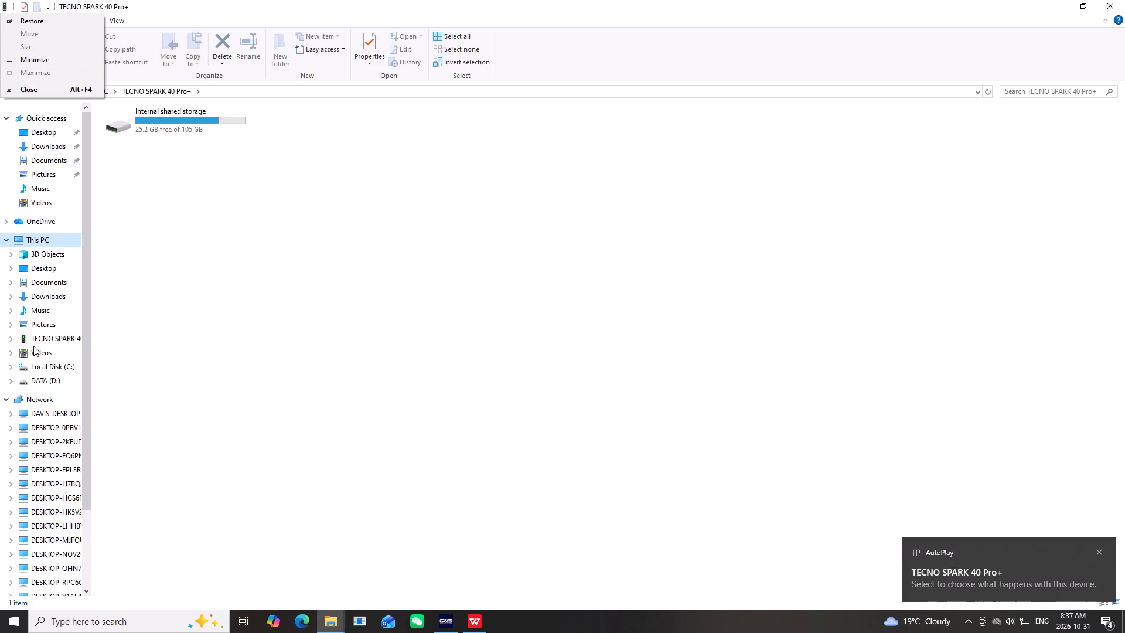
{"action": "scroll", "coordinate": [29, 318], "scroll_direction": "up", "scroll_amount": 5}
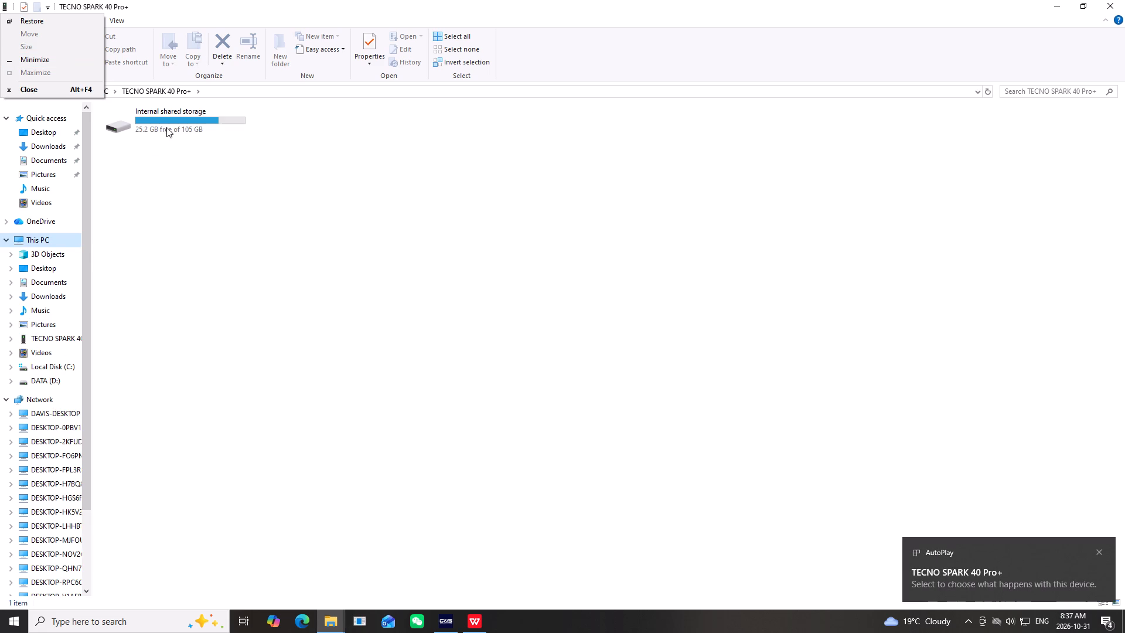
{"action": "left_click", "coordinate": [167, 127]}
{"action": "left_click", "coordinate": [167, 127]}
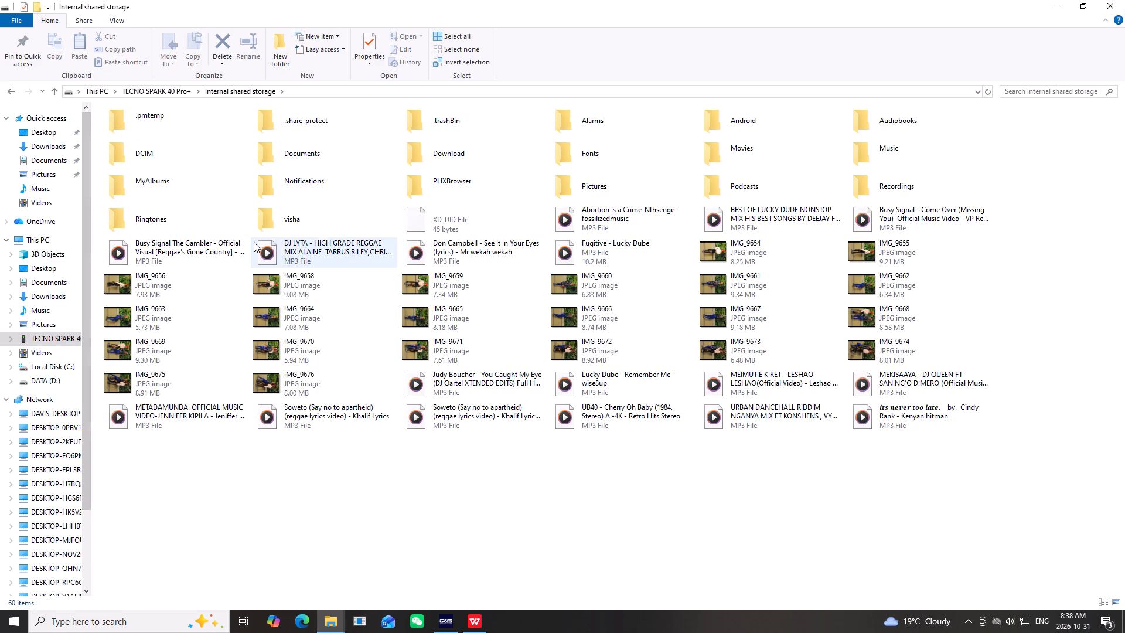
Move the "cutting plan all styles" folder from the phone's Documents folder to the computer's desktop using cut and paste.
{"action": "double_click", "coordinate": [349, 162]}
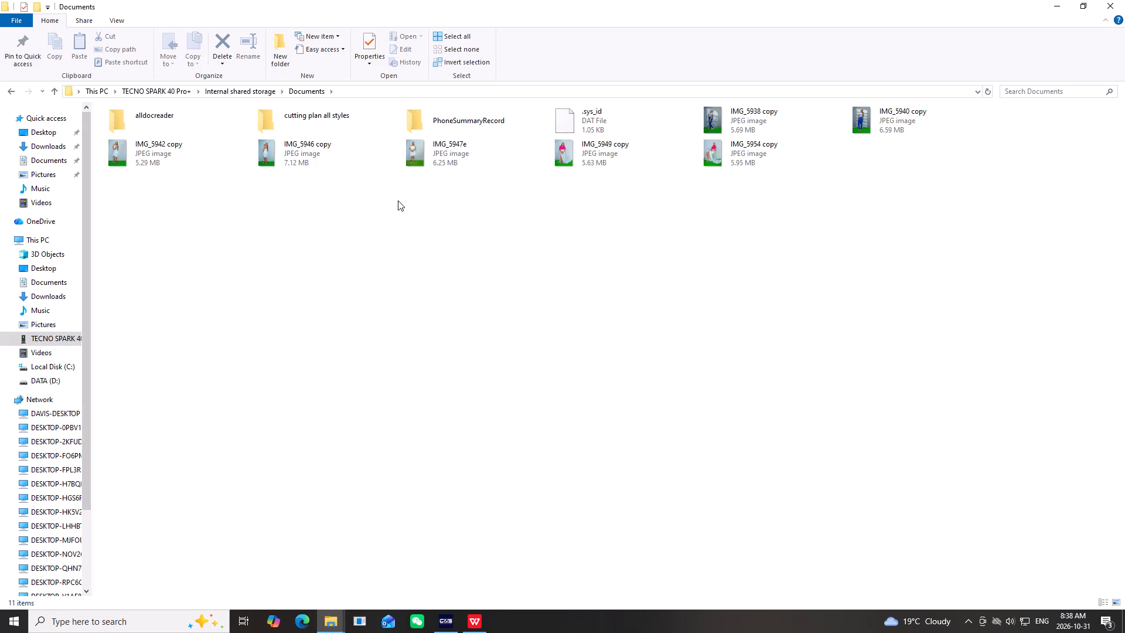
{"action": "right_click", "coordinate": [333, 124]}
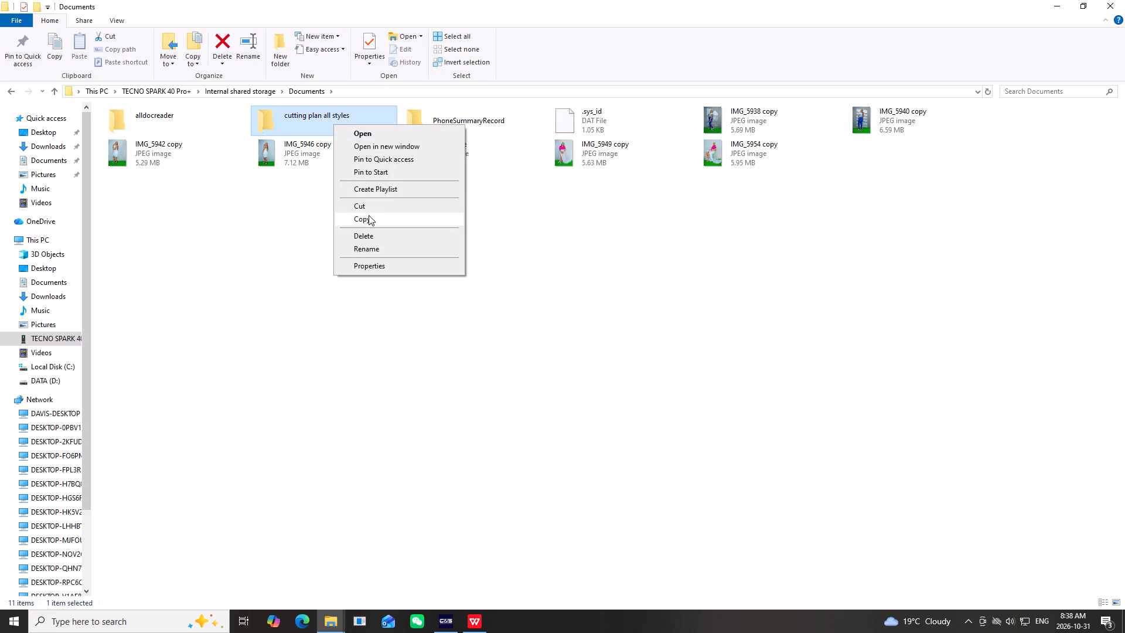
{"action": "left_click", "coordinate": [364, 206]}
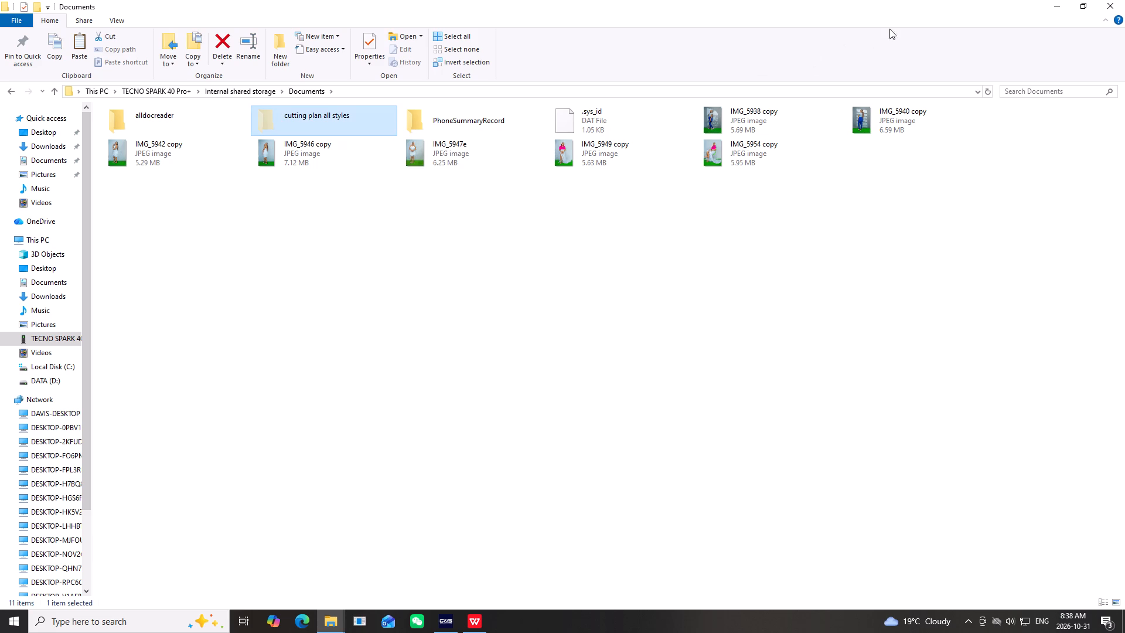
{"action": "left_click", "coordinate": [1062, 6]}
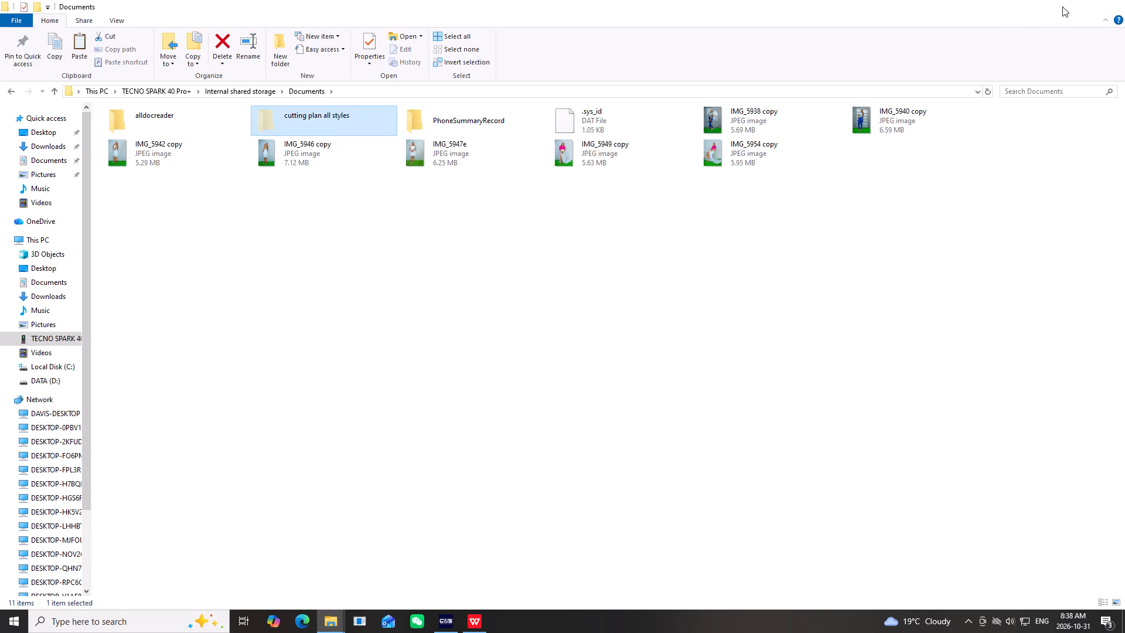
{"action": "left_click", "coordinate": [1072, 11]}
{"action": "right_click", "coordinate": [889, 114]}
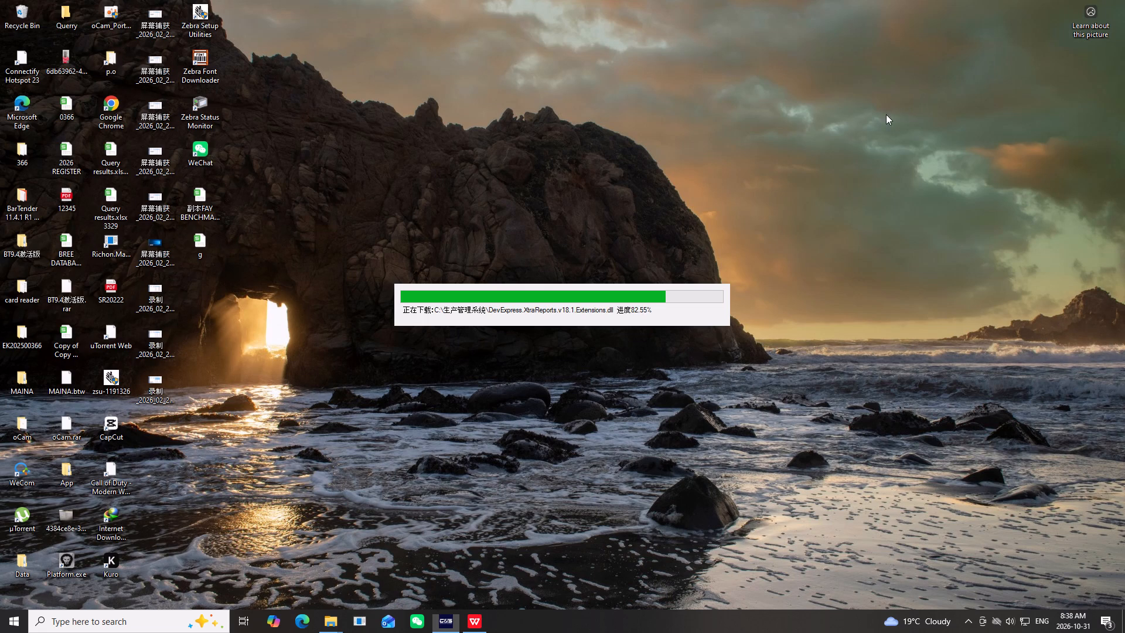
{"action": "left_click", "coordinate": [922, 166]}
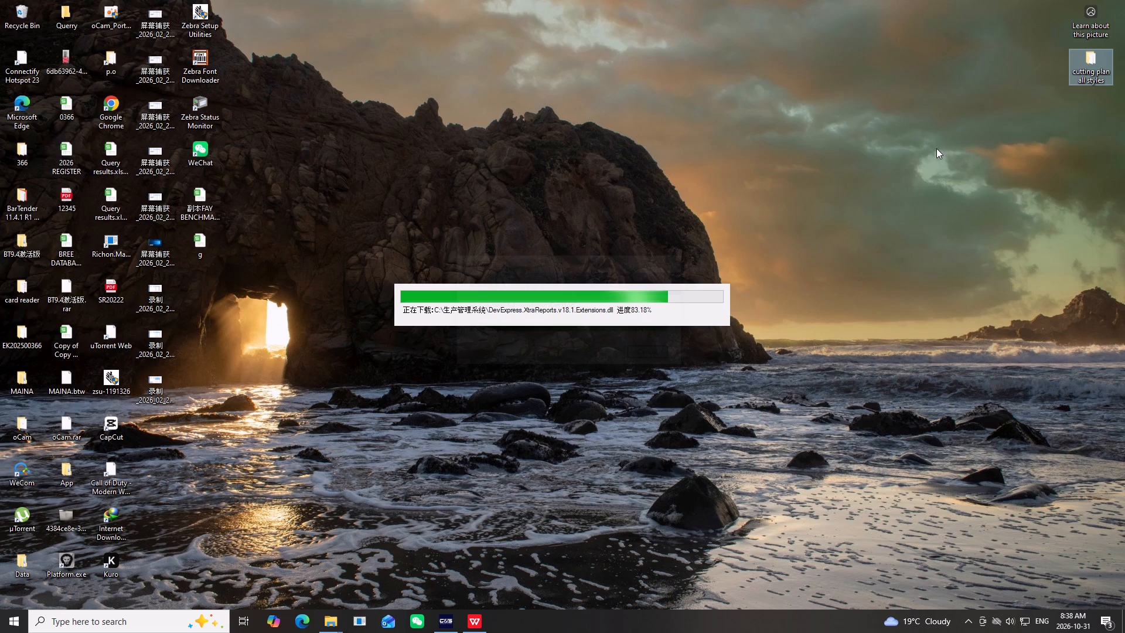
Reposition the "cutting plan all styles" folder on the desktop, next to the Zebra Setup Utilities shortcut.
{"action": "left_click_drag", "start_coordinate": [1082, 68], "coordinate": [516, 135]}
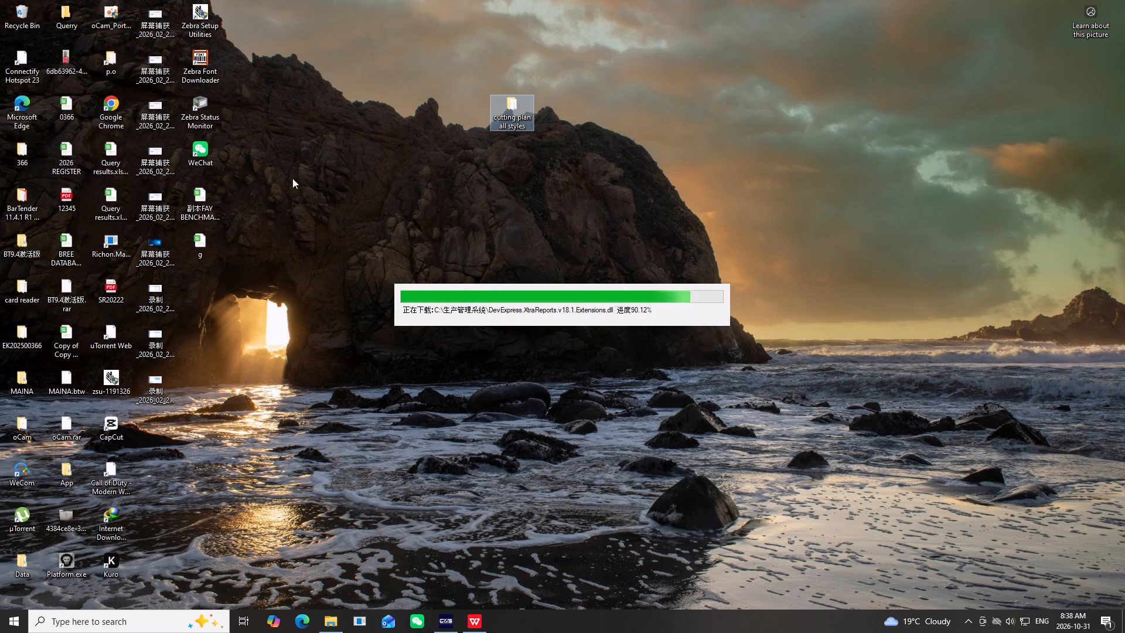
{"action": "left_click_drag", "start_coordinate": [527, 110], "coordinate": [287, 33]}
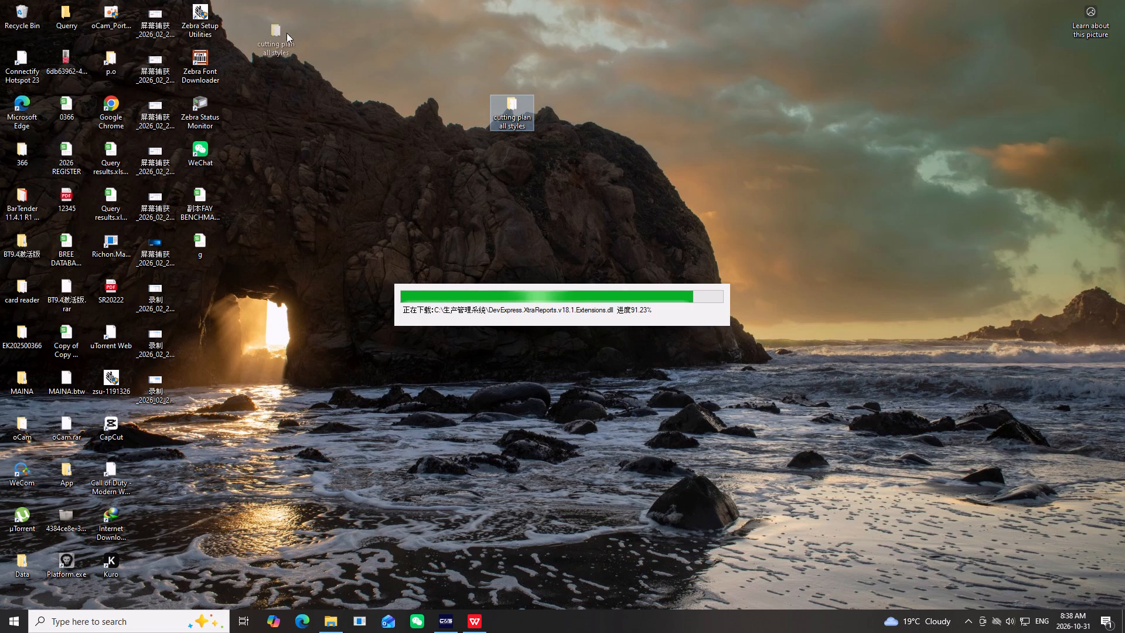
{"action": "left_click_drag", "start_coordinate": [287, 33], "coordinate": [264, 18]}
{"action": "left_click", "coordinate": [643, 98]}
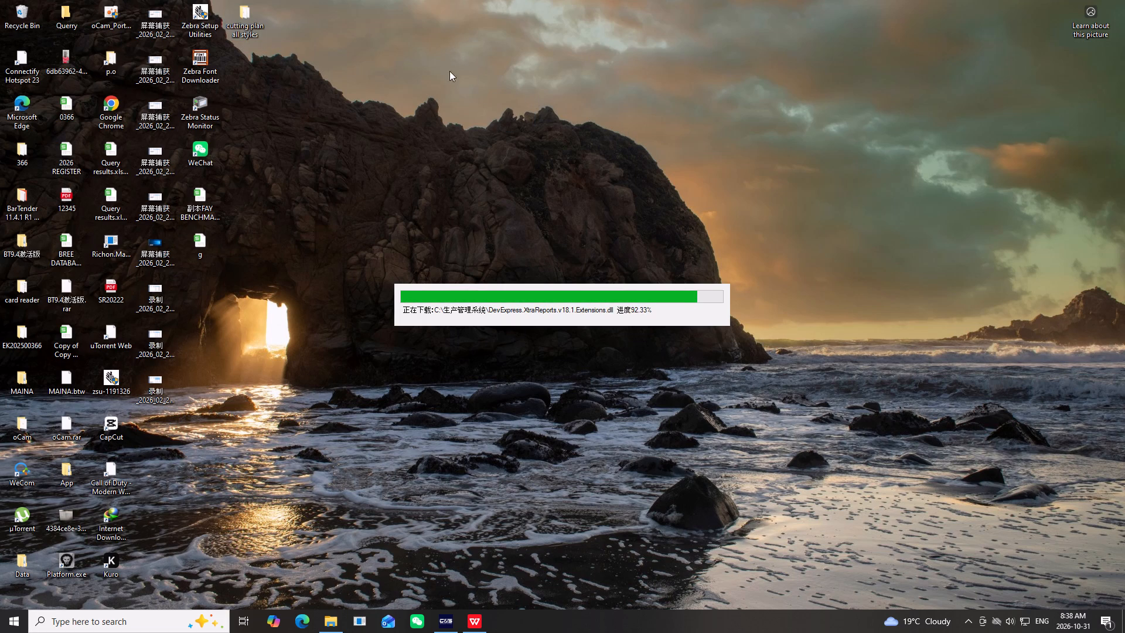
Find the 051 workbook in the desktop's "cutting plan all styles" folder and open it.
{"action": "double_click", "coordinate": [246, 15]}
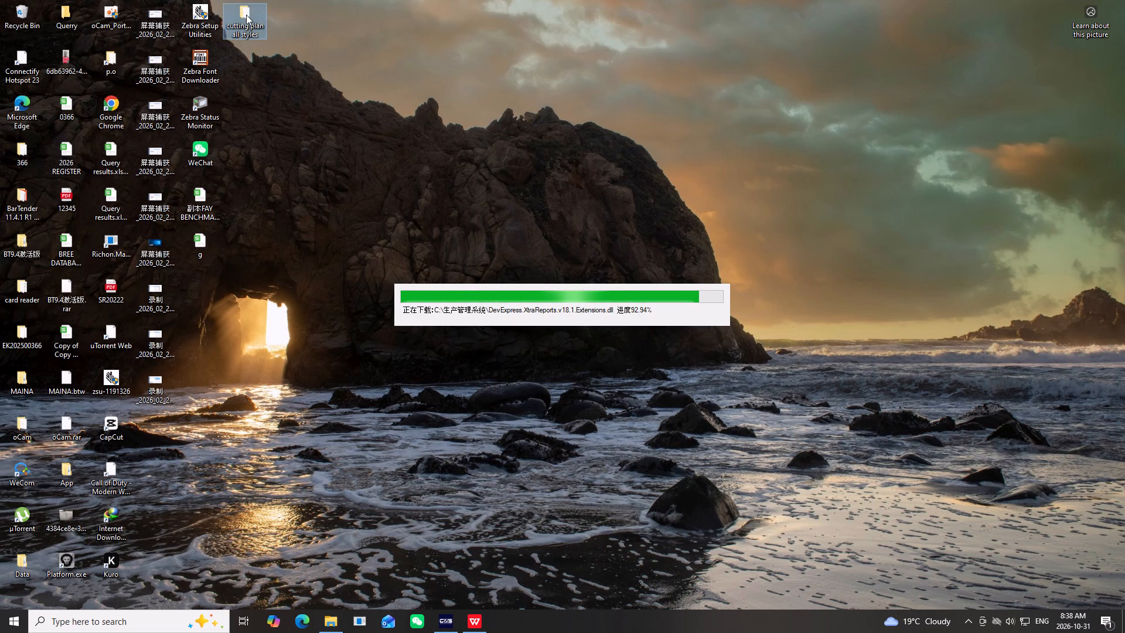
{"action": "left_click", "coordinate": [845, 11]}
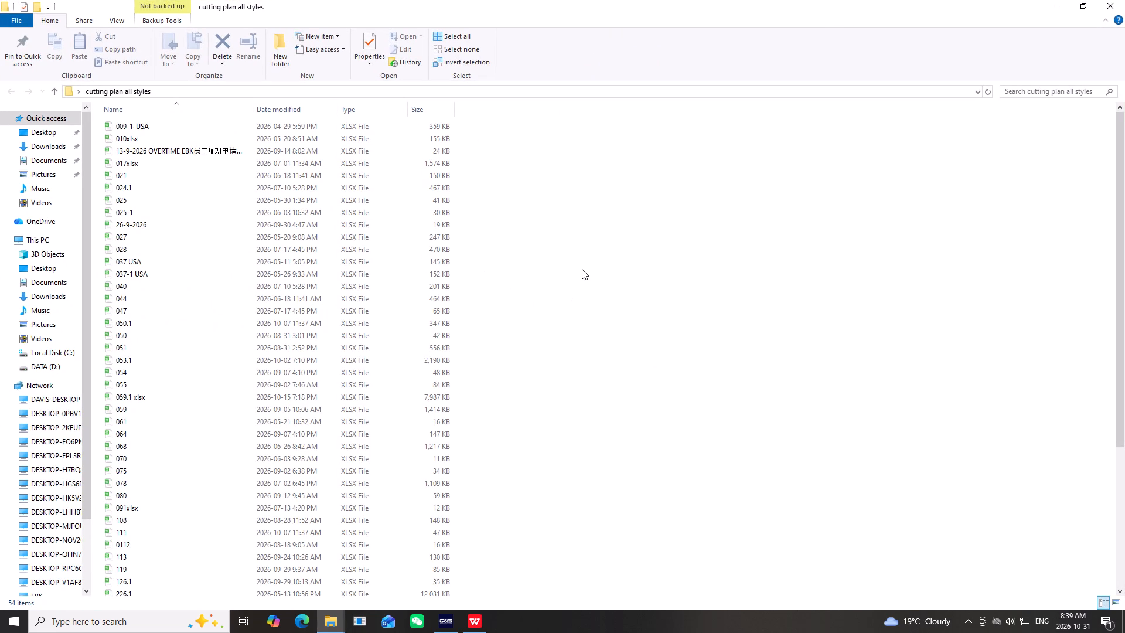
{"action": "scroll", "coordinate": [168, 271], "scroll_direction": "up", "scroll_amount": 4}
{"action": "scroll", "coordinate": [146, 365], "scroll_direction": "down", "scroll_amount": 3}
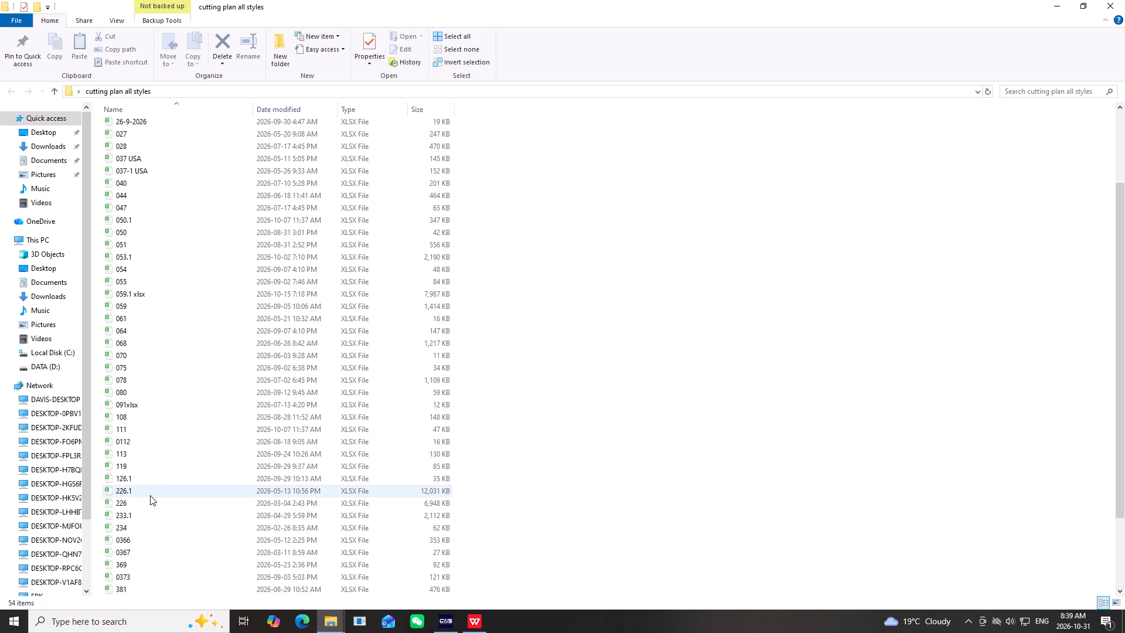
{"action": "scroll", "coordinate": [148, 492], "scroll_direction": "down", "scroll_amount": 2}
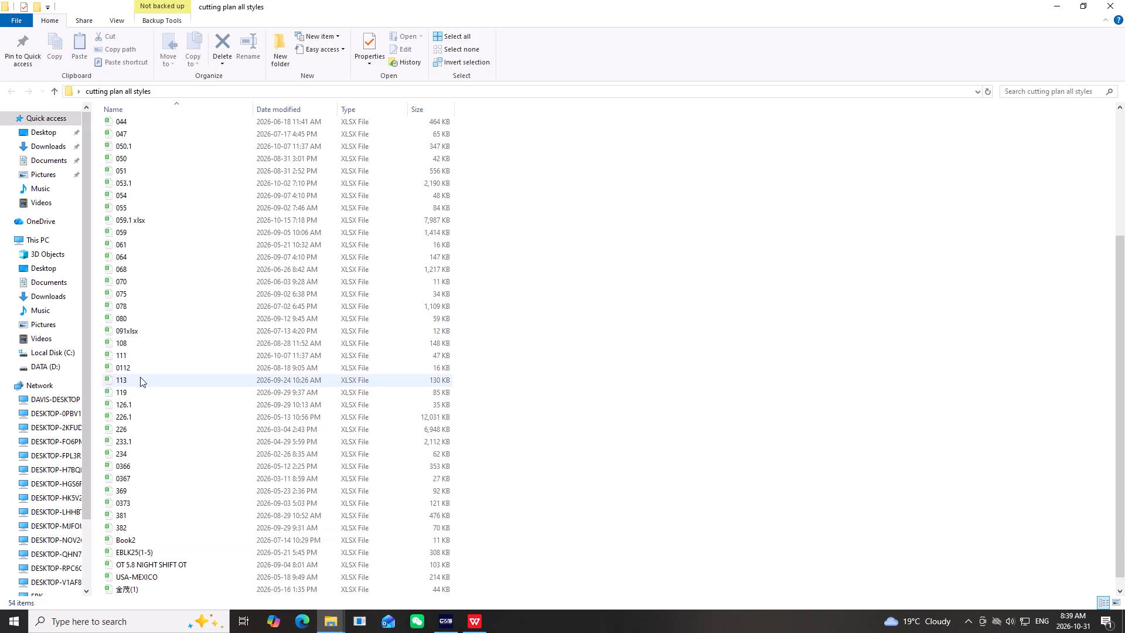
{"action": "scroll", "coordinate": [110, 261], "scroll_direction": "up", "scroll_amount": 5}
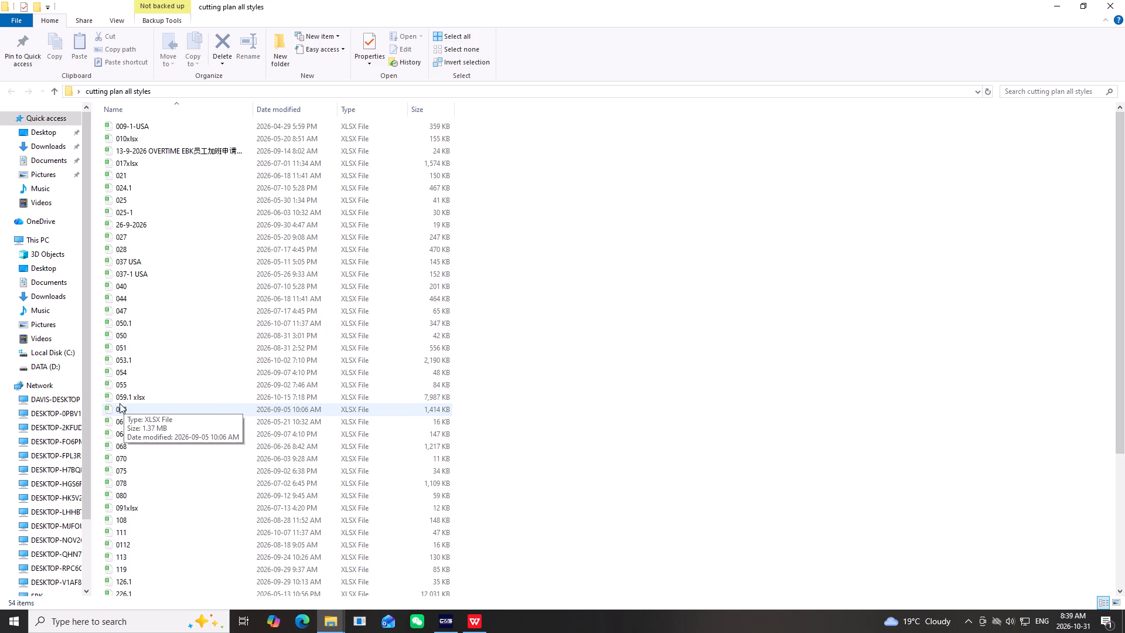
{"action": "scroll", "coordinate": [133, 479], "scroll_direction": "down", "scroll_amount": 5}
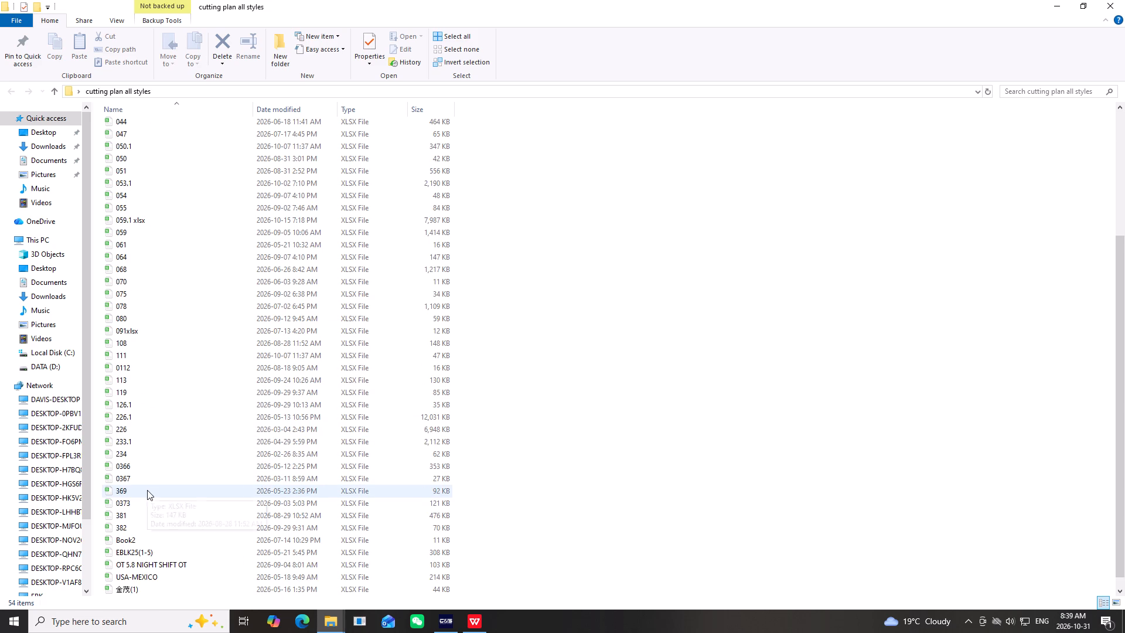
{"action": "scroll", "coordinate": [114, 511], "scroll_direction": "down", "scroll_amount": 7}
{"action": "scroll", "coordinate": [153, 479], "scroll_direction": "up", "scroll_amount": 3}
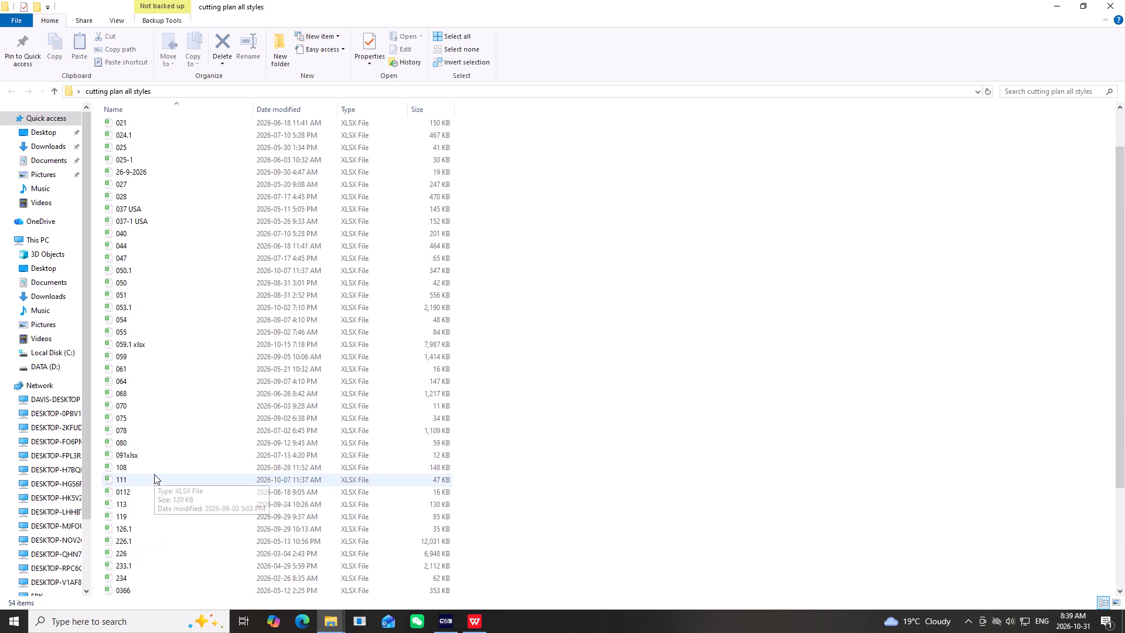
{"action": "scroll", "coordinate": [154, 474], "scroll_direction": "up", "scroll_amount": 7}
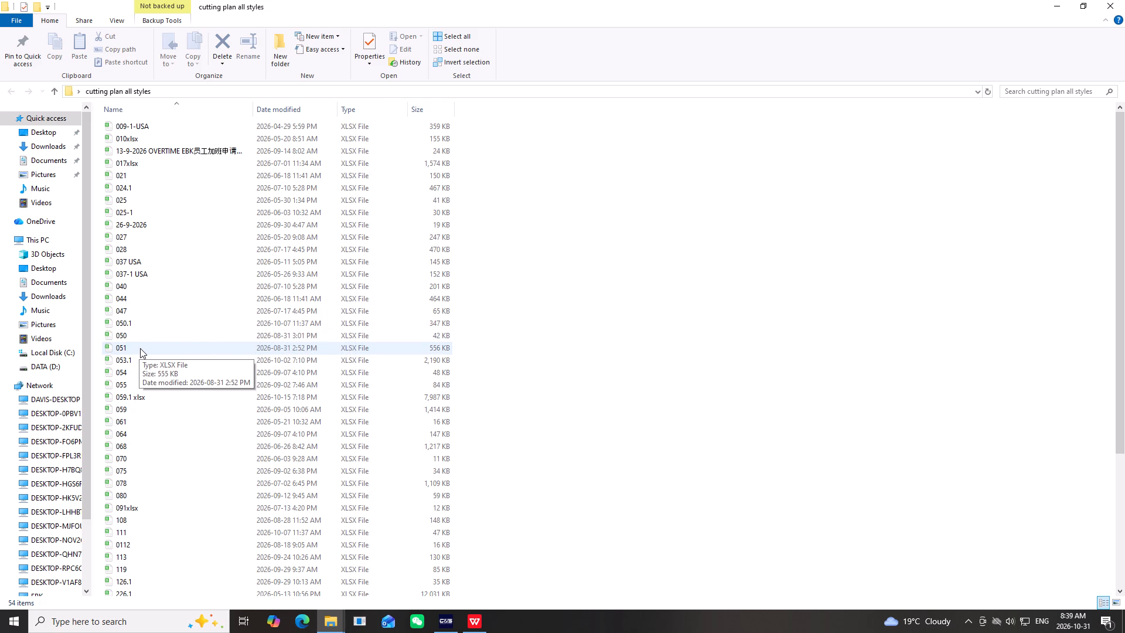
{"action": "double_click", "coordinate": [140, 348]}
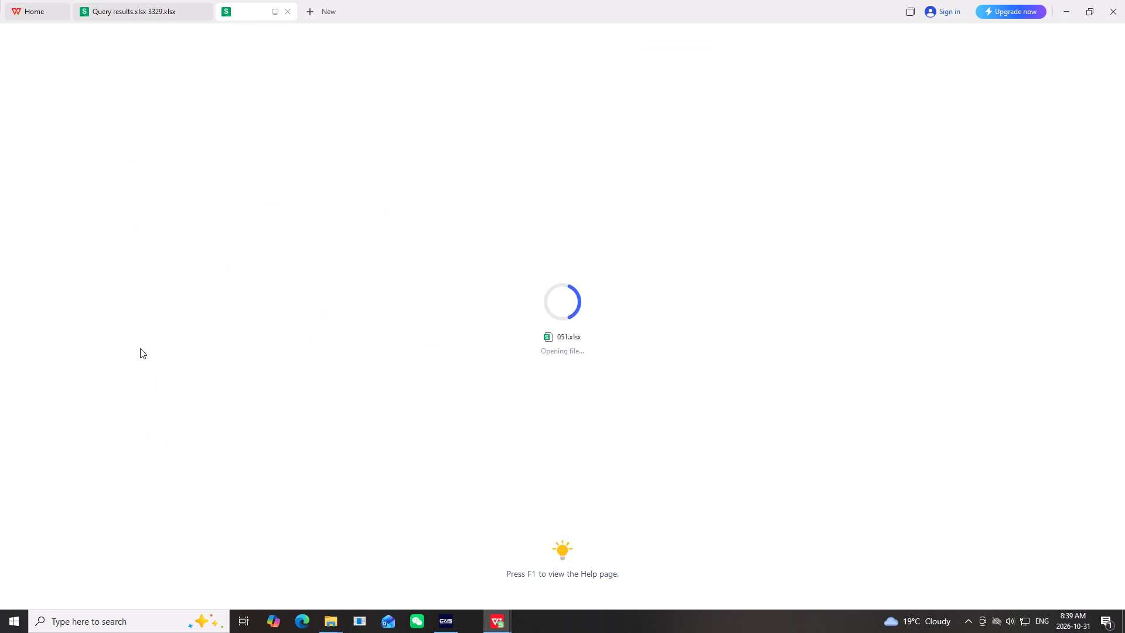
Look through the 051 workbook's style sheets from 4929 to 4937 and return to sheet 4929.
{"action": "scroll", "coordinate": [262, 302], "scroll_direction": "up", "scroll_amount": 5}
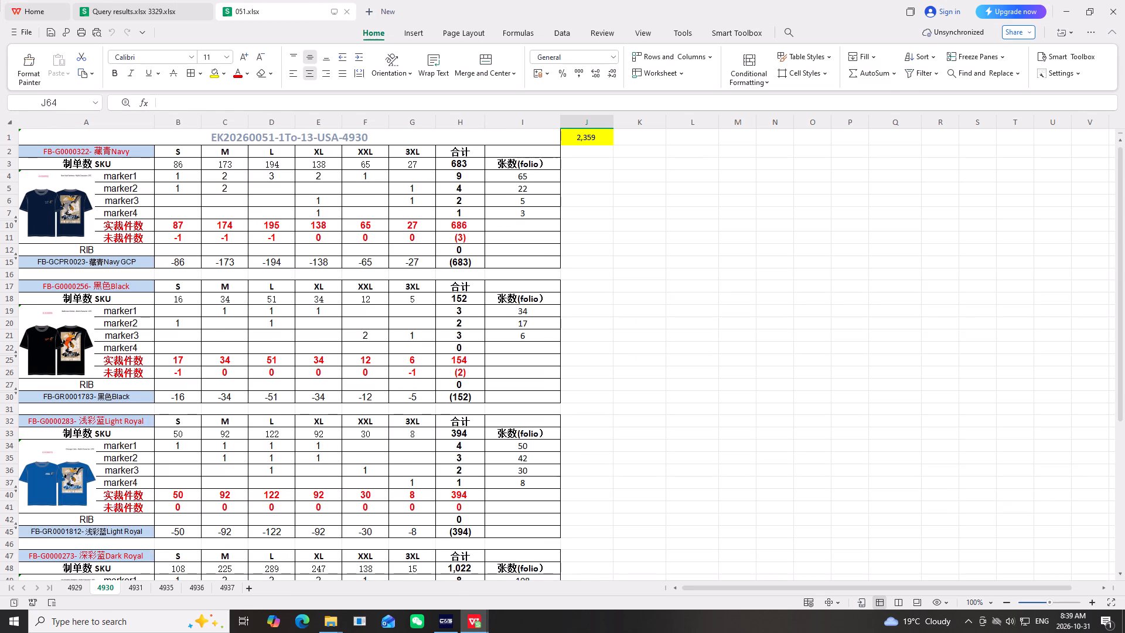
{"action": "left_click", "coordinate": [23, 587]}
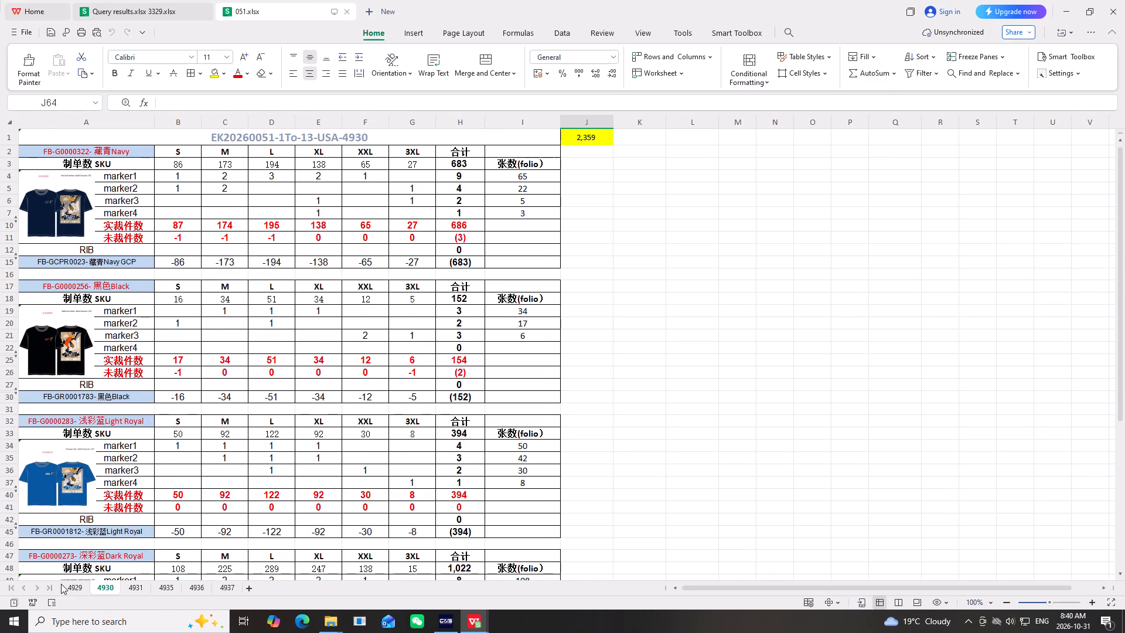
{"action": "left_click", "coordinate": [61, 584]}
{"action": "left_click", "coordinate": [100, 586]}
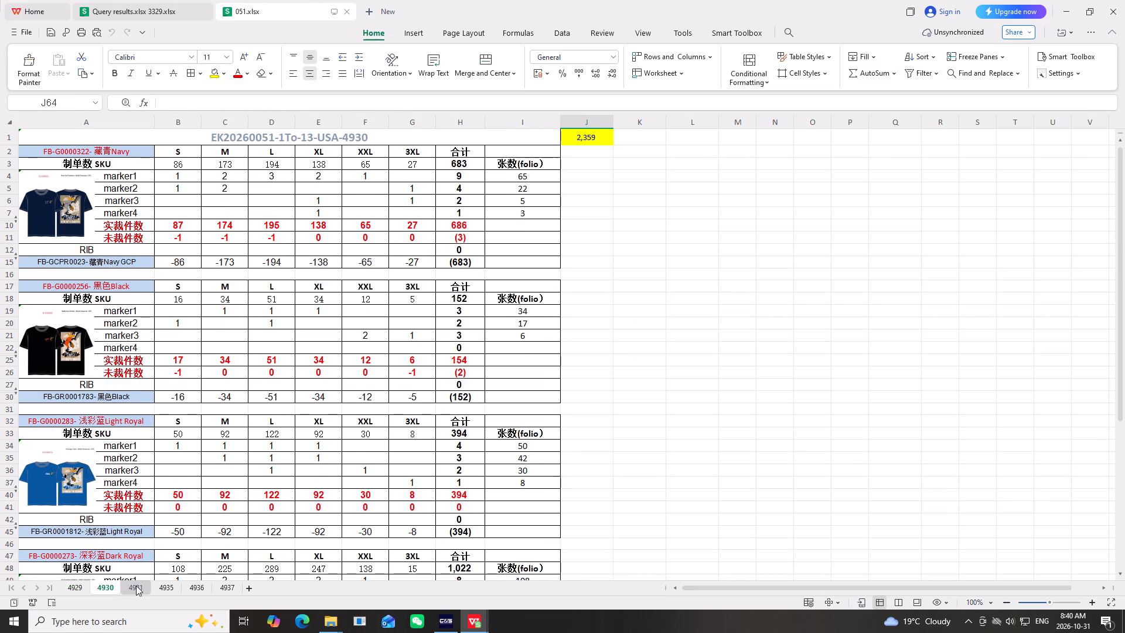
{"action": "left_click", "coordinate": [136, 586]}
{"action": "left_click", "coordinate": [162, 587]}
{"action": "left_click", "coordinate": [196, 583]}
{"action": "left_click", "coordinate": [228, 587]}
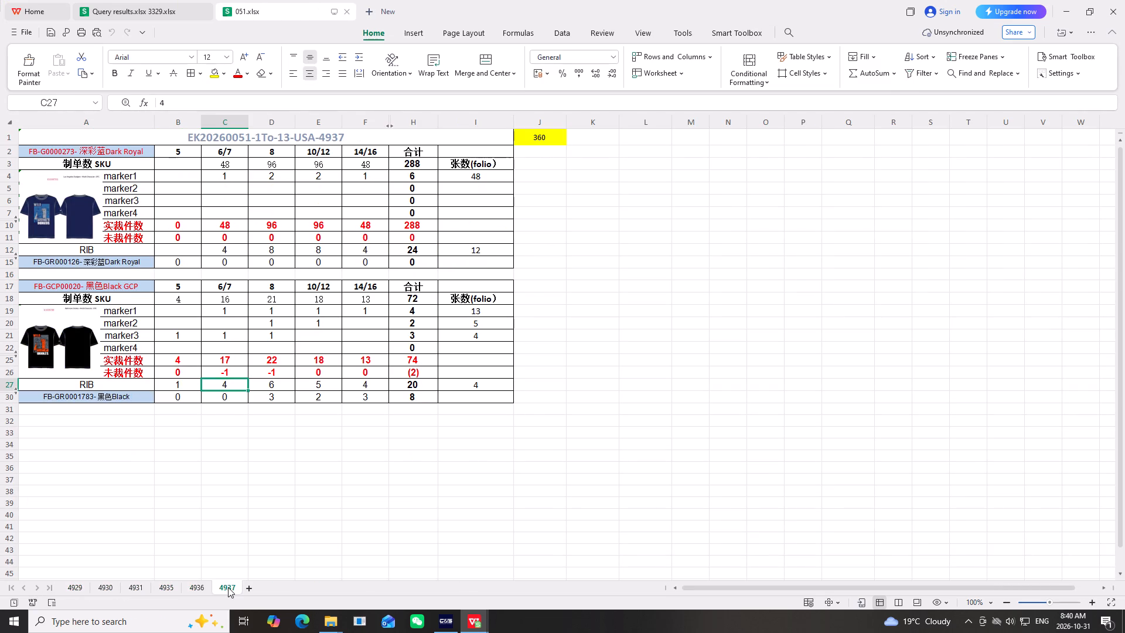
{"action": "scroll", "coordinate": [159, 577], "scroll_direction": "up", "scroll_amount": 2}
{"action": "scroll", "coordinate": [118, 547], "scroll_direction": "up", "scroll_amount": 2}
{"action": "left_click", "coordinate": [79, 589]}
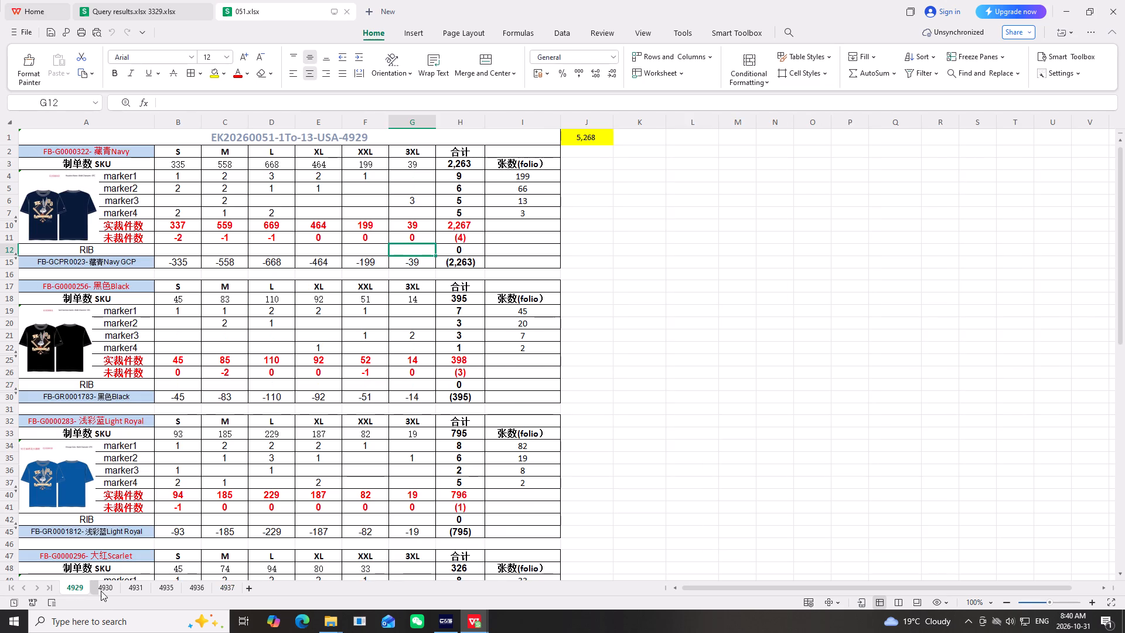
{"action": "scroll", "coordinate": [120, 586], "scroll_direction": "up", "scroll_amount": 1}
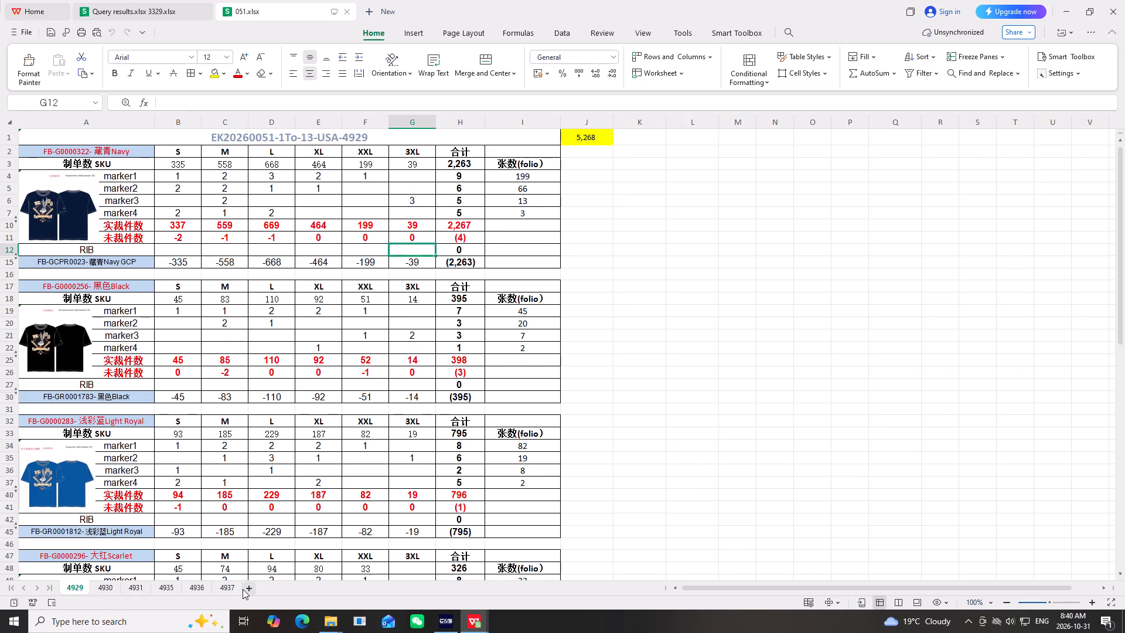
Add a new blank sheet after sheet 4937 in the 051 workbook.
{"action": "left_click", "coordinate": [243, 589]}
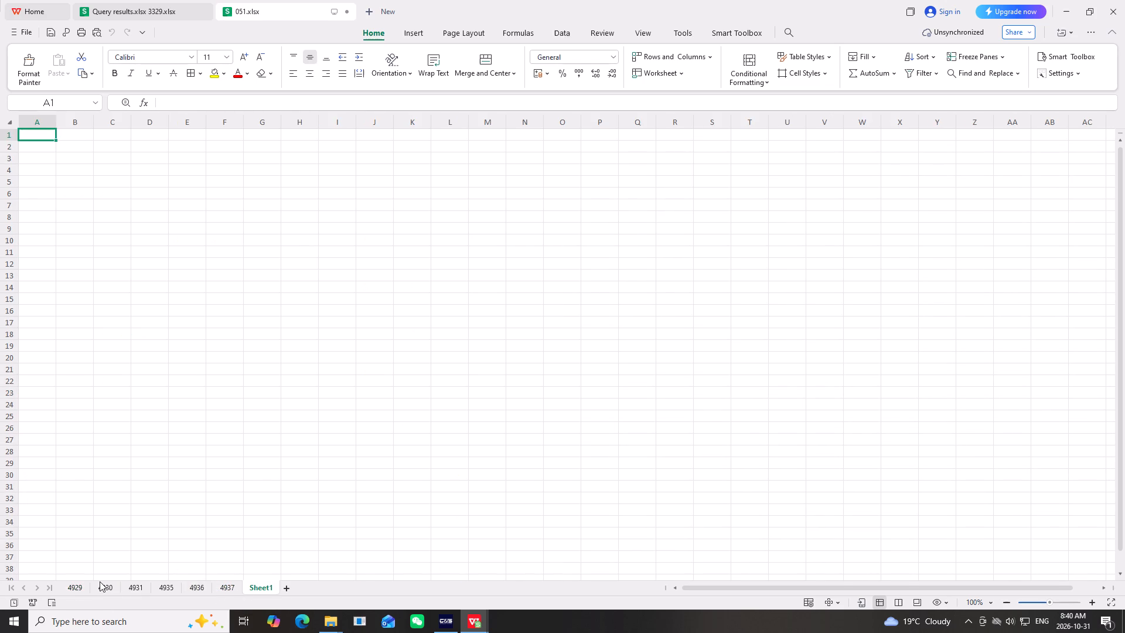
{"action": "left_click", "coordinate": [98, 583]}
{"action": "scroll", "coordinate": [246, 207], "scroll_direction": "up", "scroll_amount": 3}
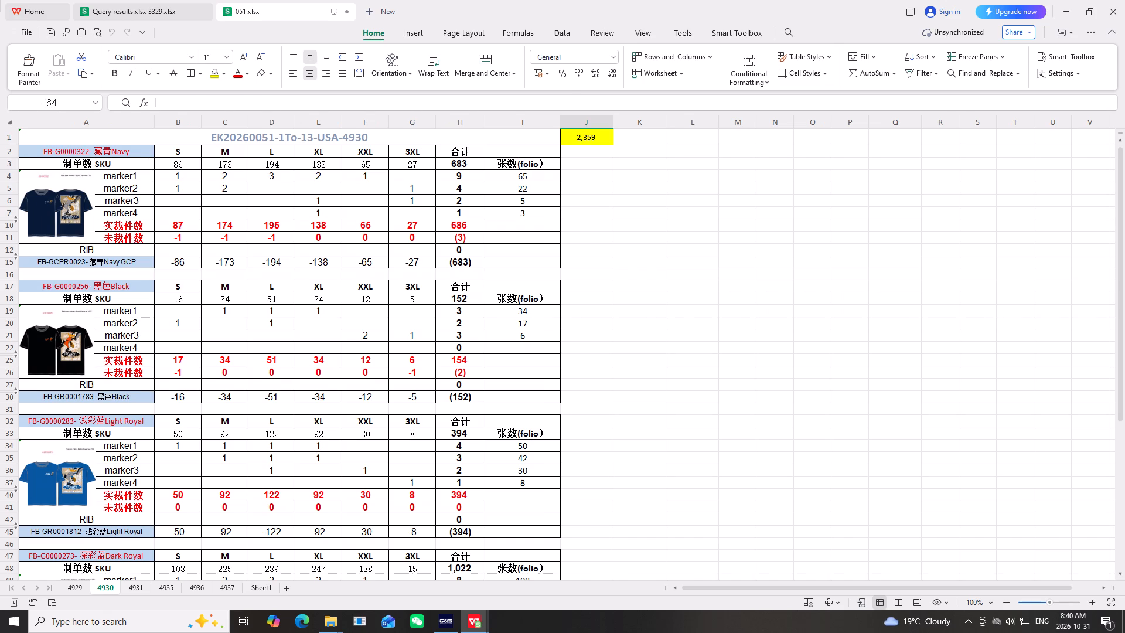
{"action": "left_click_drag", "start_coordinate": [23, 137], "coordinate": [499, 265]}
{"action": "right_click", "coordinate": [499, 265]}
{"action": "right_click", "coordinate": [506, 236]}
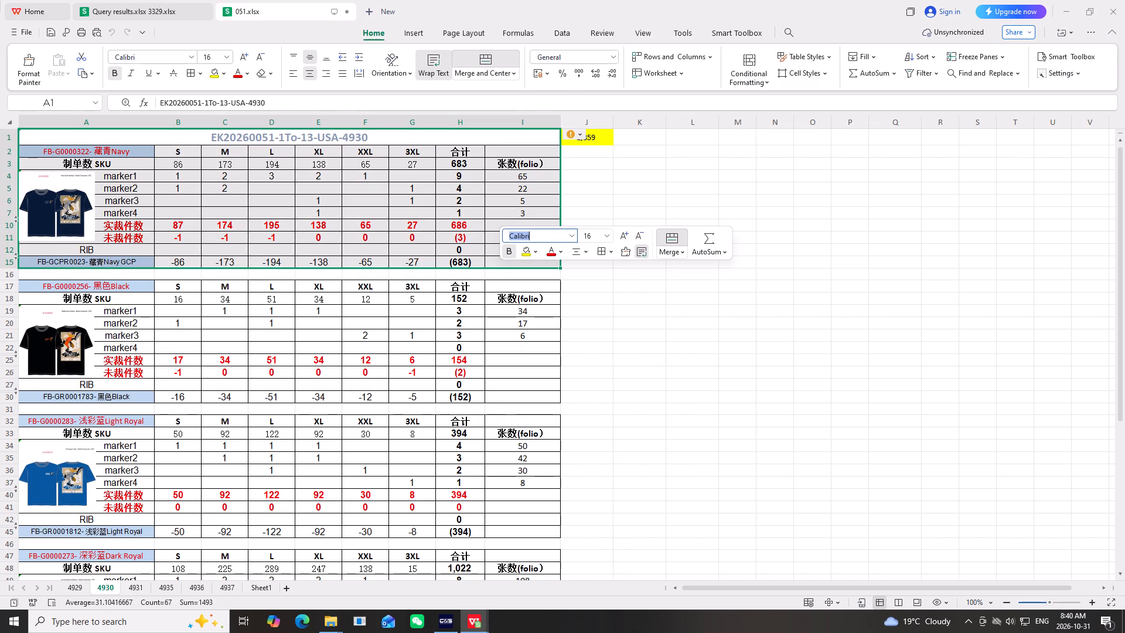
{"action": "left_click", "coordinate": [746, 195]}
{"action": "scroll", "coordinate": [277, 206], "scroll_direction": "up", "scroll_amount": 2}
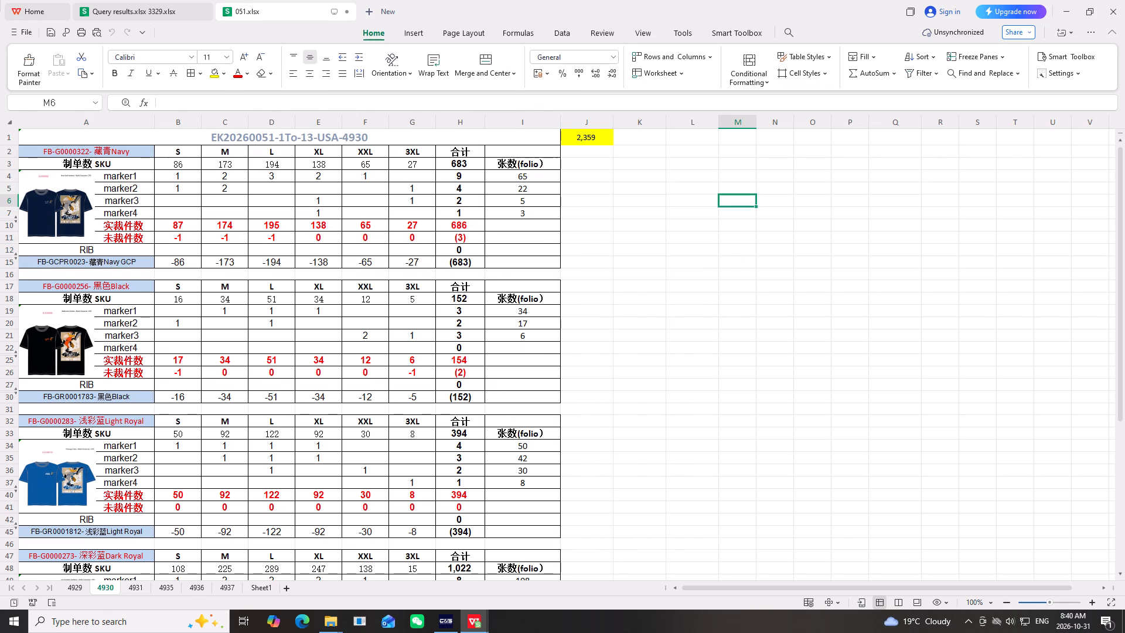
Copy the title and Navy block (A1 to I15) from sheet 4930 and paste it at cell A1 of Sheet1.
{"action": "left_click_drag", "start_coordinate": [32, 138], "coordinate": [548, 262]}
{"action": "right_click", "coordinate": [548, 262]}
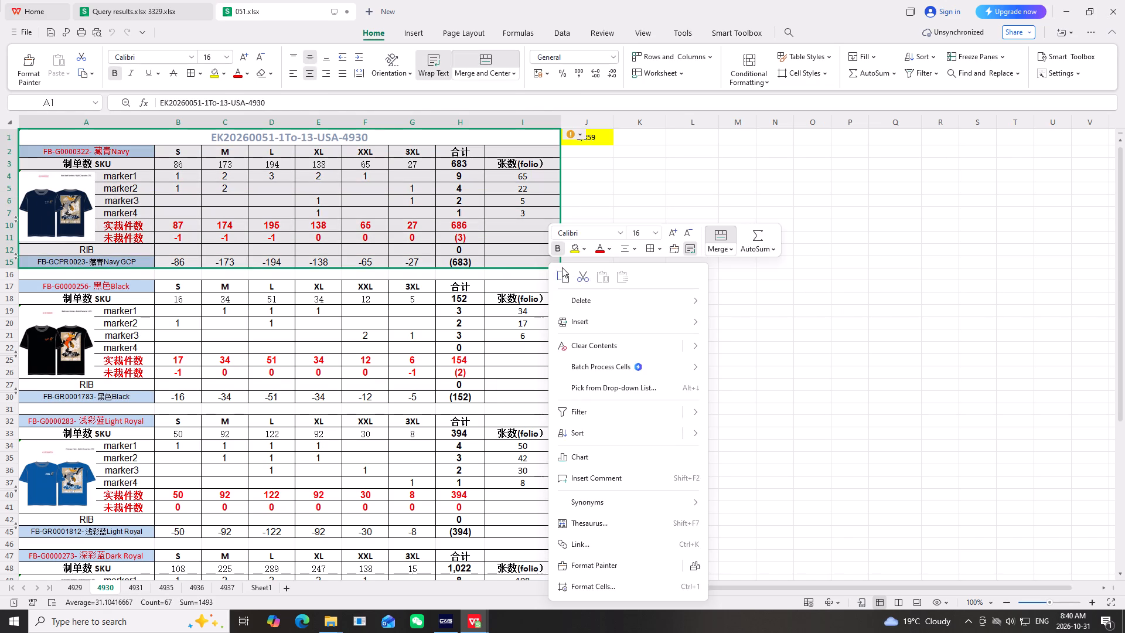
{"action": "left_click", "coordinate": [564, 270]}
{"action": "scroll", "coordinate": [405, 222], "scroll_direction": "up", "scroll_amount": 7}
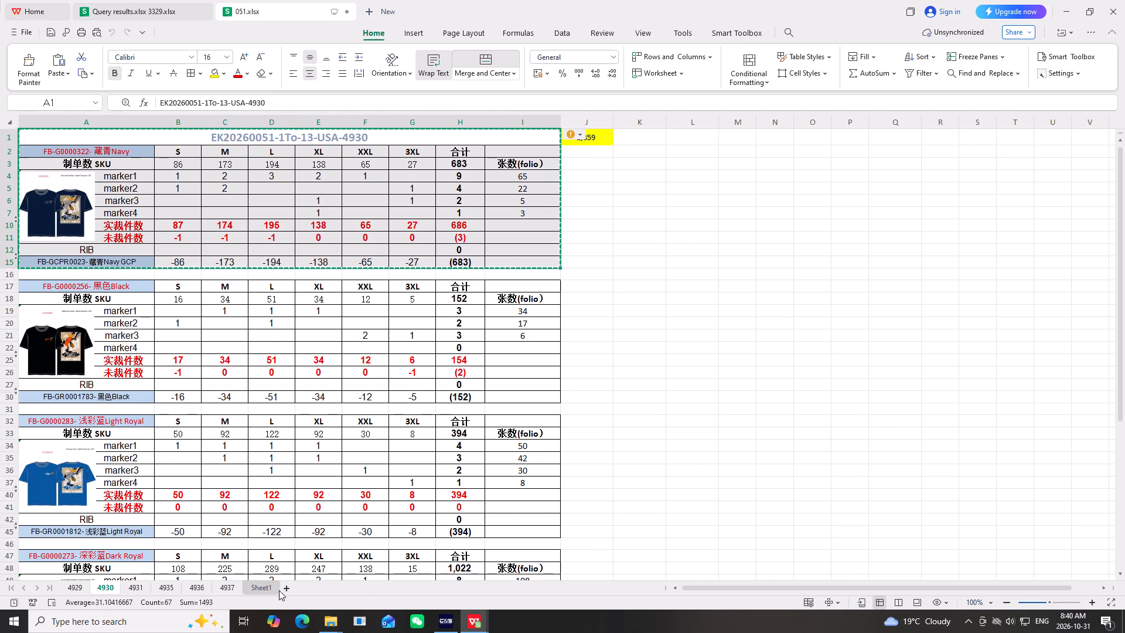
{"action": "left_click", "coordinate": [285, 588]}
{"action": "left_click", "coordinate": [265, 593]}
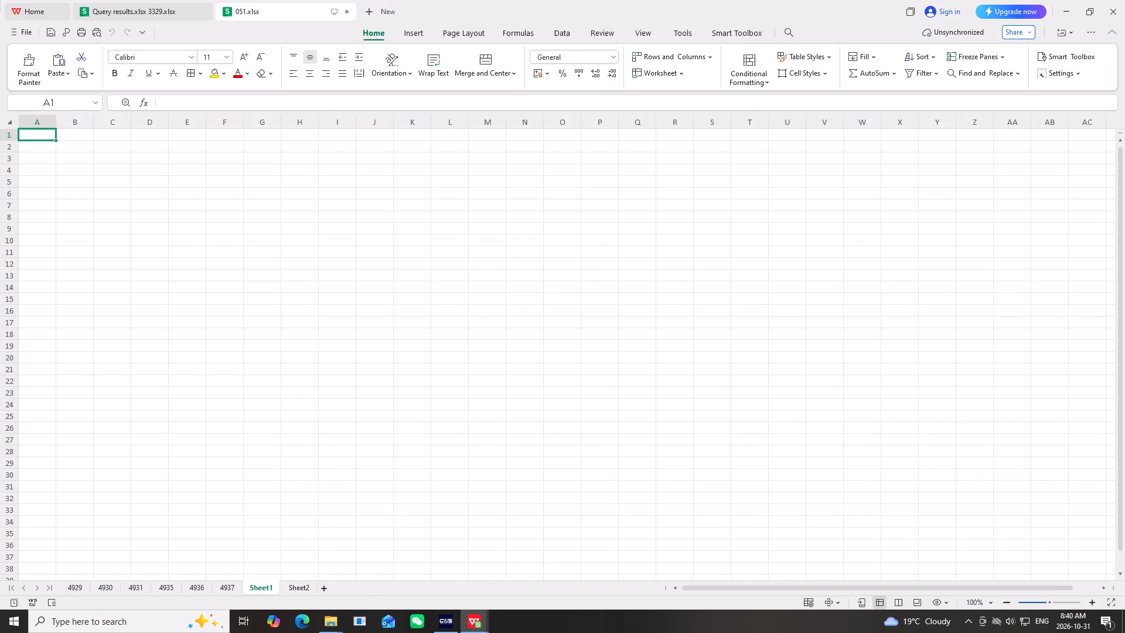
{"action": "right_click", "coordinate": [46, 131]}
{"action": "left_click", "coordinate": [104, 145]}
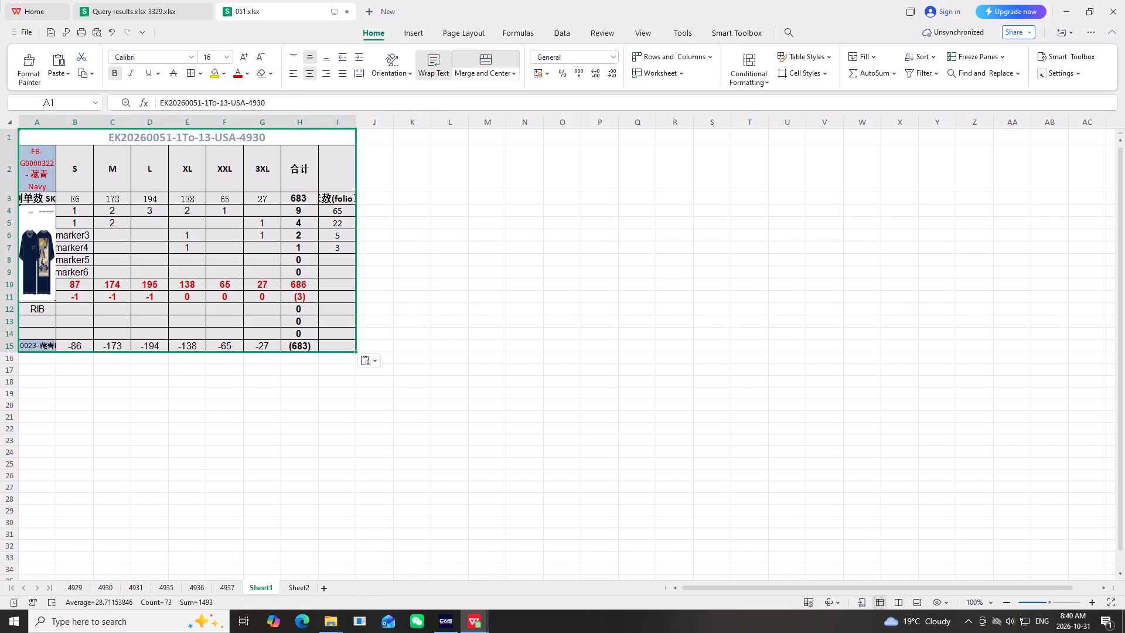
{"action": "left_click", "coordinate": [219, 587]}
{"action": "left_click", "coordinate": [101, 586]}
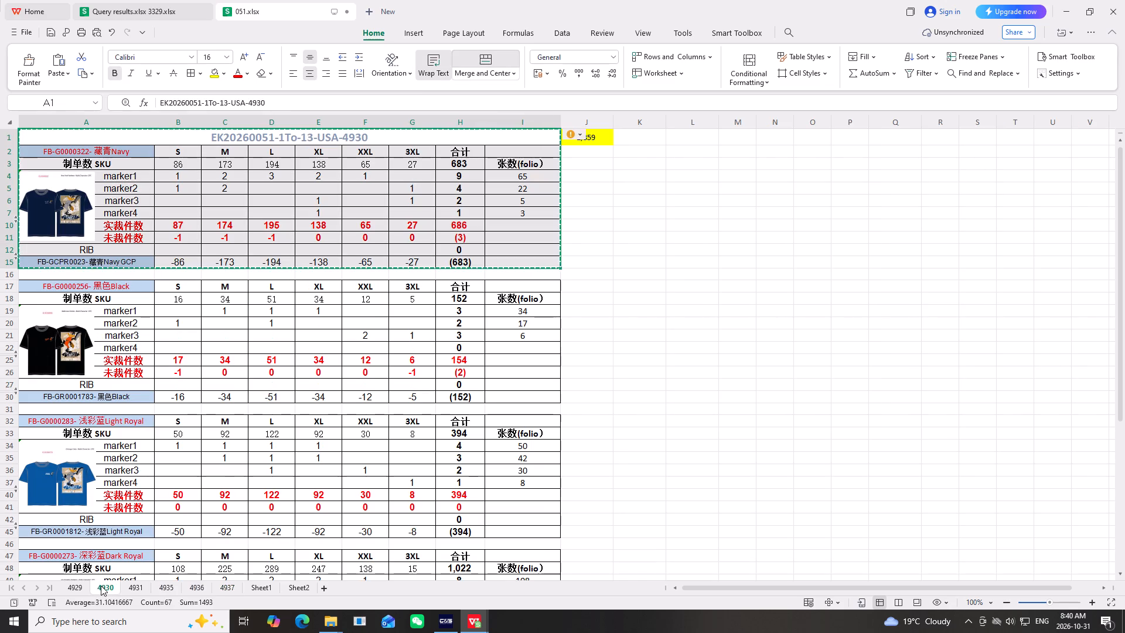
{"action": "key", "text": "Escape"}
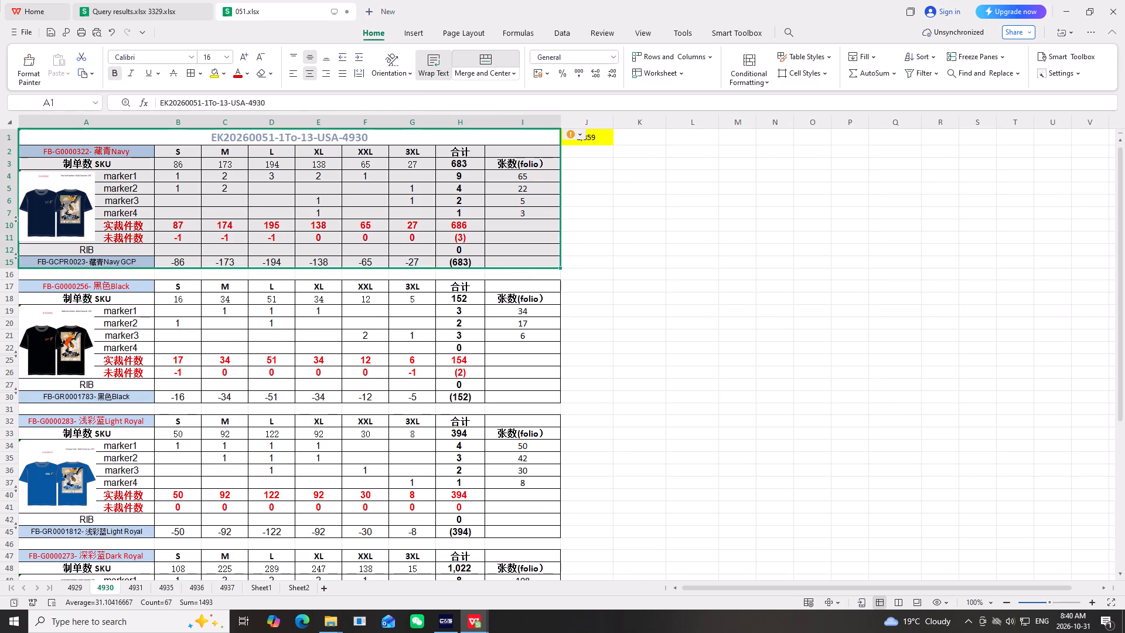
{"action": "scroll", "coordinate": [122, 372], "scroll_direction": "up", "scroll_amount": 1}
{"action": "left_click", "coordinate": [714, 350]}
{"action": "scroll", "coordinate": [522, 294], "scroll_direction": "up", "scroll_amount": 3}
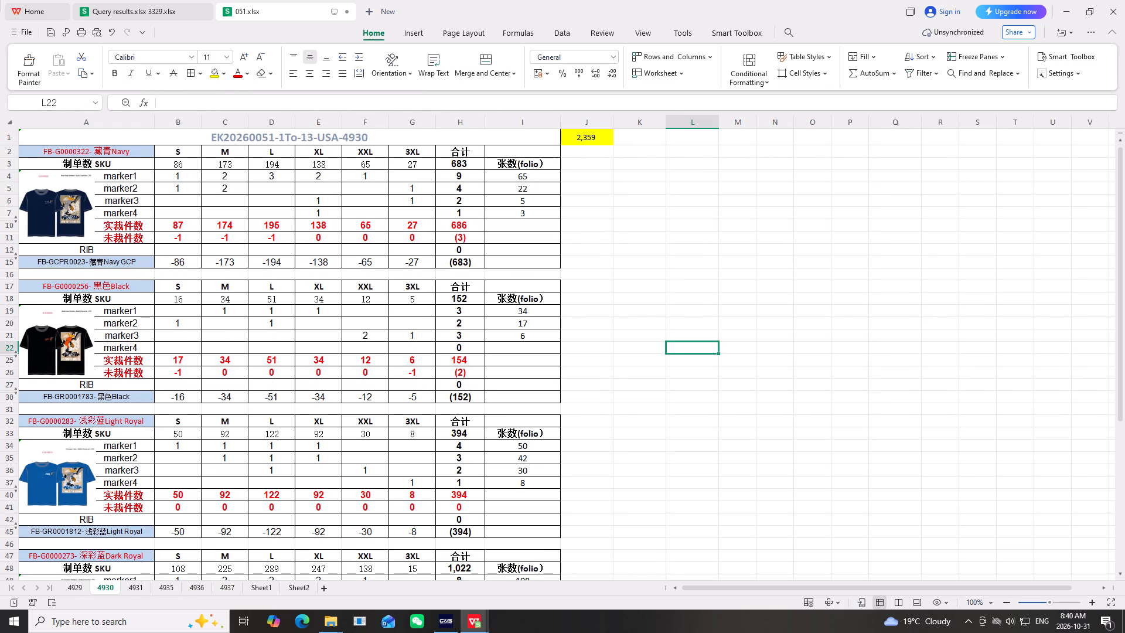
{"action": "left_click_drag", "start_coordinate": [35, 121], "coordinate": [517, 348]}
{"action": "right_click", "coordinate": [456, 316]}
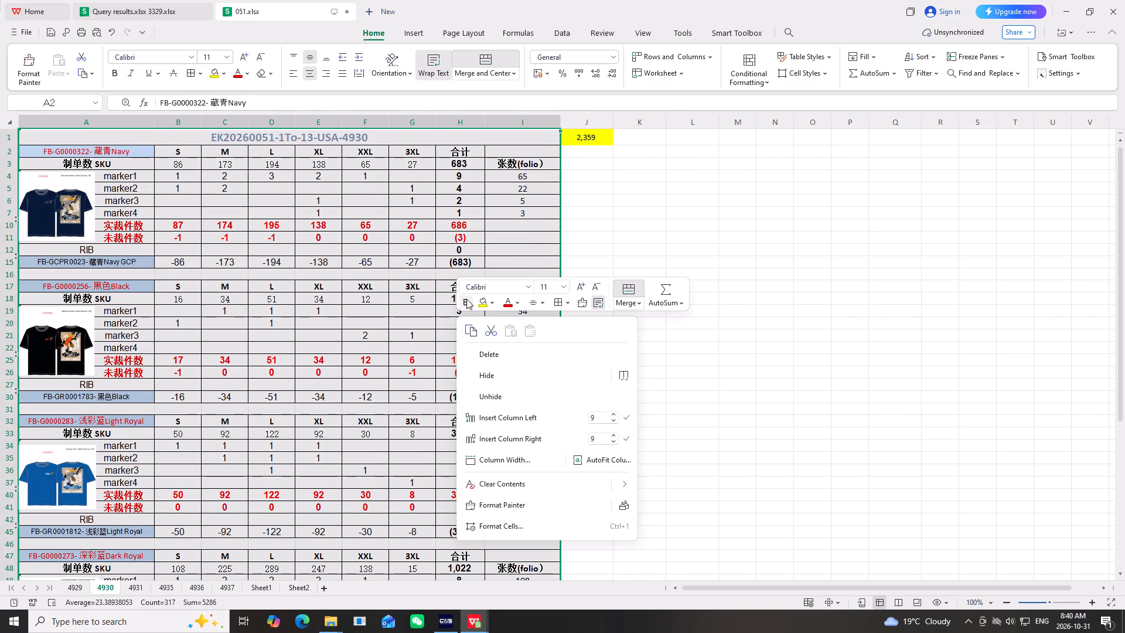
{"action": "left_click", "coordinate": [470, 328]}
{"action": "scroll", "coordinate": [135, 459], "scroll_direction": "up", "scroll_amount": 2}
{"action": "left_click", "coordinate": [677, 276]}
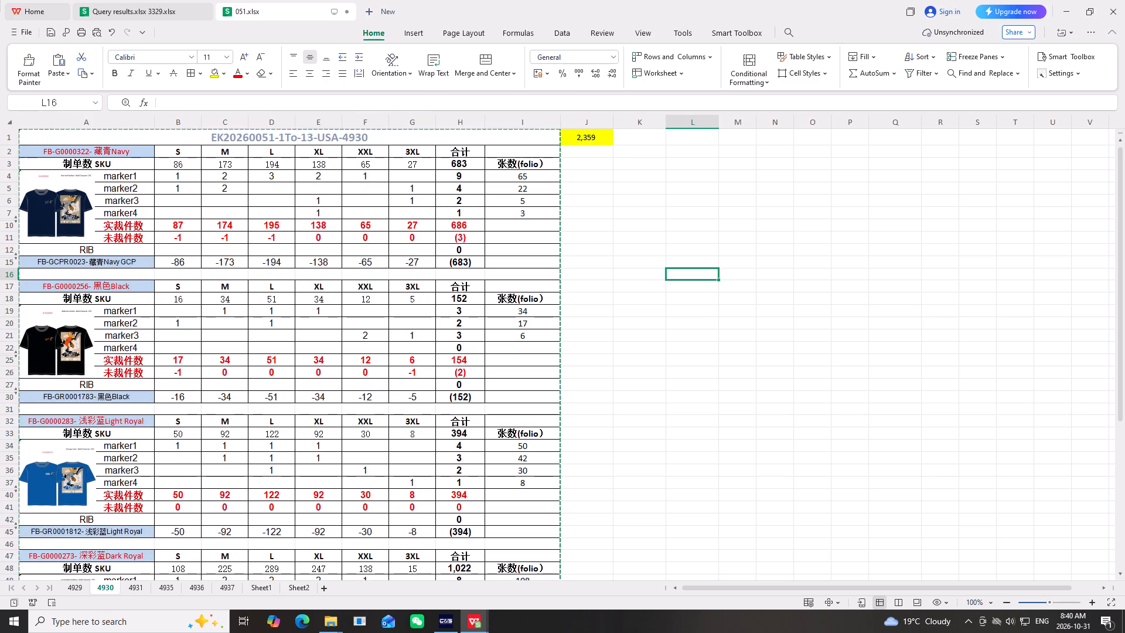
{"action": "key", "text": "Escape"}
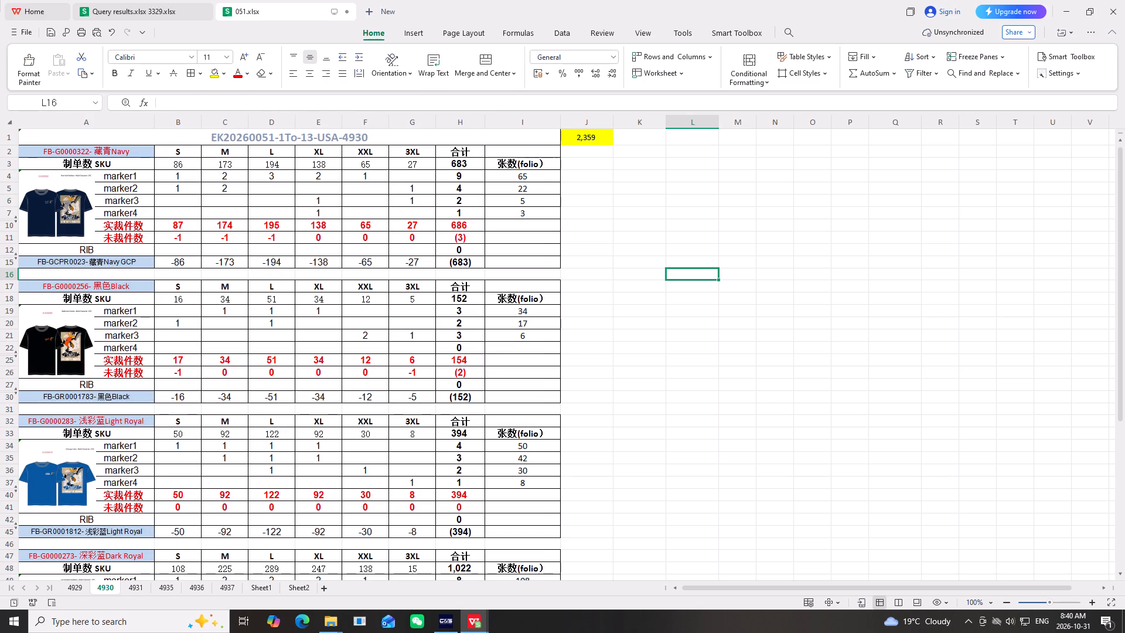
Copy entire columns A to J of sheet 4930 and paste them into Sheet1 starting at cell A1.
{"action": "left_click_drag", "start_coordinate": [30, 121], "coordinate": [581, 288]}
{"action": "right_click", "coordinate": [580, 287]}
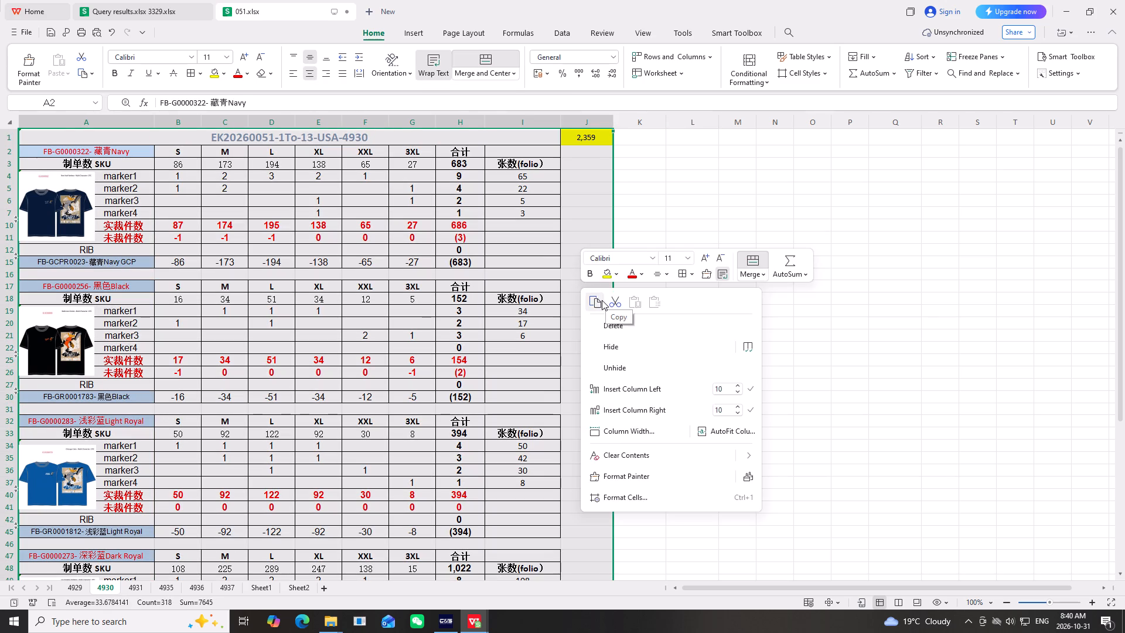
{"action": "left_click", "coordinate": [601, 300]}
{"action": "scroll", "coordinate": [397, 304], "scroll_direction": "up", "scroll_amount": 4}
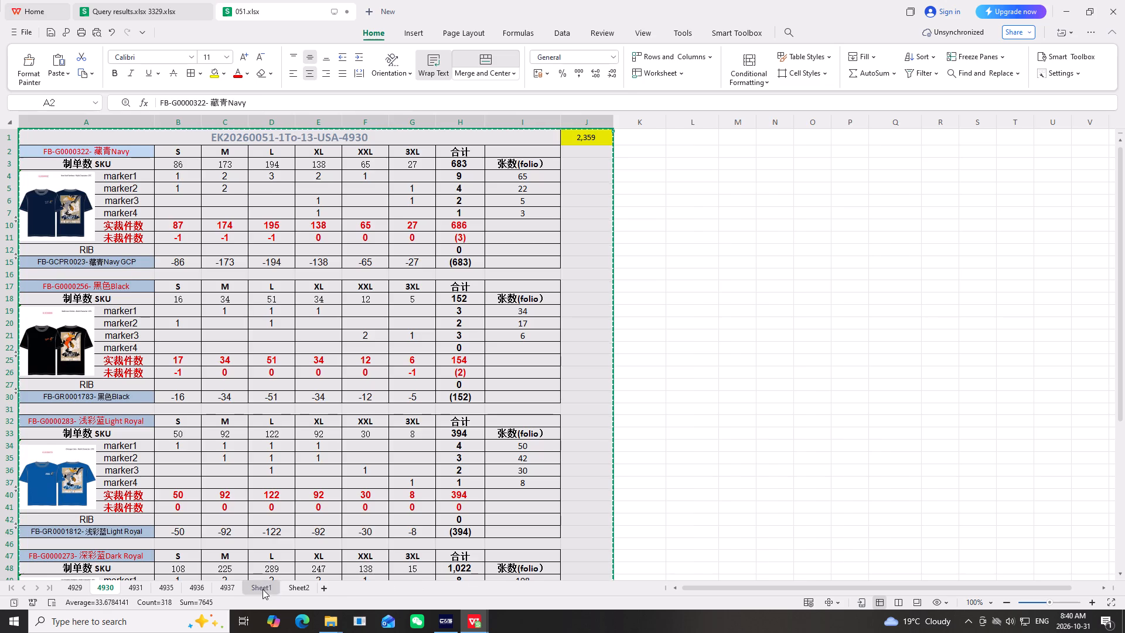
{"action": "left_click", "coordinate": [262, 589]}
{"action": "right_click", "coordinate": [27, 131]}
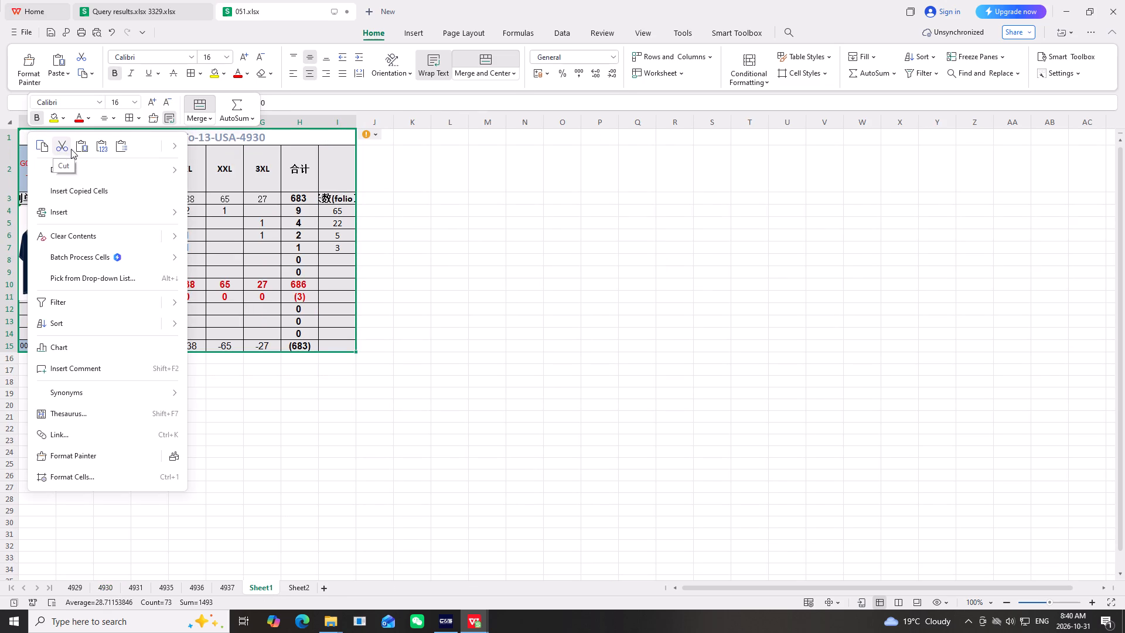
{"action": "left_click", "coordinate": [84, 149]}
{"action": "left_click", "coordinate": [739, 189]}
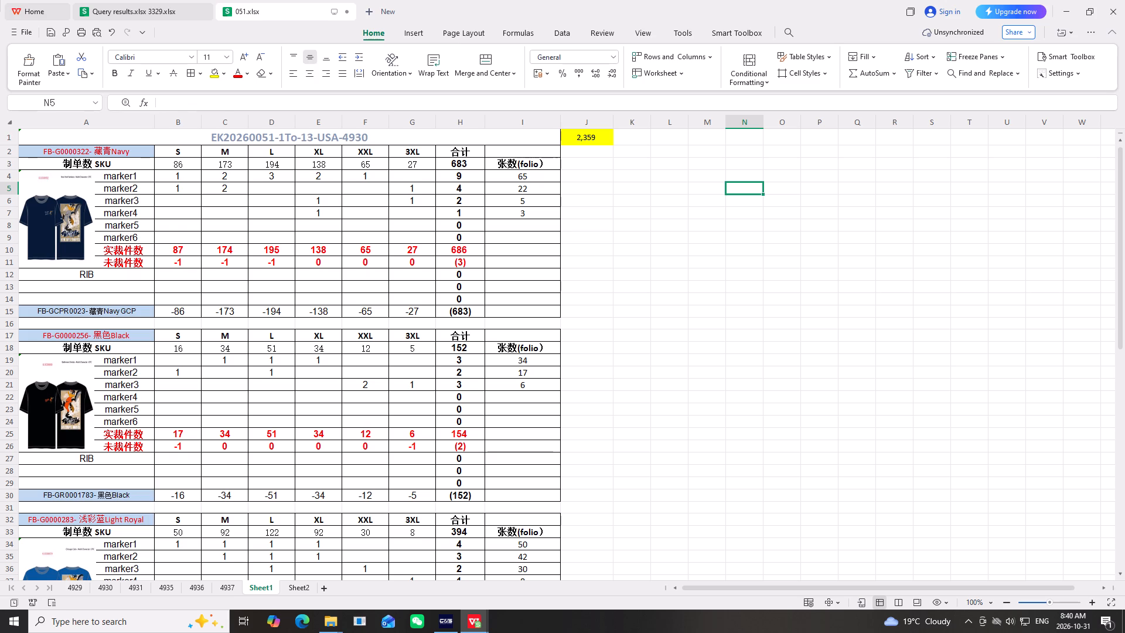
Delete all the copied rows from row 15 down in Sheet1, keeping only the title and the Navy block.
{"action": "scroll", "coordinate": [232, 291], "scroll_direction": "down", "scroll_amount": 1}
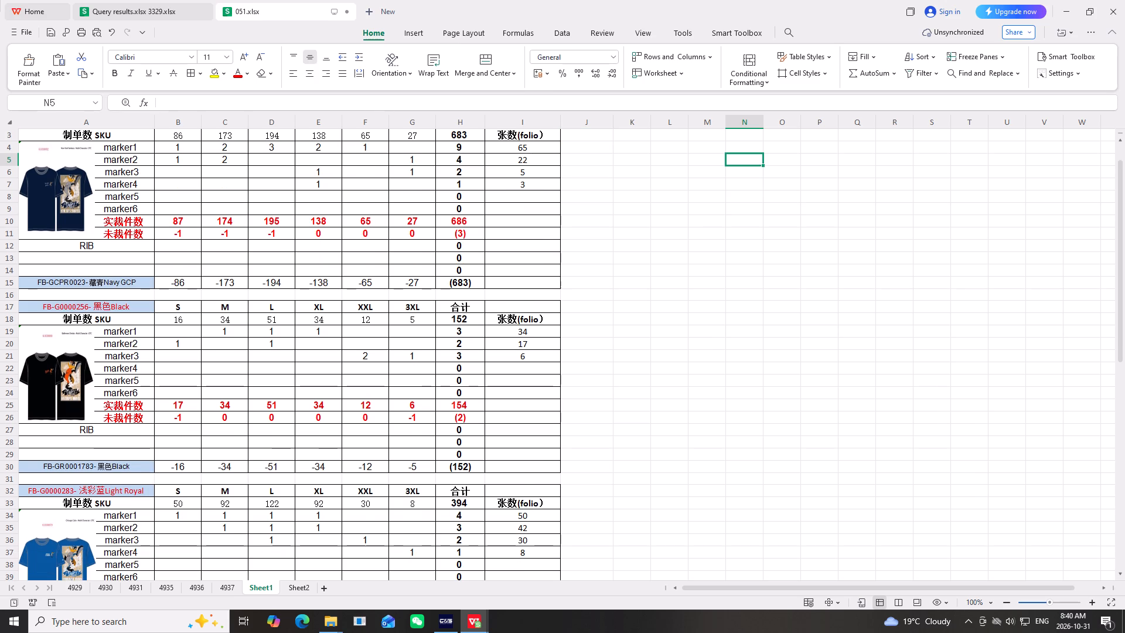
{"action": "left_click_drag", "start_coordinate": [8, 283], "coordinate": [111, 506]}
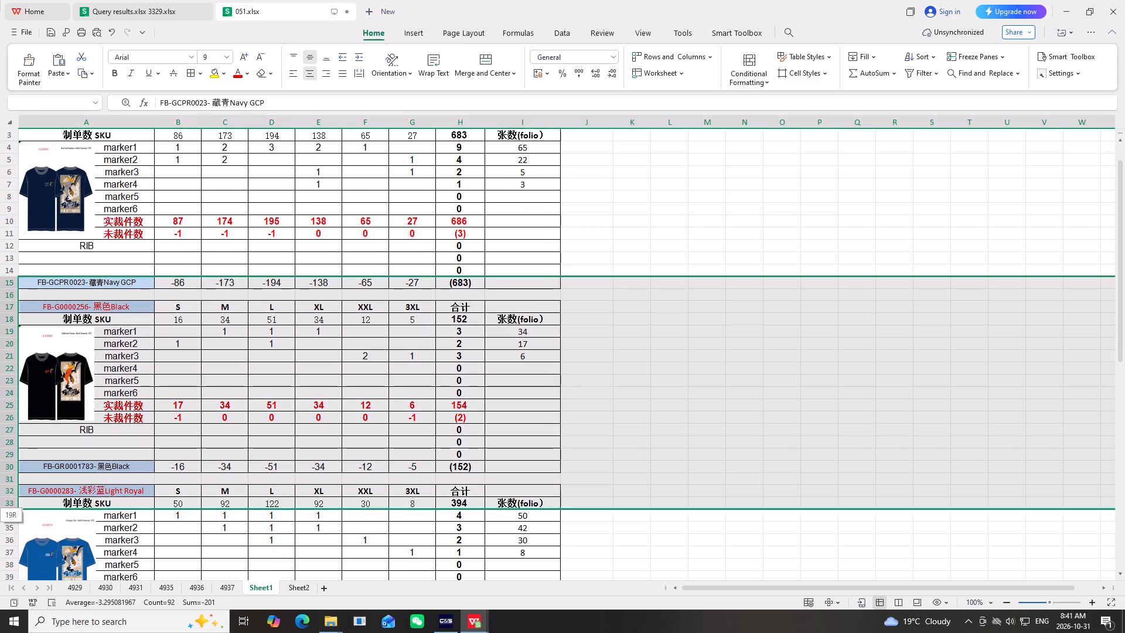
{"action": "left_click_drag", "start_coordinate": [111, 506], "coordinate": [125, 574]}
{"action": "right_click", "coordinate": [193, 479]}
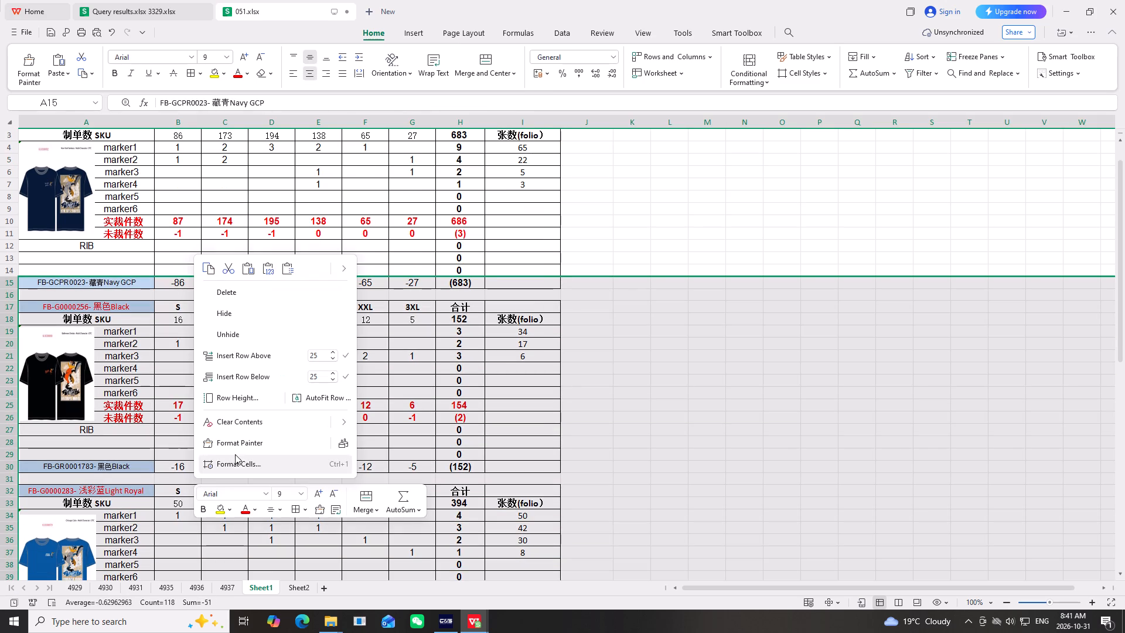
{"action": "left_click", "coordinate": [255, 289]}
{"action": "right_click", "coordinate": [295, 355]}
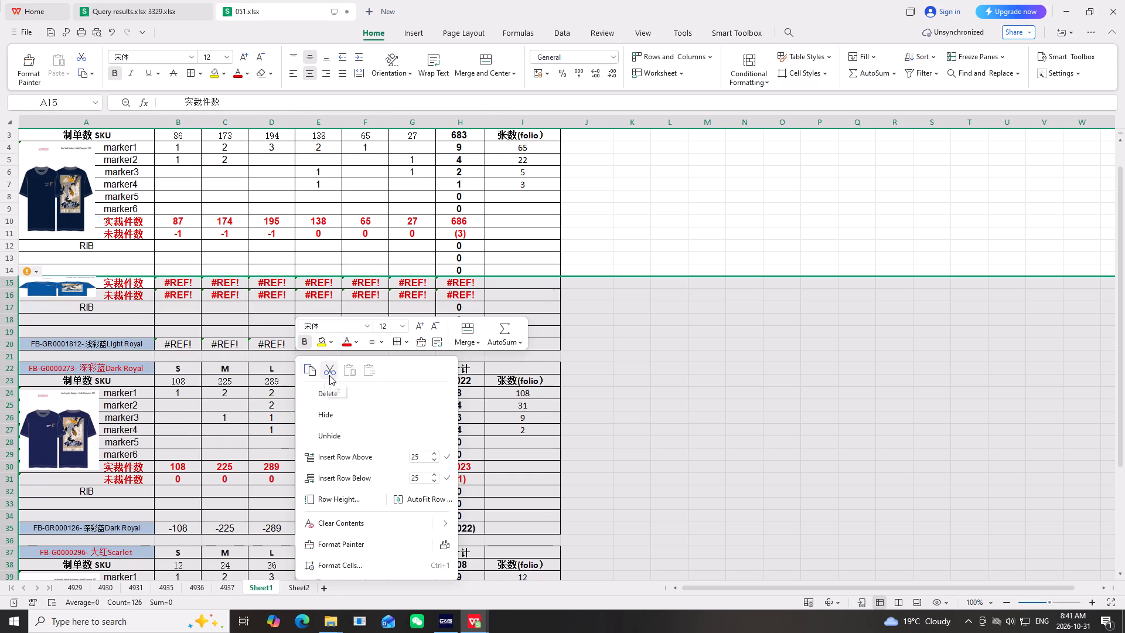
{"action": "left_click", "coordinate": [332, 394]}
{"action": "right_click", "coordinate": [297, 319]}
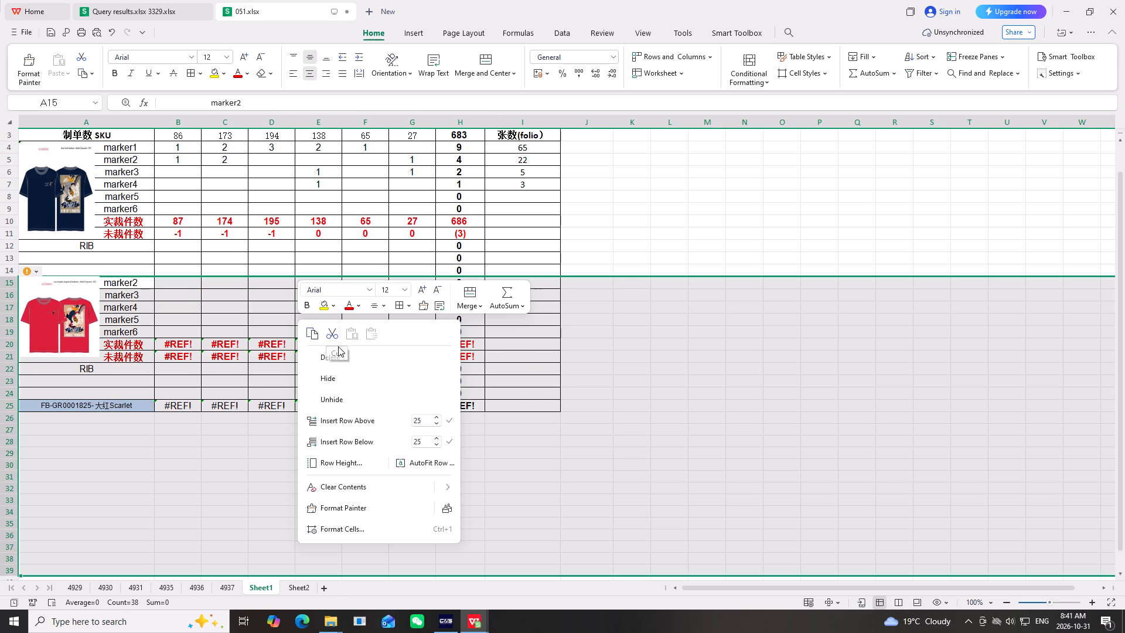
{"action": "left_click", "coordinate": [333, 356]}
{"action": "left_click", "coordinate": [676, 431]}
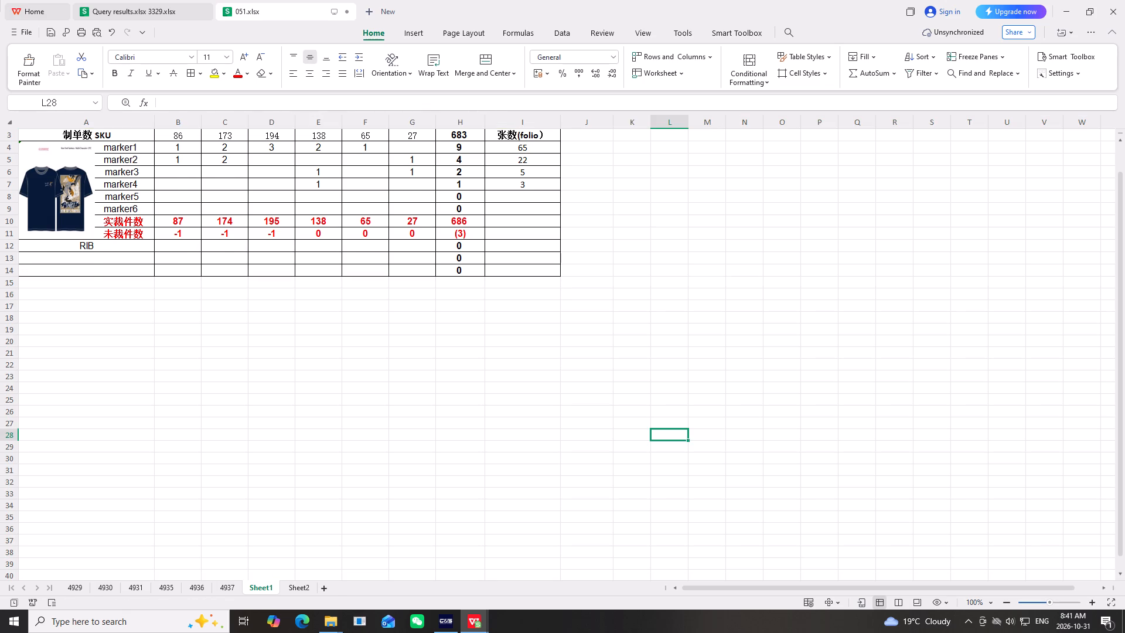
{"action": "scroll", "coordinate": [213, 379], "scroll_direction": "up", "scroll_amount": 11}
{"action": "left_click", "coordinate": [697, 291]}
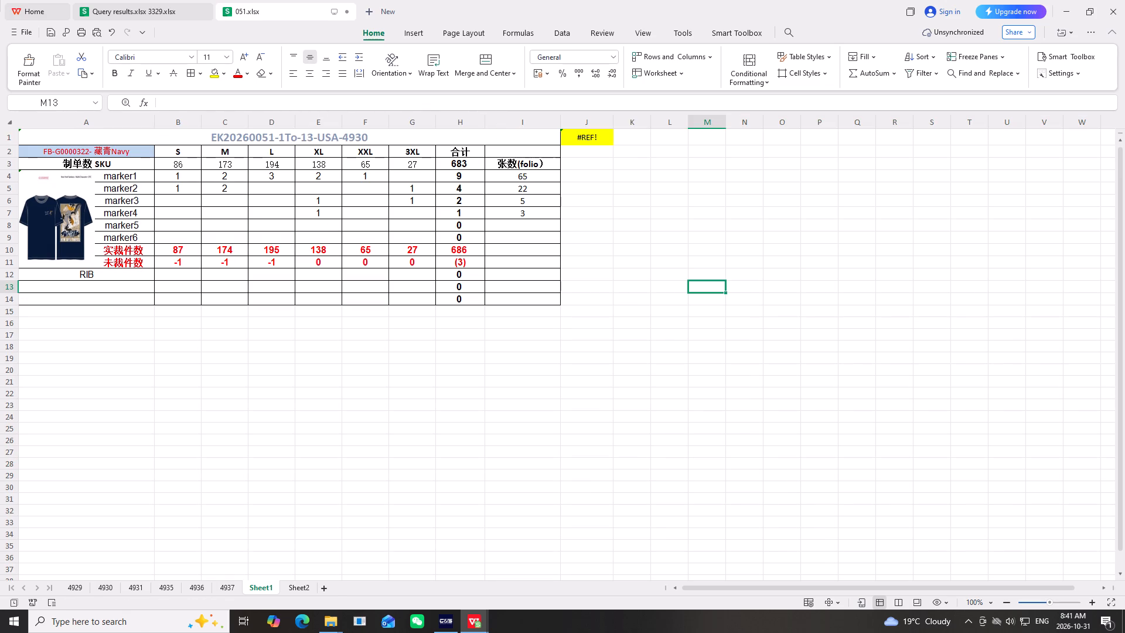
{"action": "left_click", "coordinate": [265, 586]}
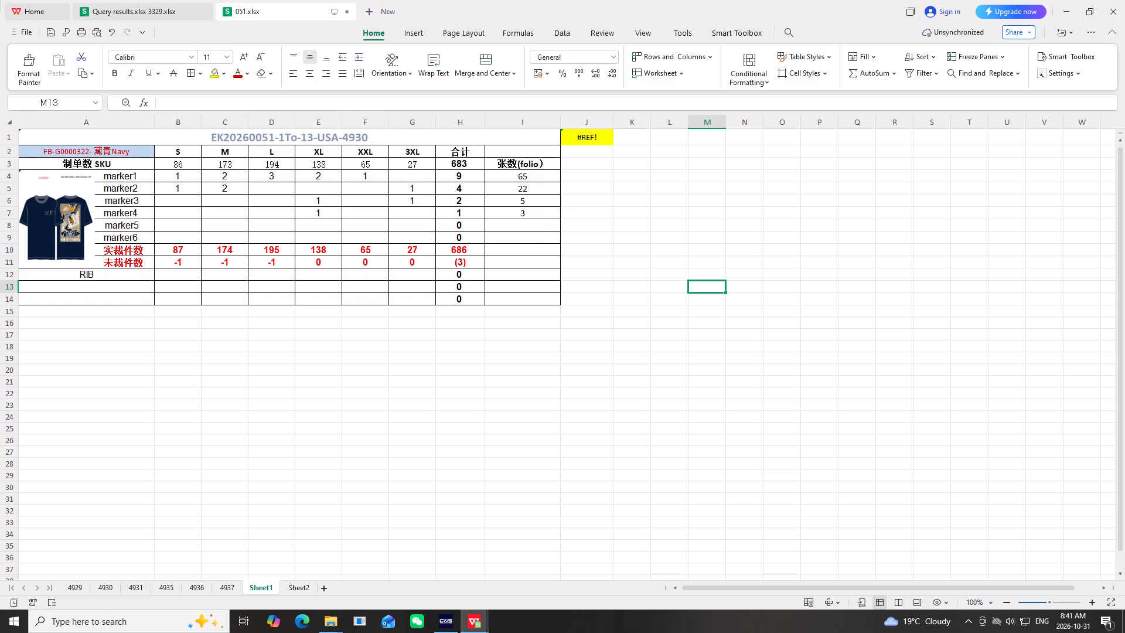
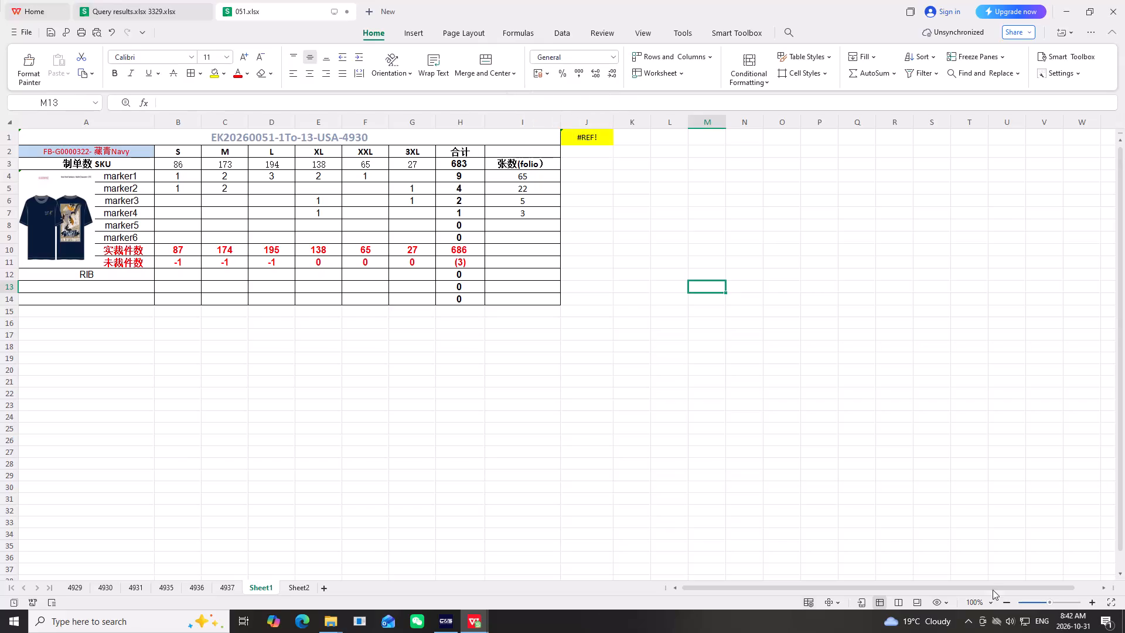
Open WeChat and log in by switching to another account.
{"action": "left_click", "coordinate": [421, 621]}
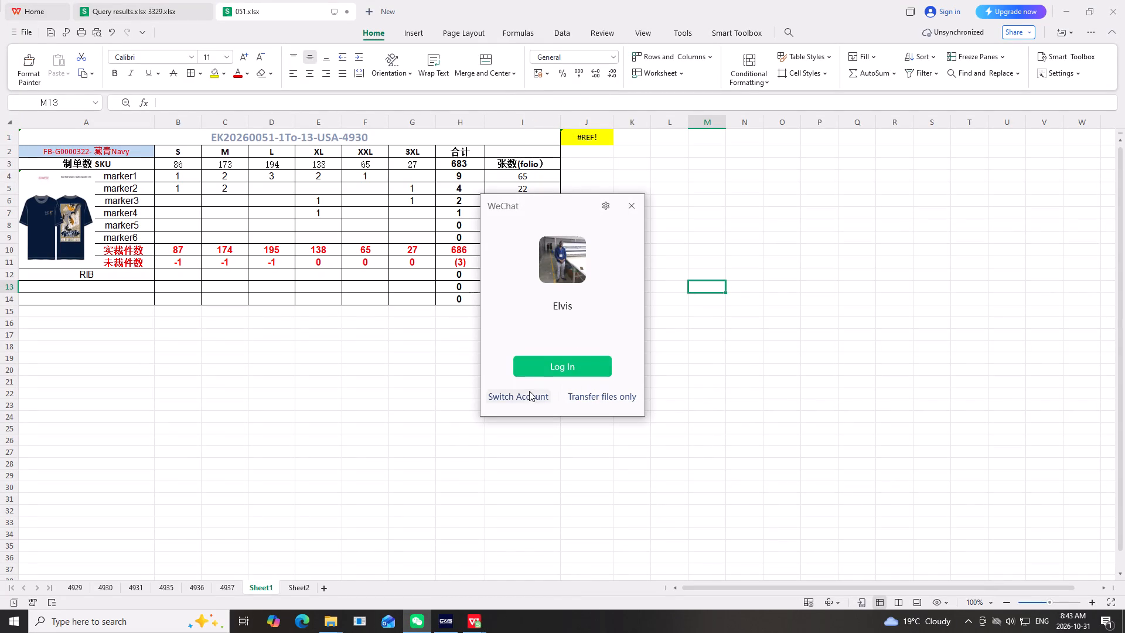
{"action": "left_click", "coordinate": [529, 392]}
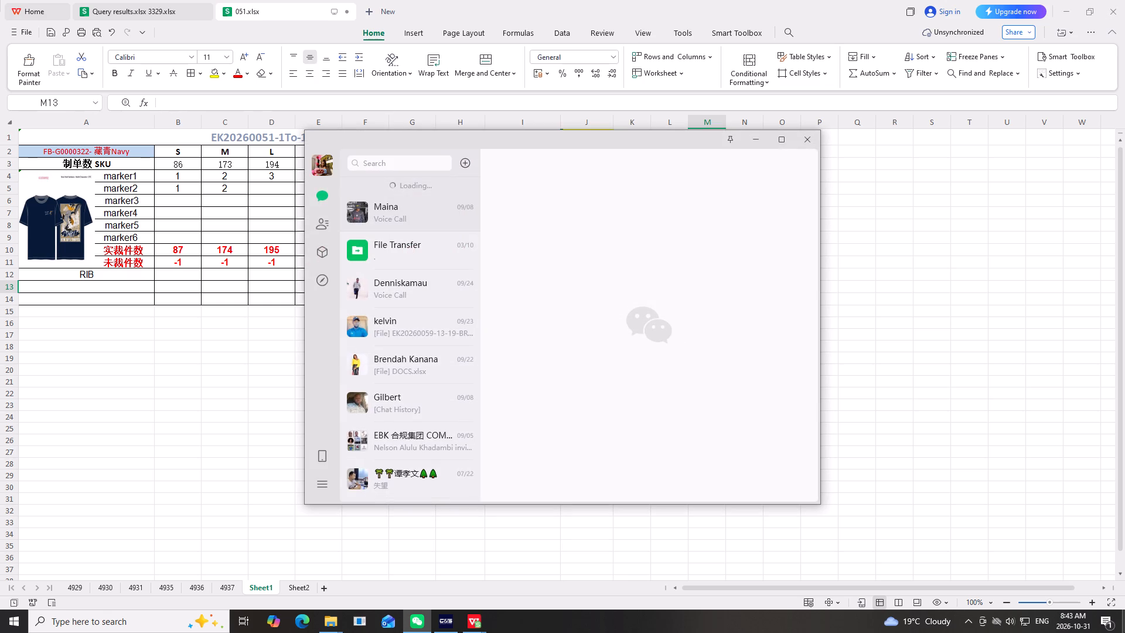
Look through the WeChat chat list, check the conversation at its top, and return to Sheet1 of the 051 workbook.
{"action": "scroll", "coordinate": [364, 384], "scroll_direction": "down", "scroll_amount": 2}
{"action": "scroll", "coordinate": [423, 379], "scroll_direction": "down", "scroll_amount": 4}
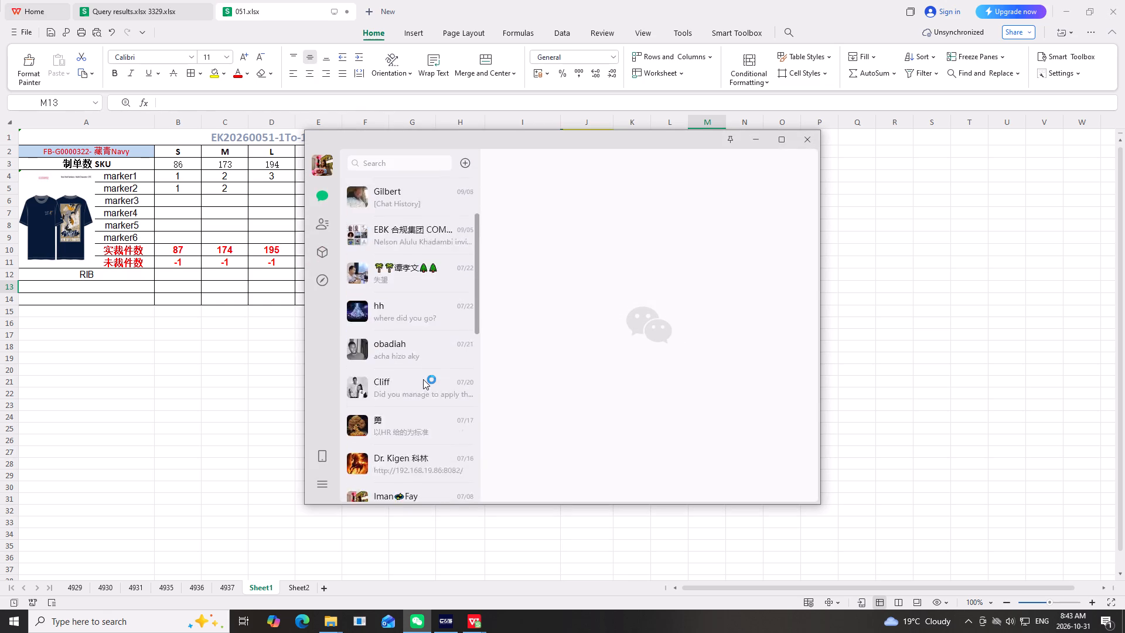
{"action": "scroll", "coordinate": [419, 380], "scroll_direction": "up", "scroll_amount": 10}
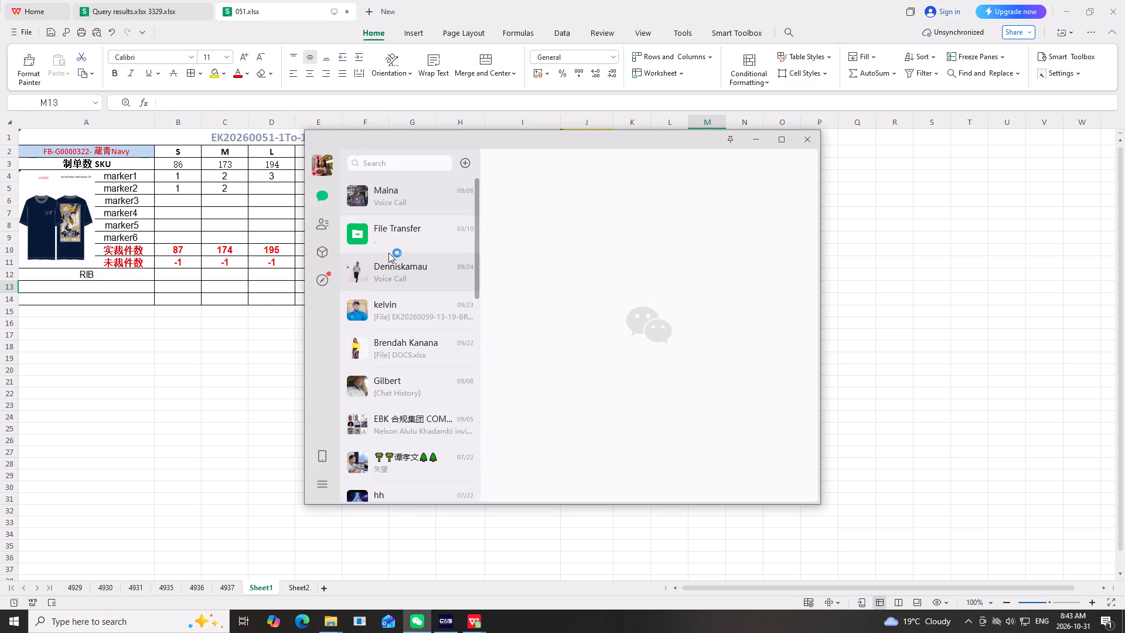
{"action": "scroll", "coordinate": [395, 333], "scroll_direction": "up", "scroll_amount": 1}
{"action": "scroll", "coordinate": [408, 355], "scroll_direction": "down", "scroll_amount": 7}
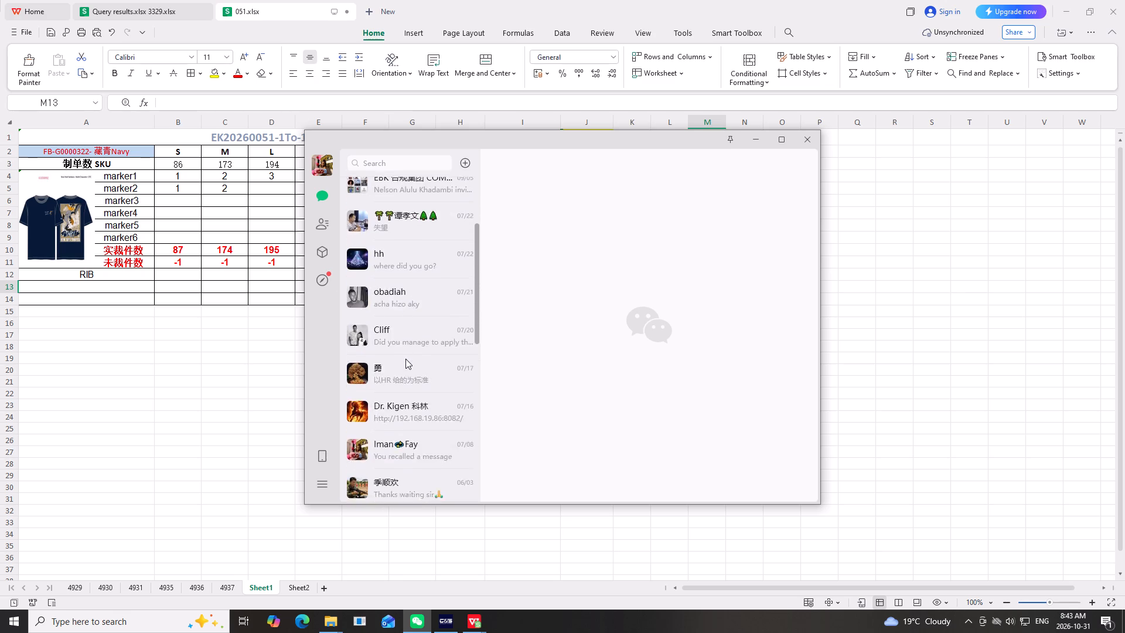
{"action": "scroll", "coordinate": [405, 359], "scroll_direction": "down", "scroll_amount": 7}
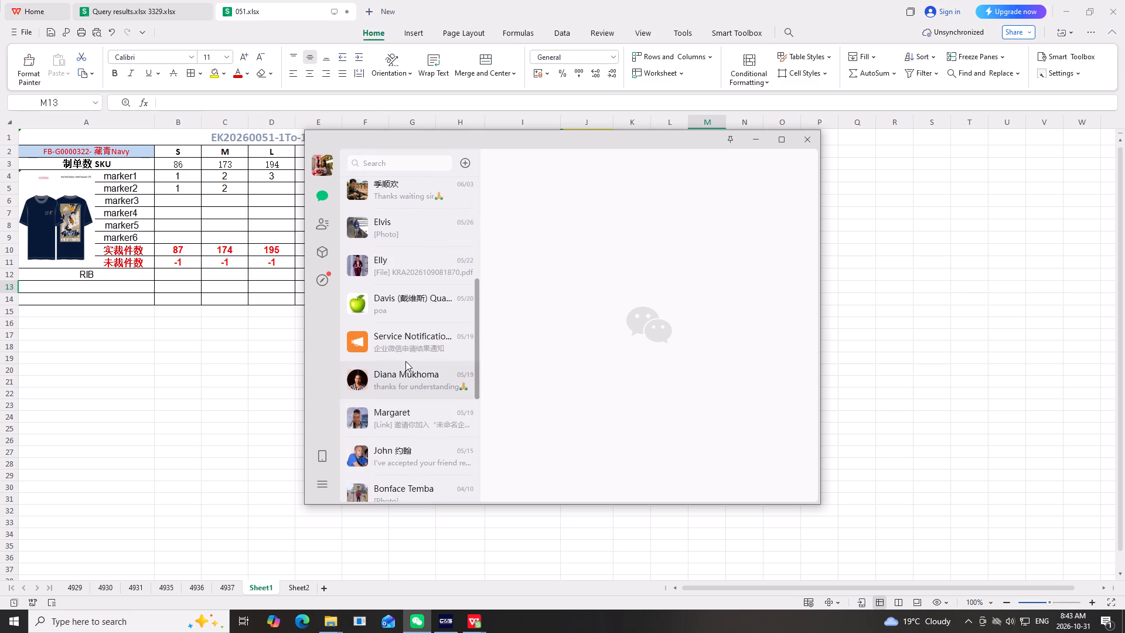
{"action": "scroll", "coordinate": [405, 361], "scroll_direction": "down", "scroll_amount": 12}
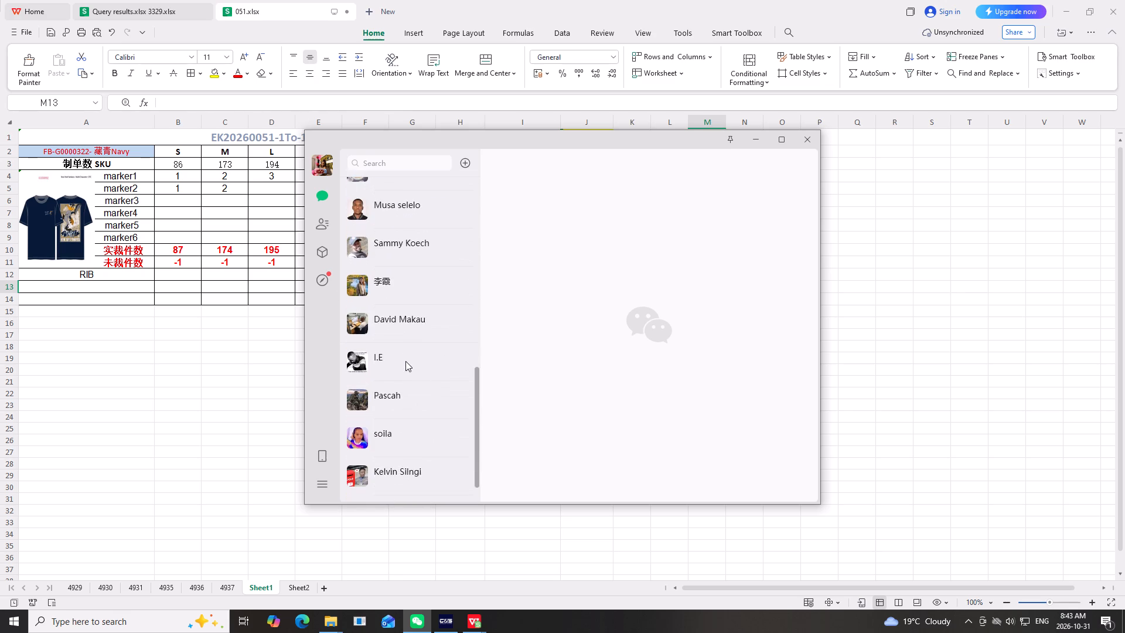
{"action": "scroll", "coordinate": [405, 361], "scroll_direction": "down", "scroll_amount": 8}
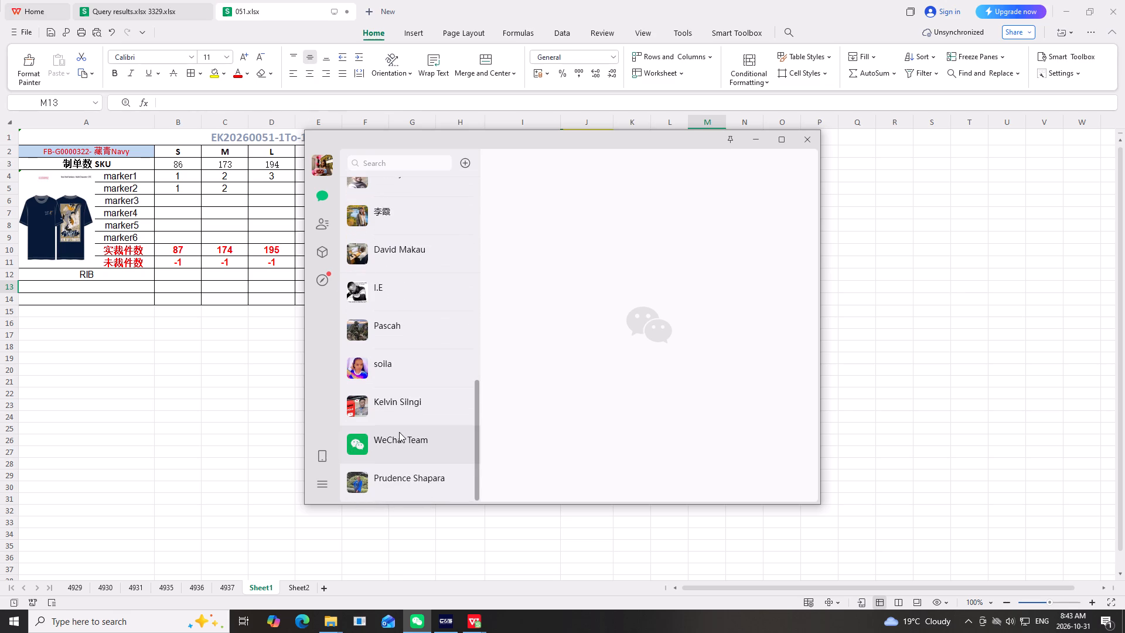
{"action": "scroll", "coordinate": [420, 414], "scroll_direction": "down", "scroll_amount": 5}
{"action": "scroll", "coordinate": [420, 414], "scroll_direction": "up", "scroll_amount": 15}
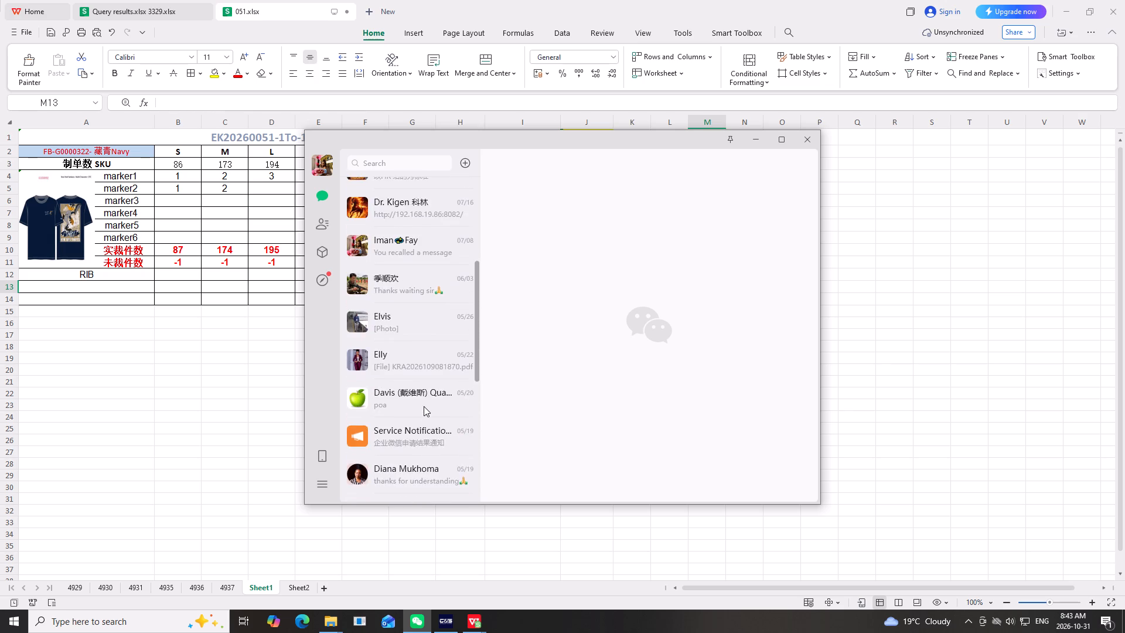
{"action": "scroll", "coordinate": [424, 406], "scroll_direction": "up", "scroll_amount": 17}
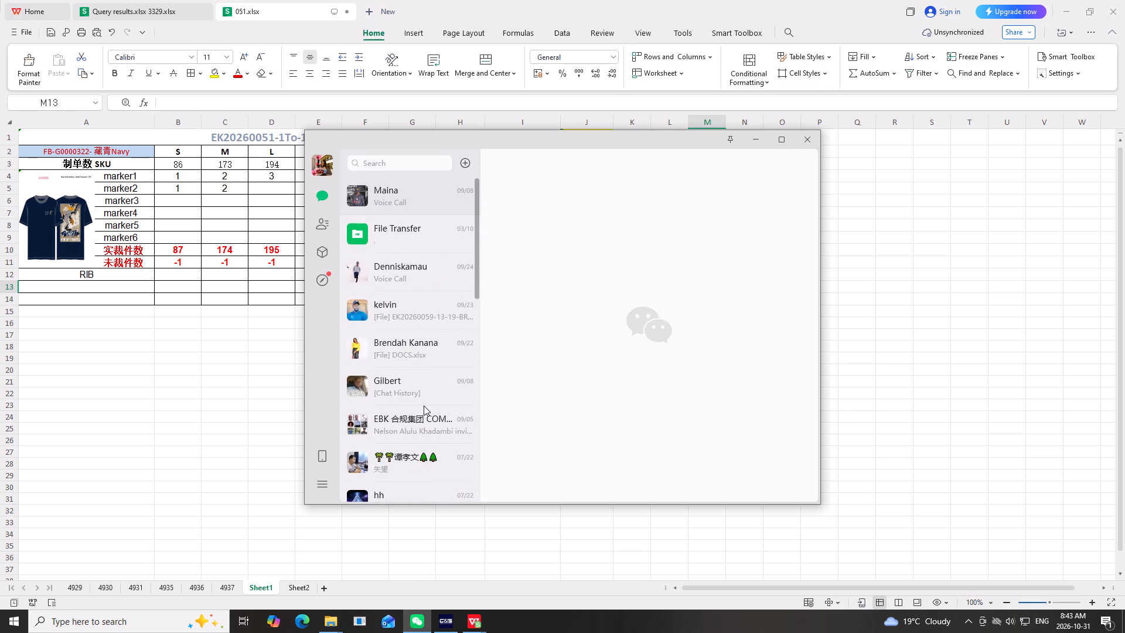
{"action": "left_click", "coordinate": [425, 204]}
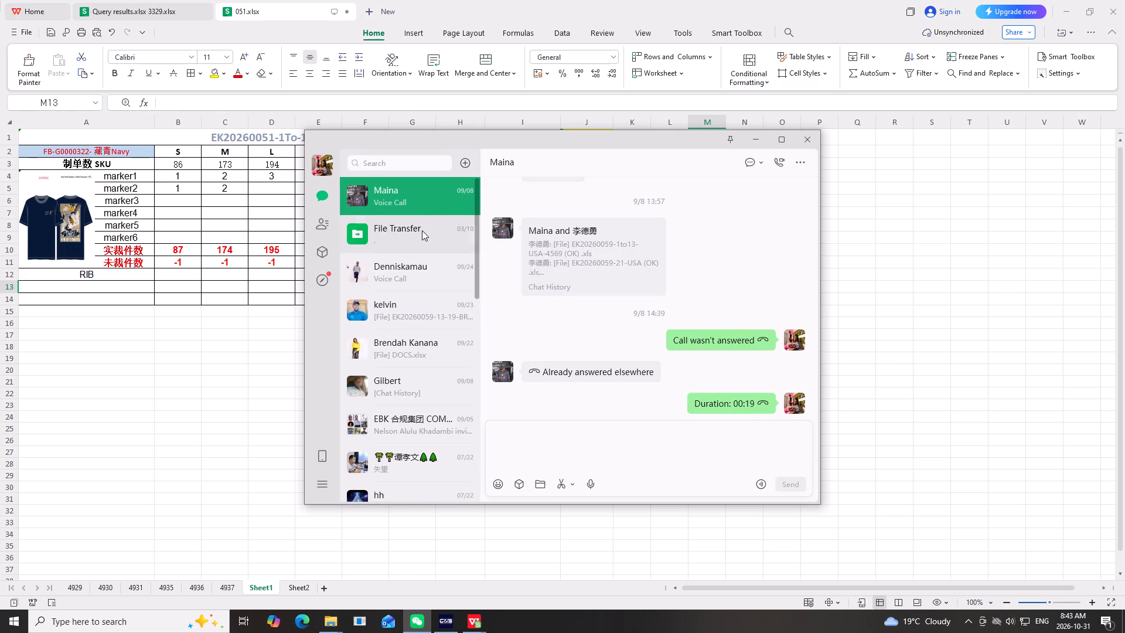
{"action": "left_click", "coordinate": [751, 138]}
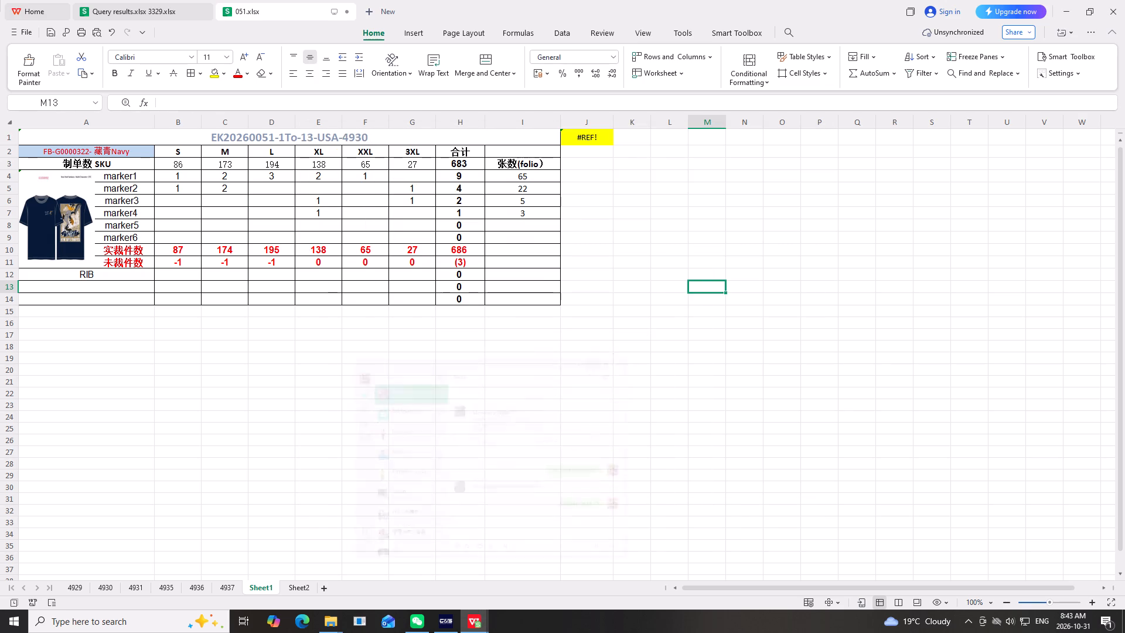
{"action": "left_click", "coordinate": [722, 327]}
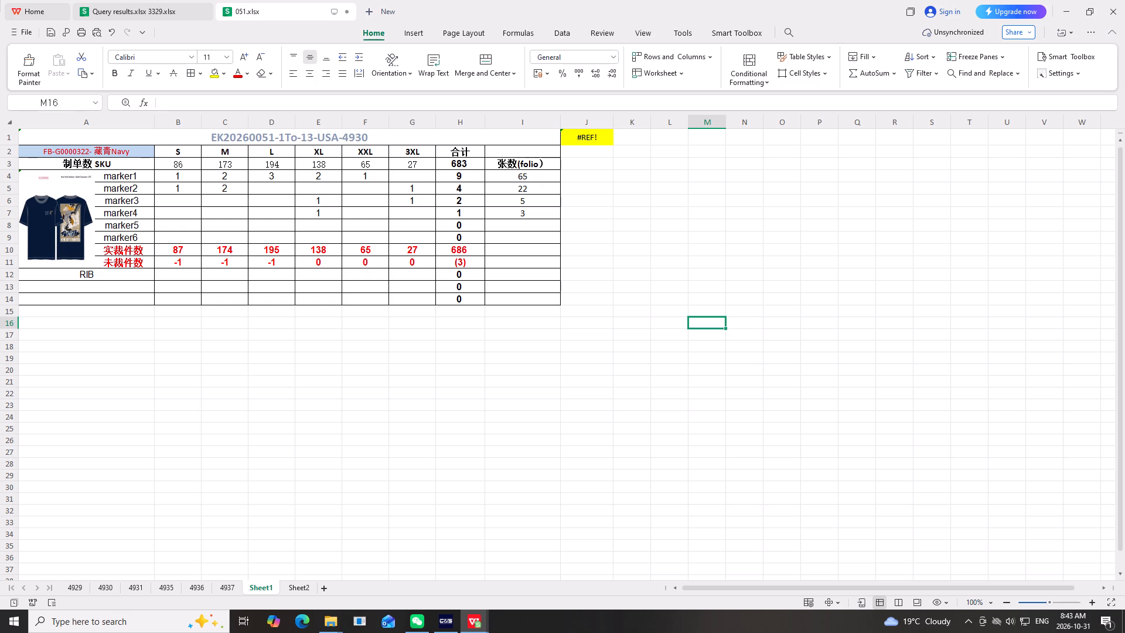
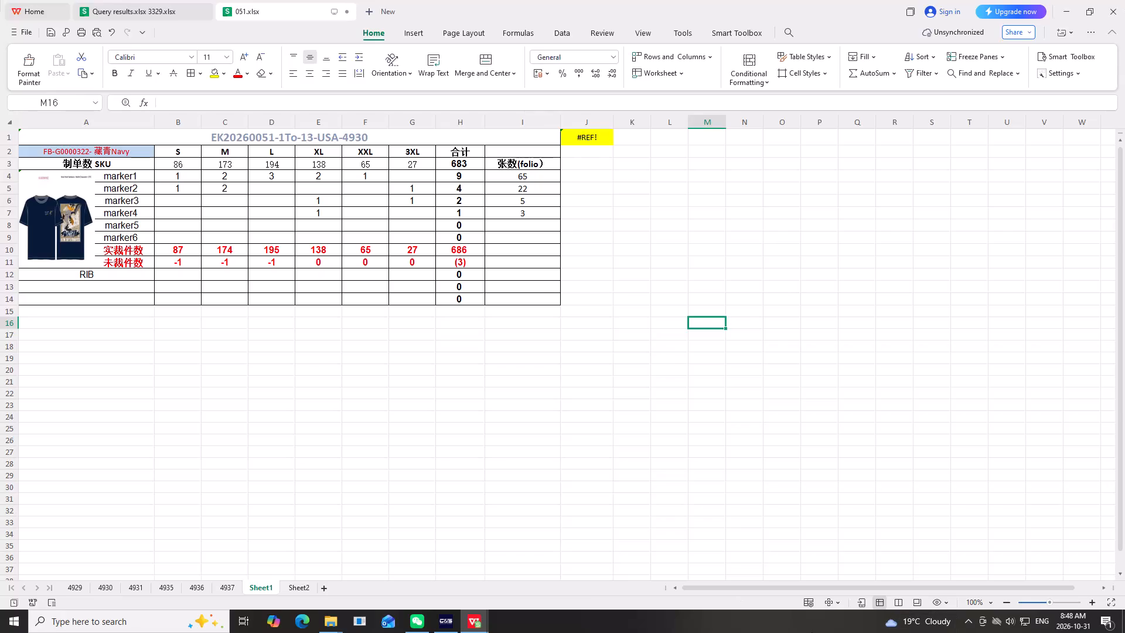
Switch back to WeChat and check the most recent messages in the open conversation.
{"action": "left_click", "coordinate": [422, 618]}
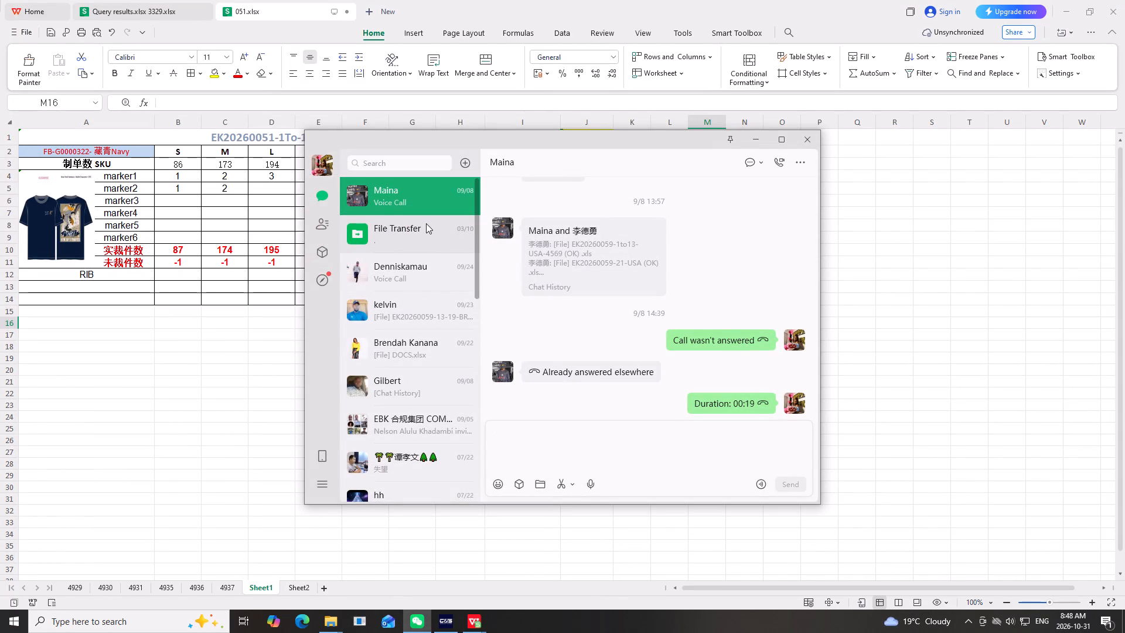
{"action": "scroll", "coordinate": [747, 297], "scroll_direction": "down", "scroll_amount": 4}
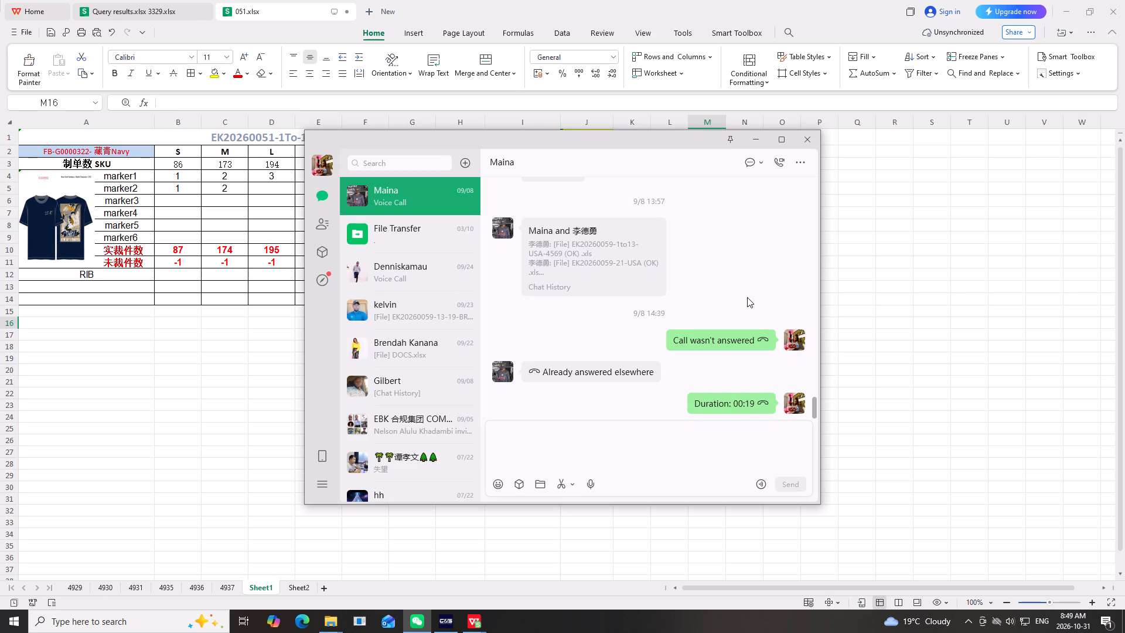
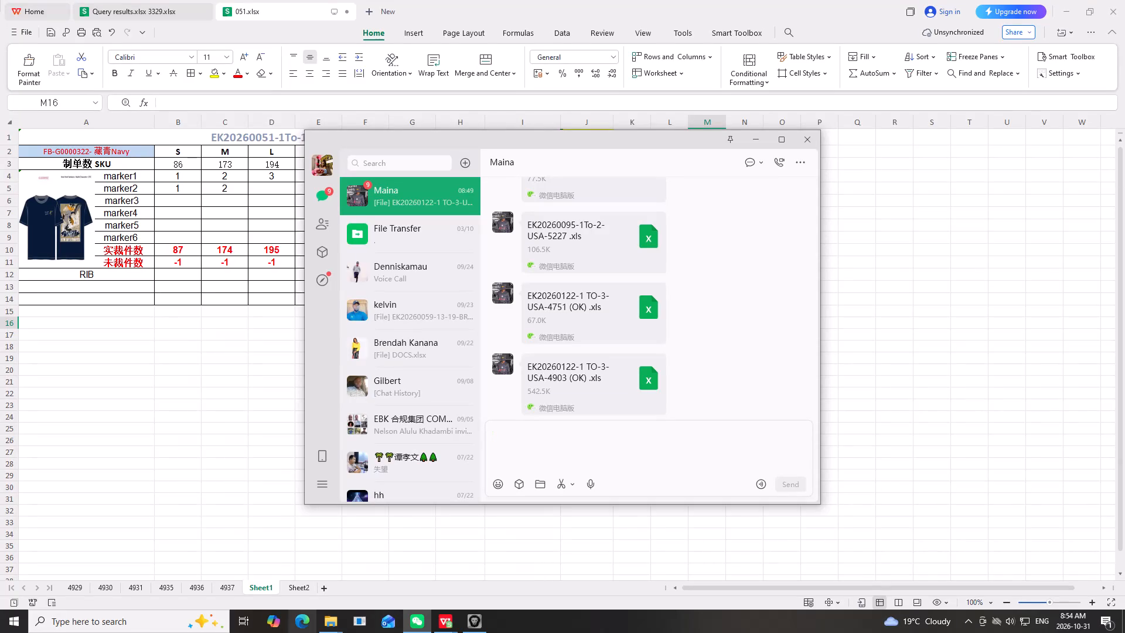
Look back through the spreadsheet files received at 08:49 in the open conversation to find the first one.
{"action": "scroll", "coordinate": [400, 215], "scroll_direction": "up", "scroll_amount": 2}
{"action": "scroll", "coordinate": [510, 230], "scroll_direction": "up", "scroll_amount": 10}
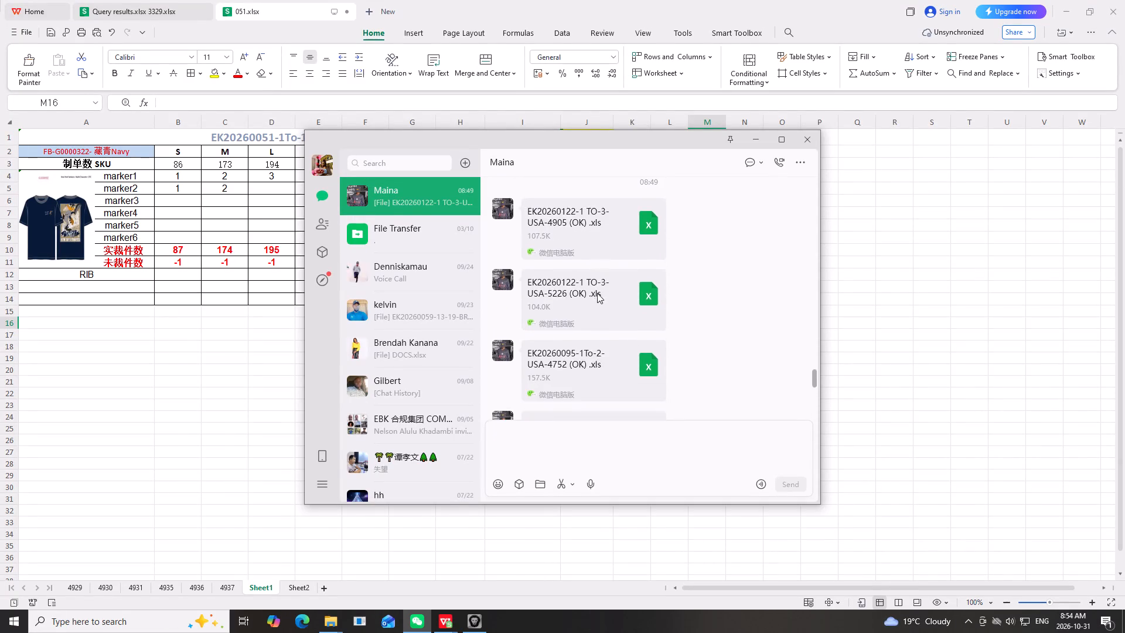
{"action": "scroll", "coordinate": [597, 294], "scroll_direction": "up", "scroll_amount": 4}
{"action": "scroll", "coordinate": [597, 294], "scroll_direction": "down", "scroll_amount": 2}
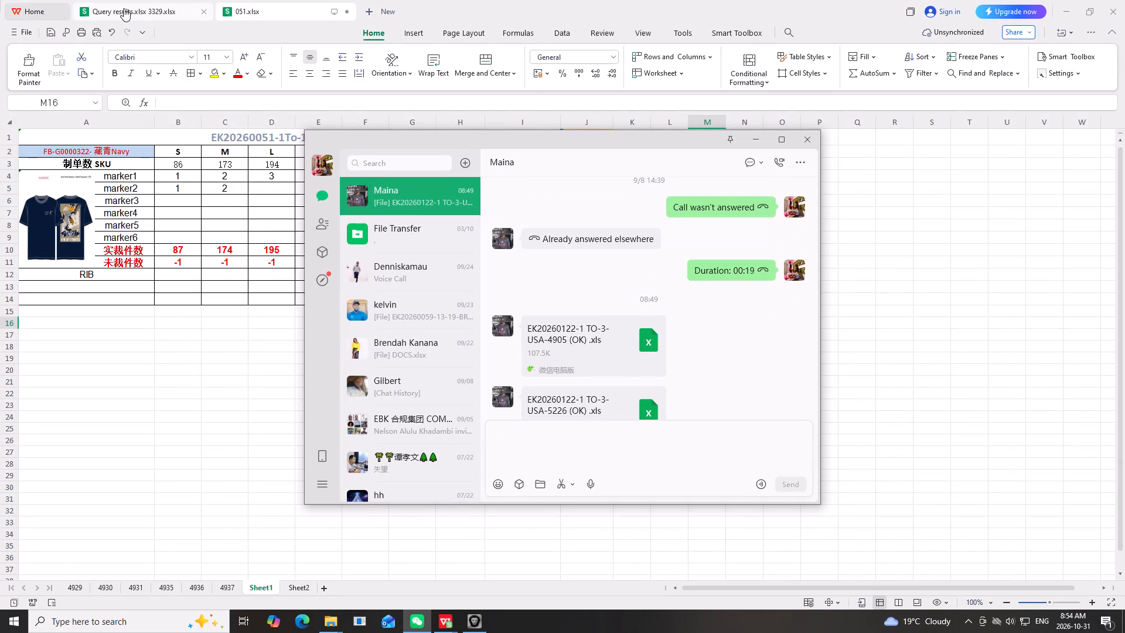
Switch to WPS Office and close the Query results.xlsx 3329.xlsx workbook.
{"action": "left_click", "coordinate": [124, 8]}
{"action": "left_click", "coordinate": [203, 10]}
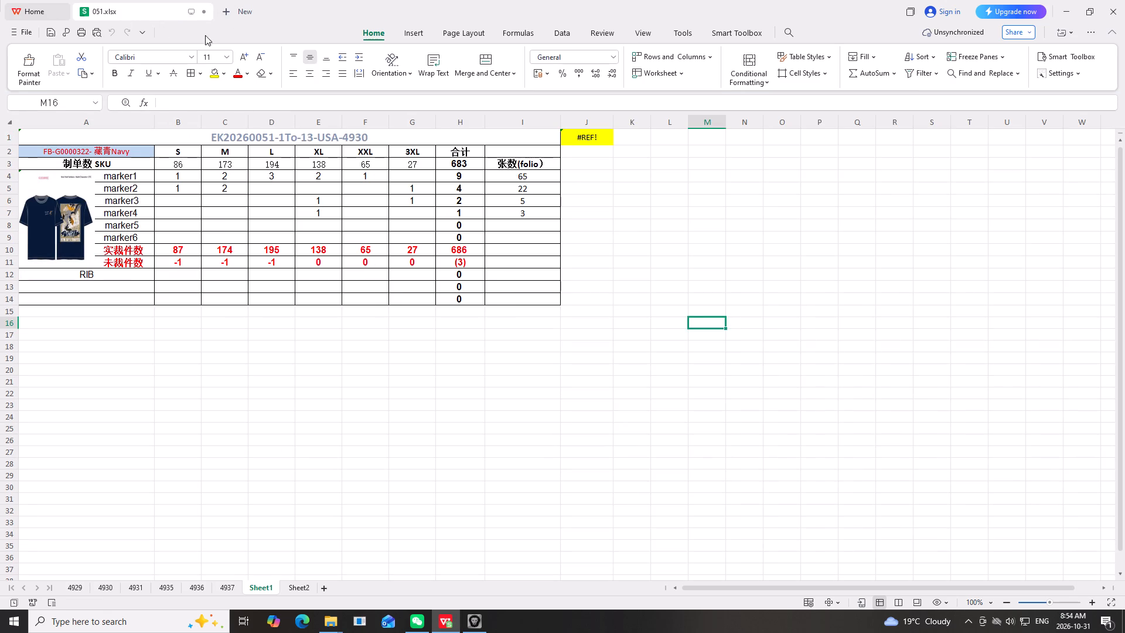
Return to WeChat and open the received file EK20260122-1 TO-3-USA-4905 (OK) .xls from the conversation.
{"action": "left_click", "coordinate": [414, 619]}
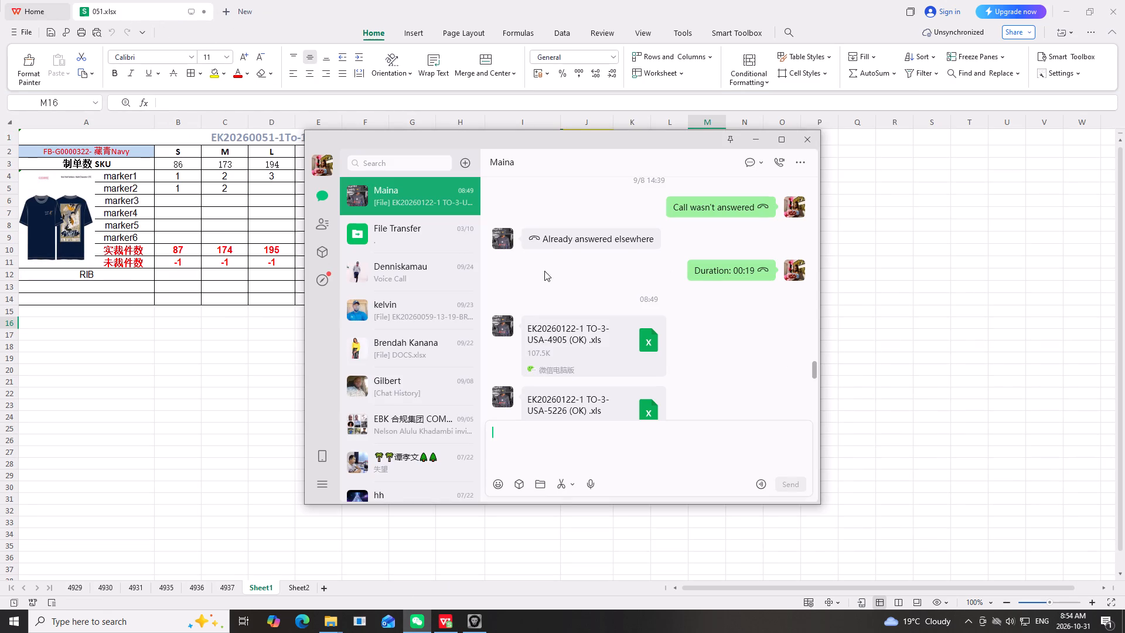
{"action": "scroll", "coordinate": [608, 345], "scroll_direction": "down", "scroll_amount": 1}
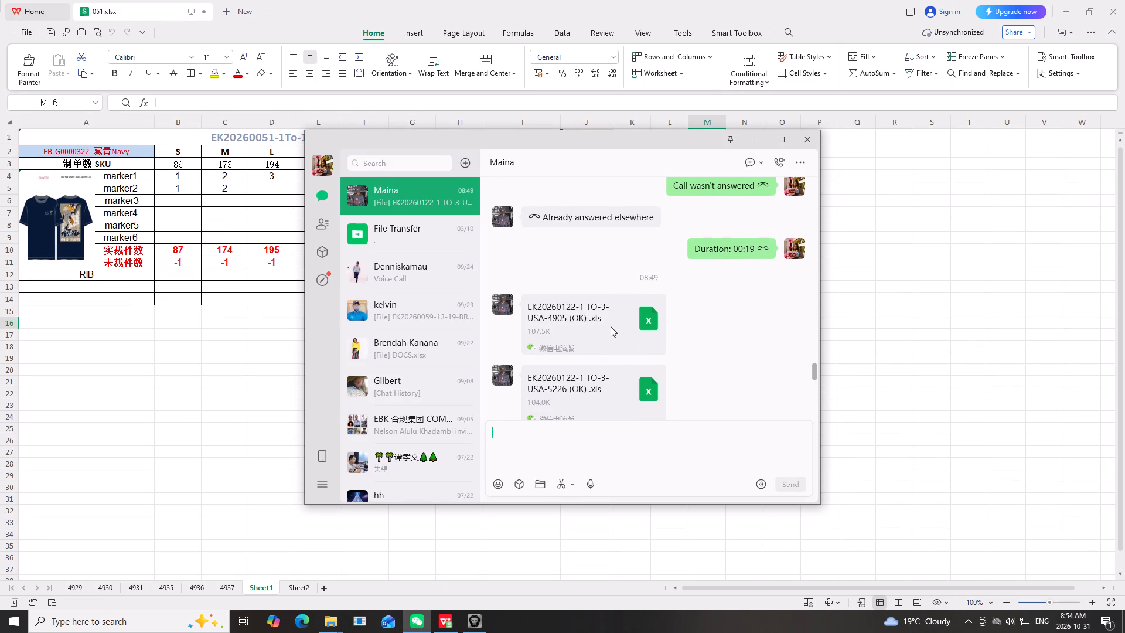
{"action": "double_click", "coordinate": [611, 326]}
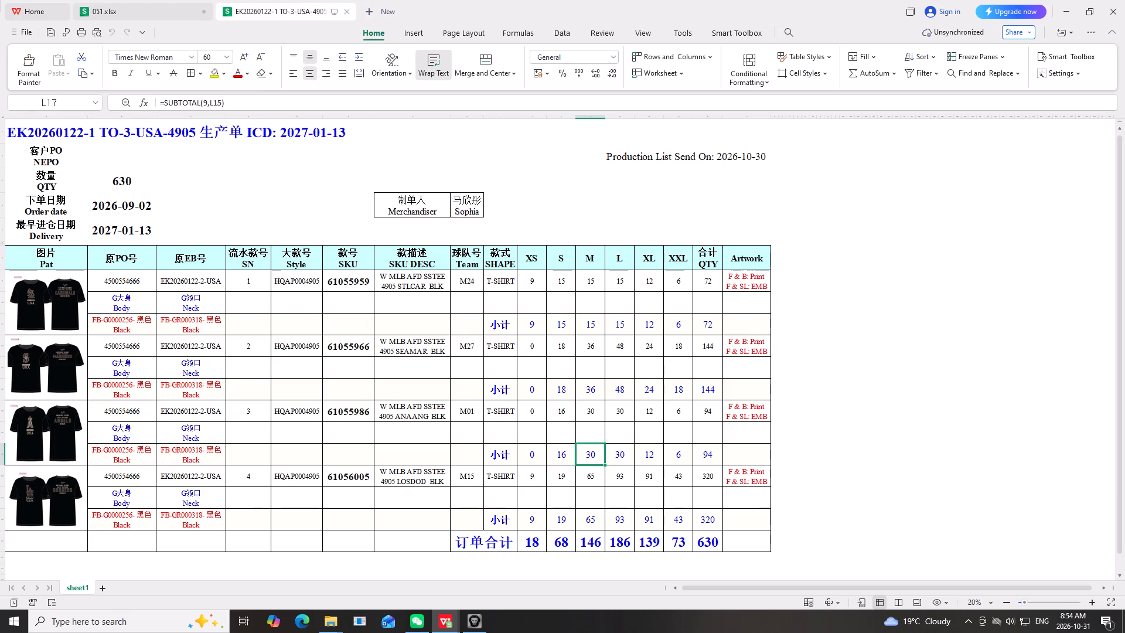
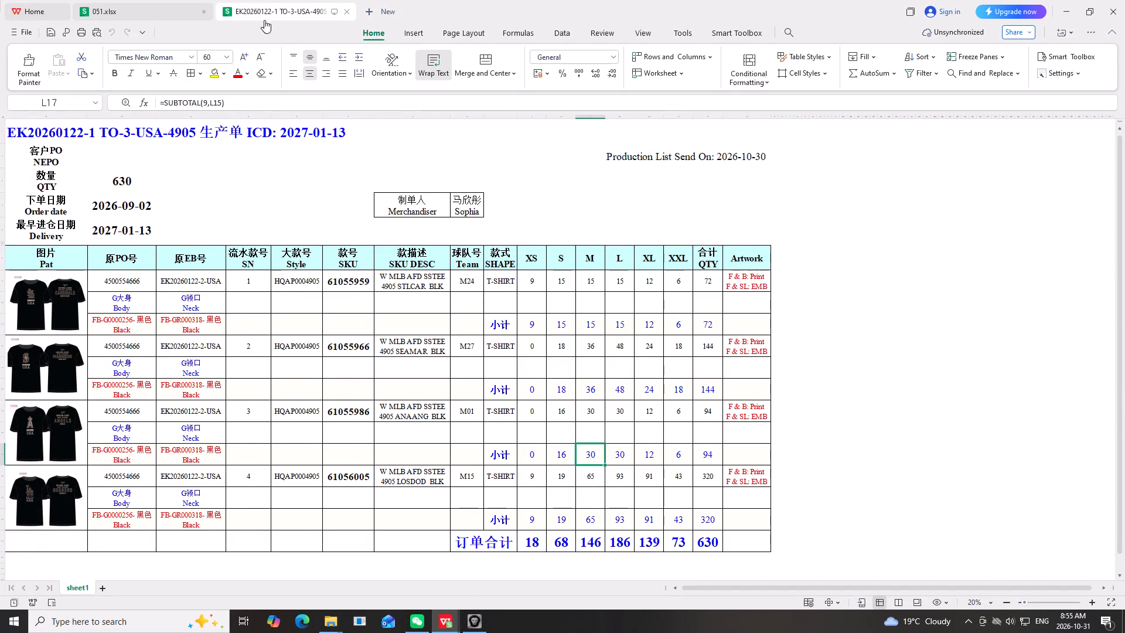
In the 051 workbook's Sheet1, clear the old title, fabric colour, order quantities, marker ratios and folio counts.
{"action": "left_click", "coordinate": [135, 7]}
{"action": "left_click", "coordinate": [97, 231]}
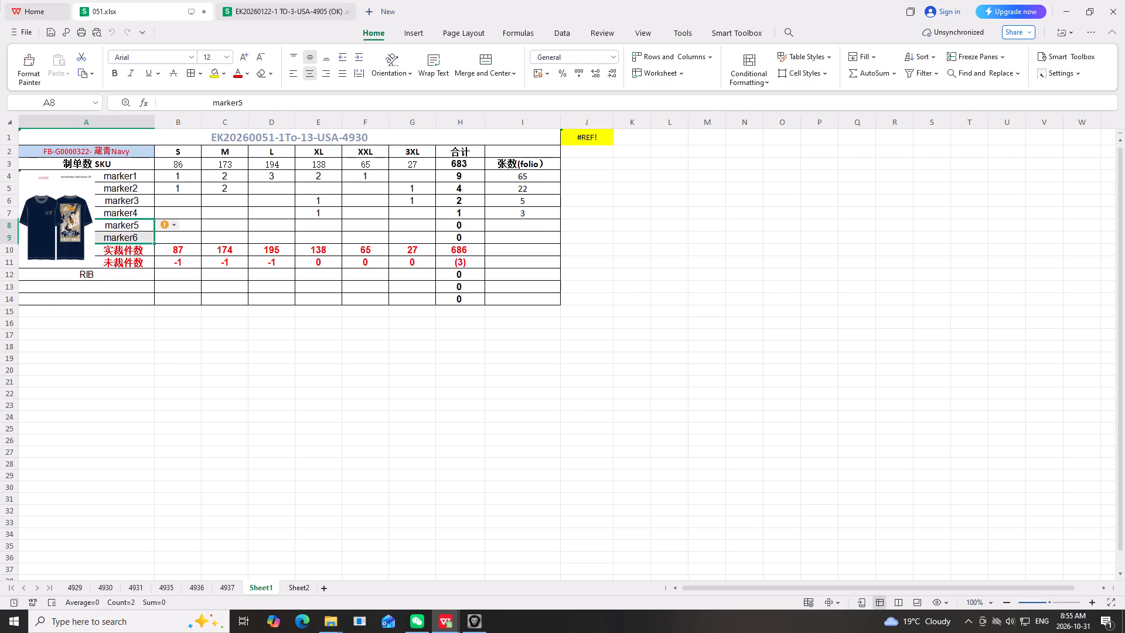
{"action": "left_click", "coordinate": [58, 223]}
{"action": "key", "text": "Delete"}
{"action": "left_click", "coordinate": [79, 155]}
{"action": "key", "text": "Delete"}
{"action": "left_click", "coordinate": [233, 138]}
{"action": "key", "text": "Delete"}
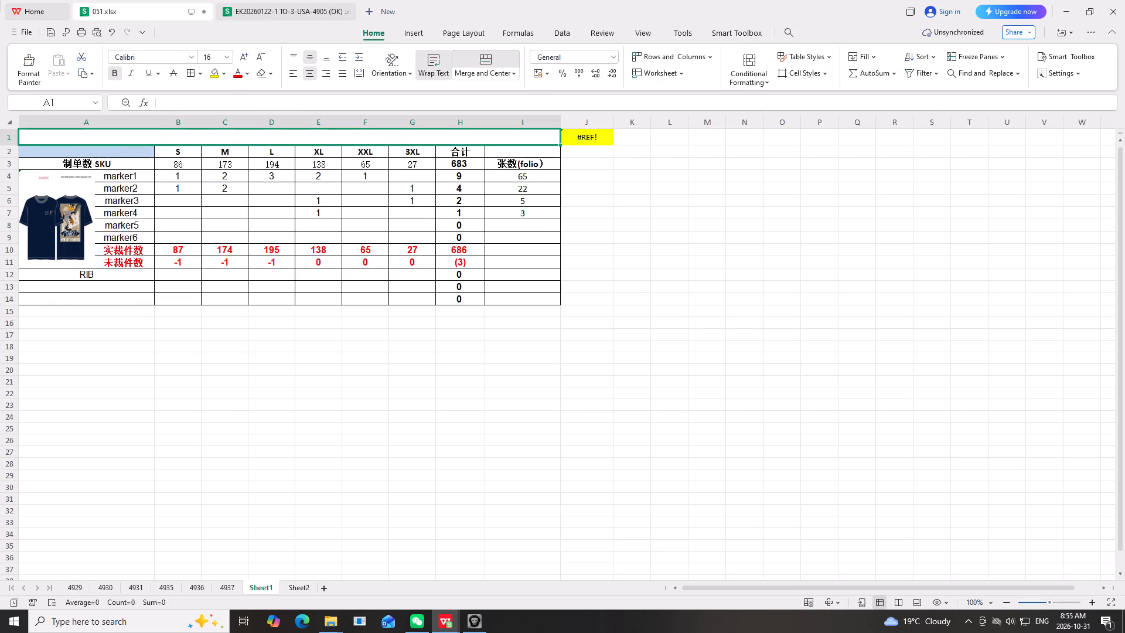
{"action": "left_click_drag", "start_coordinate": [182, 164], "coordinate": [402, 219]}
{"action": "key", "text": "Delete"}
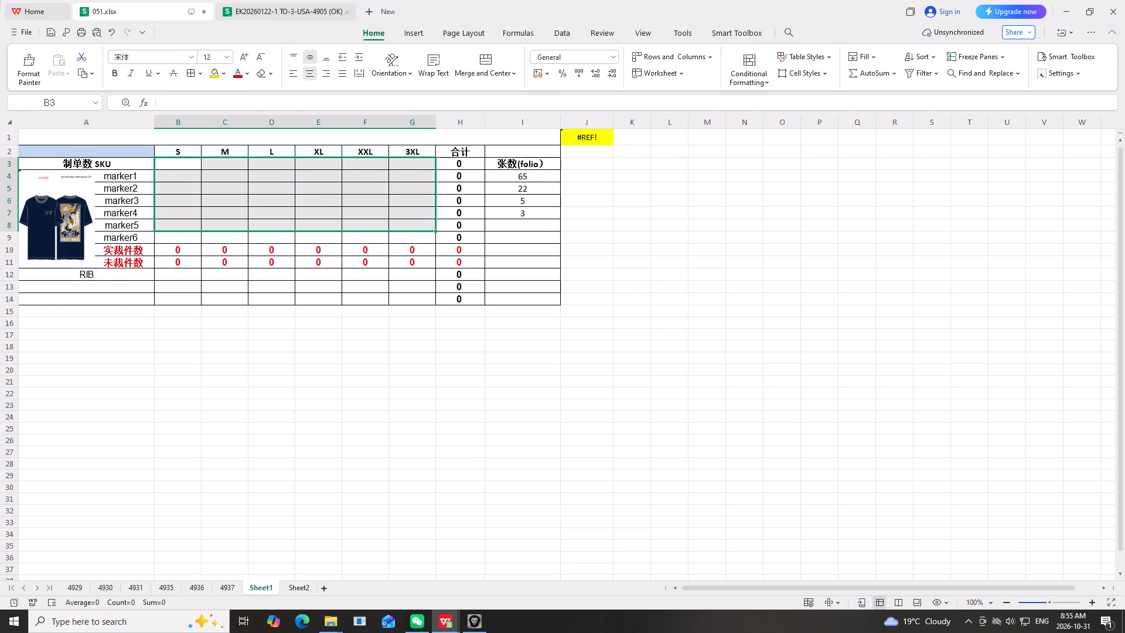
{"action": "left_click_drag", "start_coordinate": [524, 176], "coordinate": [528, 216]}
{"action": "key", "text": "Delete"}
{"action": "left_click", "coordinate": [654, 230]}
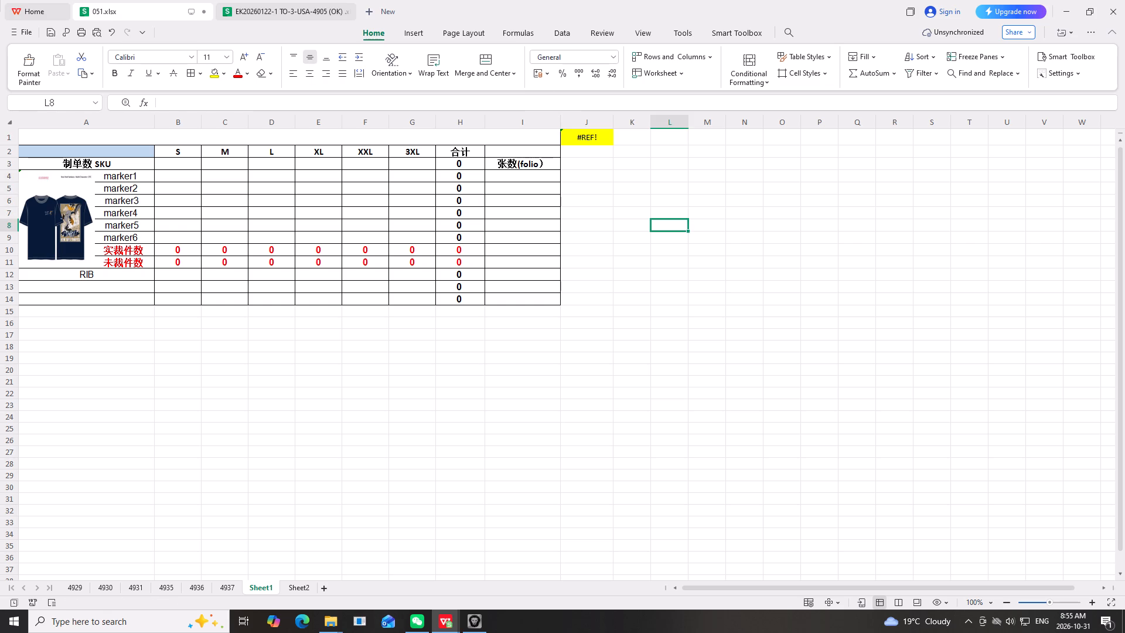
Delete the old navy T-shirt picture beside the marker rows.
{"action": "left_click", "coordinate": [356, 365]}
{"action": "left_click", "coordinate": [66, 224]}
{"action": "key", "text": "Delete"}
{"action": "left_click", "coordinate": [604, 313]}
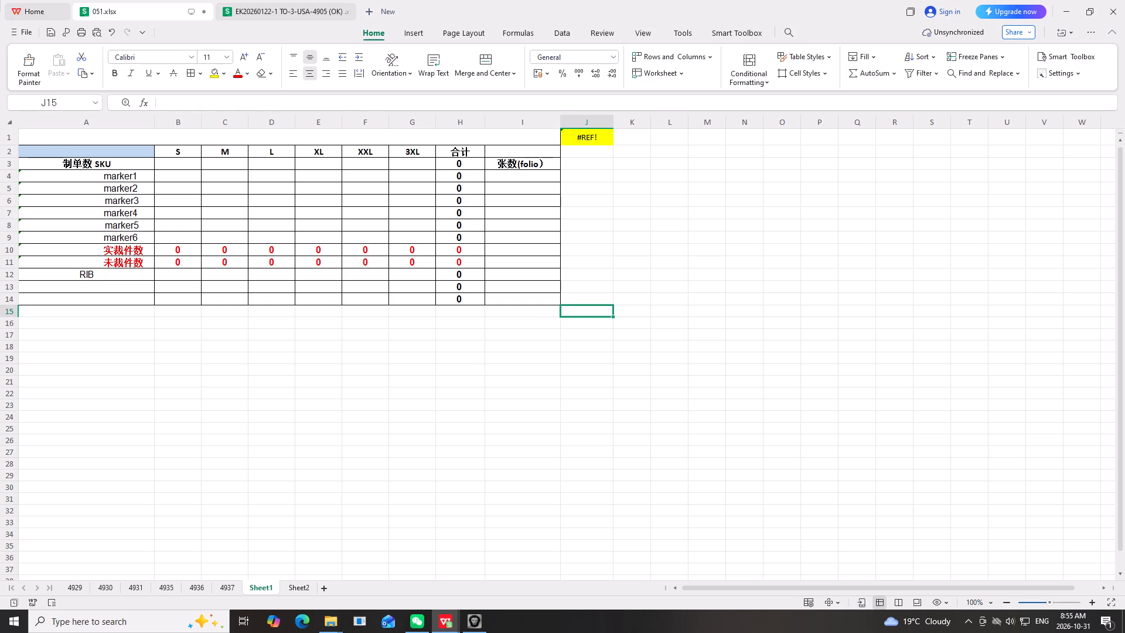
Copy the size headers XS to XXL from the 4905 production order and paste them as values over the template's size headers.
{"action": "left_click", "coordinate": [296, 8]}
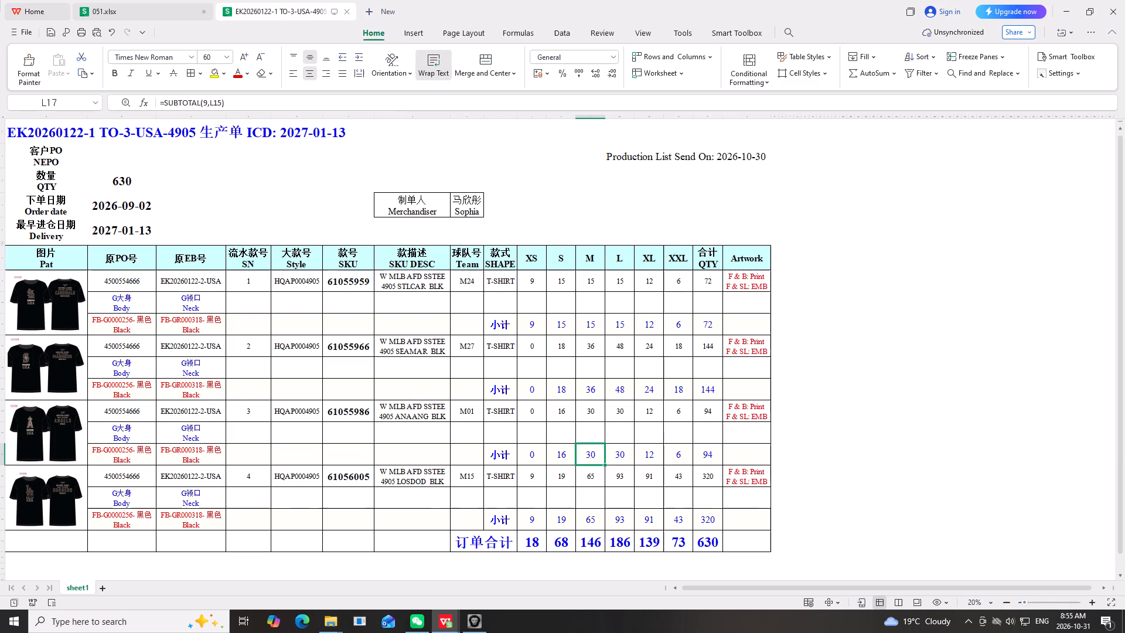
{"action": "left_click_drag", "start_coordinate": [538, 258], "coordinate": [673, 261]}
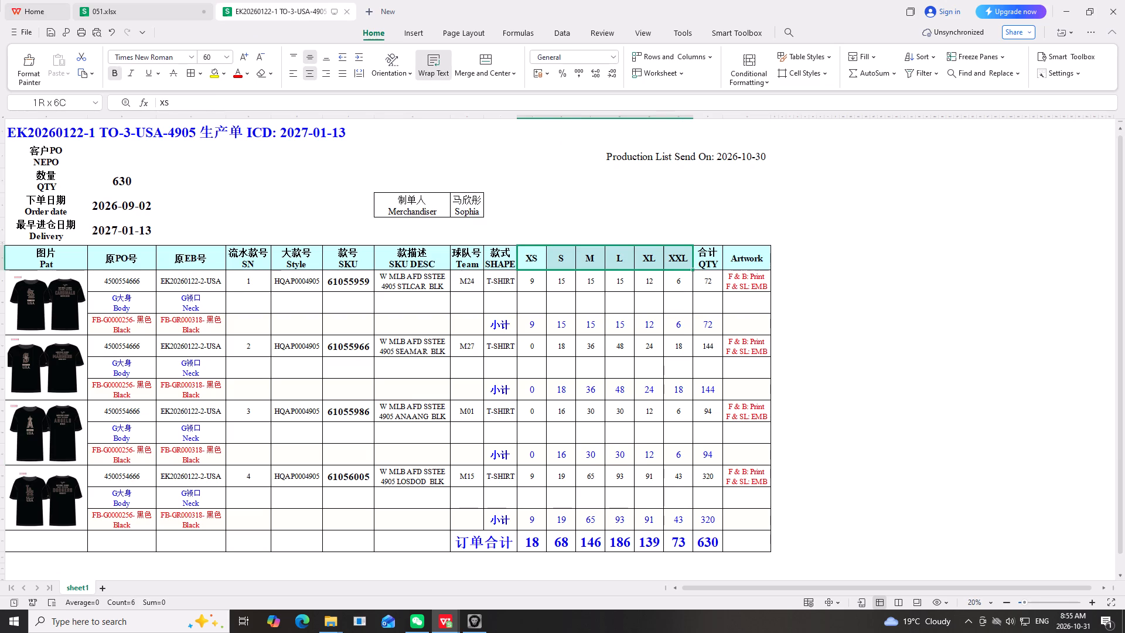
{"action": "left_click_drag", "start_coordinate": [673, 261], "coordinate": [674, 261]}
{"action": "right_click", "coordinate": [674, 261]}
{"action": "left_click", "coordinate": [693, 275]}
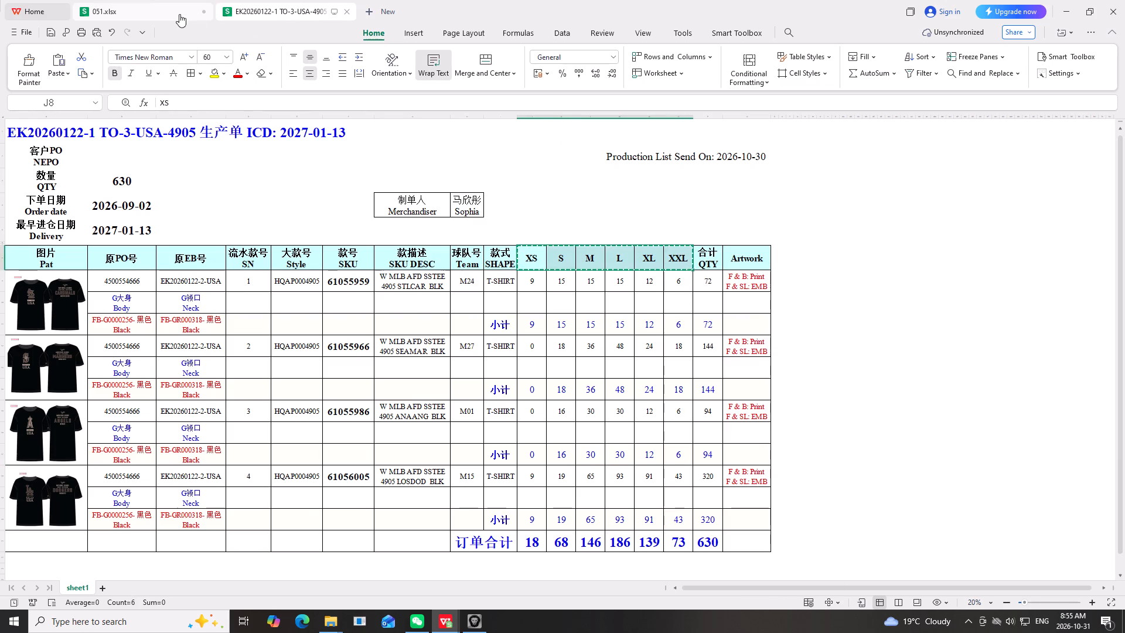
{"action": "left_click", "coordinate": [147, 12]}
{"action": "left_click", "coordinate": [194, 154]}
{"action": "right_click_drag", "start_coordinate": [193, 154], "coordinate": [199, 155]}
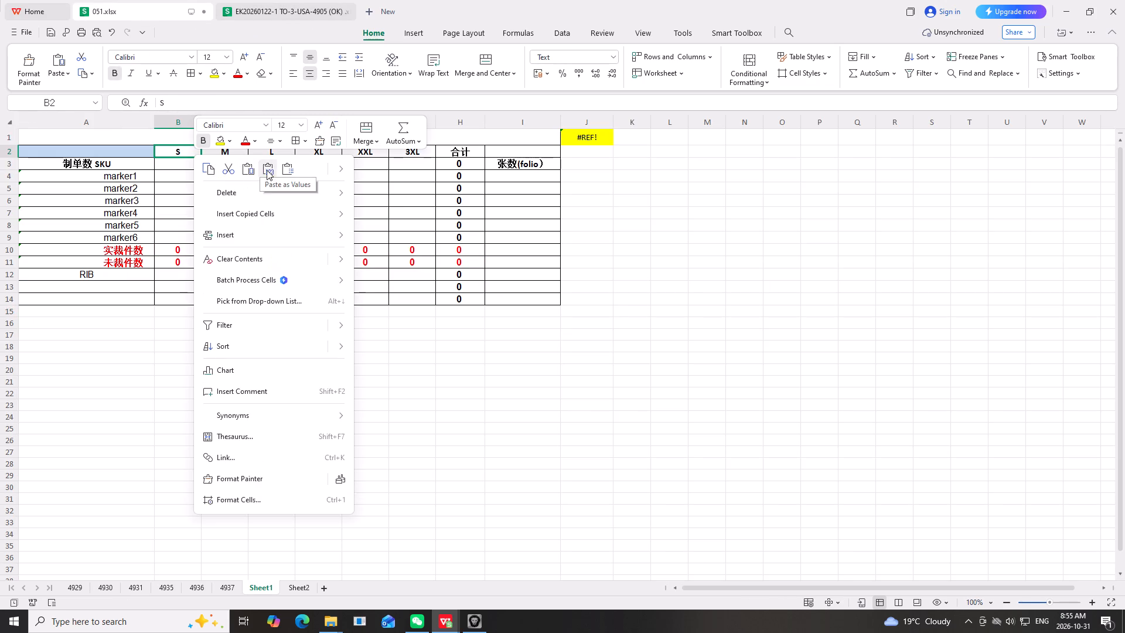
{"action": "left_click", "coordinate": [267, 170]}
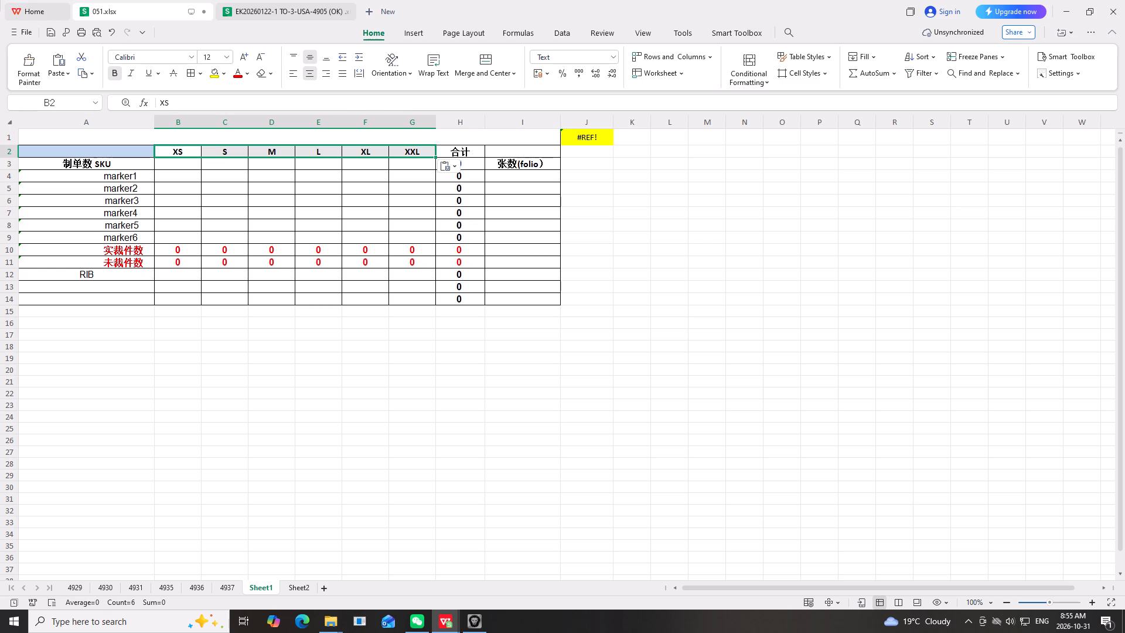
{"action": "left_click", "coordinate": [651, 286]}
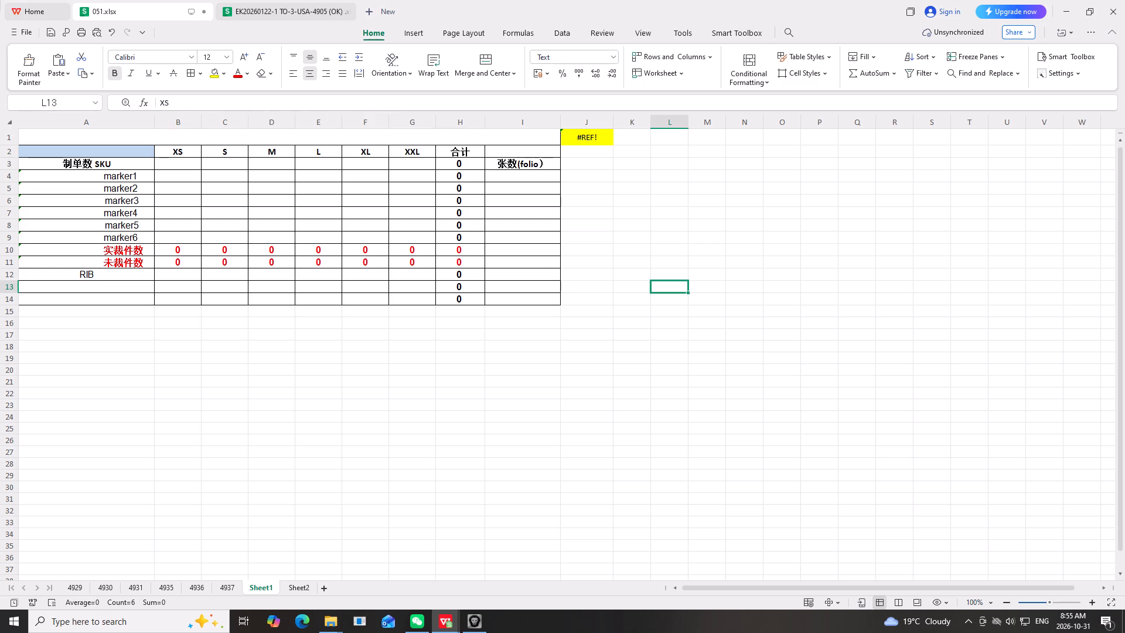
Copy the black T-shirt picture of SKU 61055959 from the production order into Sheet1 as a WPS Office Graphic Object.
{"action": "left_click", "coordinate": [314, 6]}
{"action": "left_click", "coordinate": [36, 305]}
{"action": "right_click", "coordinate": [37, 307]}
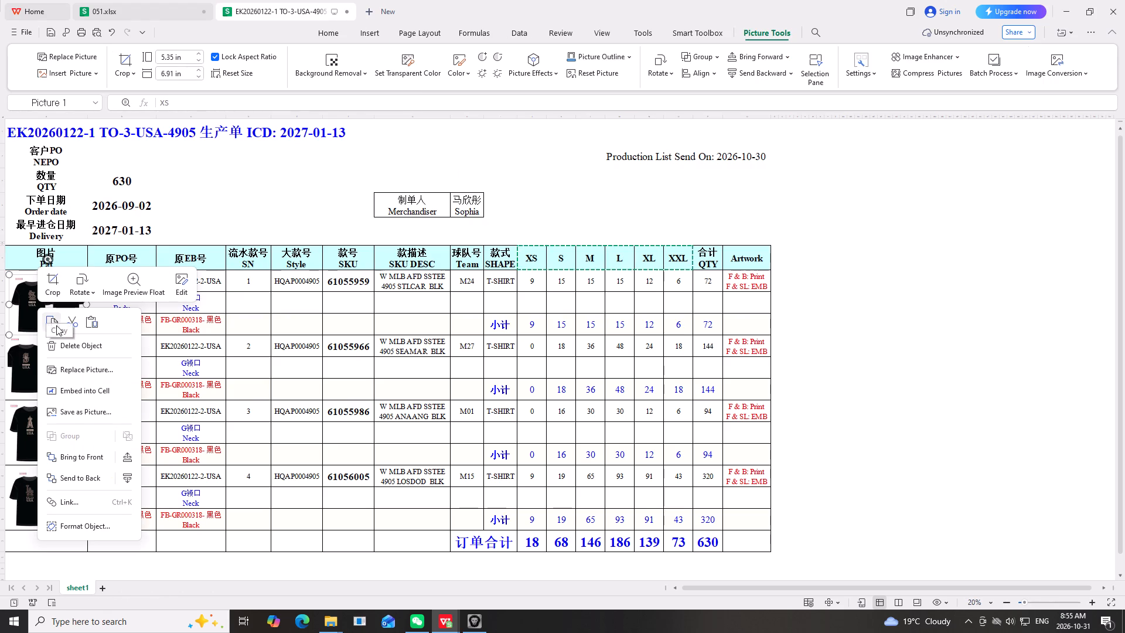
{"action": "left_click", "coordinate": [54, 324]}
{"action": "left_click", "coordinate": [158, 17]}
{"action": "right_click", "coordinate": [714, 198]}
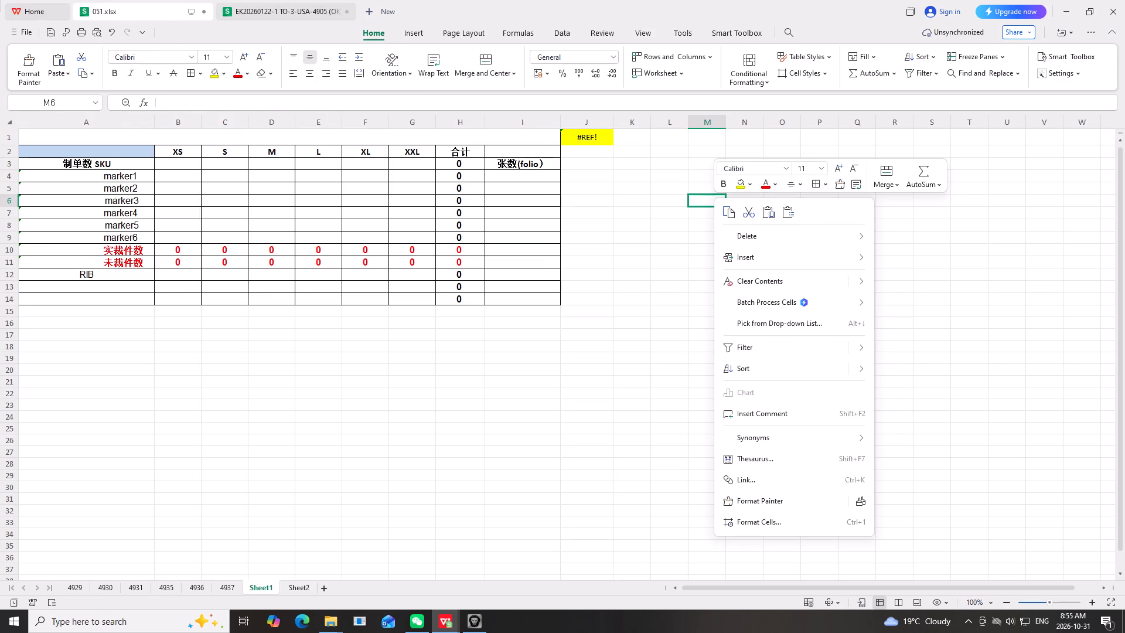
{"action": "left_click_drag", "start_coordinate": [768, 210], "coordinate": [780, 220]}
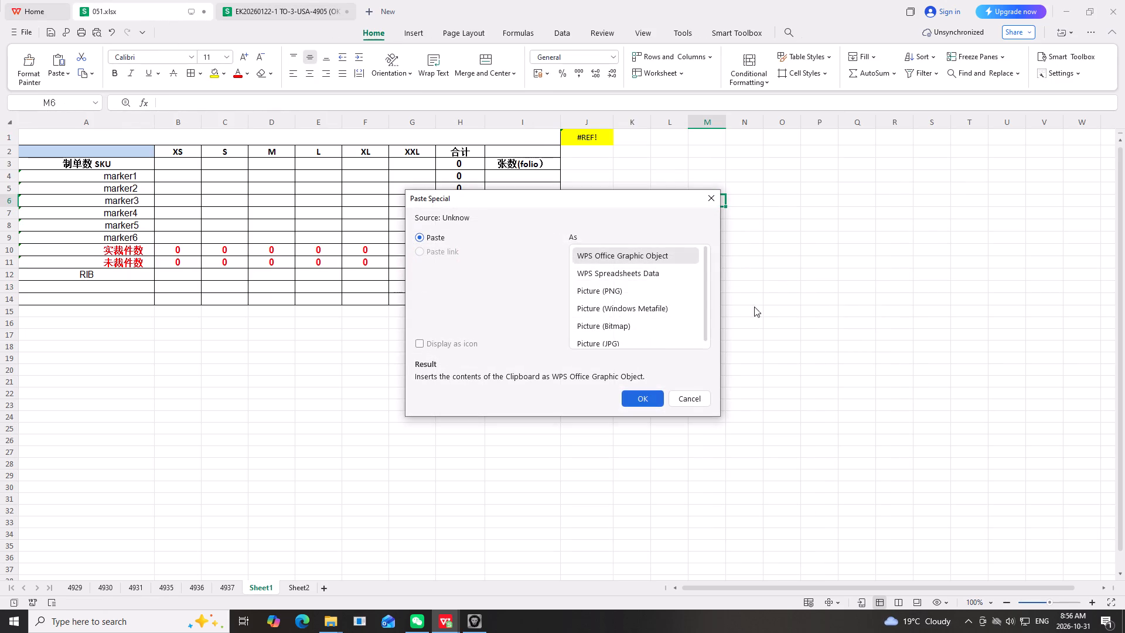
{"action": "left_click", "coordinate": [655, 394]}
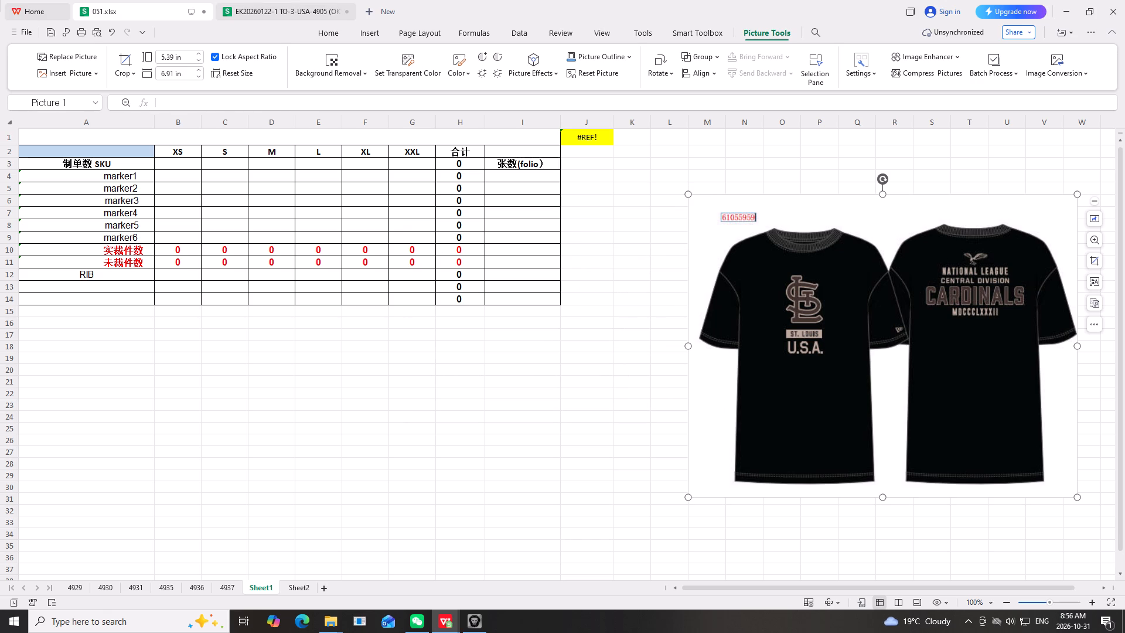
Shrink the pasted T-shirt picture to about 1.41 in high by 1.28 in wide and place it beside the marker labels in column A.
{"action": "left_click_drag", "start_coordinate": [1077, 195], "coordinate": [785, 358]}
{"action": "left_click_drag", "start_coordinate": [868, 357], "coordinate": [768, 404]}
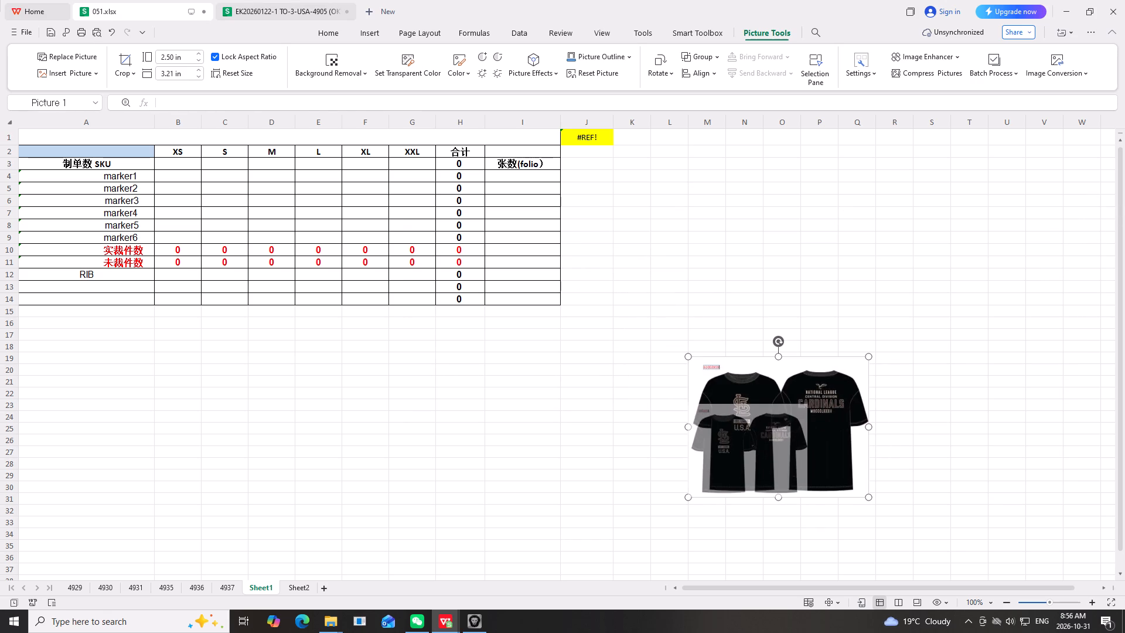
{"action": "left_click_drag", "start_coordinate": [768, 404], "coordinate": [748, 418]}
{"action": "left_click_drag", "start_coordinate": [758, 455], "coordinate": [719, 404]}
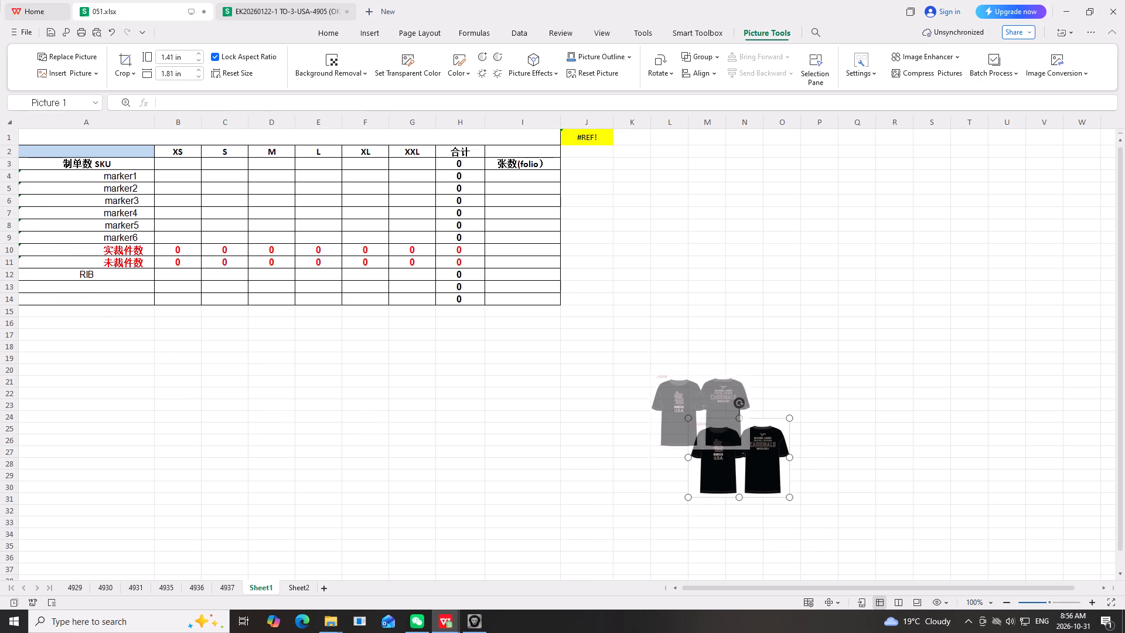
{"action": "left_click_drag", "start_coordinate": [719, 404], "coordinate": [736, 294]}
{"action": "left_click_drag", "start_coordinate": [766, 296], "coordinate": [737, 303]}
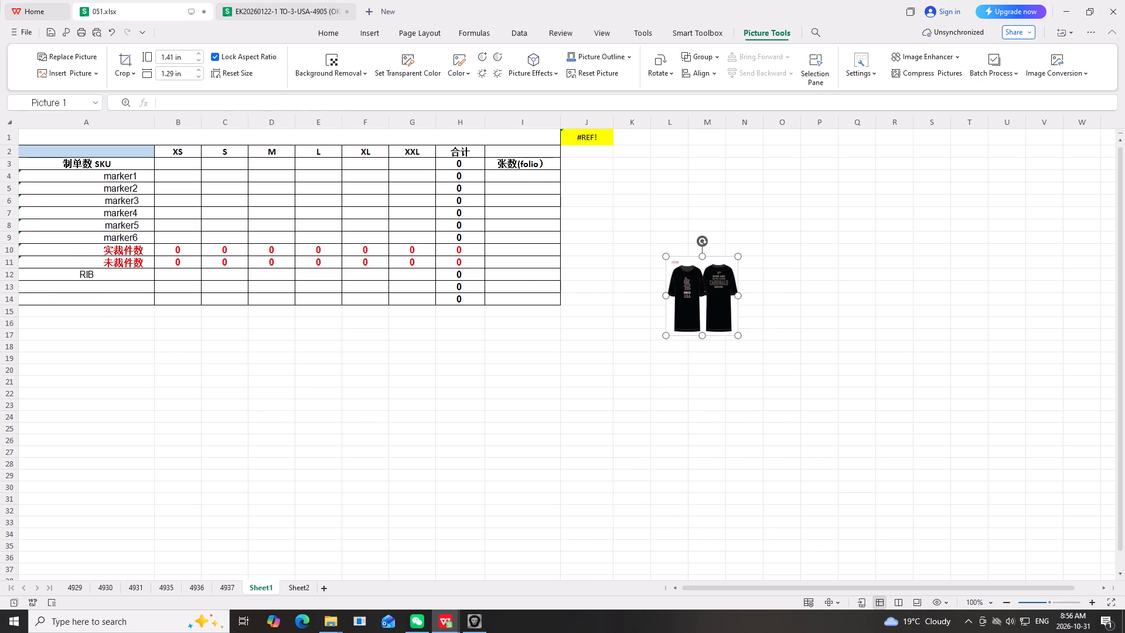
{"action": "left_click_drag", "start_coordinate": [714, 301], "coordinate": [11, 210]}
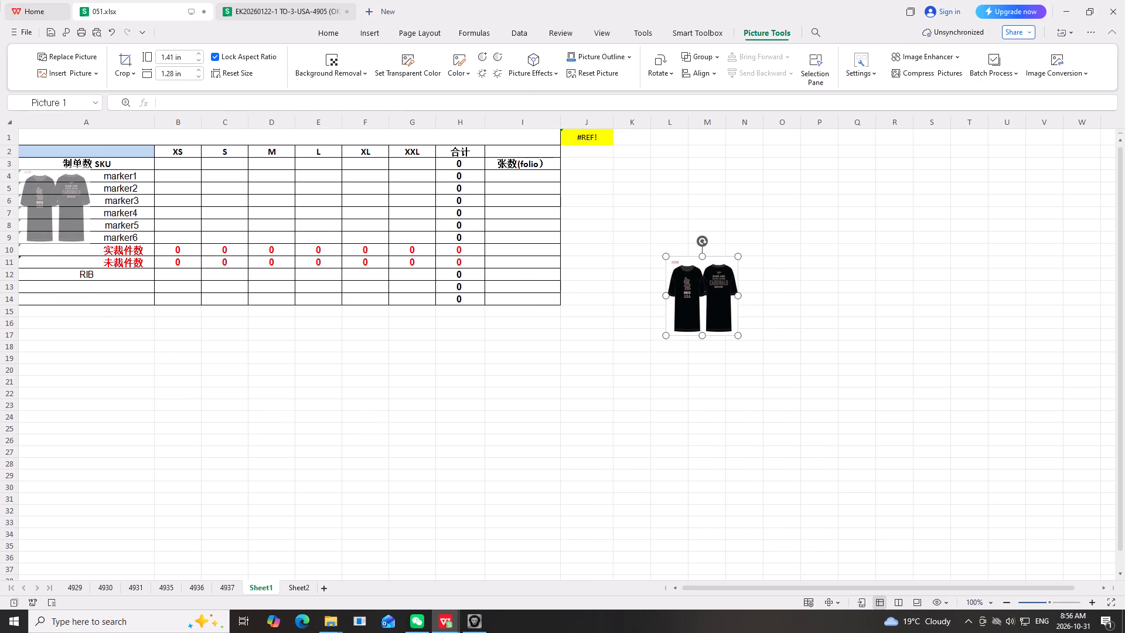
{"action": "left_click", "coordinate": [286, 367]}
Adjust the T-shirt picture's bottom, side and top edges to fit the space below the 制单数 SKU row beside the marker labels.
{"action": "left_click", "coordinate": [64, 228]}
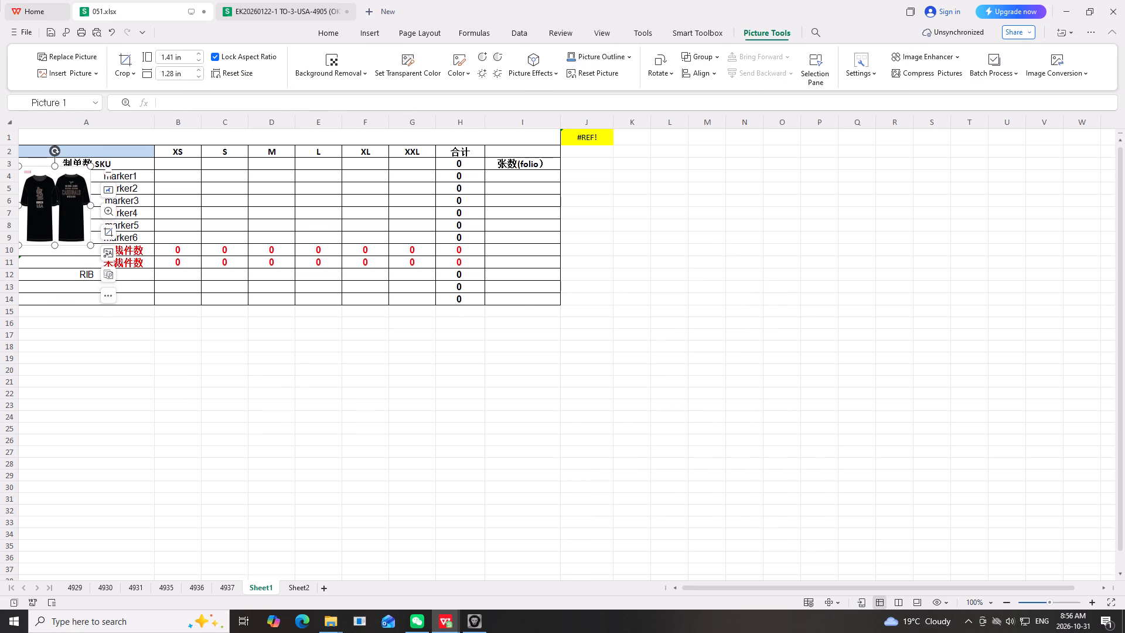
{"action": "left_click_drag", "start_coordinate": [57, 244], "coordinate": [56, 250]}
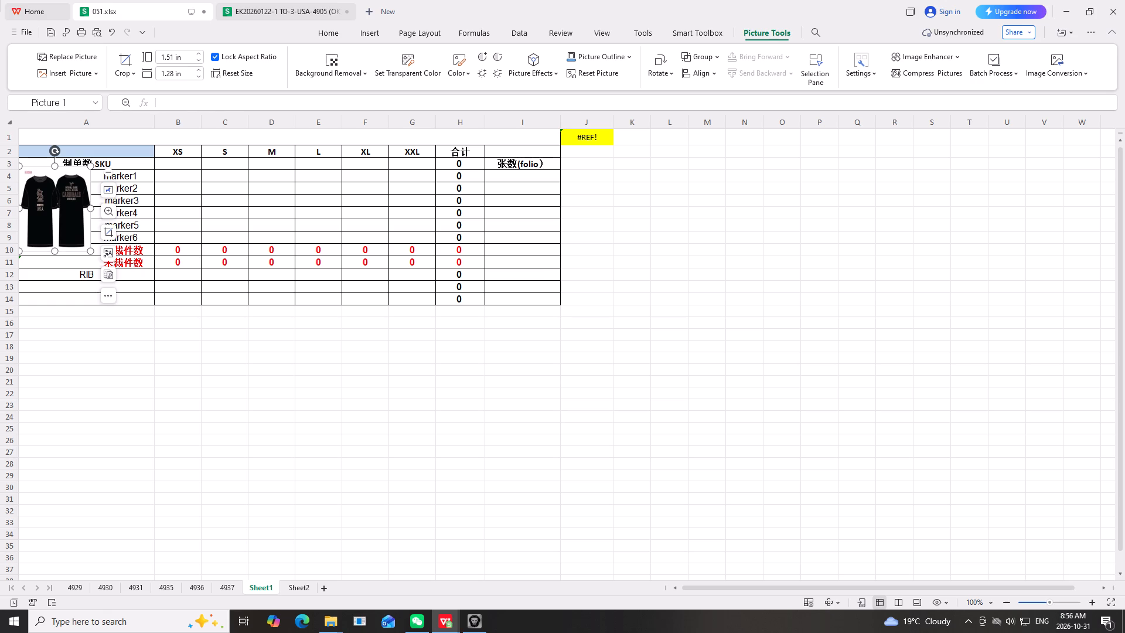
{"action": "left_click_drag", "start_coordinate": [93, 209], "coordinate": [100, 217]}
{"action": "left_click", "coordinate": [490, 264]}
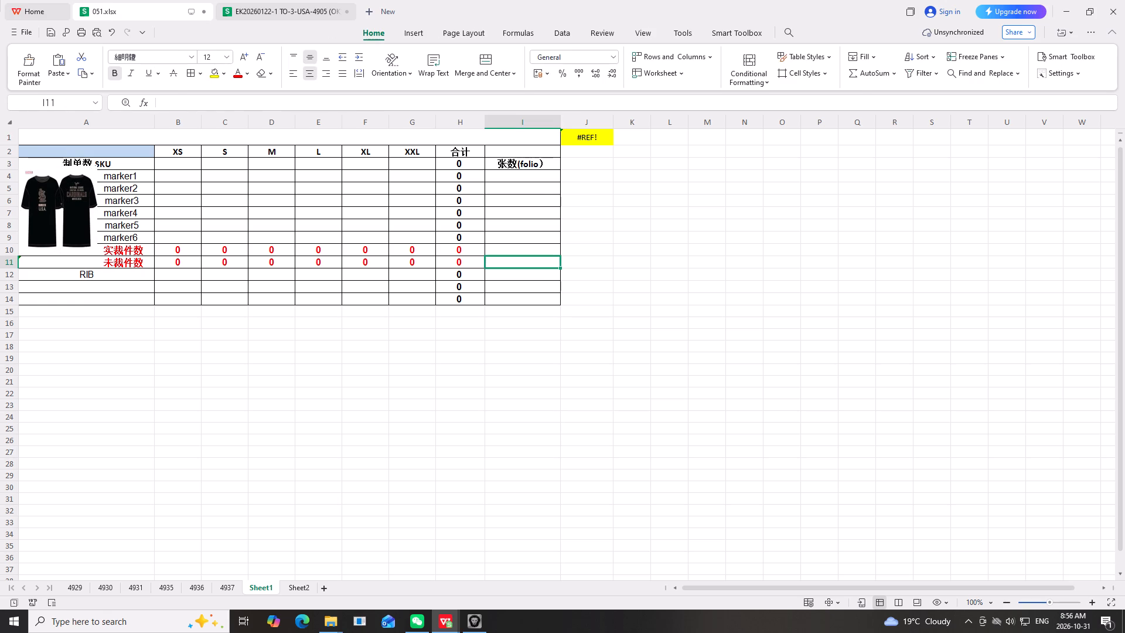
{"action": "left_click", "coordinate": [78, 201]}
{"action": "left_click_drag", "start_coordinate": [60, 166], "coordinate": [60, 173]}
{"action": "left_click", "coordinate": [309, 288]}
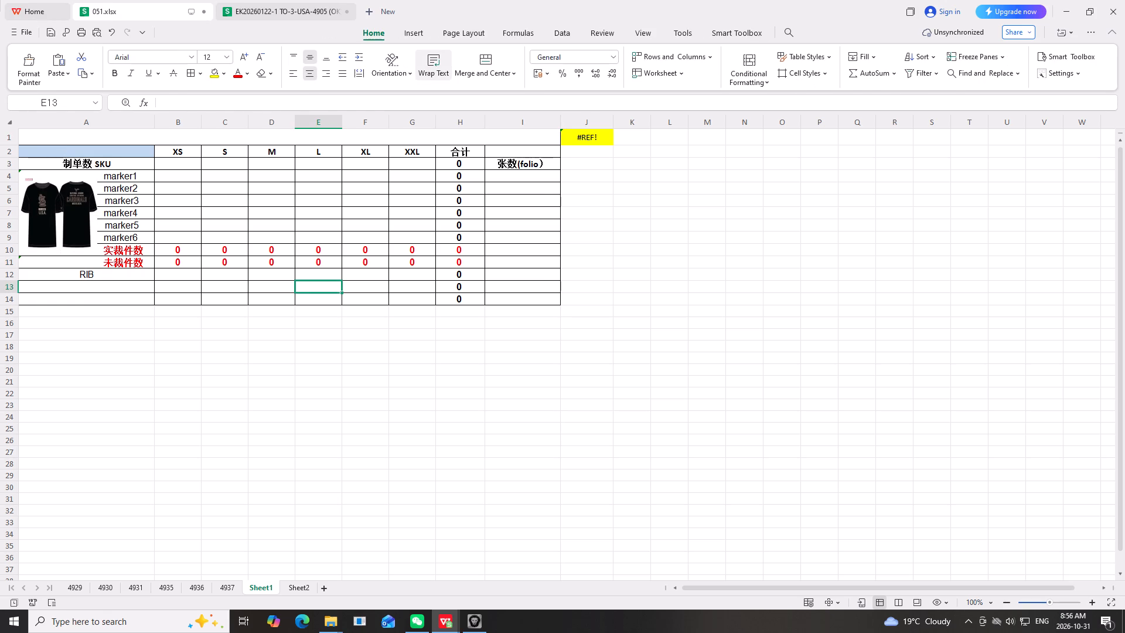
{"action": "left_click", "coordinate": [288, 423]}
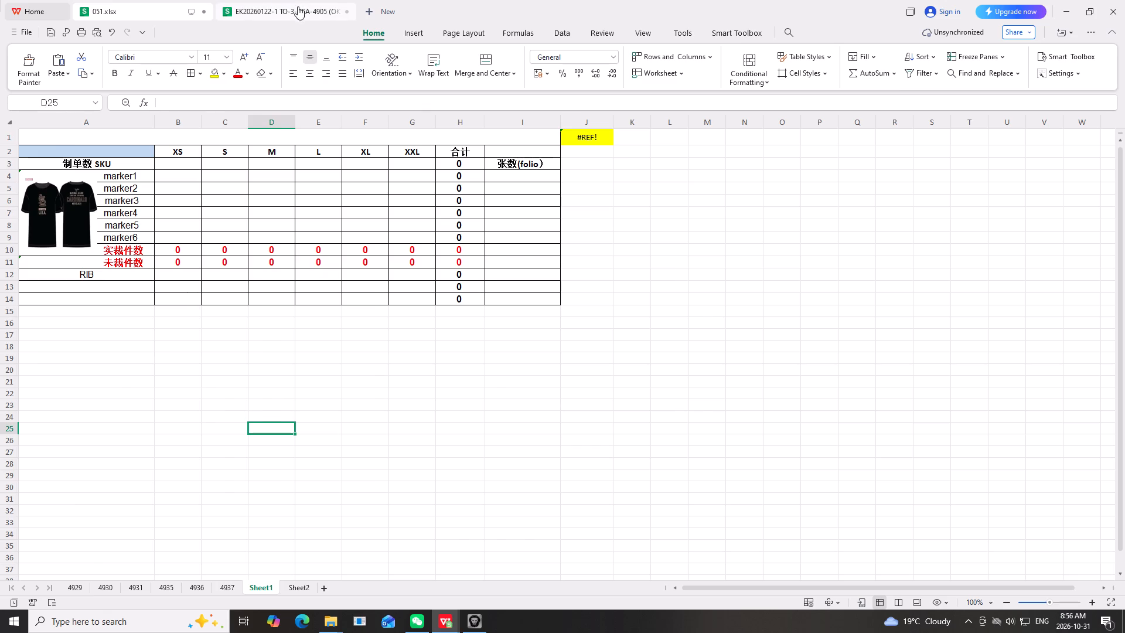
Copy the body fabric FB-G0000256- 黑色Black from the production order's first style and paste it as values into cell A2 of Sheet1.
{"action": "left_click", "coordinate": [298, 6]}
{"action": "scroll", "coordinate": [212, 293], "scroll_direction": "up", "scroll_amount": 2}
{"action": "left_click", "coordinate": [829, 264]}
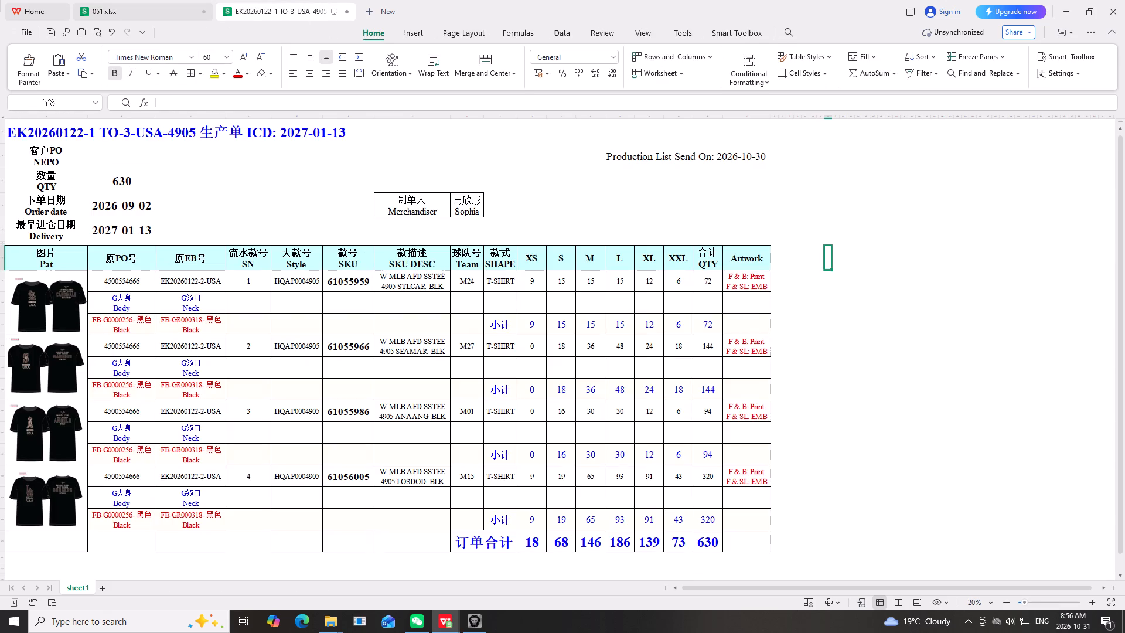
{"action": "scroll", "coordinate": [168, 369], "scroll_direction": "down", "scroll_amount": 1}
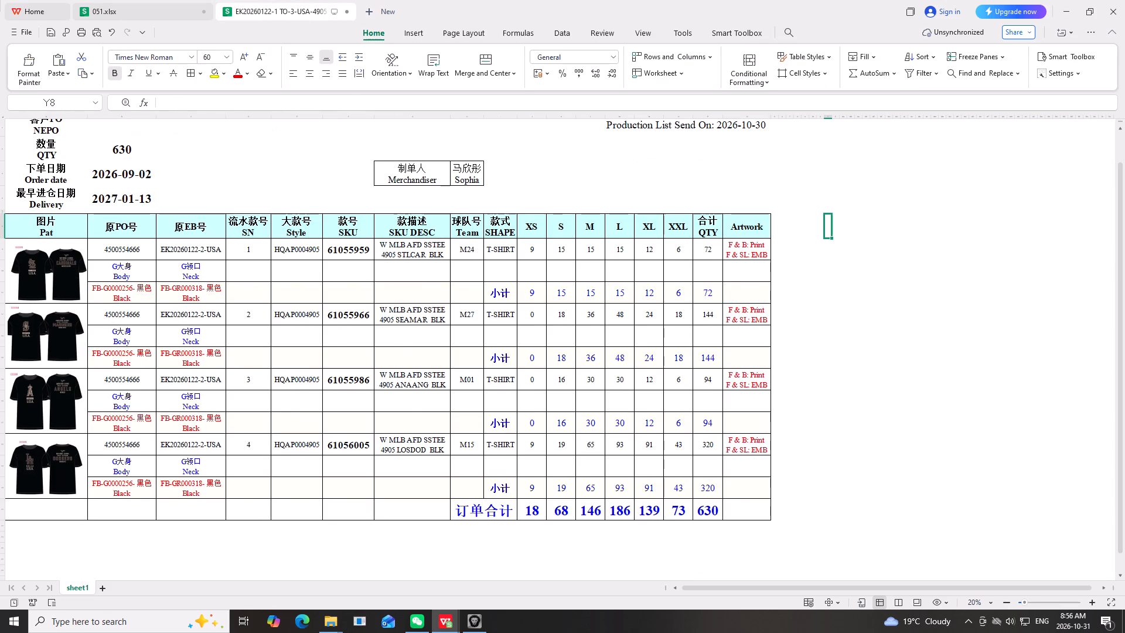
{"action": "left_click_drag", "start_coordinate": [722, 589], "coordinate": [574, 577]}
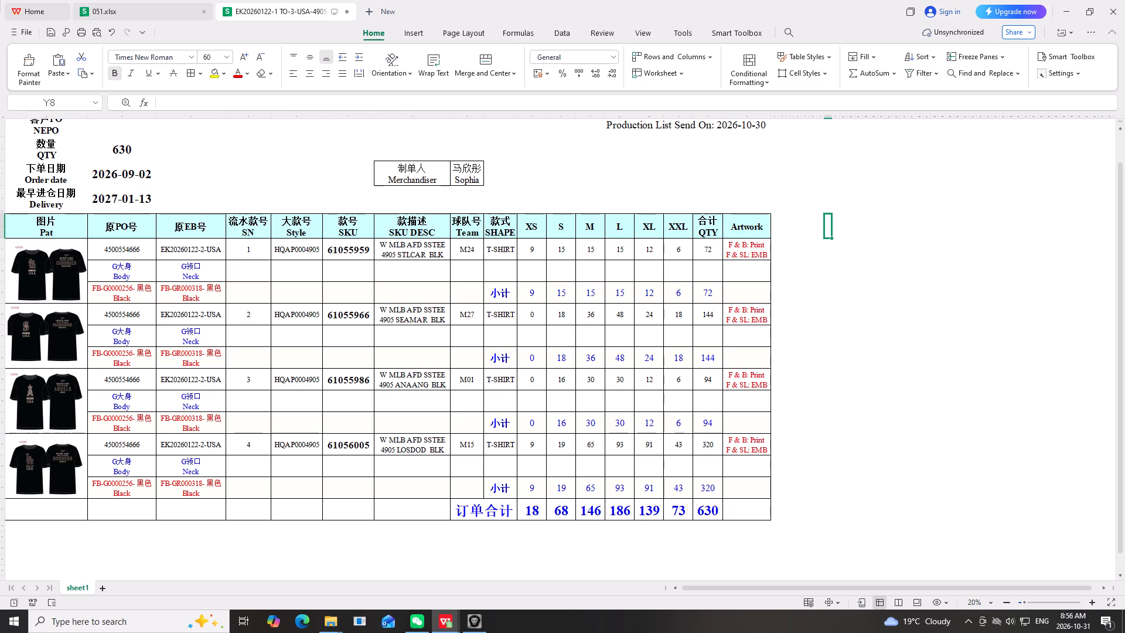
{"action": "left_click", "coordinate": [124, 285]}
{"action": "right_click", "coordinate": [124, 285]}
{"action": "left_click", "coordinate": [133, 9]}
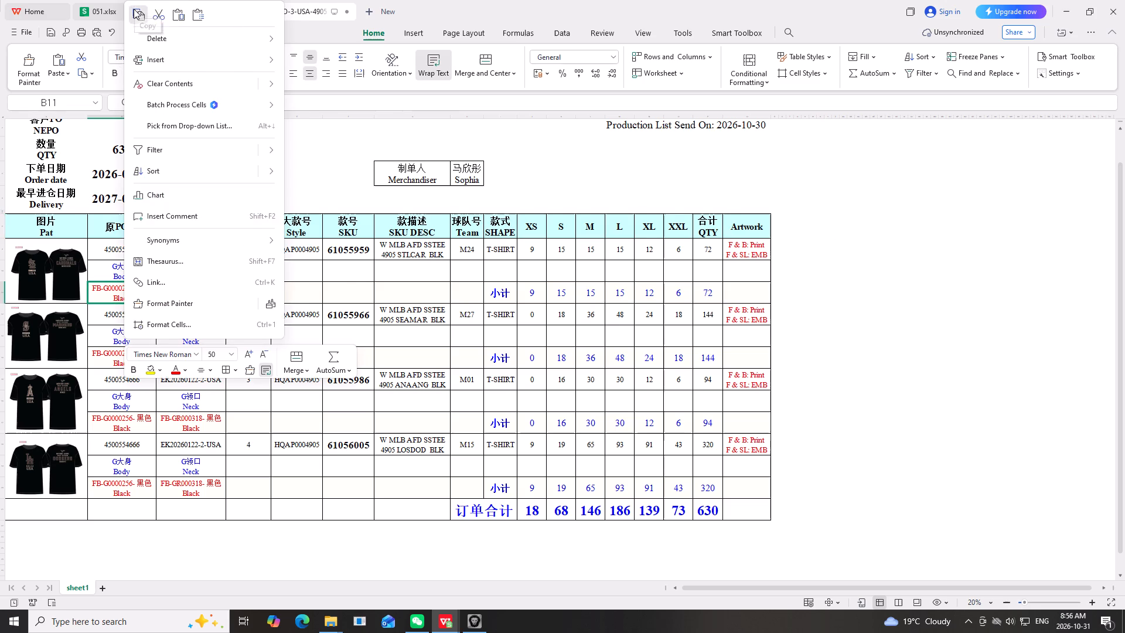
{"action": "left_click", "coordinate": [145, 2]}
{"action": "scroll", "coordinate": [200, 196], "scroll_direction": "up", "scroll_amount": 2}
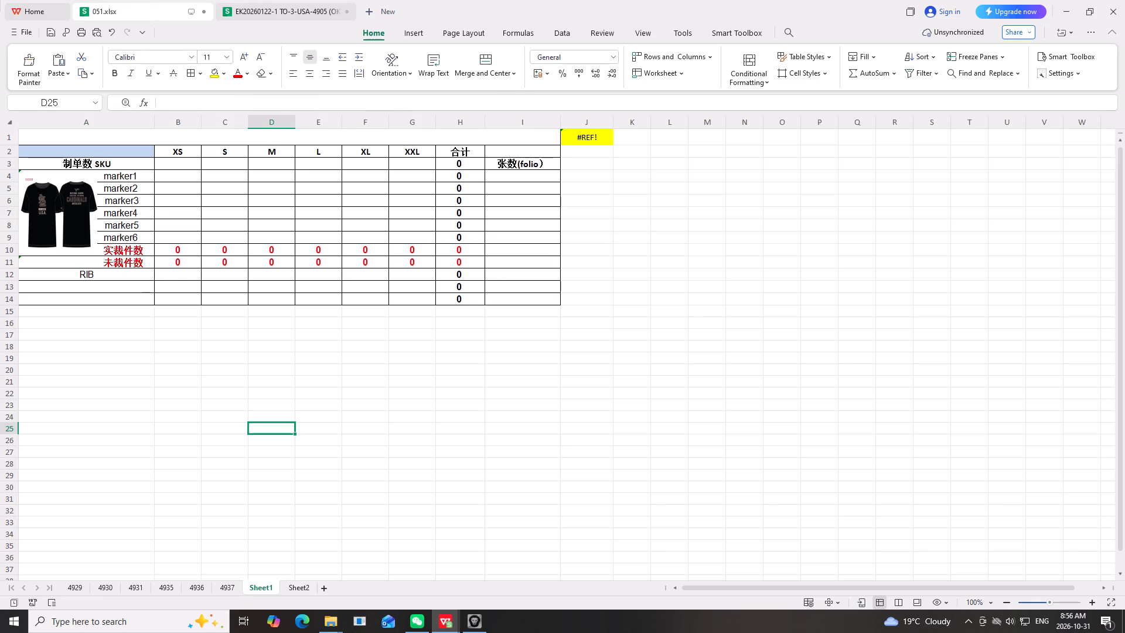
{"action": "left_click", "coordinate": [112, 152]}
{"action": "right_click_drag", "start_coordinate": [112, 152], "coordinate": [122, 158]}
{"action": "left_click", "coordinate": [187, 166]}
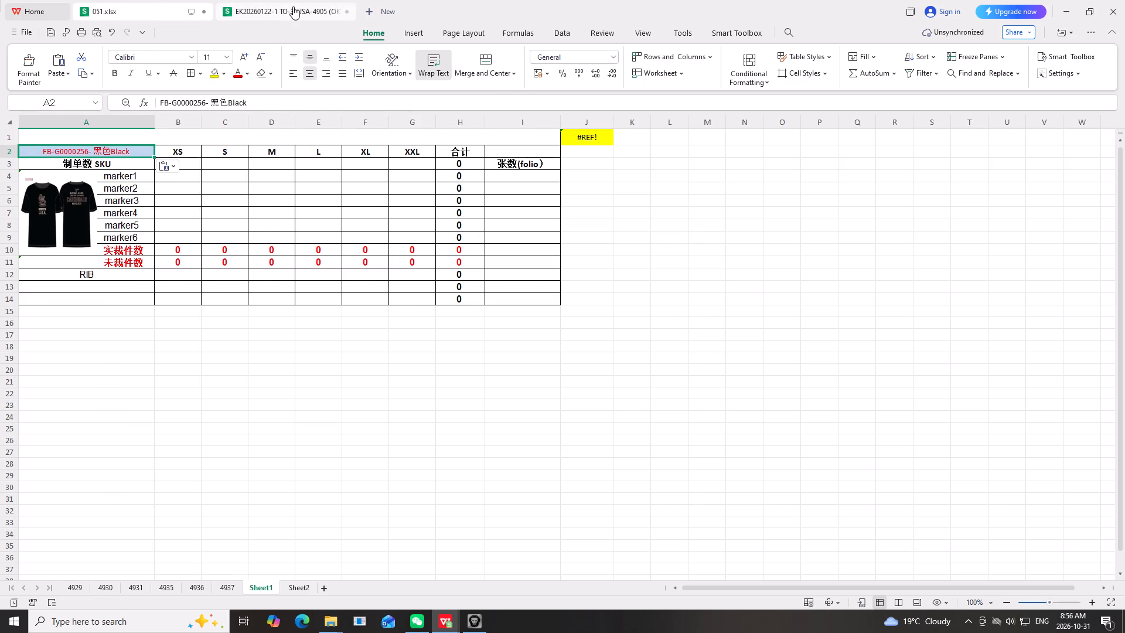
Copy the G领口 Neck label from the production order's first style and paste it as values over RIB in cell A12 of Sheet1.
{"action": "left_click", "coordinate": [293, 6]}
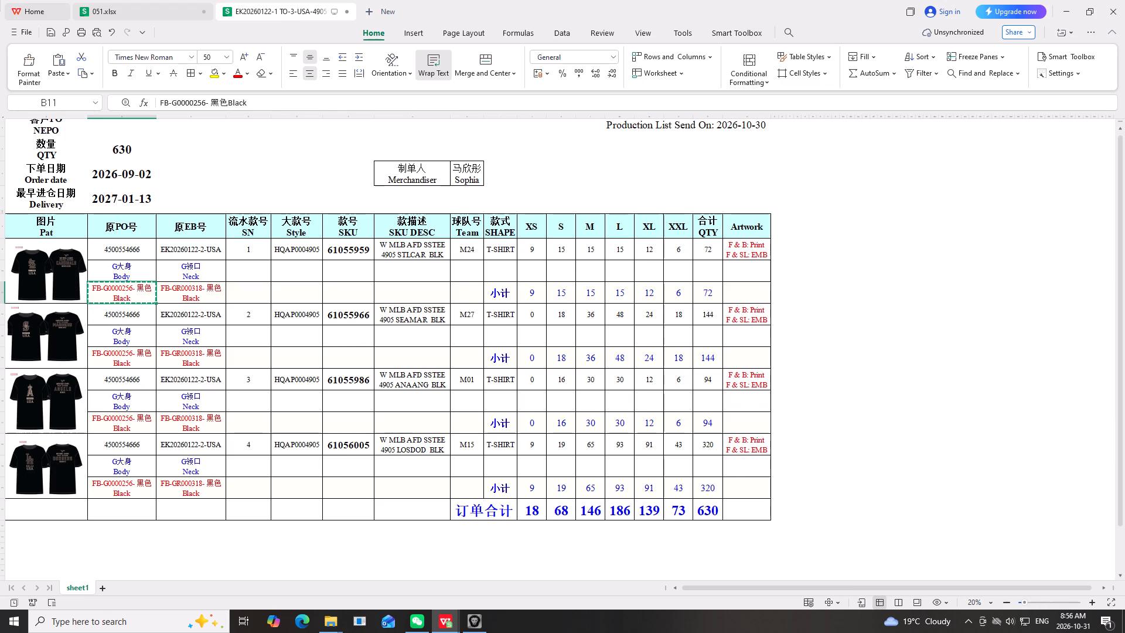
{"action": "left_click", "coordinate": [196, 271]}
{"action": "right_click", "coordinate": [196, 271]}
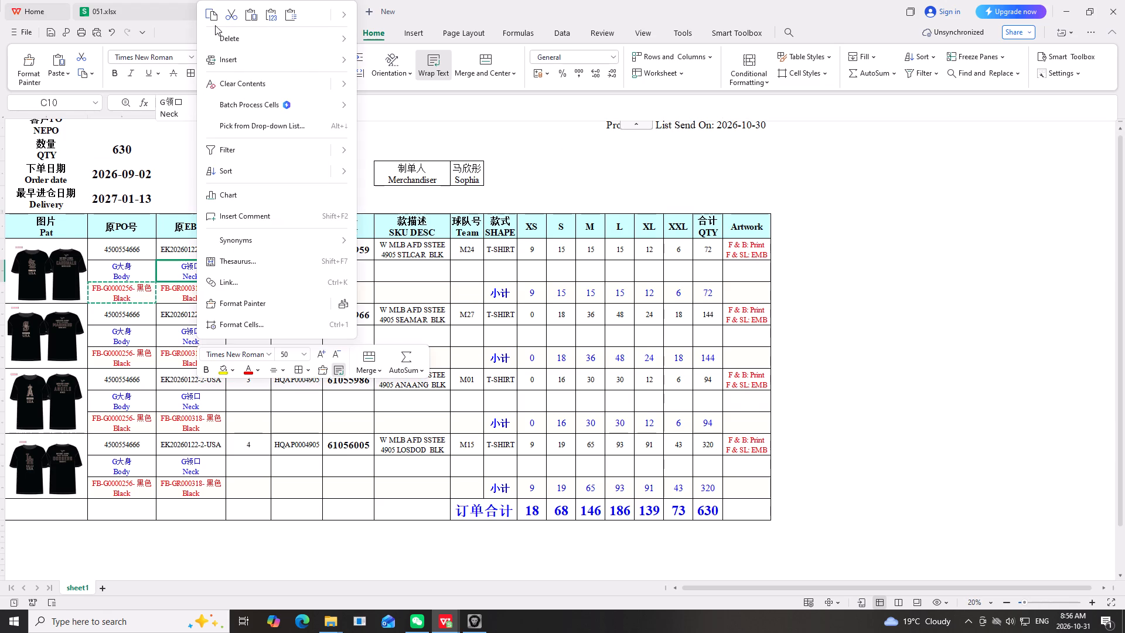
{"action": "left_click", "coordinate": [217, 13]}
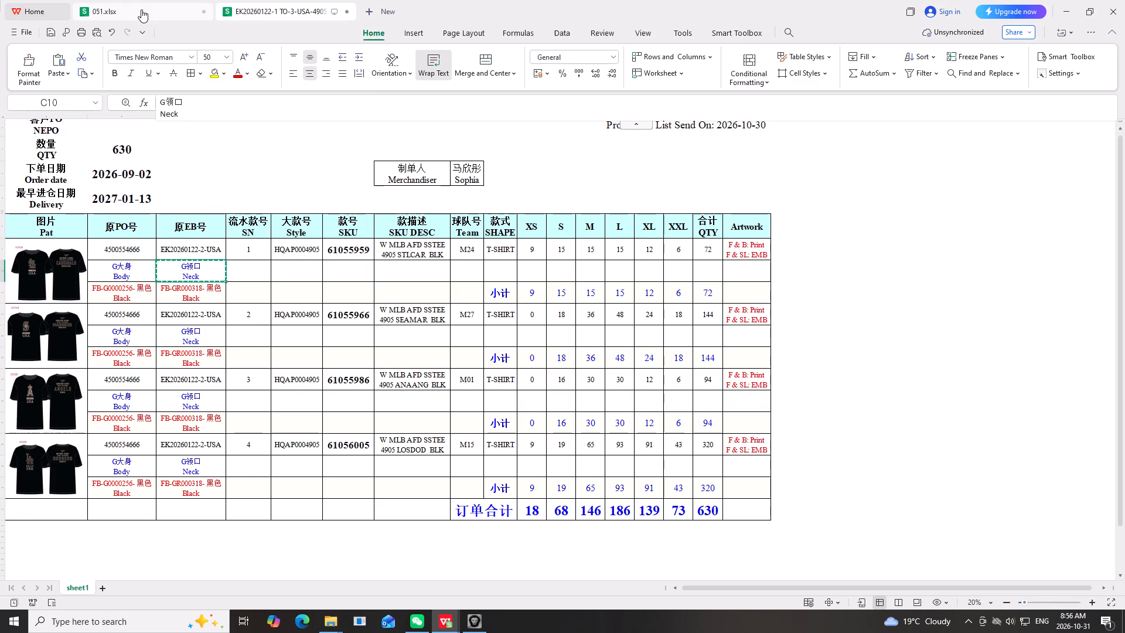
{"action": "left_click", "coordinate": [141, 9]}
{"action": "left_click", "coordinate": [88, 273]}
{"action": "right_click", "coordinate": [89, 273]}
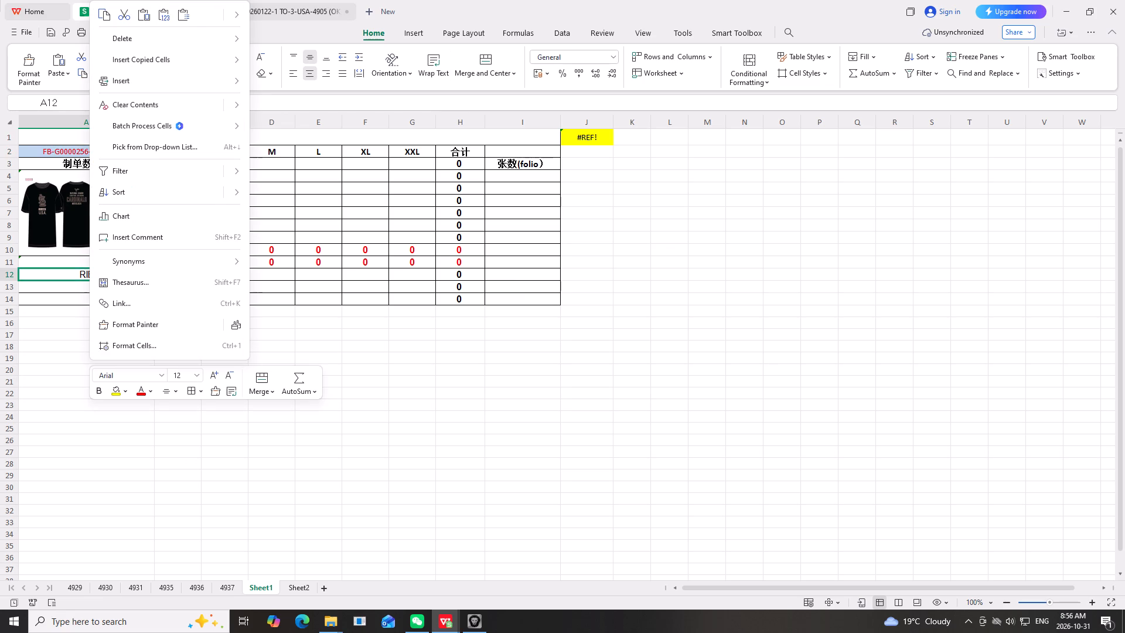
{"action": "left_click", "coordinate": [170, 9]}
{"action": "left_click", "coordinate": [339, 416]}
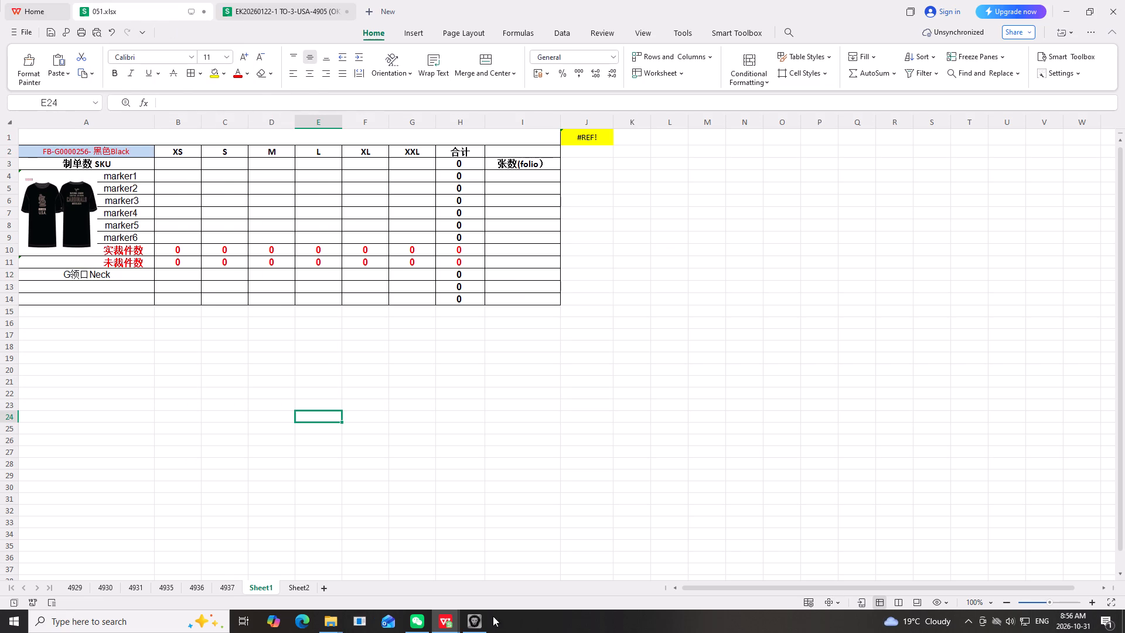
Switch to µTorrent, remove the Grand Theft Auto V Legacy [FitGirl Repack] torrent from its list and close the window.
{"action": "left_click", "coordinate": [967, 622]}
{"action": "left_click", "coordinate": [987, 577]}
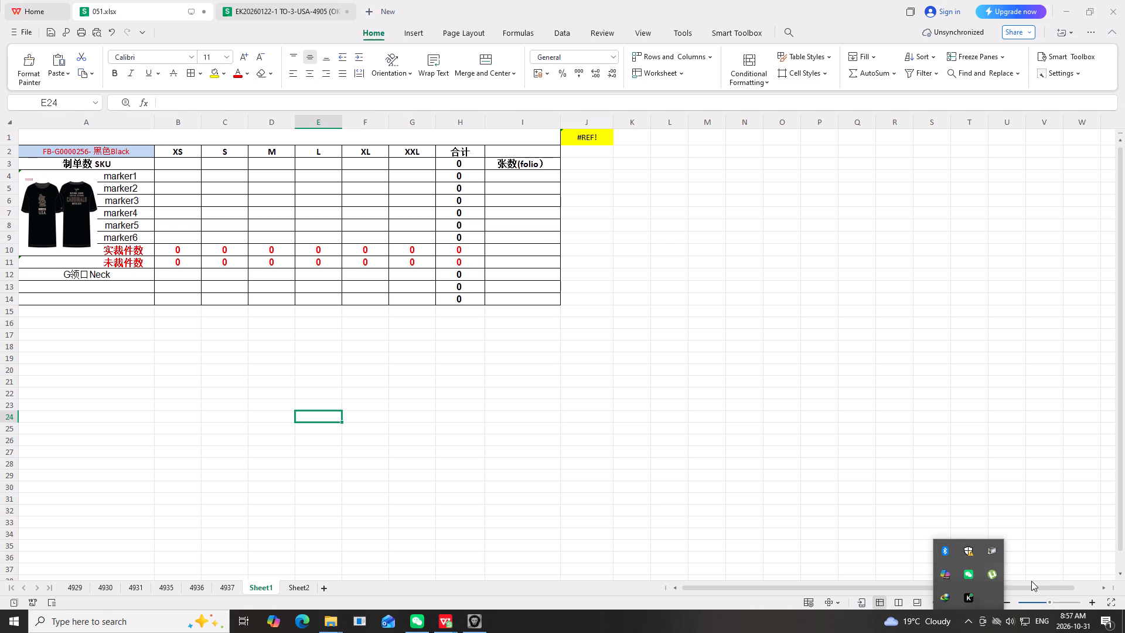
{"action": "double_click", "coordinate": [997, 574]}
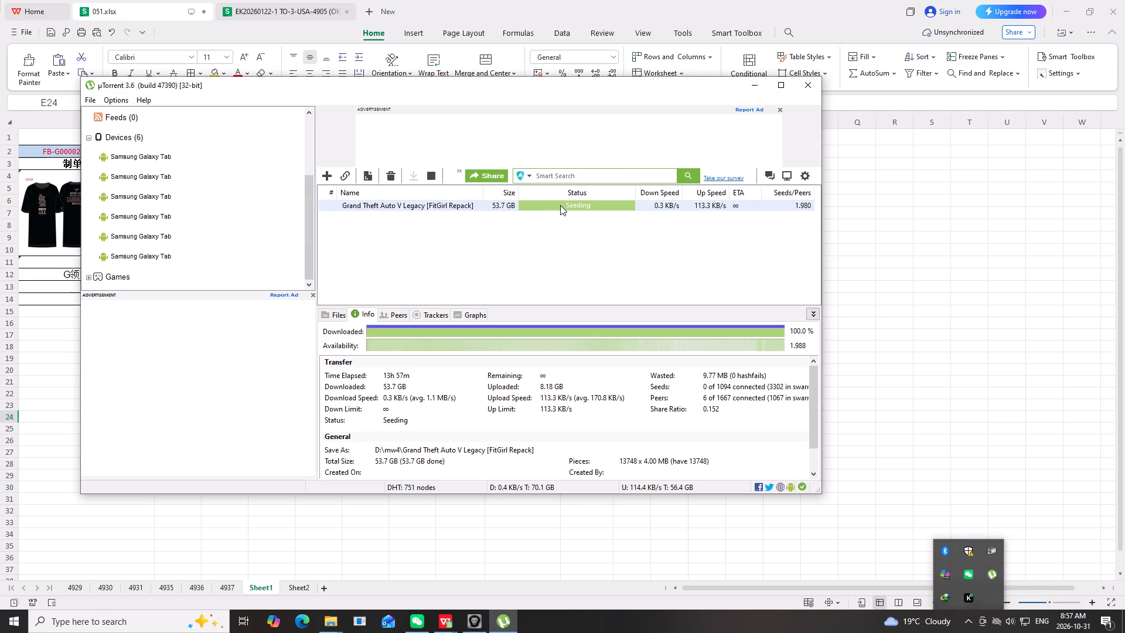
{"action": "left_click", "coordinate": [561, 205]}
{"action": "right_click", "coordinate": [561, 205]}
{"action": "left_click", "coordinate": [605, 418]}
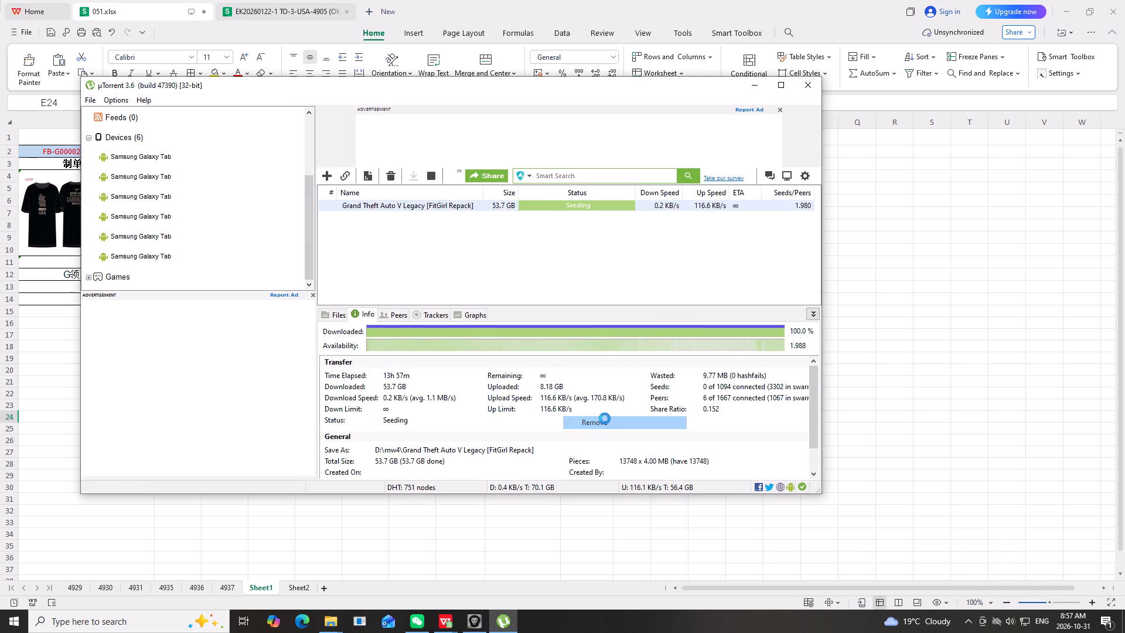
{"action": "left_click", "coordinate": [594, 312]}
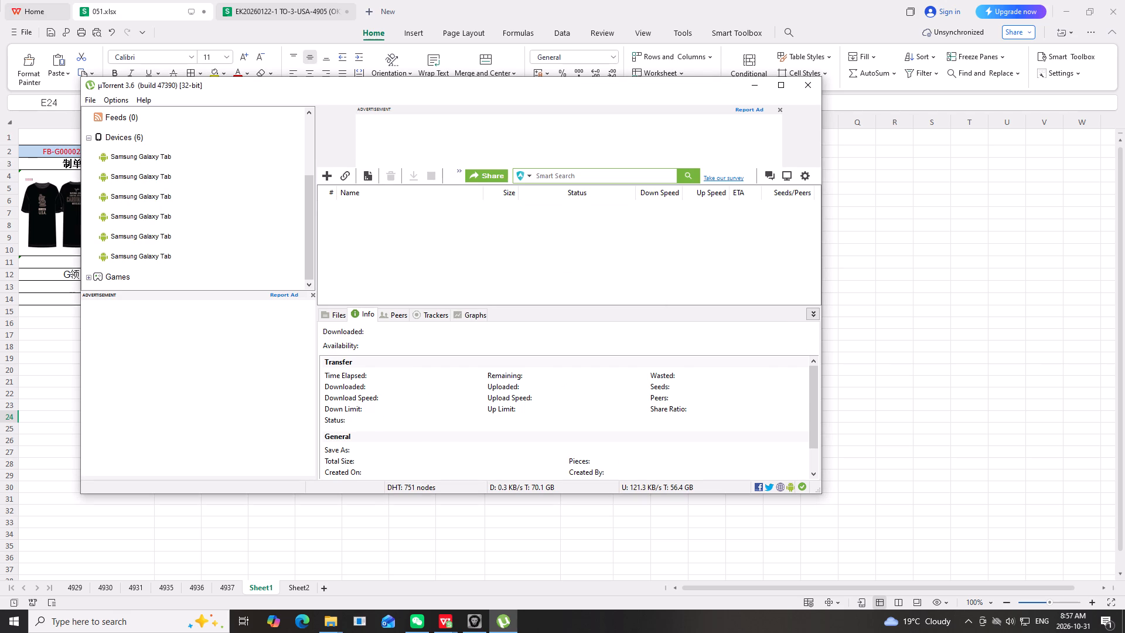
{"action": "left_click", "coordinate": [802, 77]}
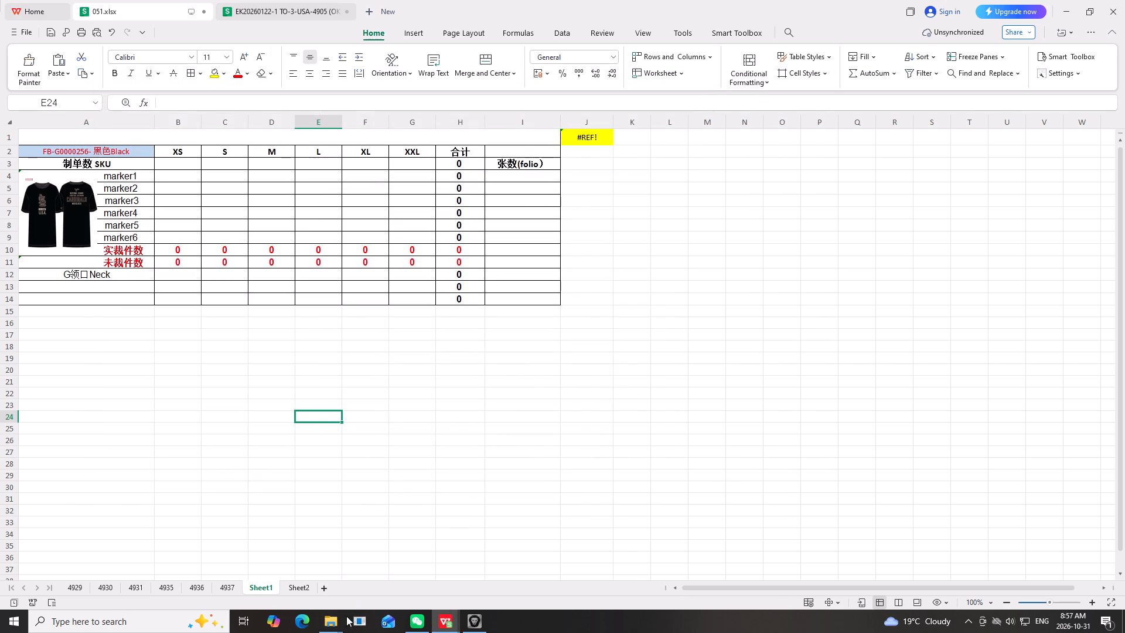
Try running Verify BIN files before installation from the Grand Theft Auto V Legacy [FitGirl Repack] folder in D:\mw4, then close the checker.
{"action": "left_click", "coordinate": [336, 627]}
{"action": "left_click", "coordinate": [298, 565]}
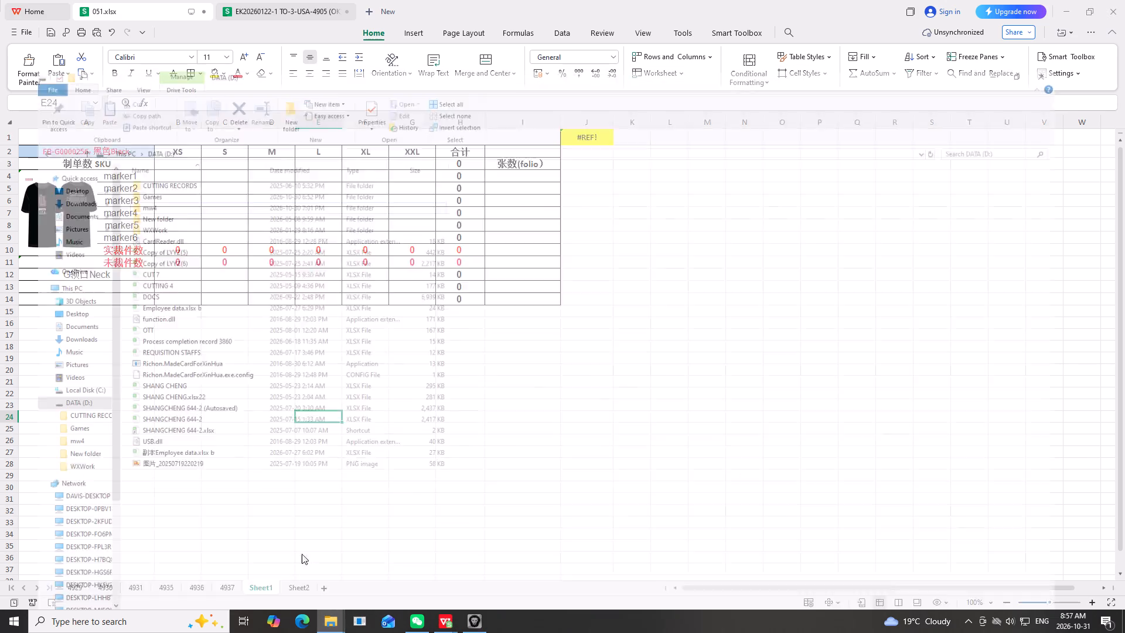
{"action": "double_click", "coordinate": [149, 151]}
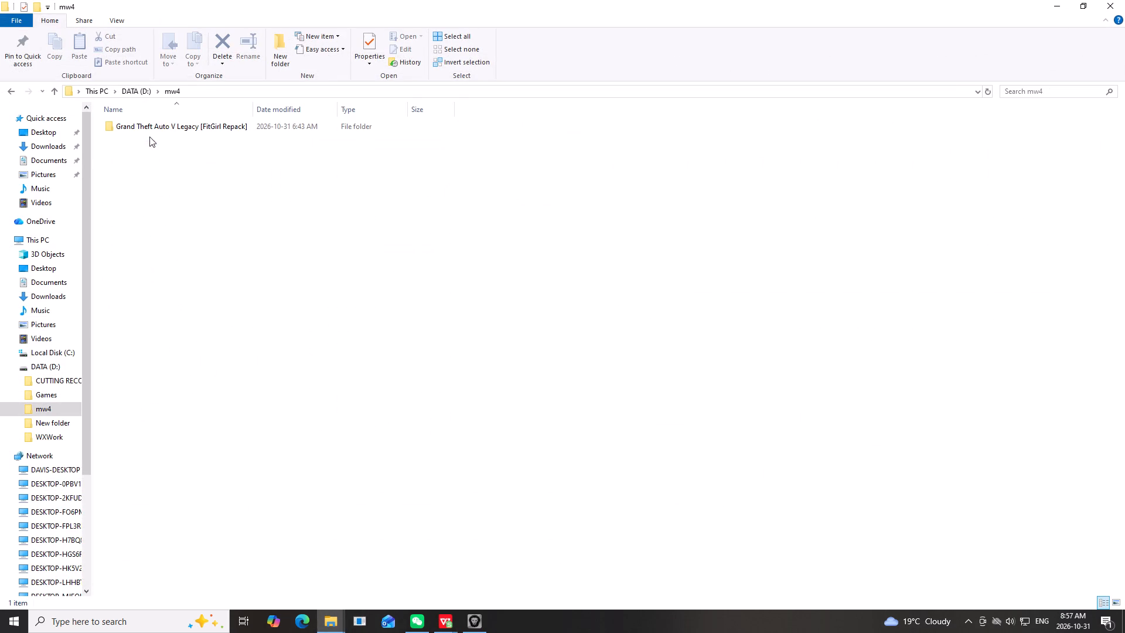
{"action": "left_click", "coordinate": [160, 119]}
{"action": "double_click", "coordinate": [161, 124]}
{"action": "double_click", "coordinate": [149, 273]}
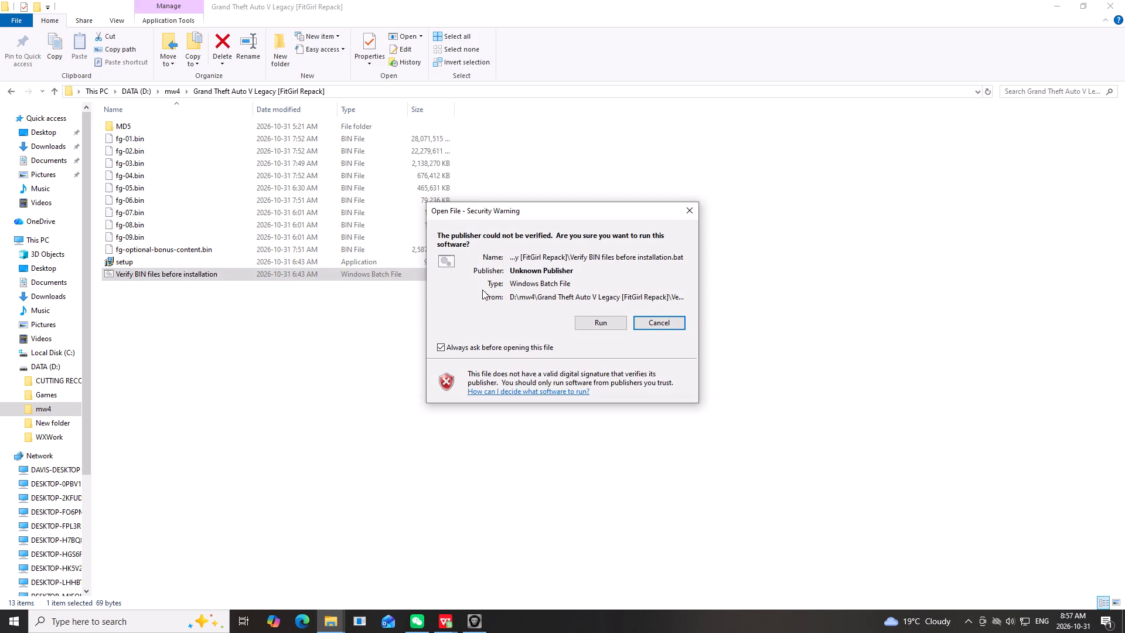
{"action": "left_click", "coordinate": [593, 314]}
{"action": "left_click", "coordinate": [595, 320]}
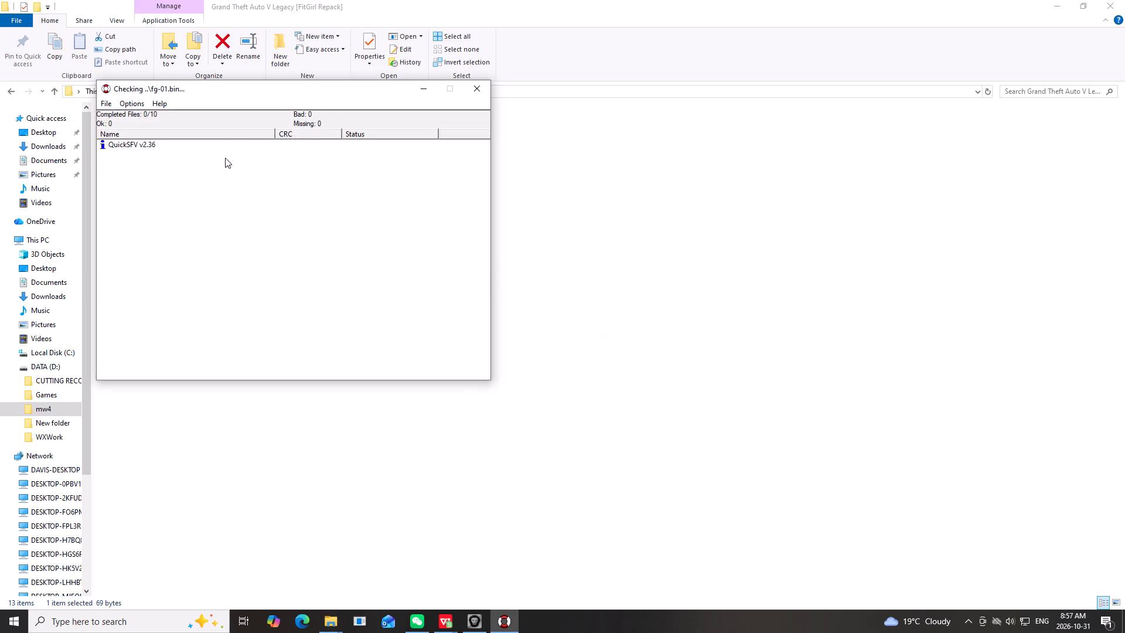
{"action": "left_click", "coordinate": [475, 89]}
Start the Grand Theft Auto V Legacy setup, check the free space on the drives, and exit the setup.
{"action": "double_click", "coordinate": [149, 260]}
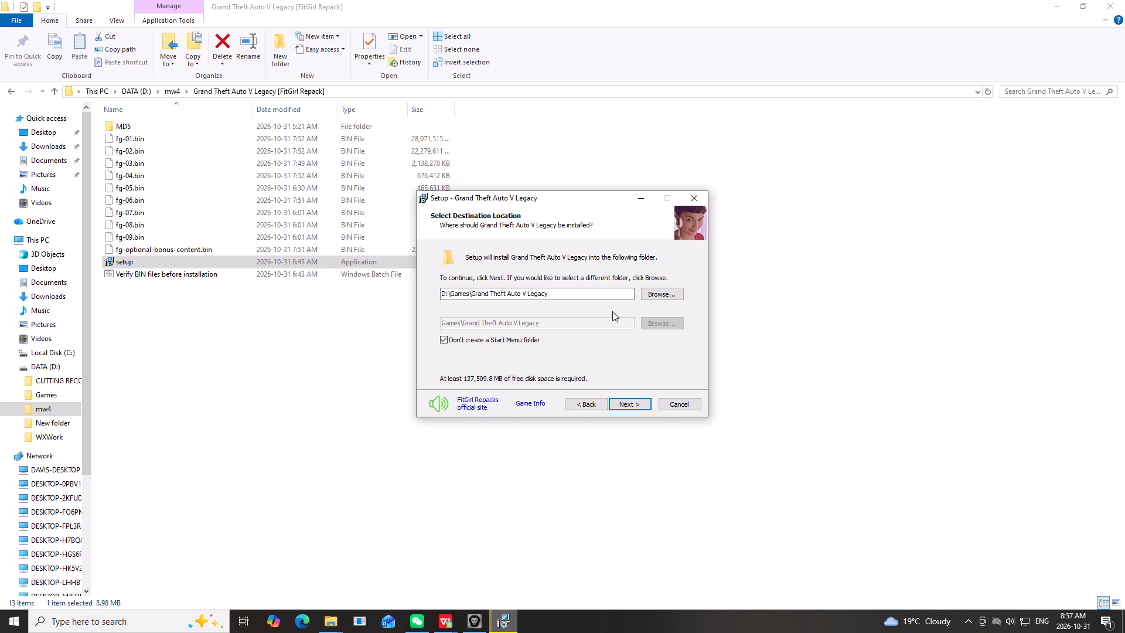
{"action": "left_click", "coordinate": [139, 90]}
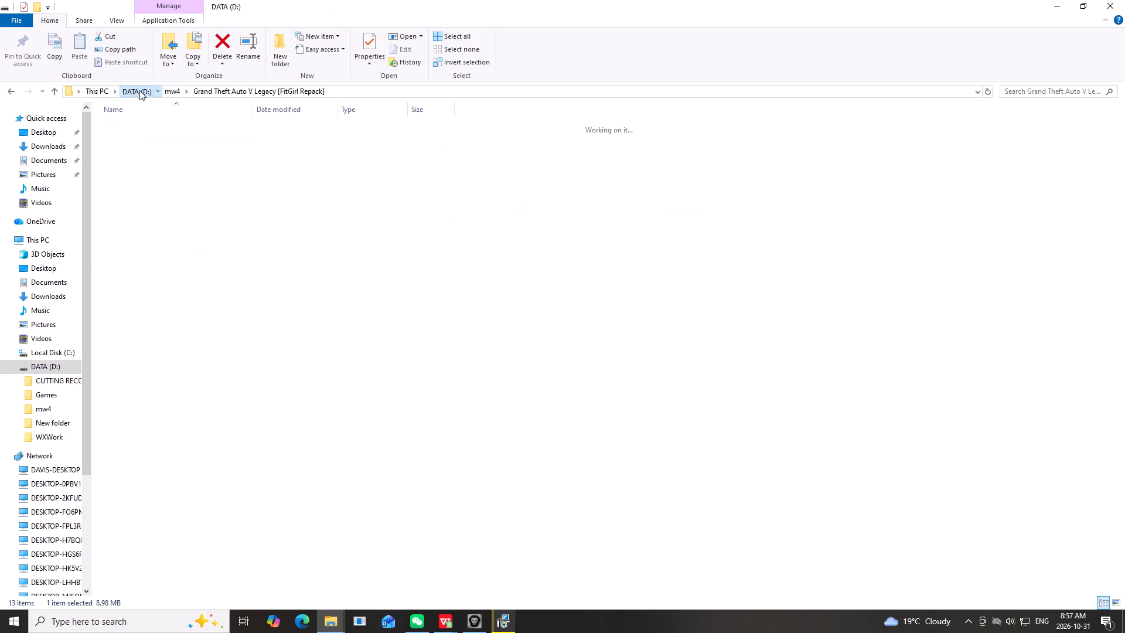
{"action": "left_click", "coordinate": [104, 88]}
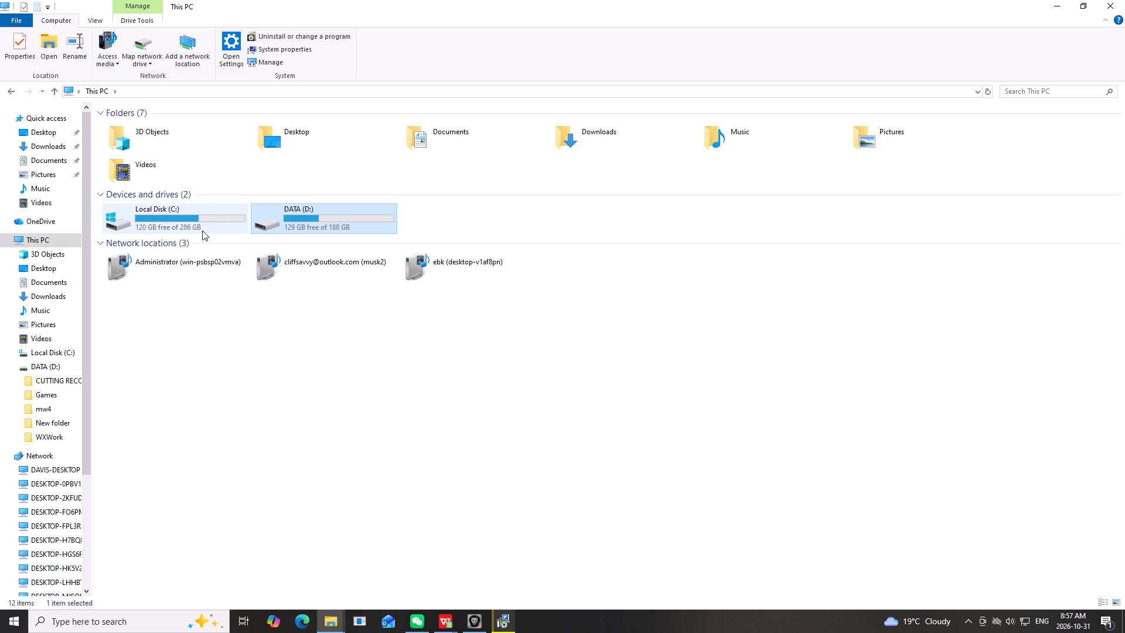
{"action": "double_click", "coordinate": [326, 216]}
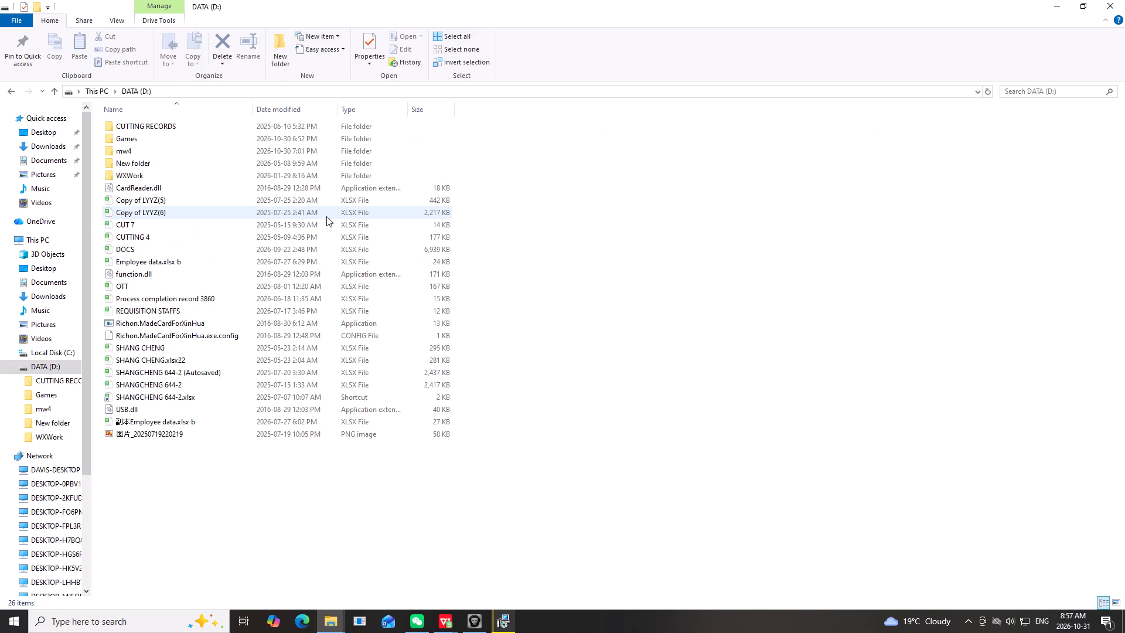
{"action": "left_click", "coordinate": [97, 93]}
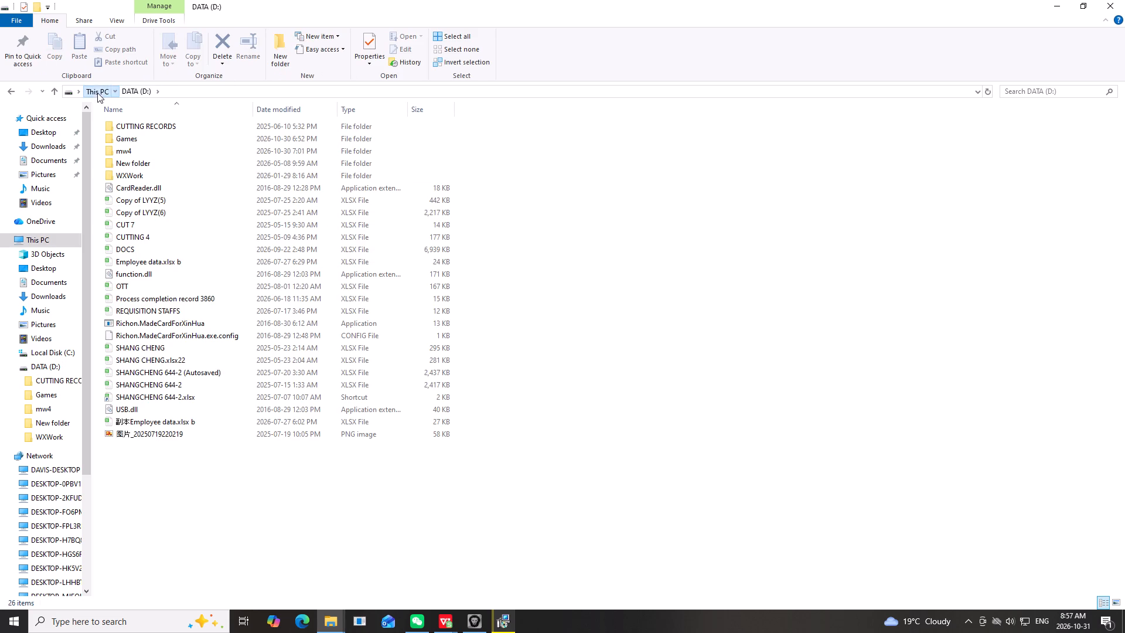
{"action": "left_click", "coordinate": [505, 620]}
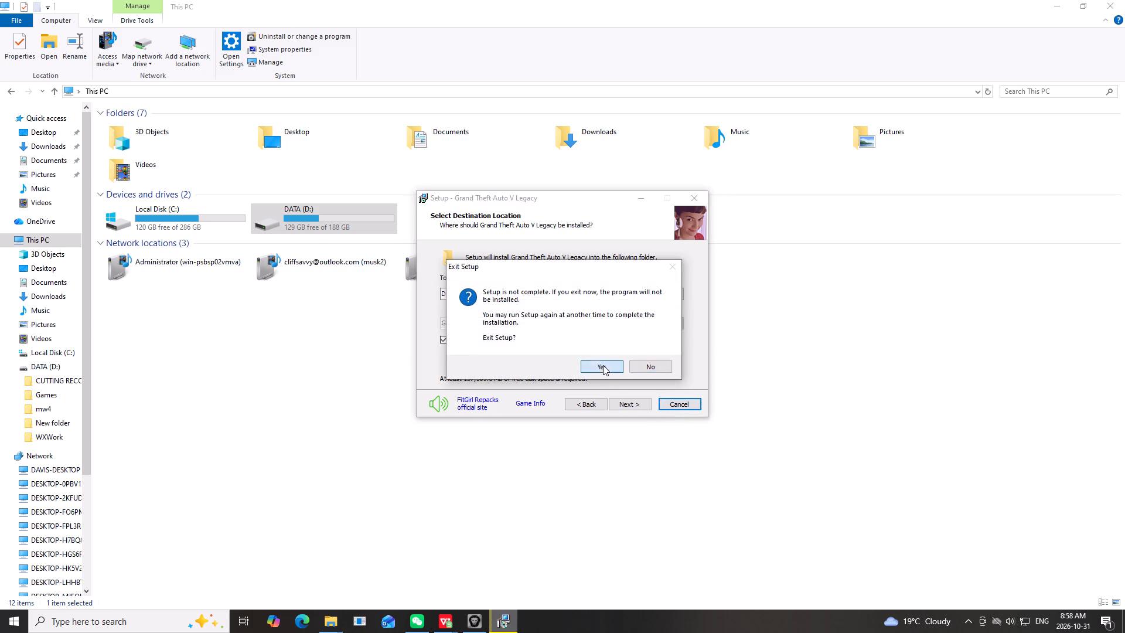
Permanently delete the Call of Duty - Modern Warfare 4 folder from the Games folder on drive D.
{"action": "double_click", "coordinate": [311, 210]}
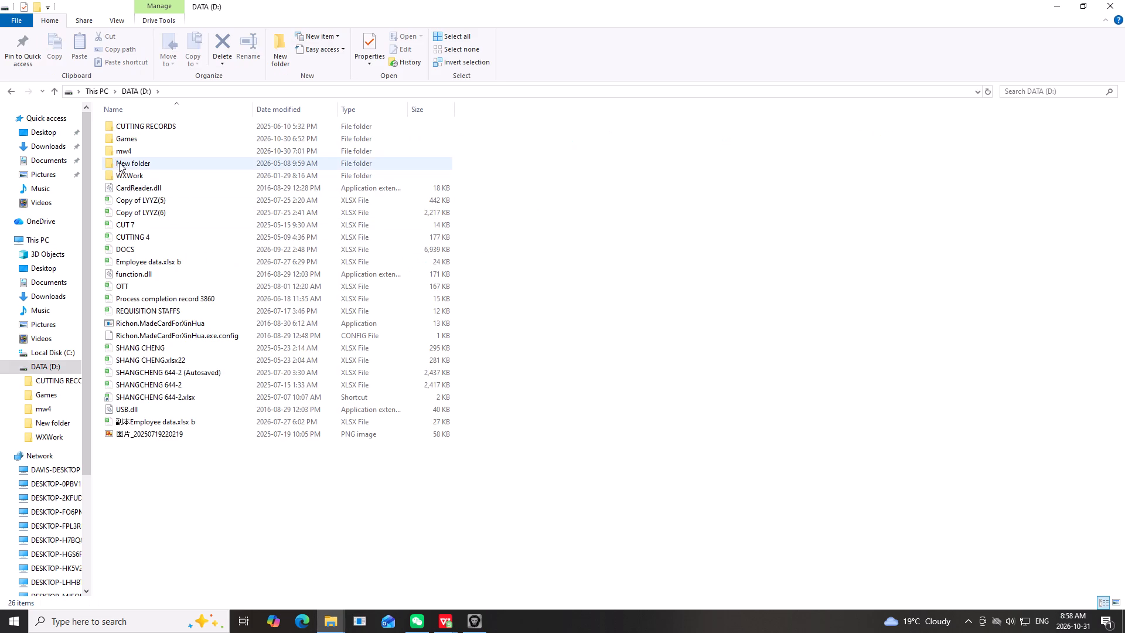
{"action": "left_click", "coordinate": [128, 143]}
{"action": "double_click", "coordinate": [128, 141]}
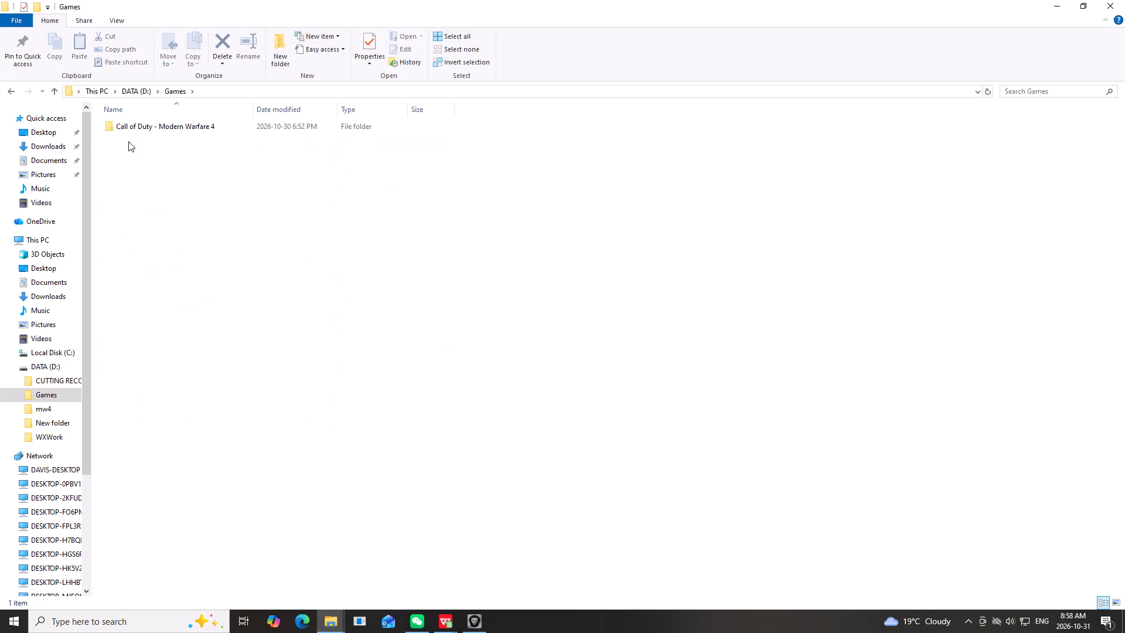
{"action": "left_click", "coordinate": [176, 123]}
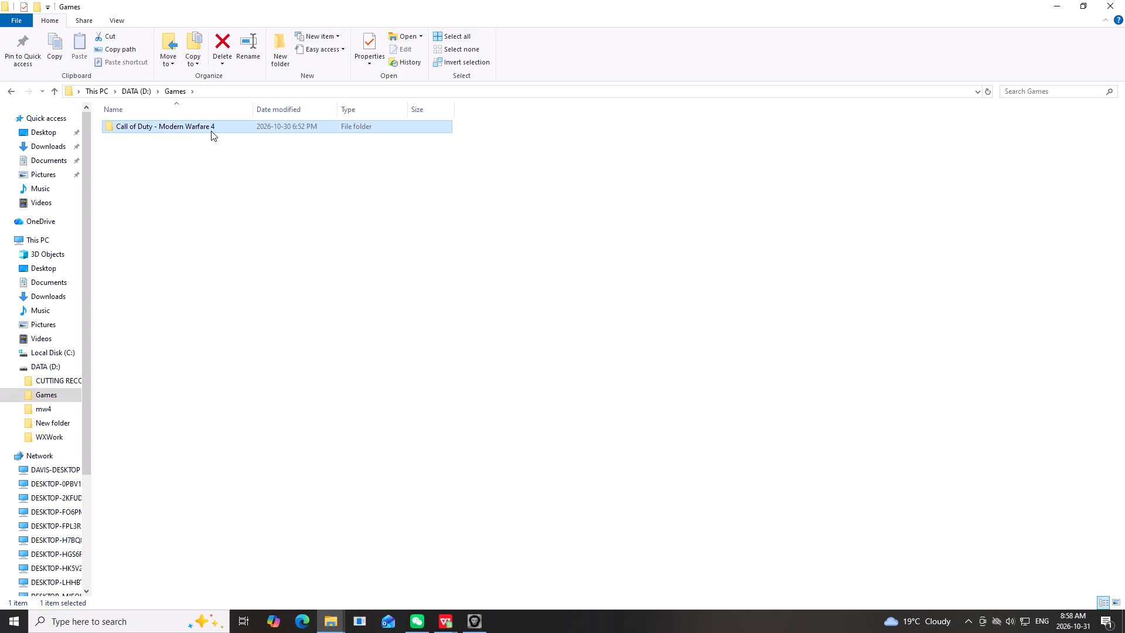
{"action": "key", "text": "shift+Delete"}
{"action": "key", "text": "Return"}
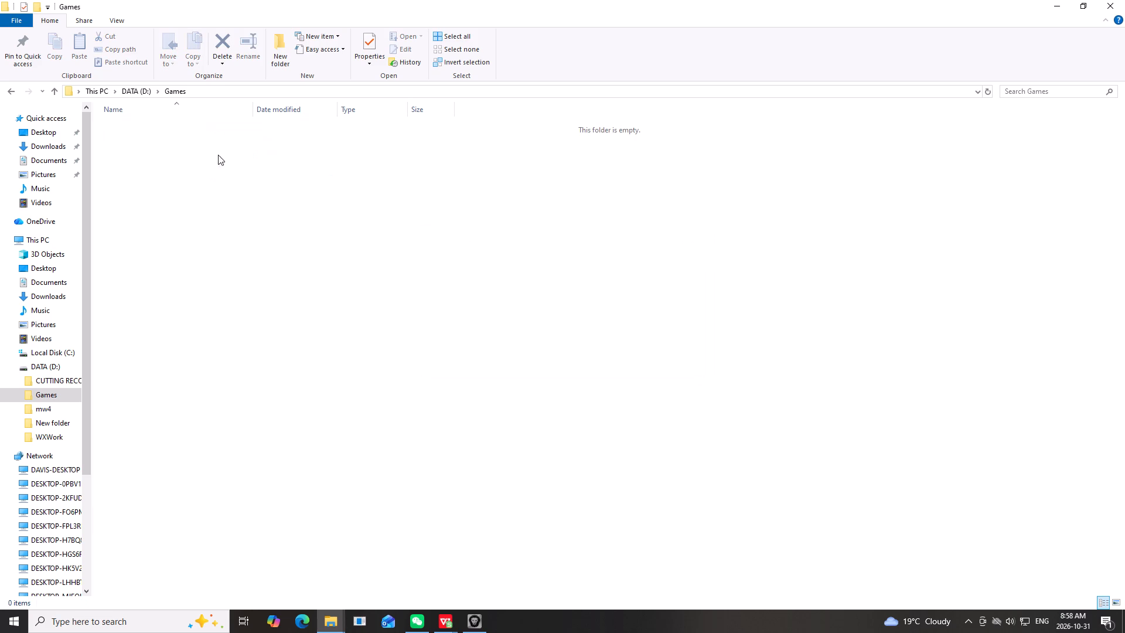
Move the Grand Theft Auto V Legacy [FitGirl Repack] folder from D:\mw4 to the Downloads folder.
{"action": "left_click", "coordinate": [139, 87]}
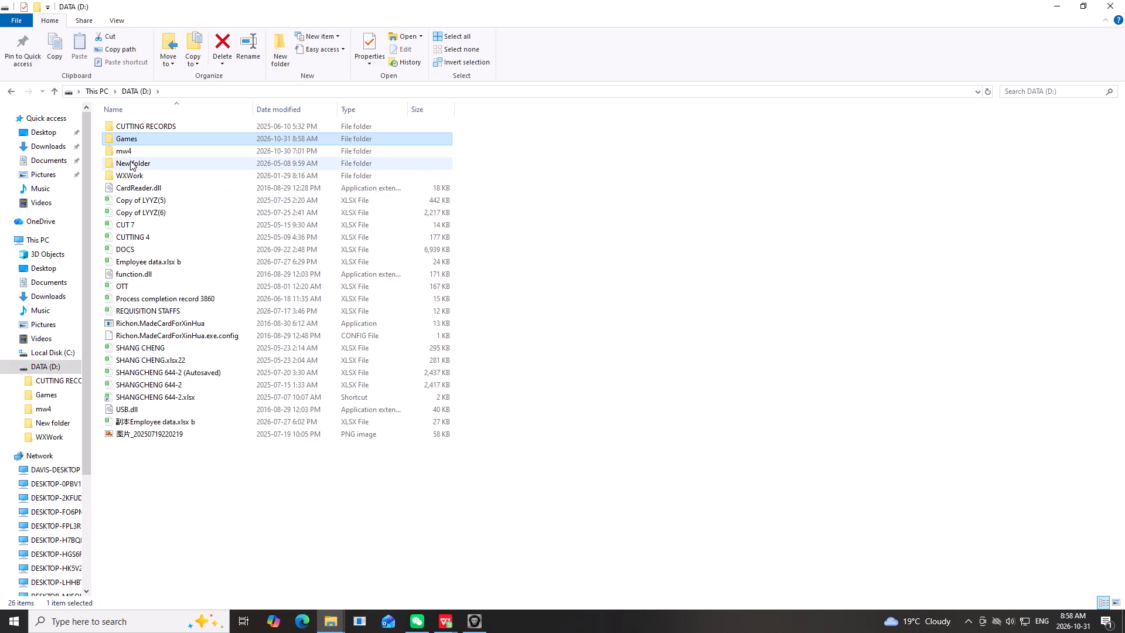
{"action": "left_click", "coordinate": [130, 158]}
{"action": "double_click", "coordinate": [128, 151]}
{"action": "right_click", "coordinate": [144, 127]}
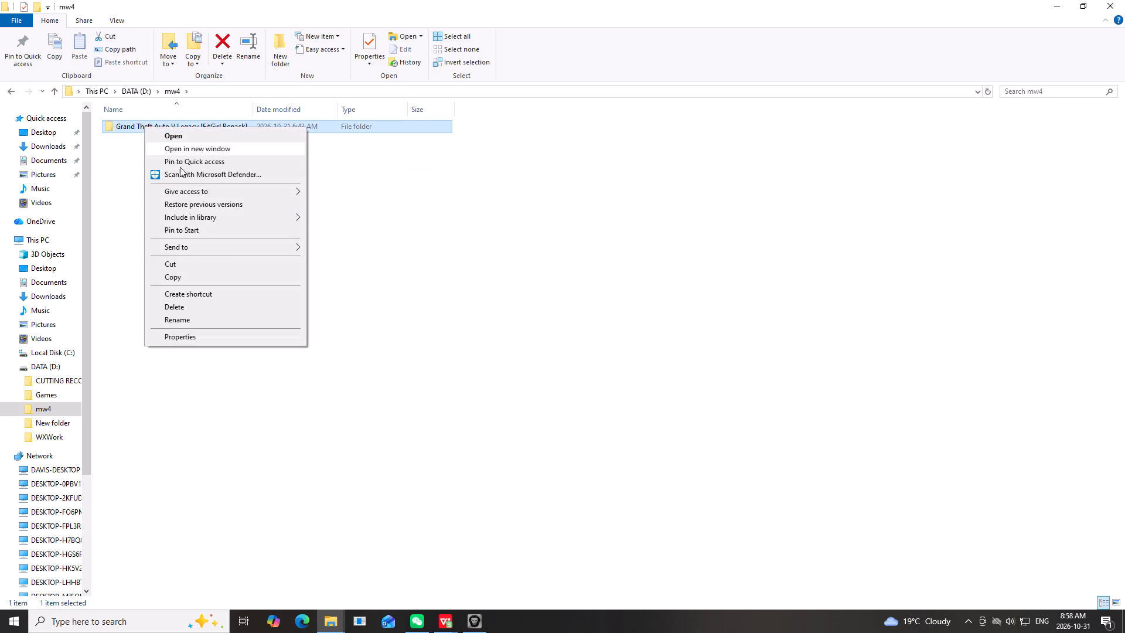
{"action": "left_click", "coordinate": [196, 264]}
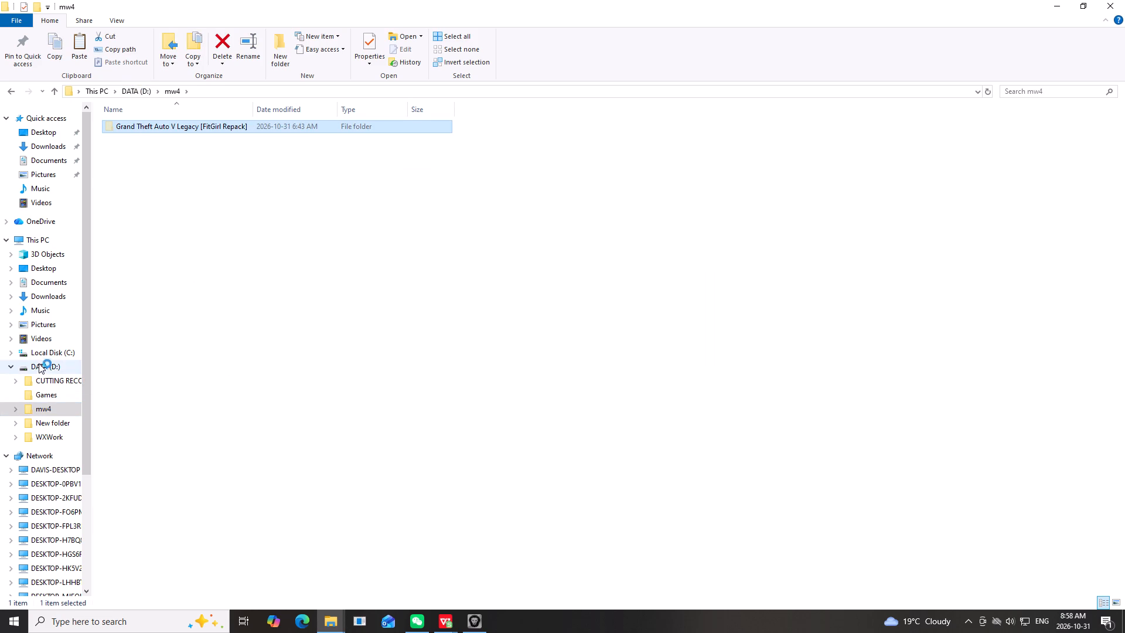
{"action": "left_click", "coordinate": [39, 365]}
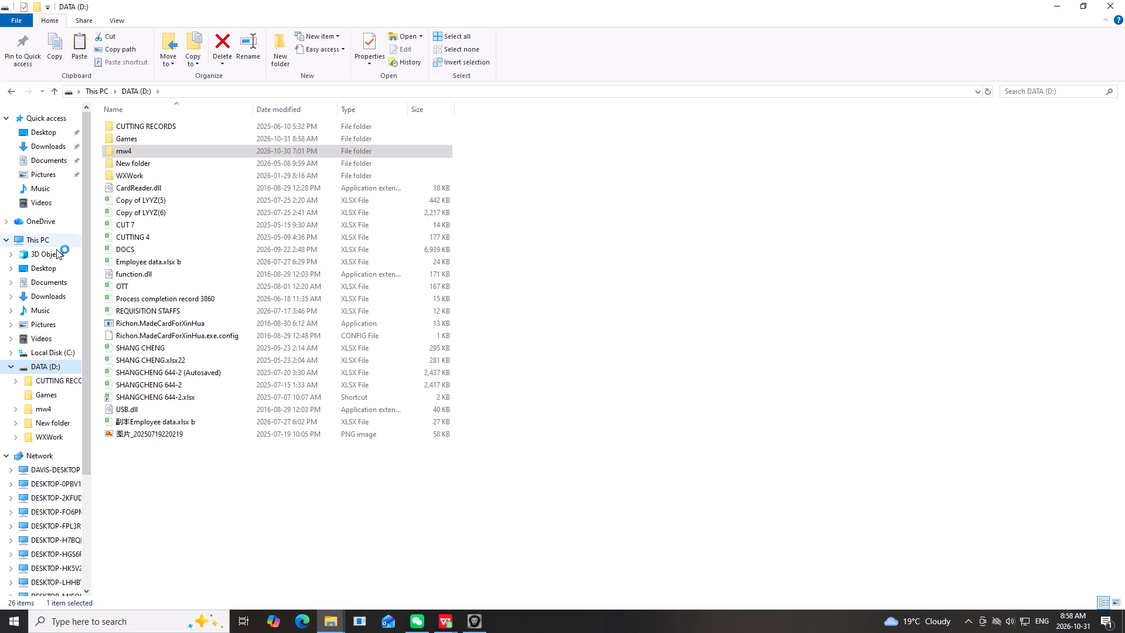
{"action": "left_click", "coordinate": [47, 300]}
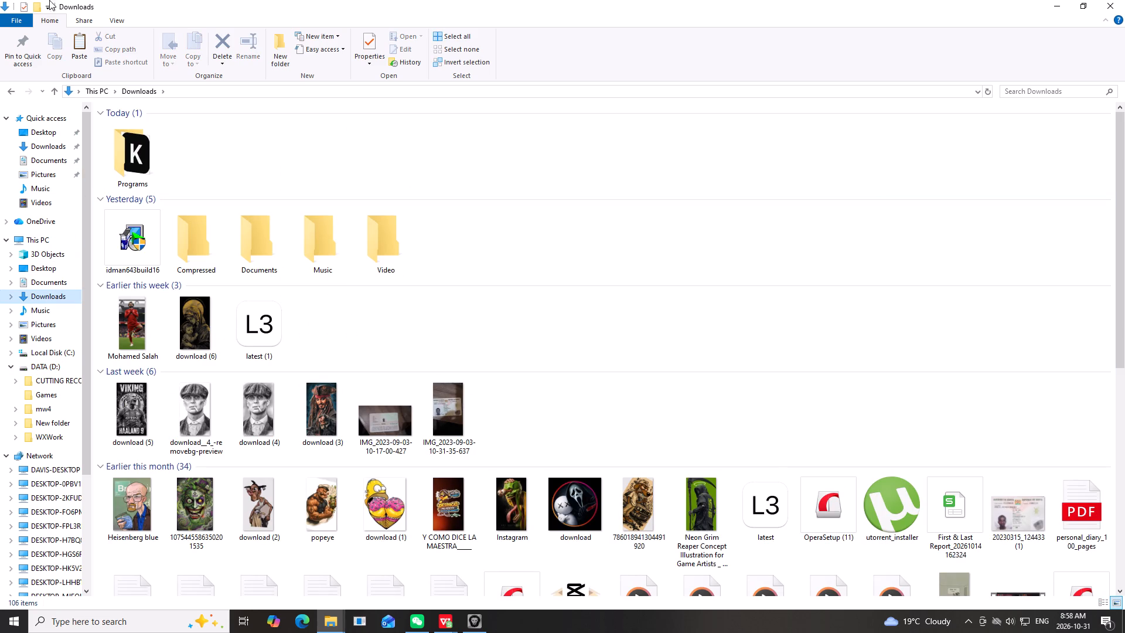
{"action": "left_click", "coordinate": [84, 46]}
{"action": "left_click", "coordinate": [456, 225]}
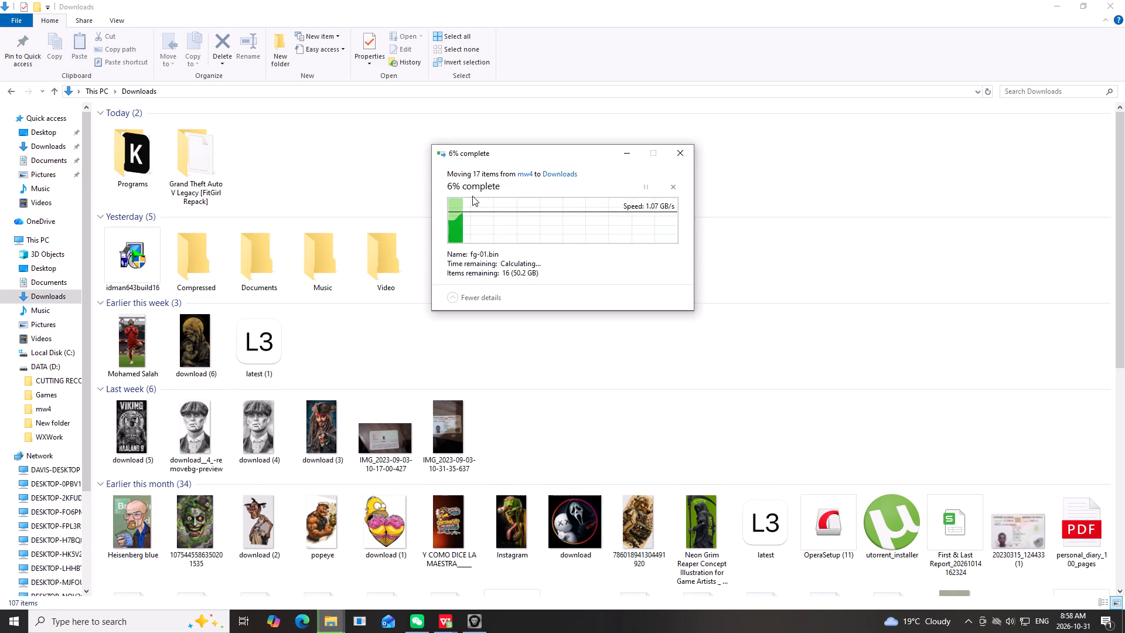
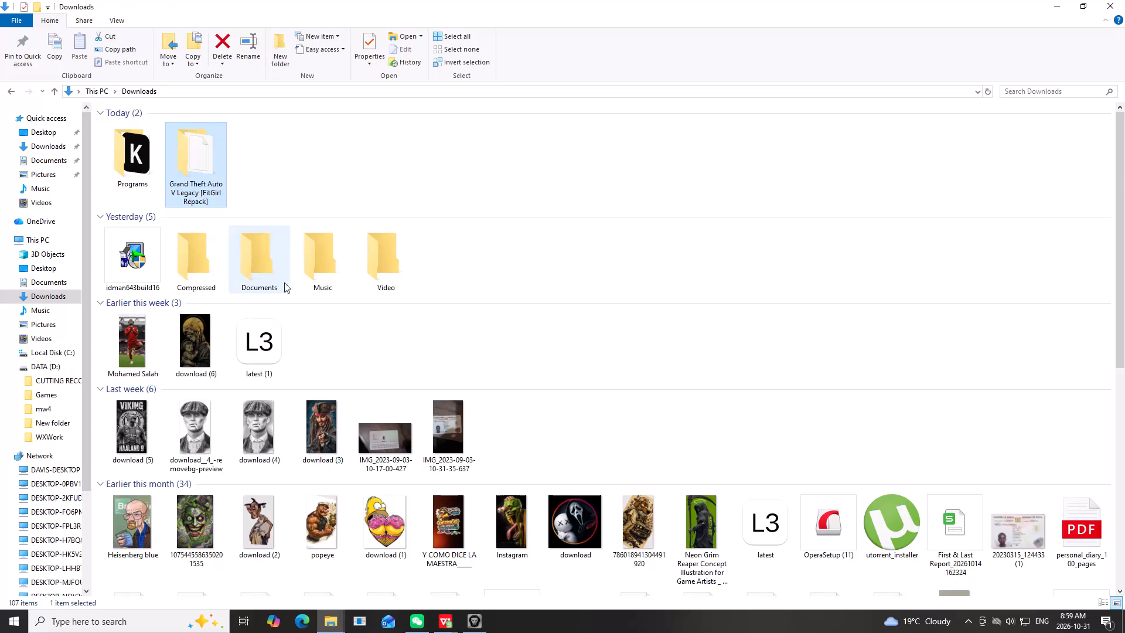
Launch setup from the Grand Theft Auto V Legacy [FitGirl Repack] folder in Downloads, and close the folder window.
{"action": "double_click", "coordinate": [182, 152]}
{"action": "left_click", "coordinate": [186, 154]}
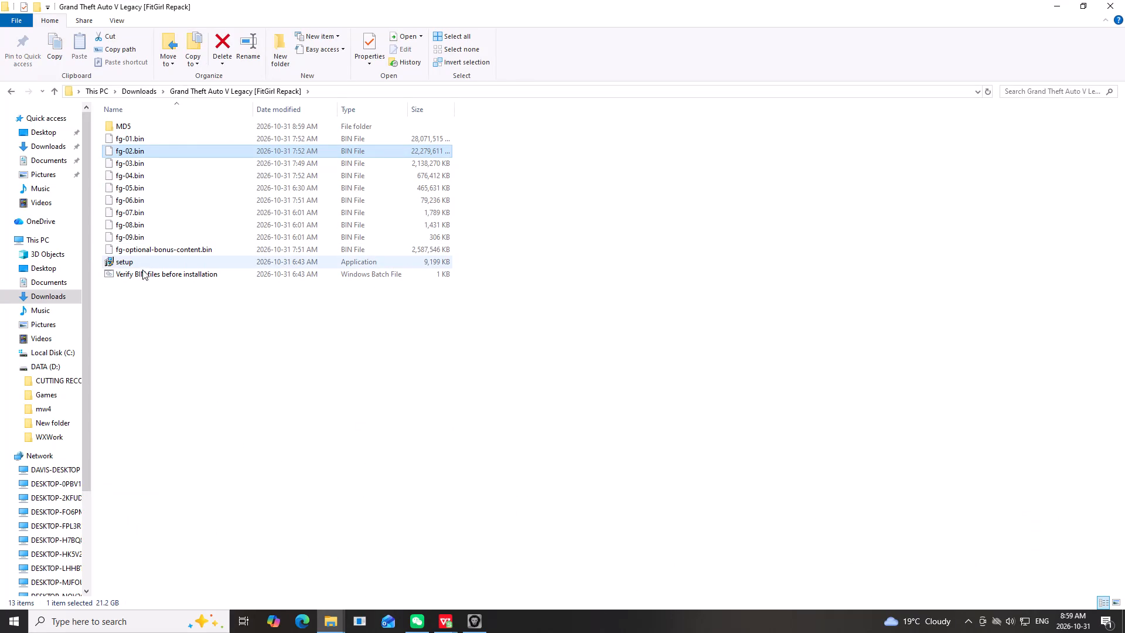
{"action": "double_click", "coordinate": [142, 257]}
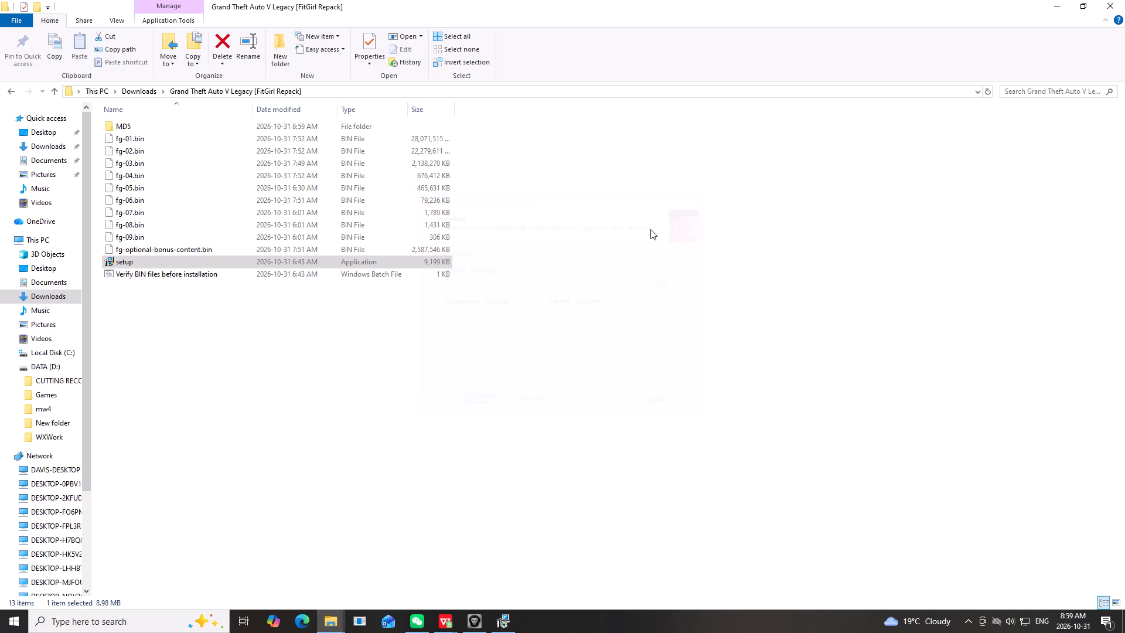
{"action": "left_click", "coordinate": [1124, 0]}
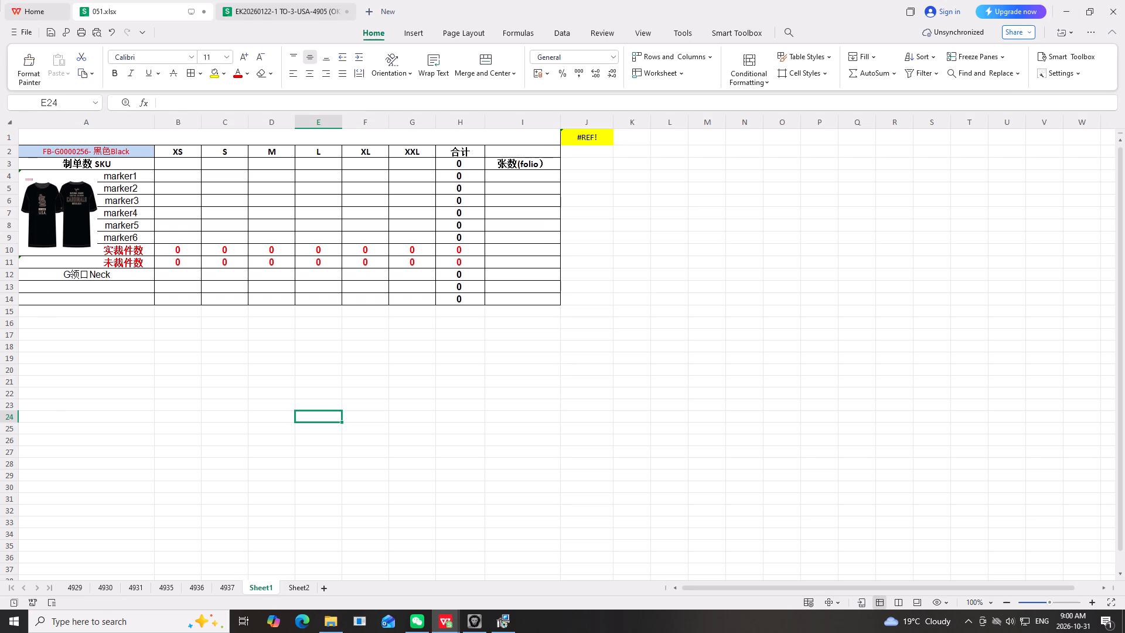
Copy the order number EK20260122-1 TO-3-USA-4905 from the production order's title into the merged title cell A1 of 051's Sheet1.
{"action": "left_click", "coordinate": [829, 341]}
{"action": "scroll", "coordinate": [347, 285], "scroll_direction": "up", "scroll_amount": 5}
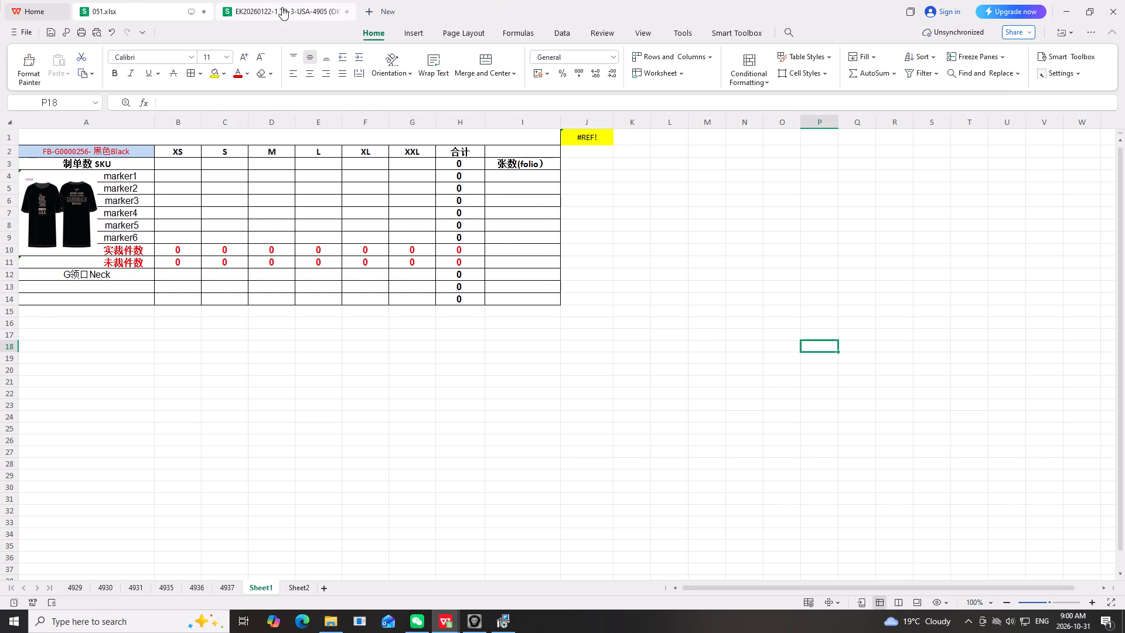
{"action": "left_click", "coordinate": [282, 7]}
{"action": "scroll", "coordinate": [551, 324], "scroll_direction": "up", "scroll_amount": 3}
{"action": "scroll", "coordinate": [208, 294], "scroll_direction": "up", "scroll_amount": 5}
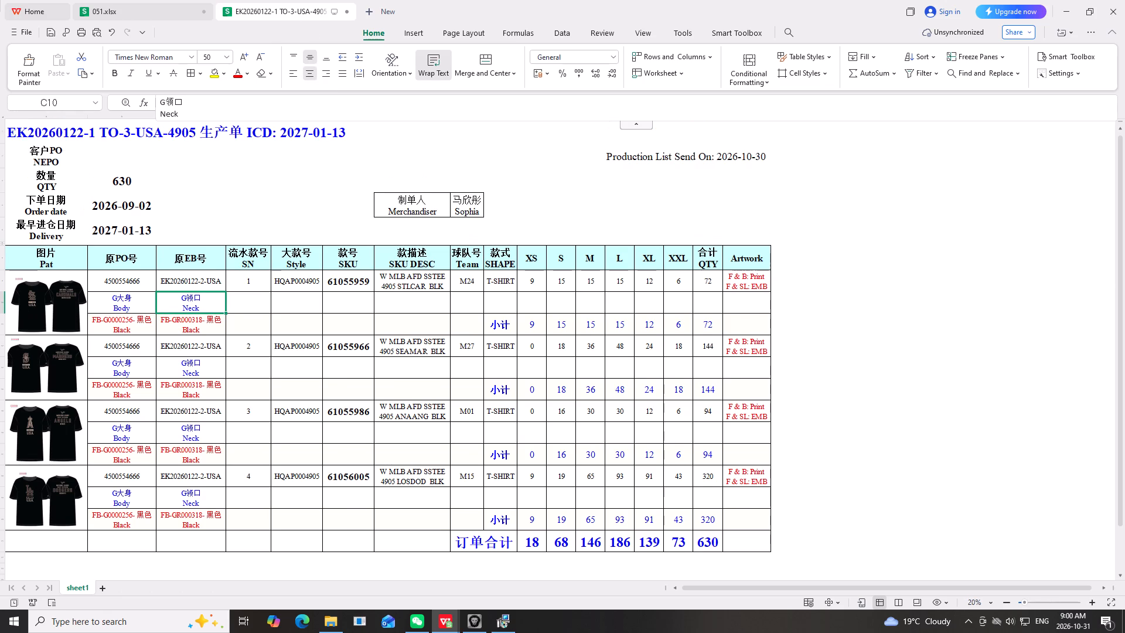
{"action": "left_click", "coordinate": [74, 135]}
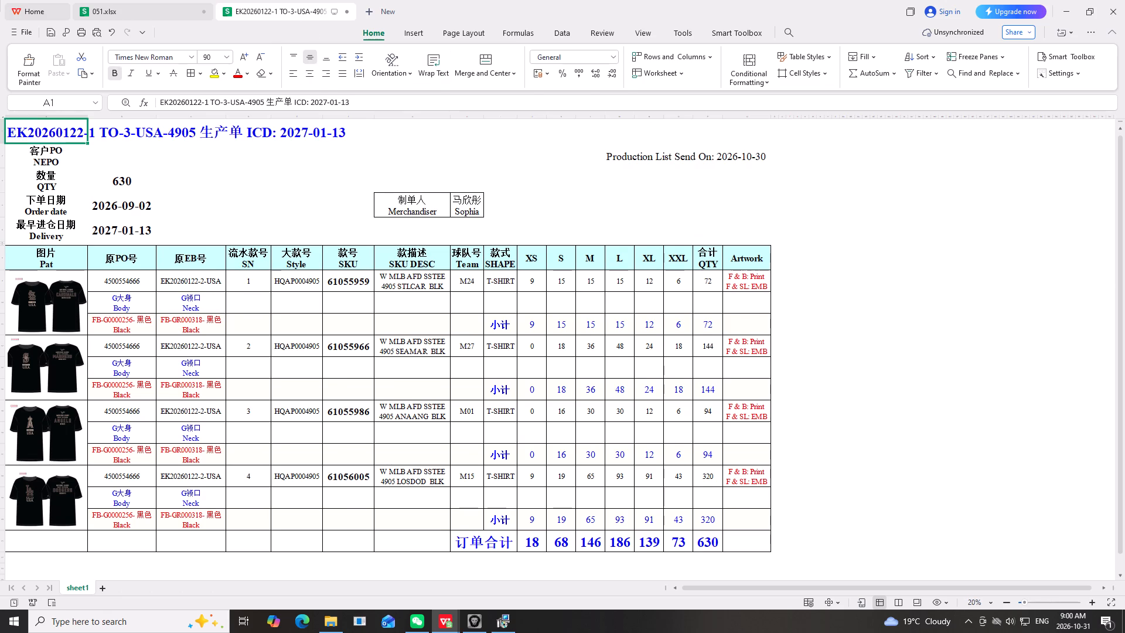
{"action": "left_click_drag", "start_coordinate": [161, 100], "coordinate": [265, 107]}
{"action": "left_click", "coordinate": [272, 88]}
{"action": "left_click", "coordinate": [158, 9]}
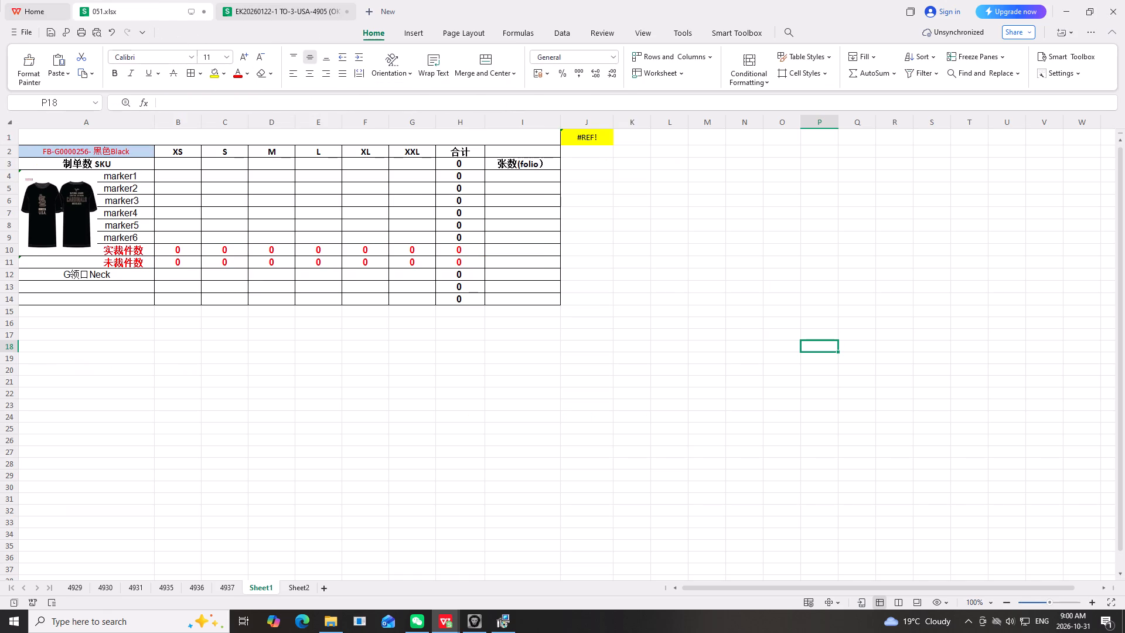
{"action": "scroll", "coordinate": [211, 289], "scroll_direction": "up", "scroll_amount": 3}
{"action": "double_click", "coordinate": [224, 141]}
{"action": "right_click", "coordinate": [227, 138]}
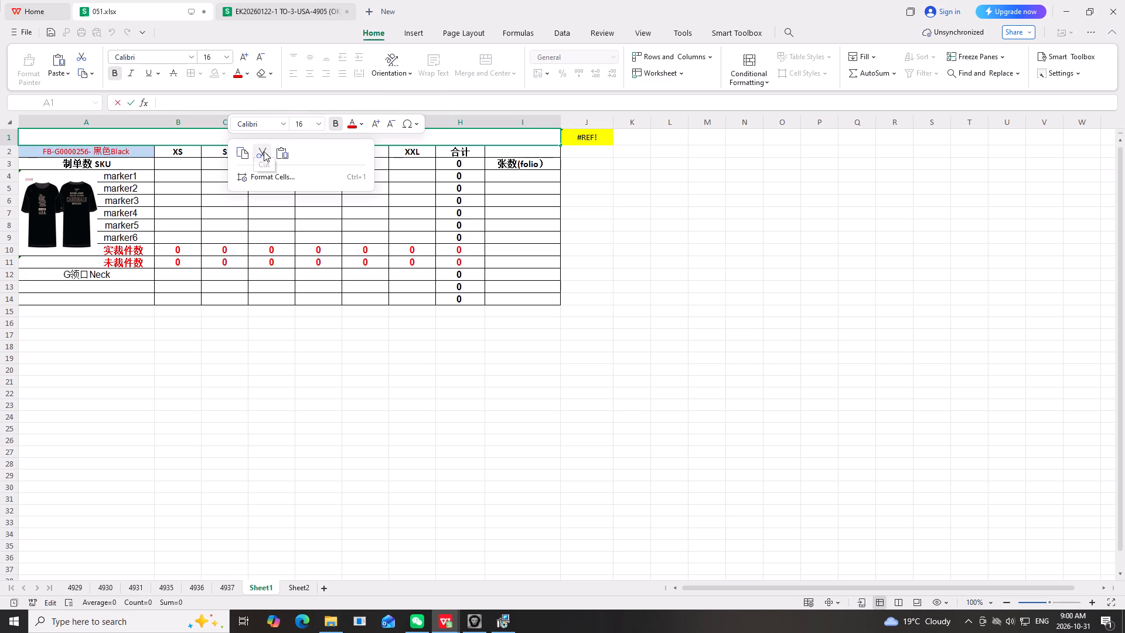
{"action": "left_click", "coordinate": [280, 149]}
{"action": "left_click", "coordinate": [660, 258]}
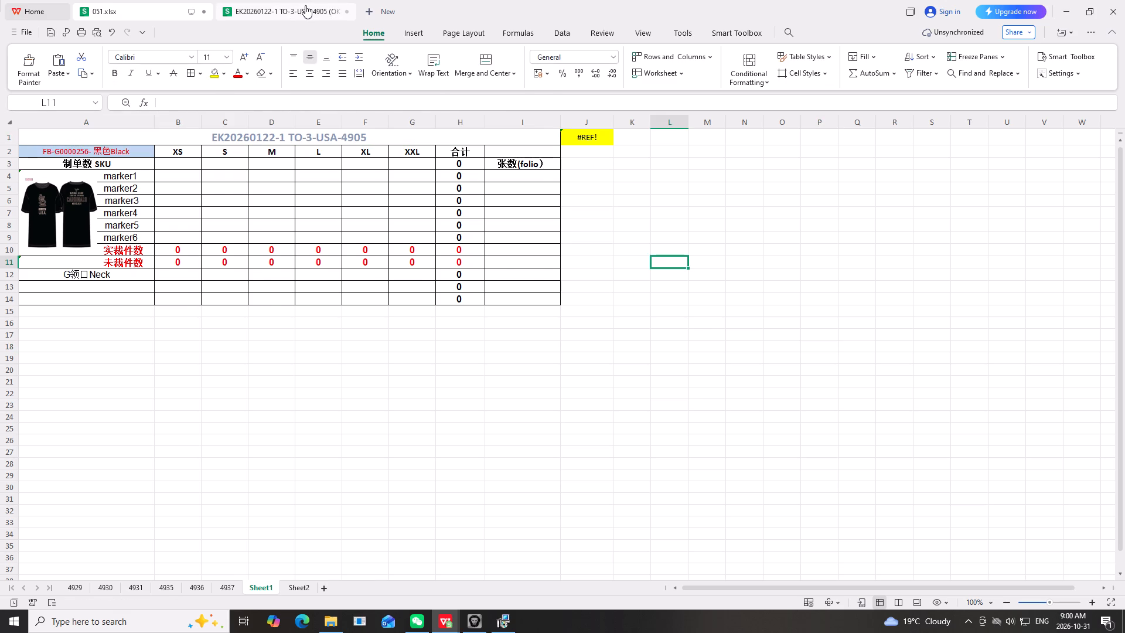
Copy the neck fabric FB-GR000318- 黑色Black from the production order into cell A13 of Sheet1 as a value.
{"action": "left_click", "coordinate": [305, 5]}
{"action": "scroll", "coordinate": [168, 313], "scroll_direction": "down", "scroll_amount": 2}
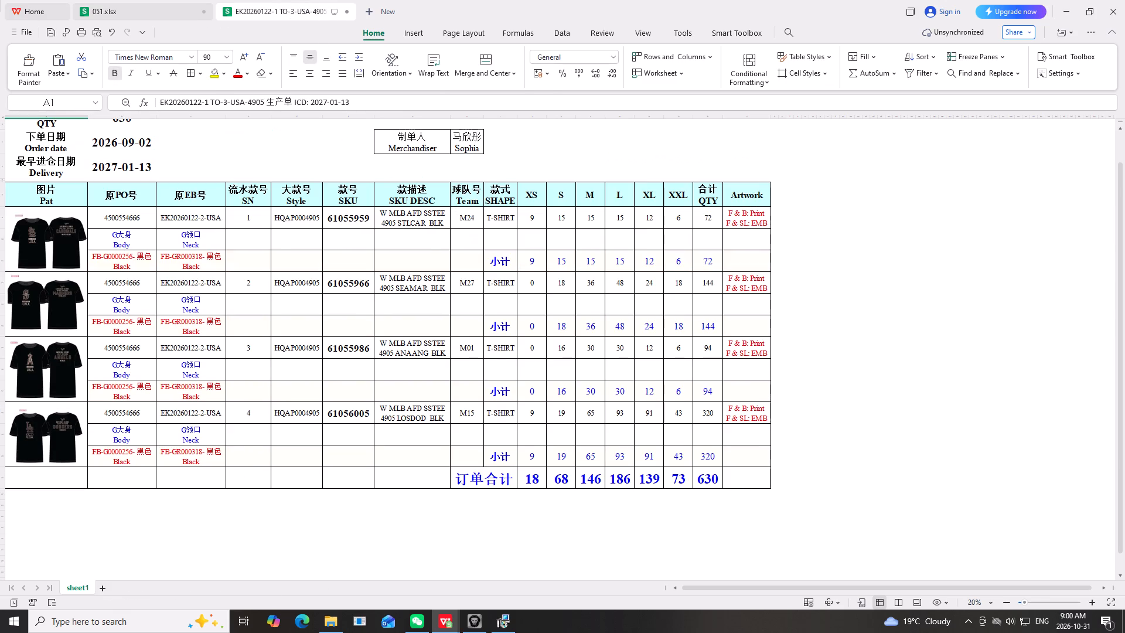
{"action": "left_click", "coordinate": [202, 256]}
{"action": "right_click", "coordinate": [202, 256]}
{"action": "left_click_drag", "start_coordinate": [220, 267], "coordinate": [217, 261]}
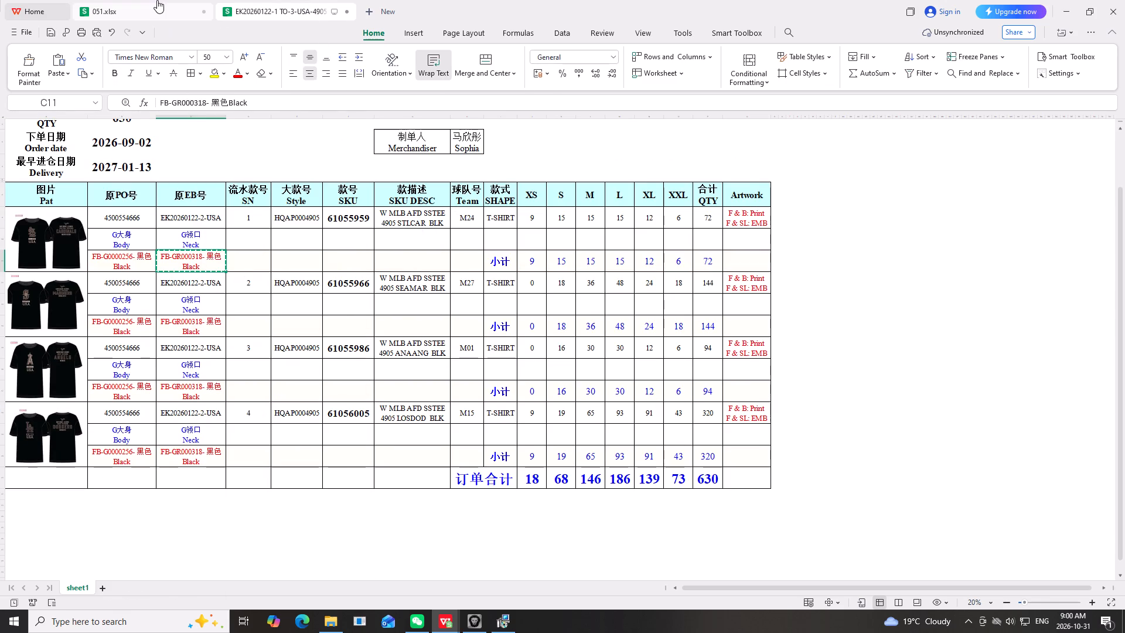
{"action": "left_click_drag", "start_coordinate": [157, 0], "coordinate": [161, 5]}
{"action": "left_click", "coordinate": [101, 288]}
{"action": "right_click_drag", "start_coordinate": [101, 288], "coordinate": [101, 266]}
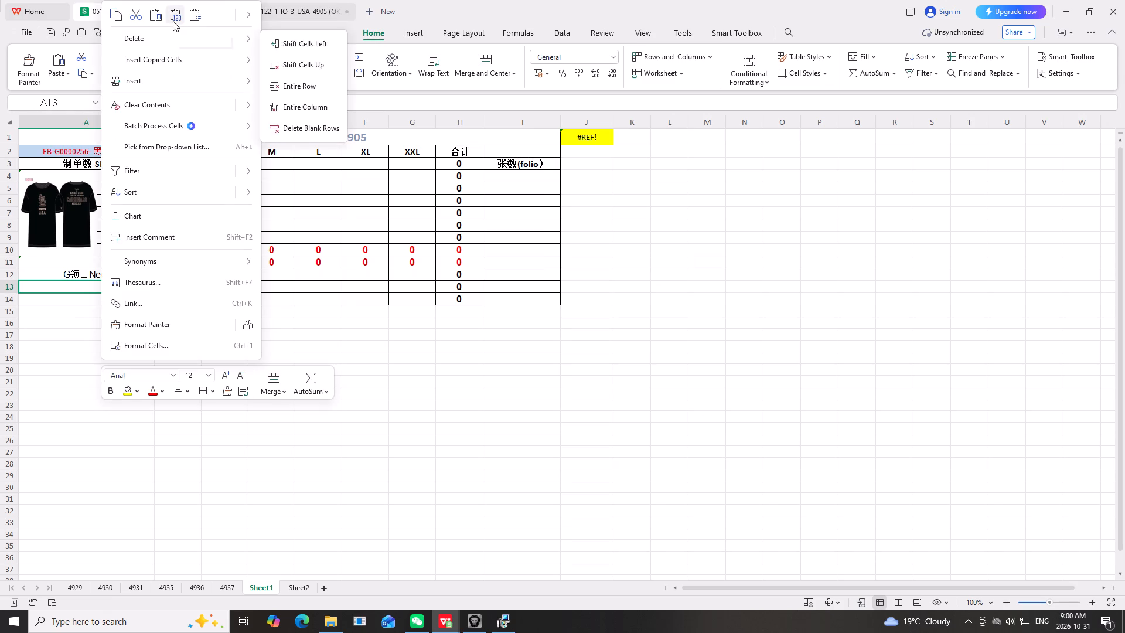
{"action": "left_click", "coordinate": [173, 21]}
{"action": "left_click_drag", "start_coordinate": [515, 339], "coordinate": [506, 334]}
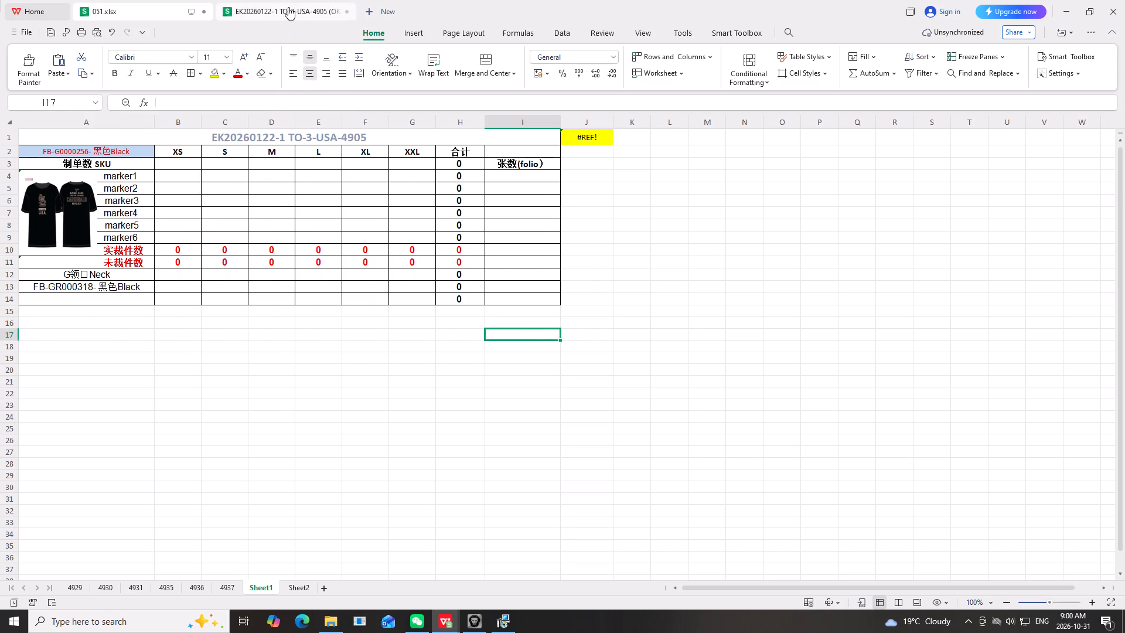
Copy the production order's XS to XXL totals (18, 68, 146, 186, 139, 73) as values into the 制单数 SKU row, B3:G3.
{"action": "left_click", "coordinate": [291, 8]}
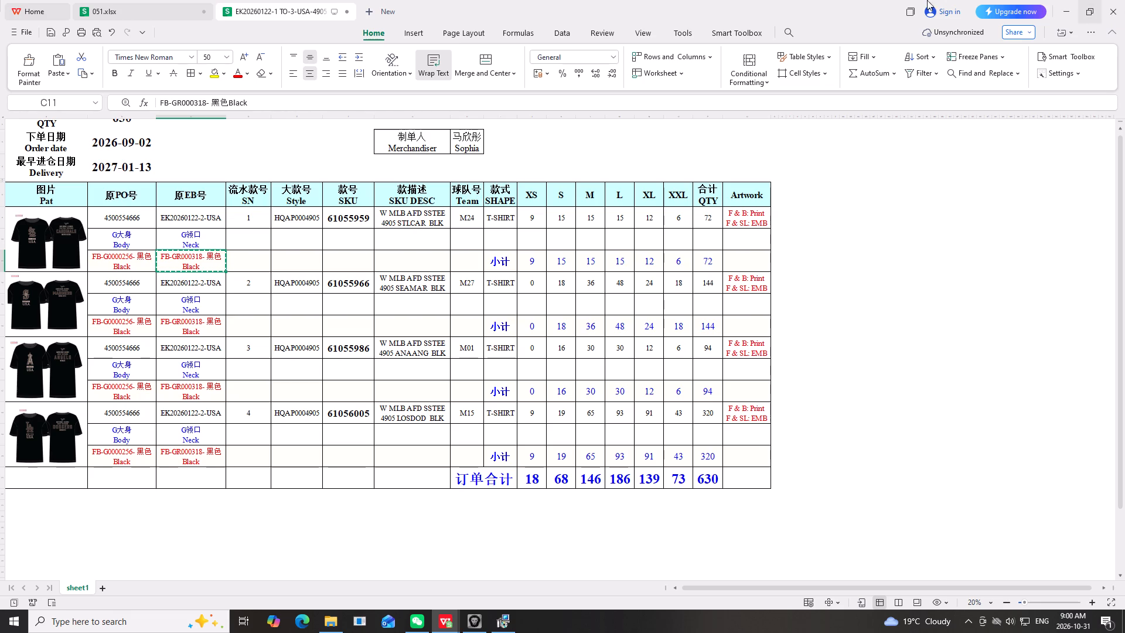
{"action": "scroll", "coordinate": [604, 302], "scroll_direction": "up", "scroll_amount": 2}
{"action": "scroll", "coordinate": [662, 390], "scroll_direction": "down", "scroll_amount": 4}
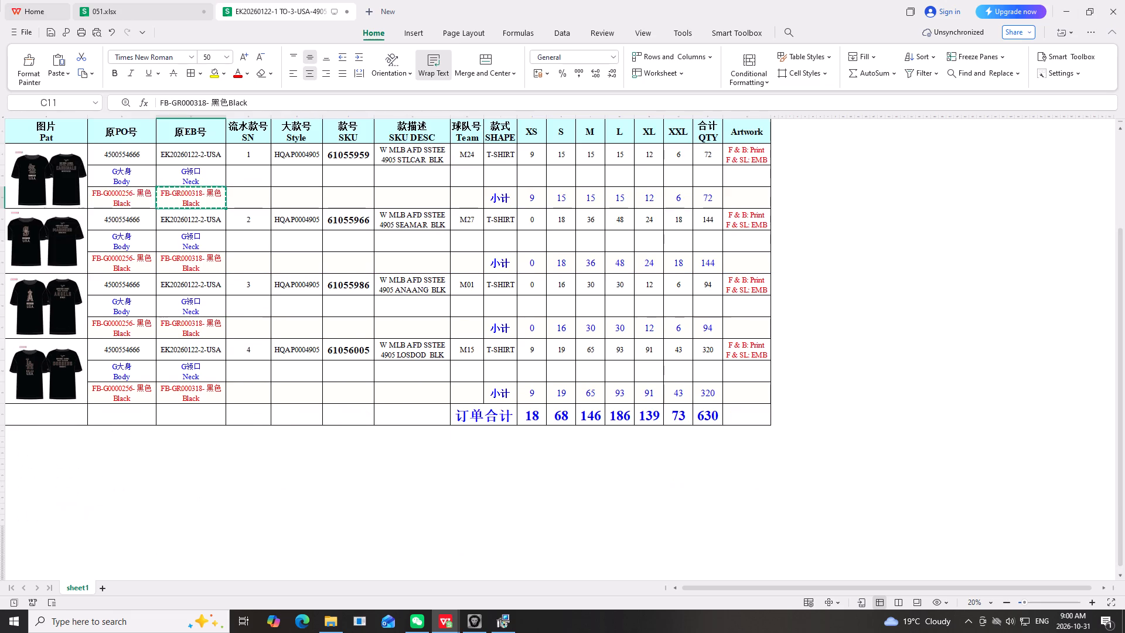
{"action": "scroll", "coordinate": [611, 410], "scroll_direction": "up", "scroll_amount": 2}
{"action": "left_click_drag", "start_coordinate": [537, 475], "coordinate": [668, 475]}
{"action": "right_click", "coordinate": [668, 475]}
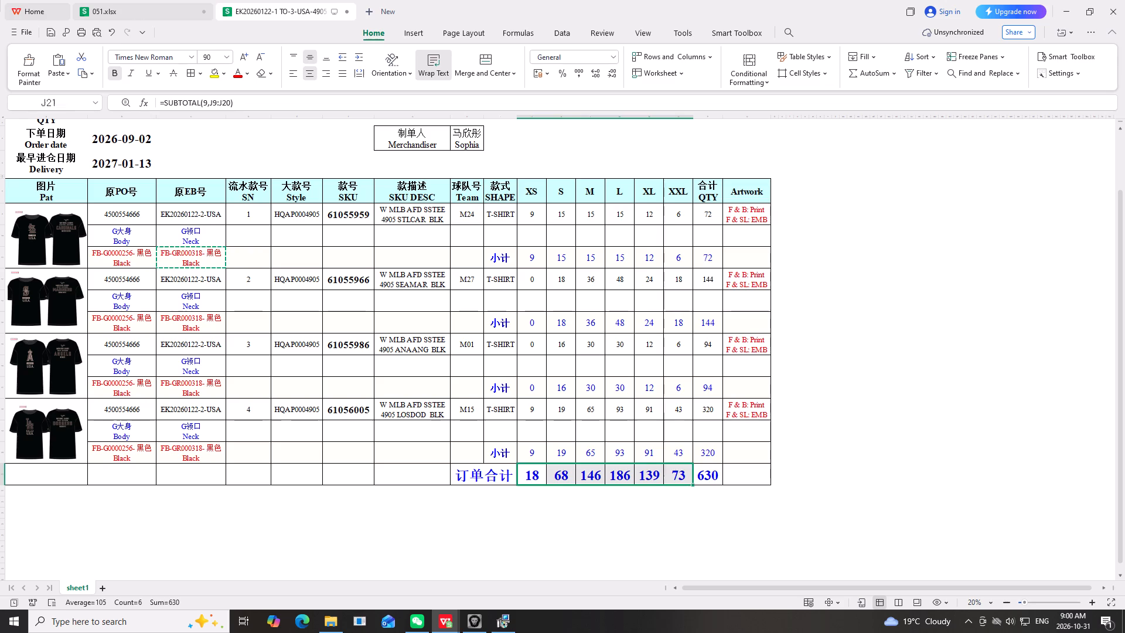
{"action": "left_click", "coordinate": [684, 152]}
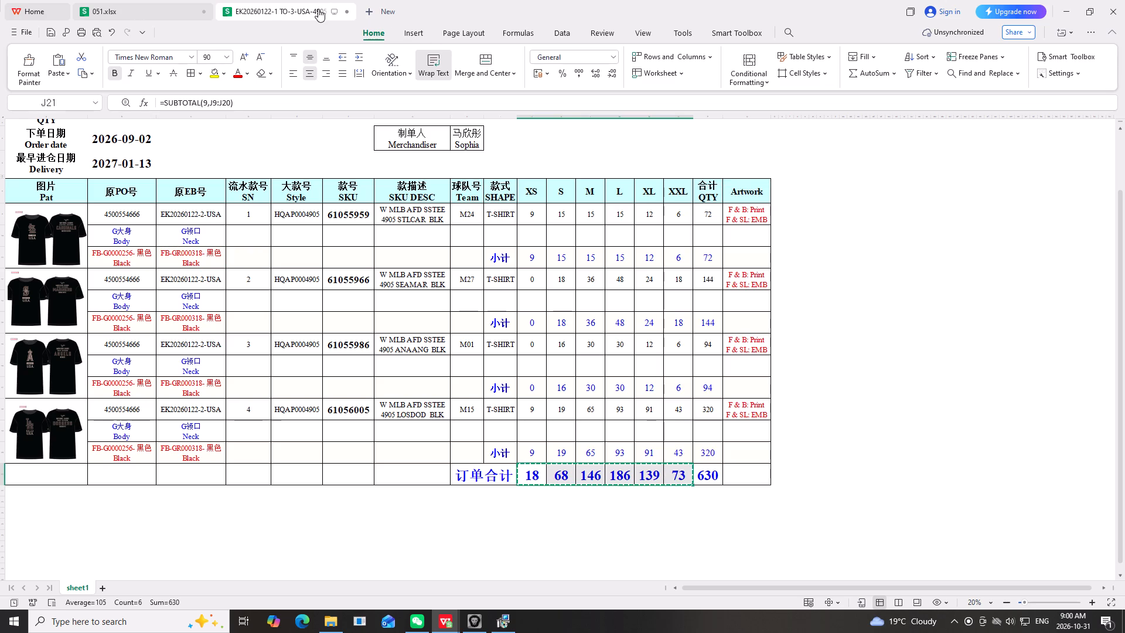
{"action": "left_click", "coordinate": [128, 6]}
{"action": "scroll", "coordinate": [360, 242], "scroll_direction": "up", "scroll_amount": 3}
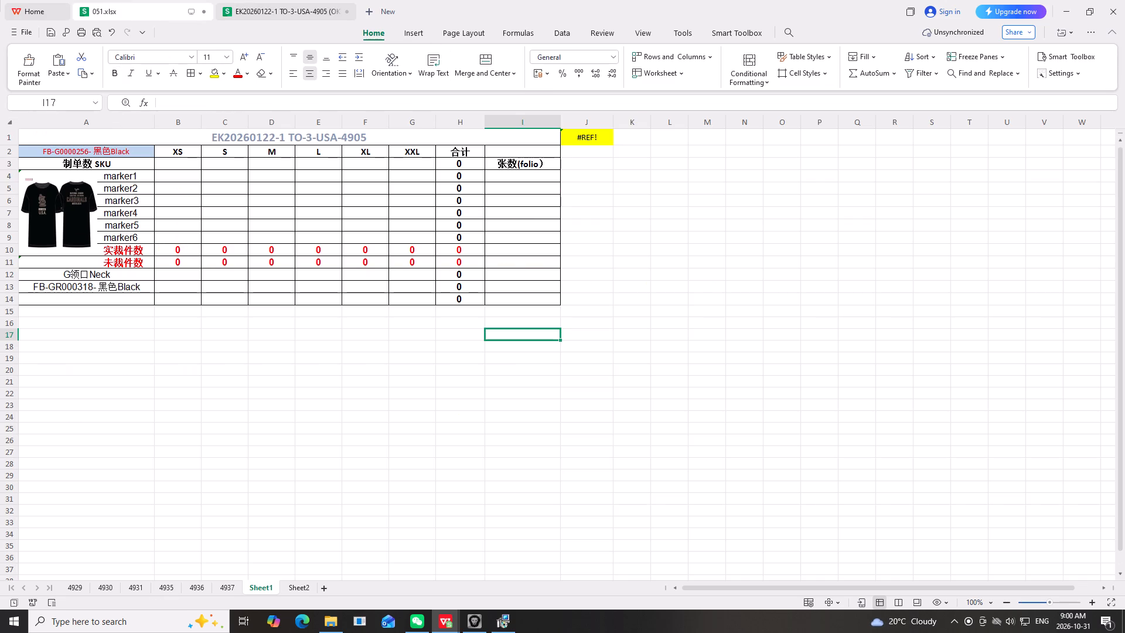
{"action": "left_click", "coordinate": [188, 162]}
{"action": "right_click", "coordinate": [188, 162]}
{"action": "left_click", "coordinate": [267, 174]}
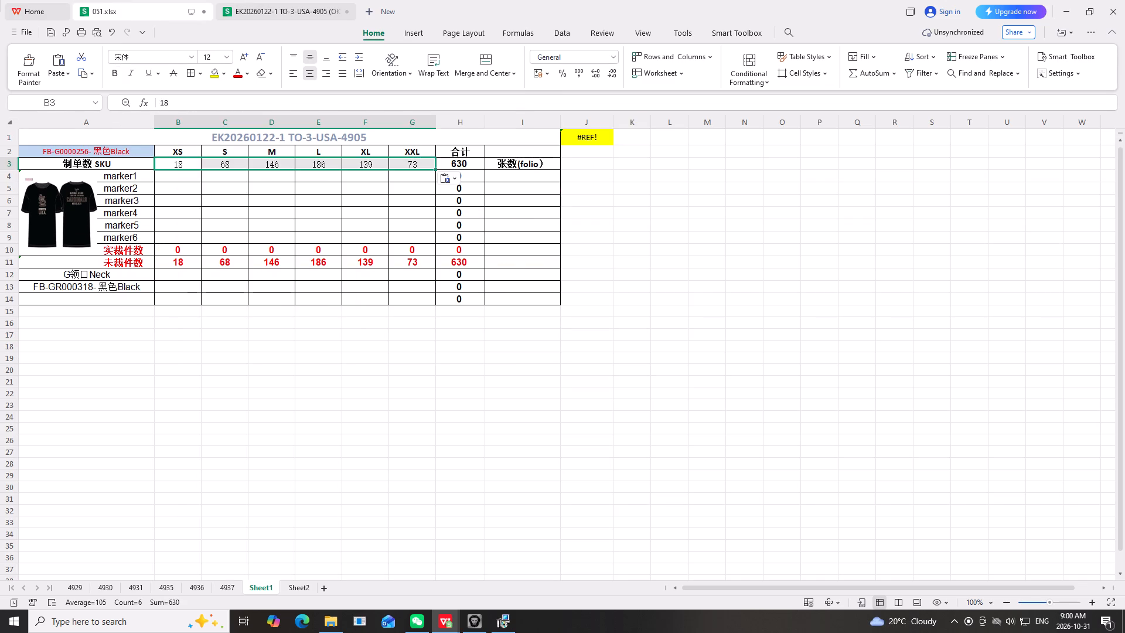
{"action": "left_click", "coordinate": [648, 234]}
Examine the production order's details and size totals, then return to Sheet1 of 051.
{"action": "left_click", "coordinate": [261, 4]}
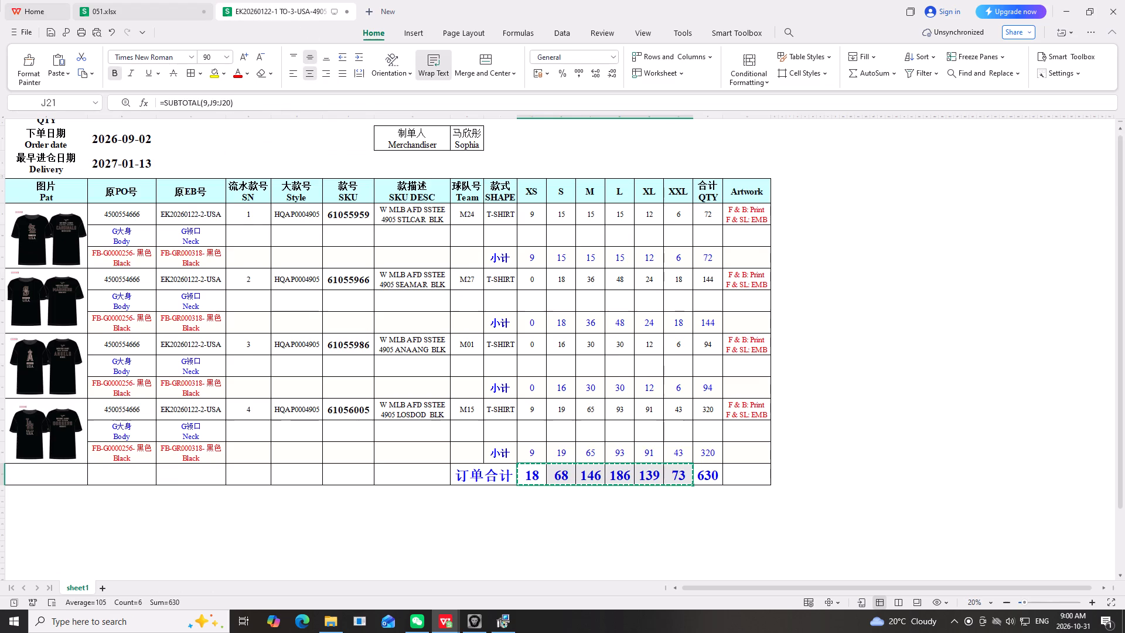
{"action": "scroll", "coordinate": [542, 241], "scroll_direction": "up", "scroll_amount": 8}
{"action": "scroll", "coordinate": [618, 282], "scroll_direction": "down", "scroll_amount": 1}
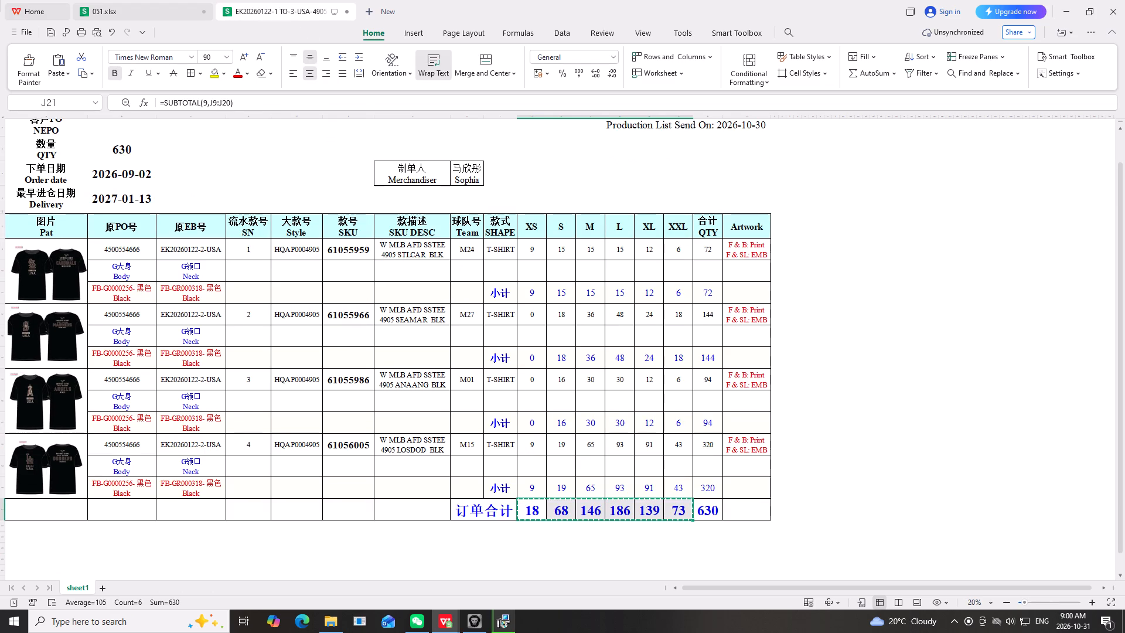
{"action": "scroll", "coordinate": [158, 76], "scroll_direction": "up", "scroll_amount": 2}
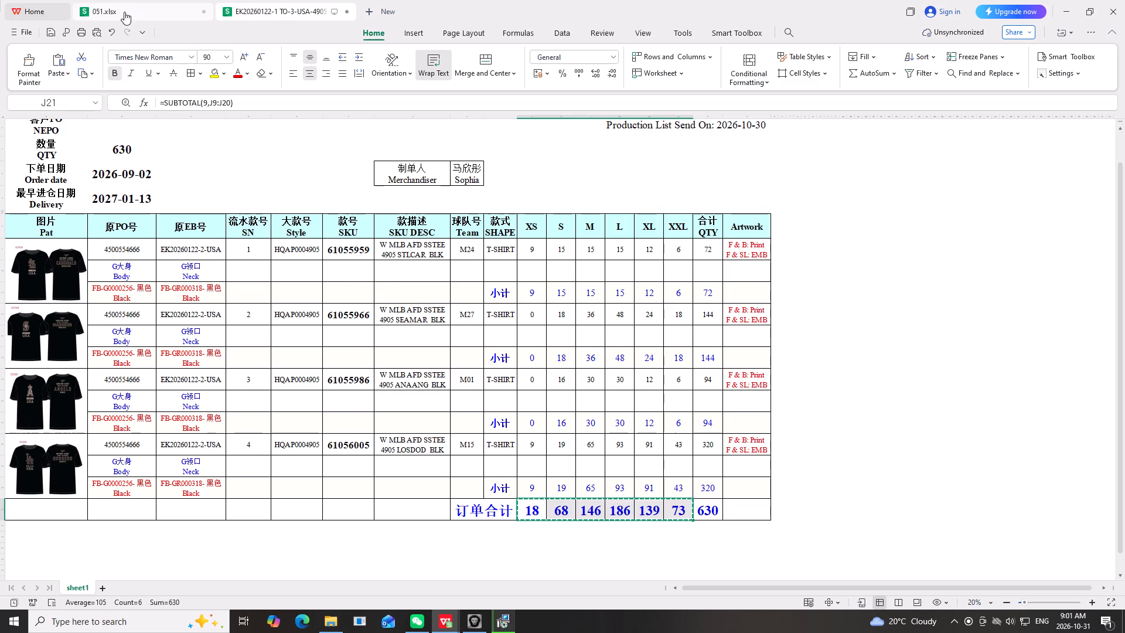
{"action": "scroll", "coordinate": [183, 342], "scroll_direction": "up", "scroll_amount": 8}
{"action": "scroll", "coordinate": [201, 192], "scroll_direction": "up", "scroll_amount": 4}
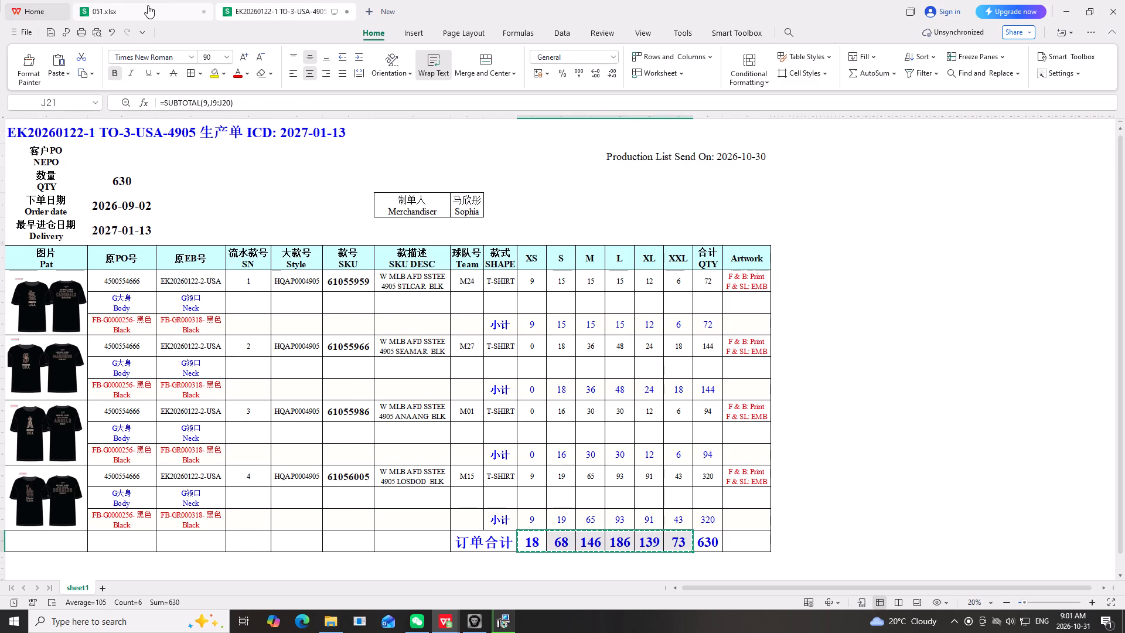
{"action": "left_click", "coordinate": [147, 5]}
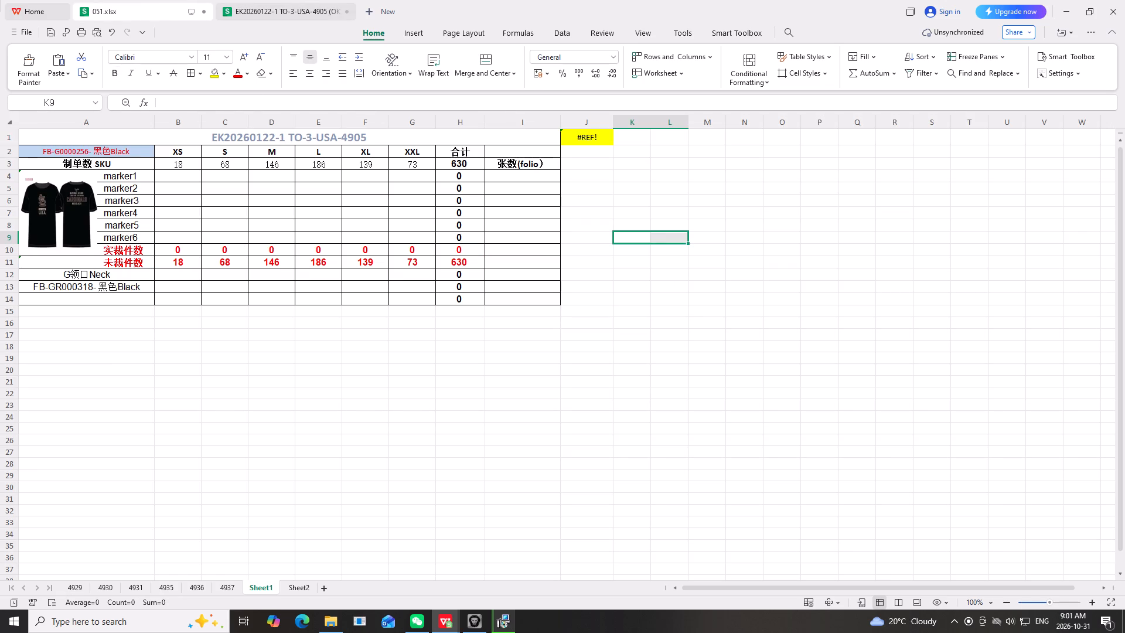
{"action": "scroll", "coordinate": [40, 387], "scroll_direction": "up", "scroll_amount": 5}
Paste the copied size totals (18, 68, 146, 186, 139, 73) as values into the G领口 Neck row, B12:G12.
{"action": "left_click", "coordinate": [282, 8]}
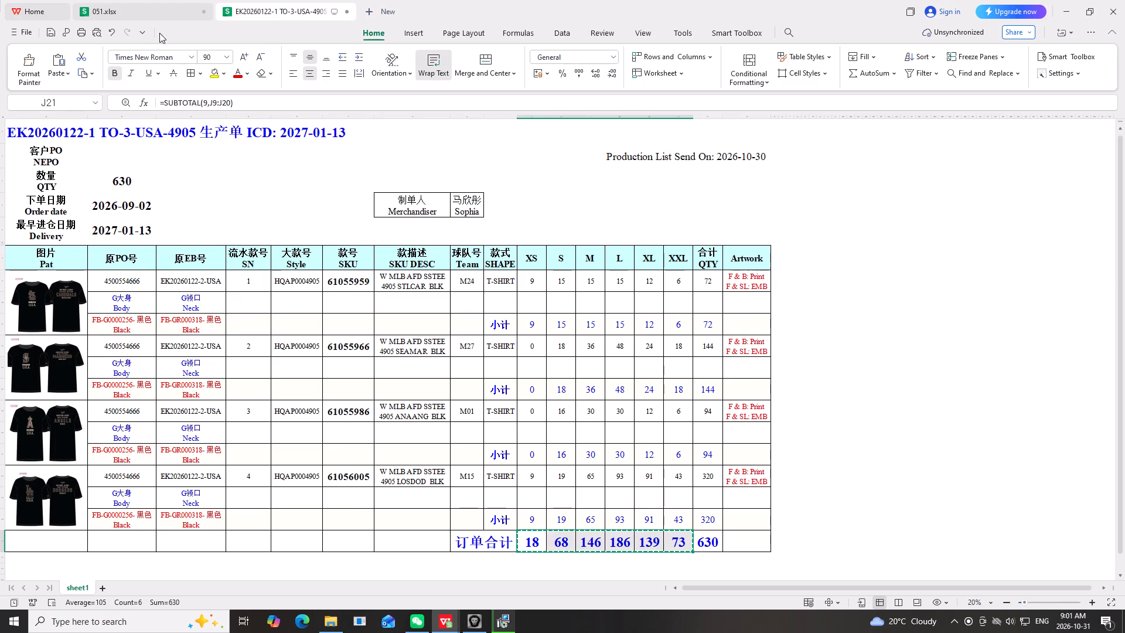
{"action": "left_click_drag", "start_coordinate": [159, 15], "coordinate": [163, 25]}
{"action": "left_click", "coordinate": [182, 274]}
{"action": "right_click", "coordinate": [182, 274]}
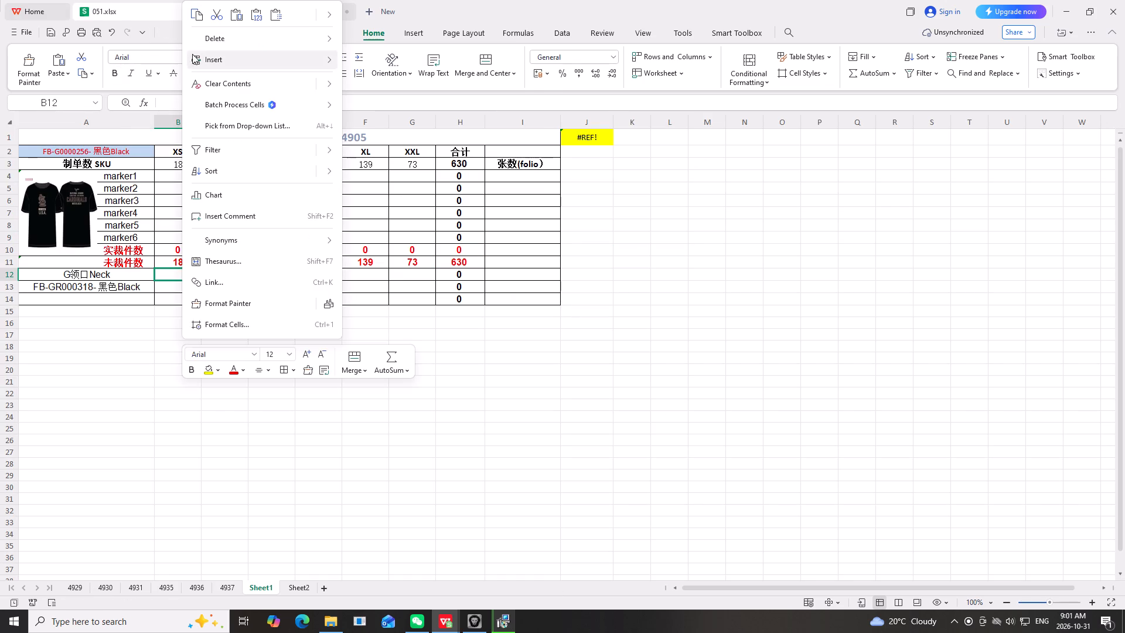
{"action": "left_click", "coordinate": [256, 17]}
{"action": "left_click", "coordinate": [715, 381]}
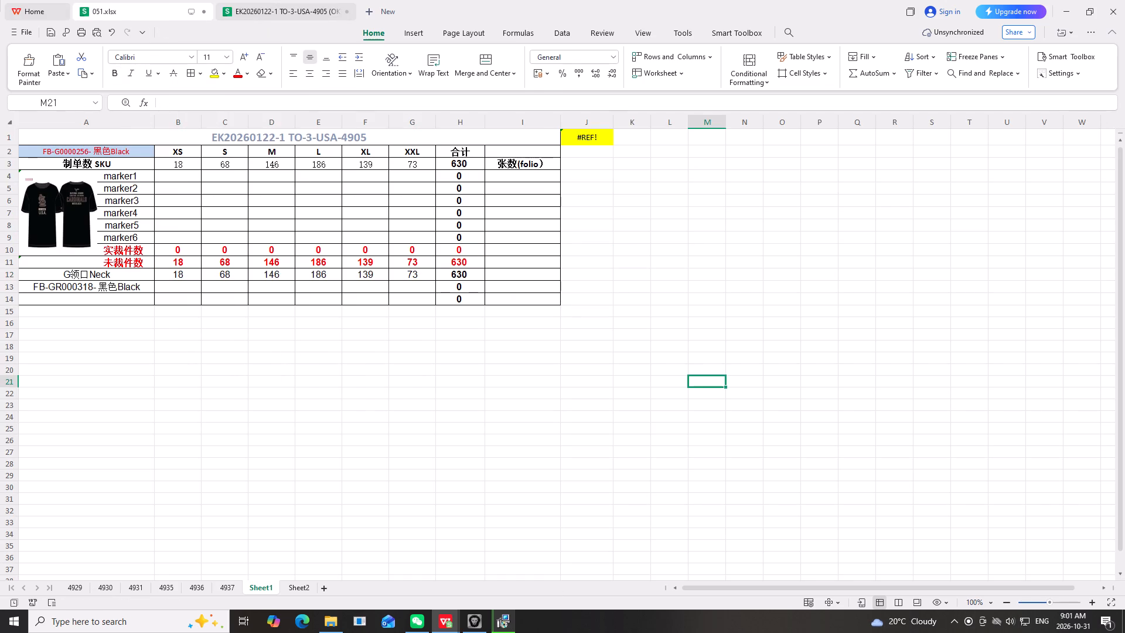
{"action": "scroll", "coordinate": [737, 373], "scroll_direction": "up", "scroll_amount": 4}
{"action": "scroll", "coordinate": [1124, 404], "scroll_direction": "up", "scroll_amount": 3}
{"action": "left_click_drag", "start_coordinate": [867, 283], "coordinate": [874, 284]}
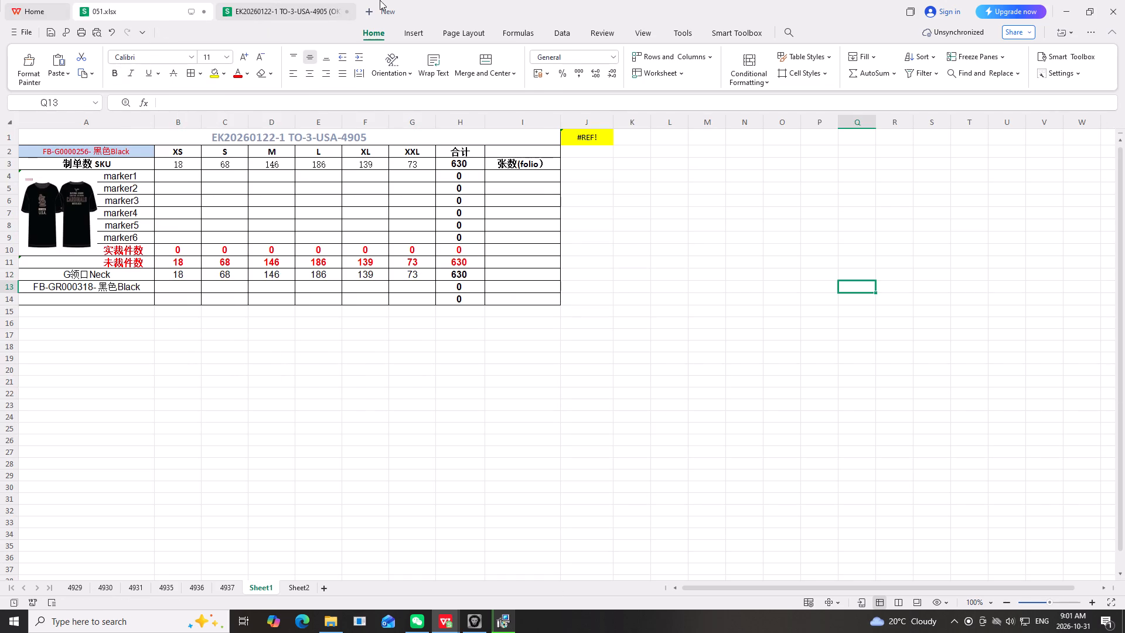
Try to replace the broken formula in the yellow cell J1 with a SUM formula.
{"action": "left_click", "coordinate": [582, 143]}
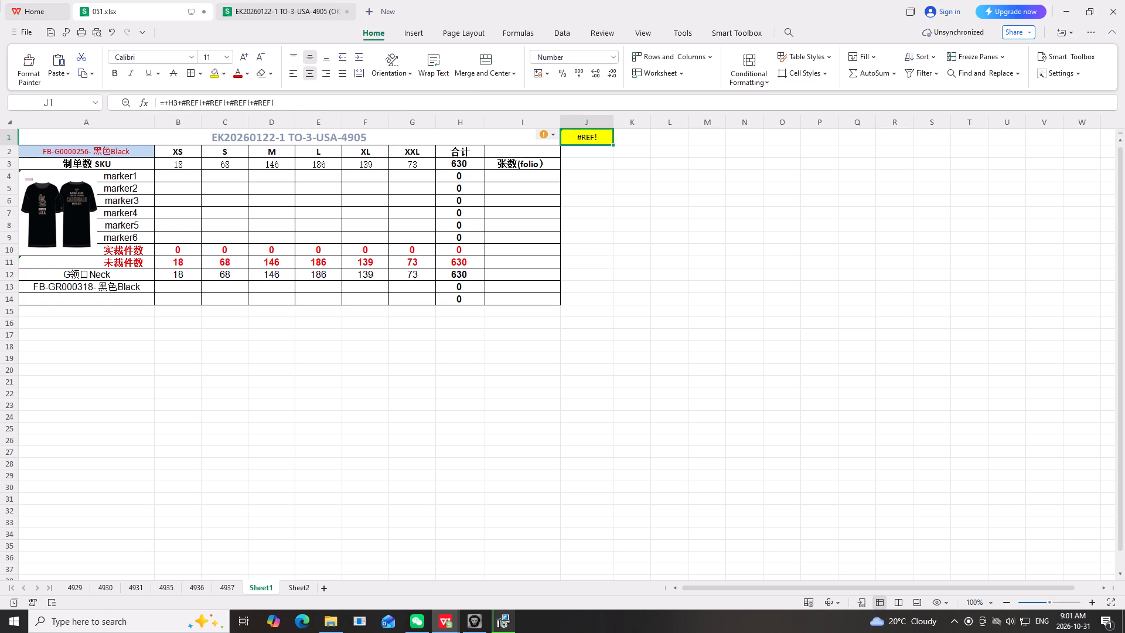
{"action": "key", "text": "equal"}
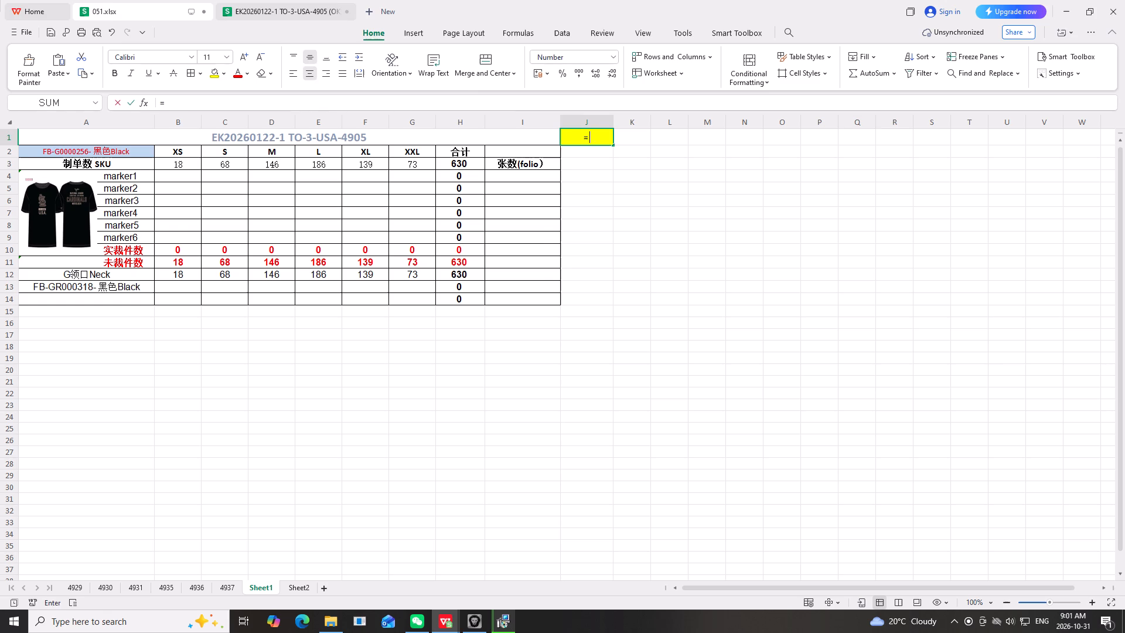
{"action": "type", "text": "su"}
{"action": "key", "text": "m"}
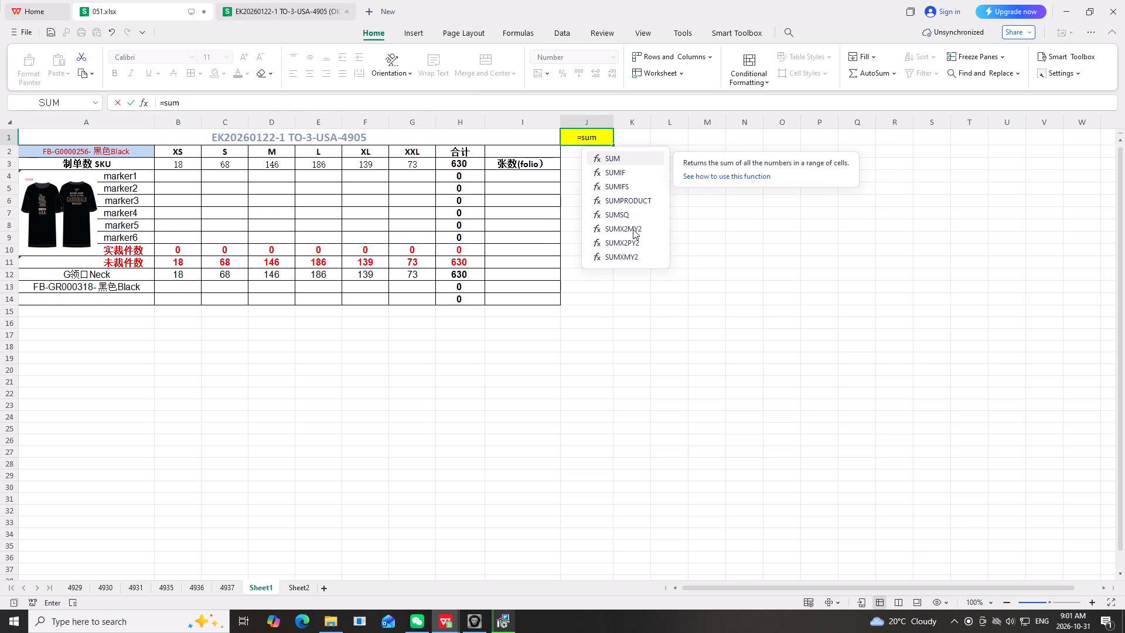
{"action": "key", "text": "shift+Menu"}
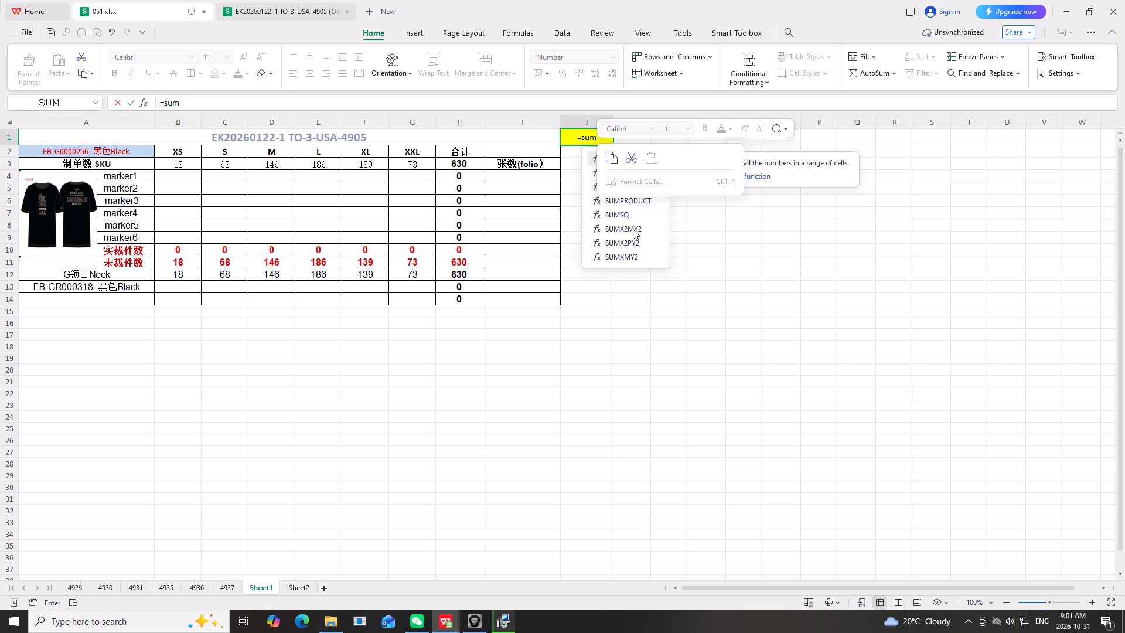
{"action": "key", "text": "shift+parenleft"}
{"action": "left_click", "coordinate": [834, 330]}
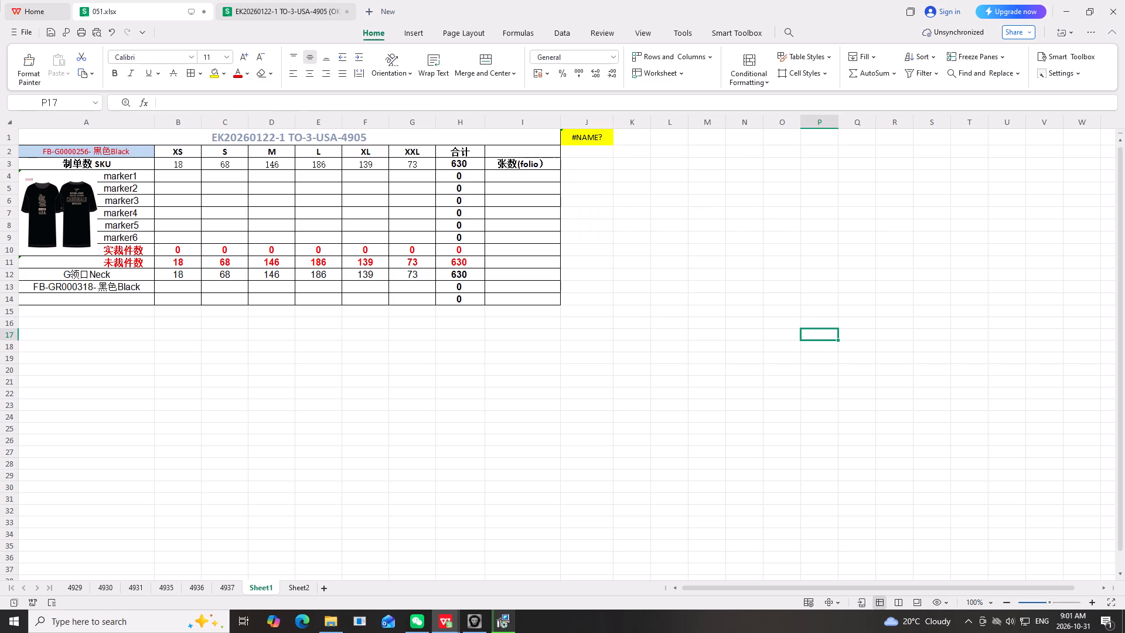
Enter the formula =SUM(H3) in the yellow cell J1 to replace the broken formula.
{"action": "left_click", "coordinate": [595, 139]}
{"action": "type", "text": "=s"}
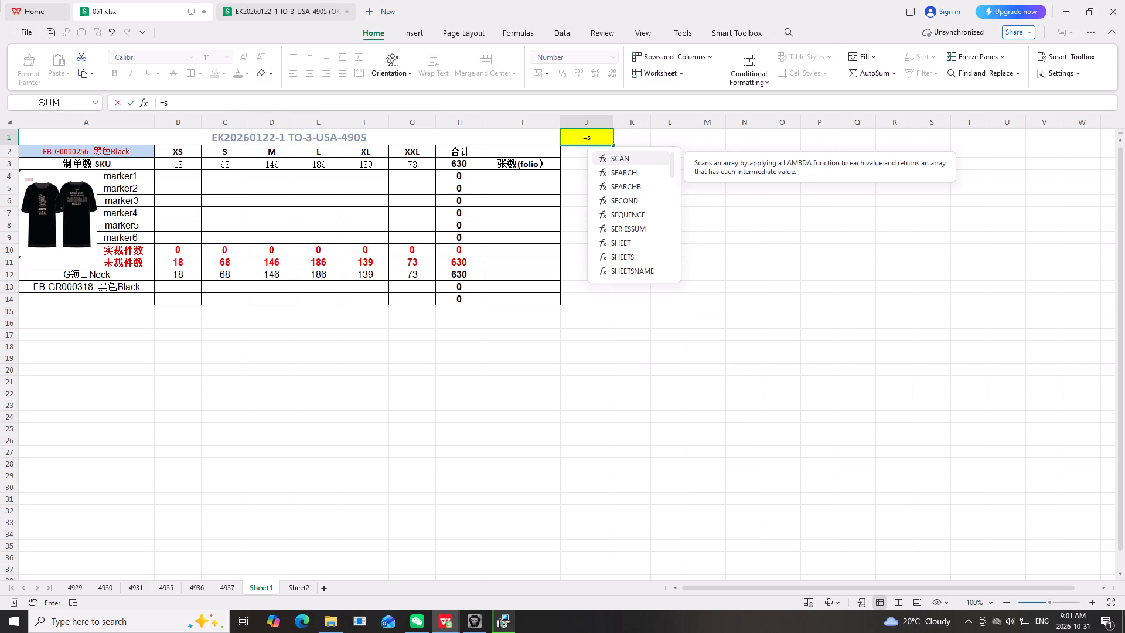
{"action": "type", "text": "um"}
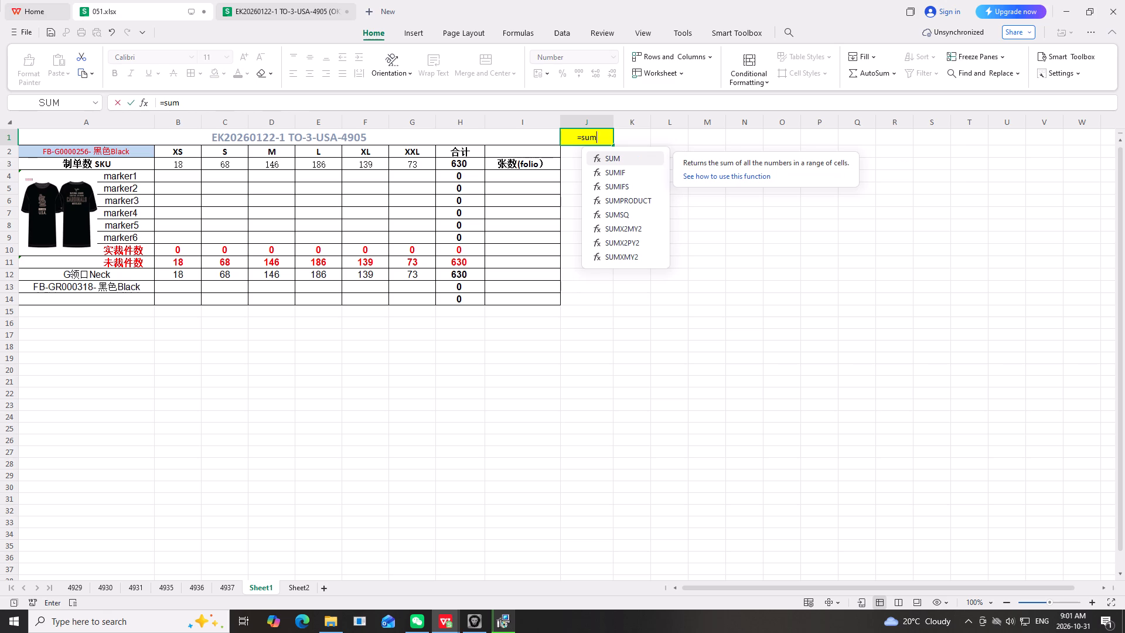
{"action": "key", "text": "shift+parenleft"}
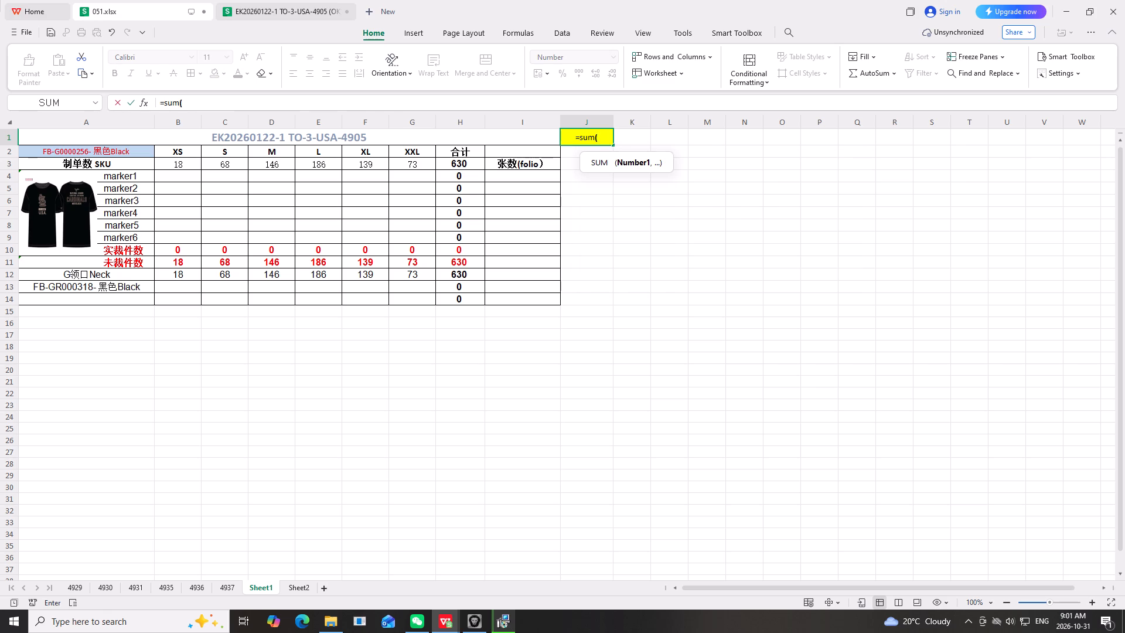
{"action": "left_click", "coordinate": [470, 161]}
{"action": "key", "text": "Return"}
{"action": "left_click", "coordinate": [745, 213]}
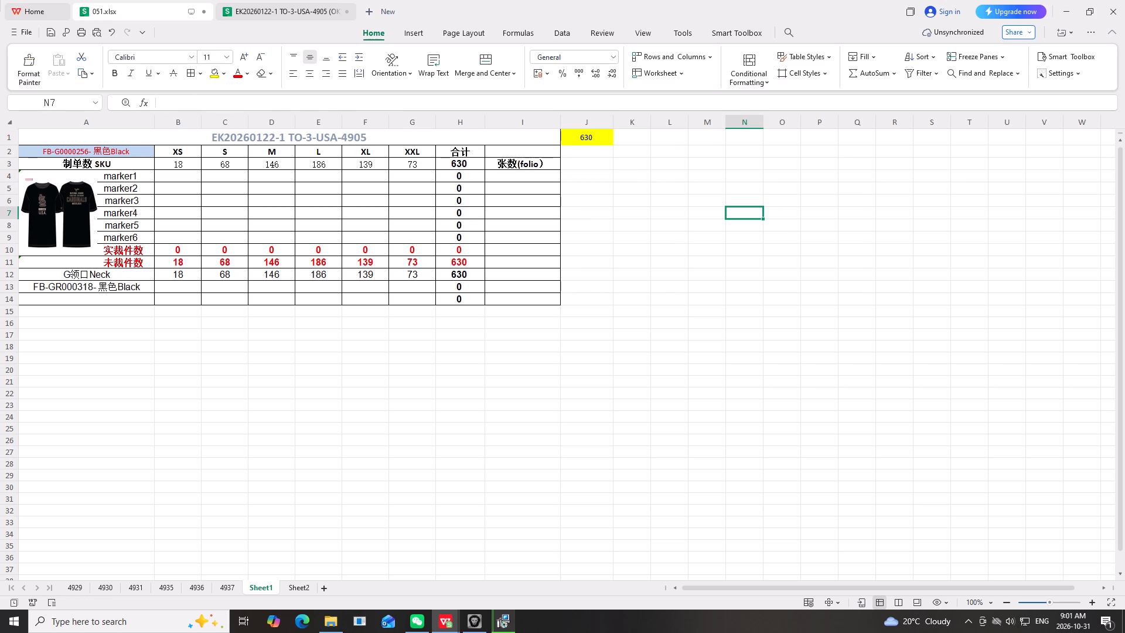
{"action": "double_click", "coordinate": [578, 142]}
{"action": "key", "text": "Escape"}
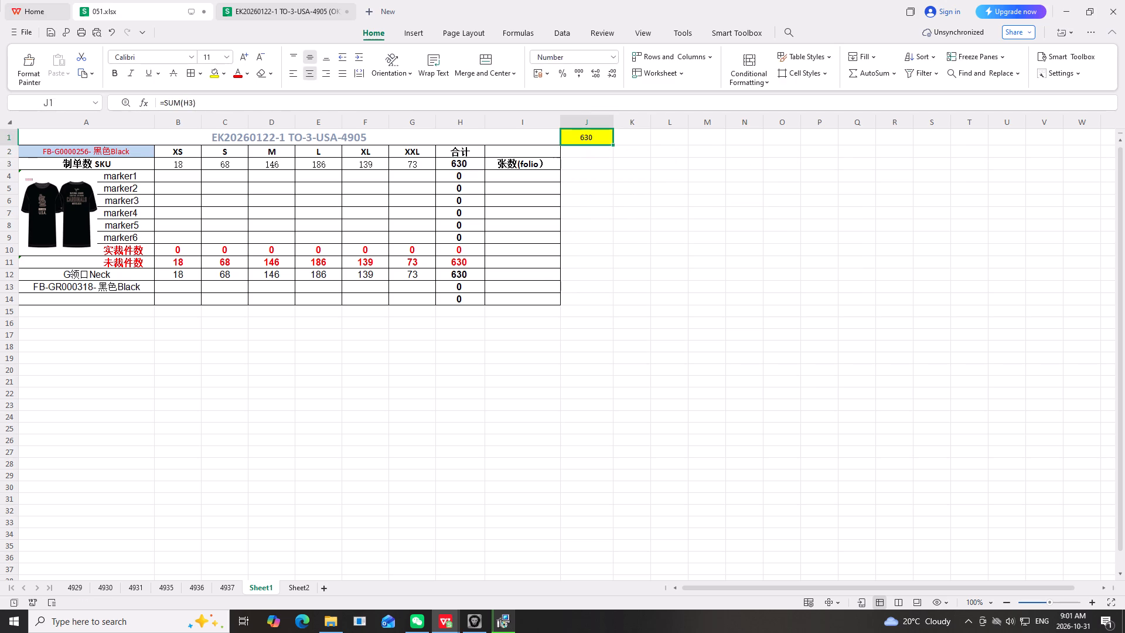
{"action": "left_click", "coordinate": [719, 304]}
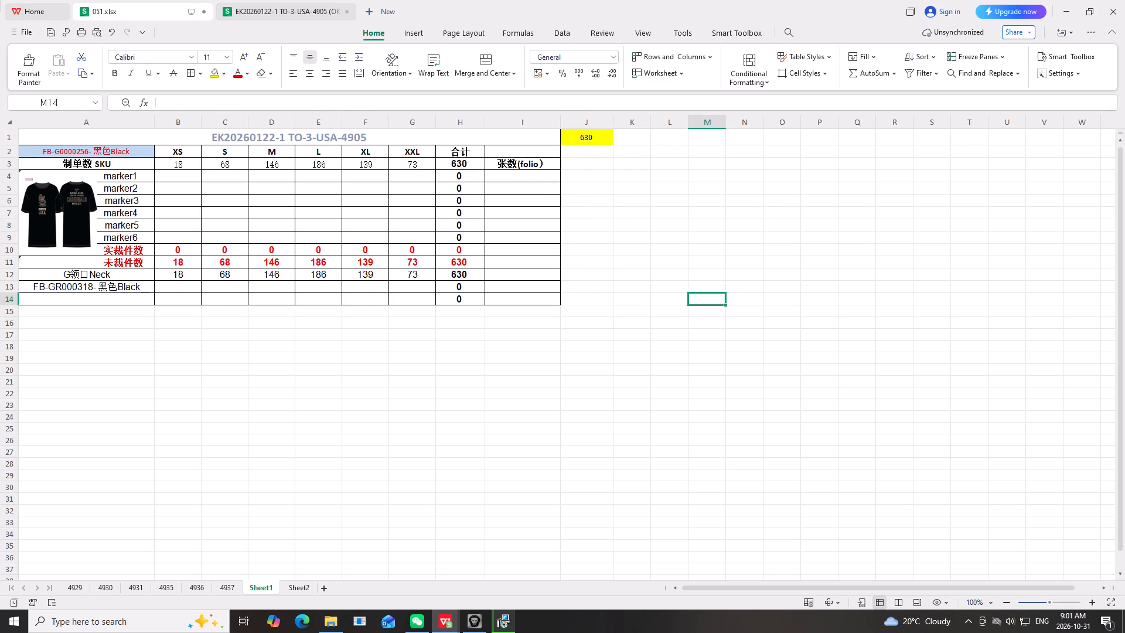
Examine the production order's size breakdown and order details, then return to Sheet1 of 051.
{"action": "left_click", "coordinate": [284, 9]}
{"action": "scroll", "coordinate": [141, 268], "scroll_direction": "down", "scroll_amount": 3}
{"action": "scroll", "coordinate": [142, 274], "scroll_direction": "up", "scroll_amount": 3}
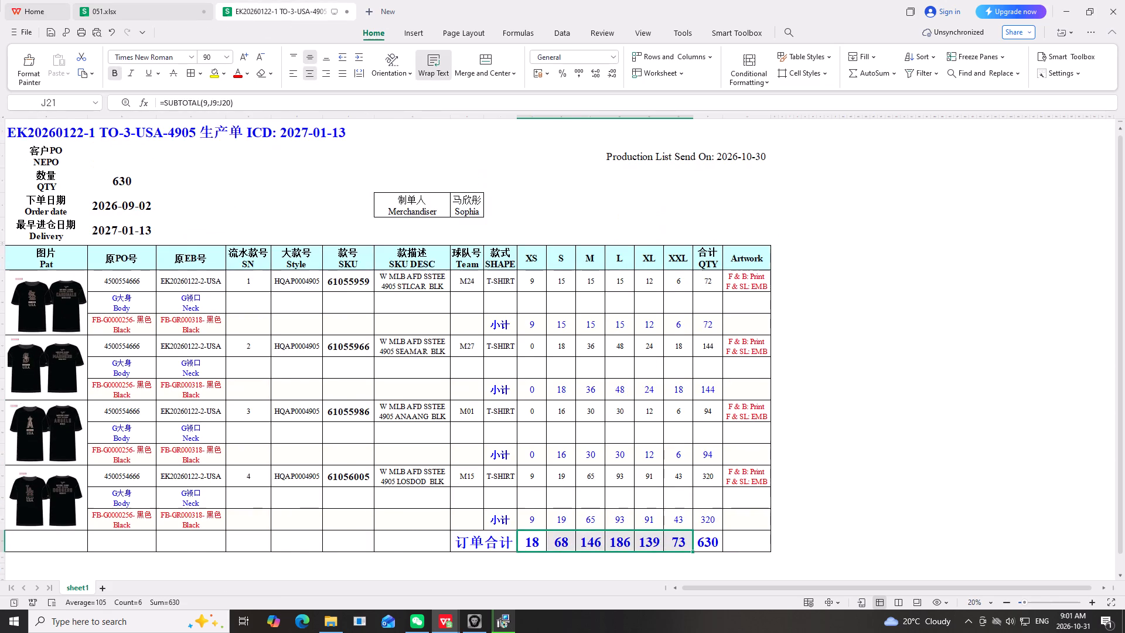
{"action": "scroll", "coordinate": [235, 310], "scroll_direction": "up", "scroll_amount": 4}
{"action": "scroll", "coordinate": [235, 308], "scroll_direction": "down", "scroll_amount": 3}
{"action": "scroll", "coordinate": [235, 309], "scroll_direction": "up", "scroll_amount": 6}
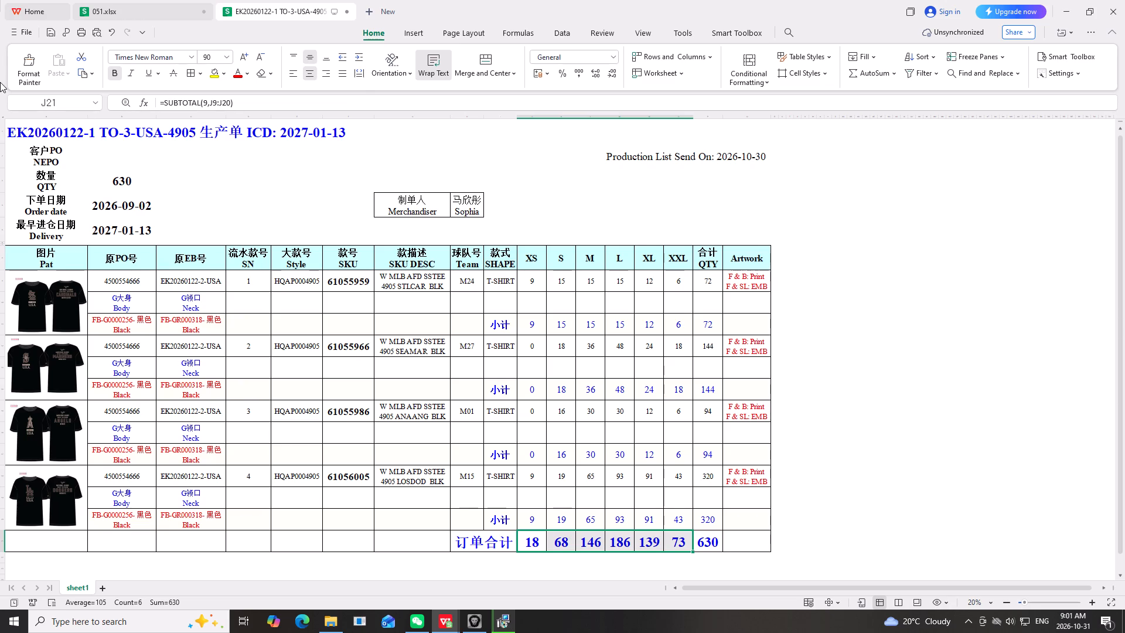
{"action": "left_click", "coordinate": [287, 6]}
{"action": "left_click", "coordinate": [138, 10]}
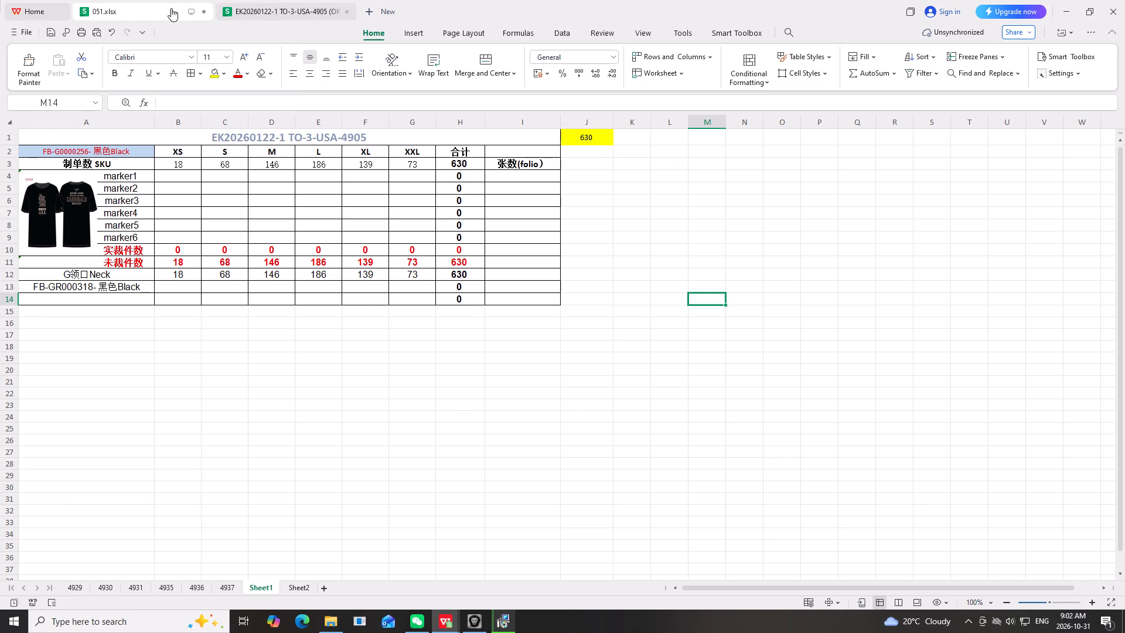
{"action": "left_click", "coordinate": [296, 6]}
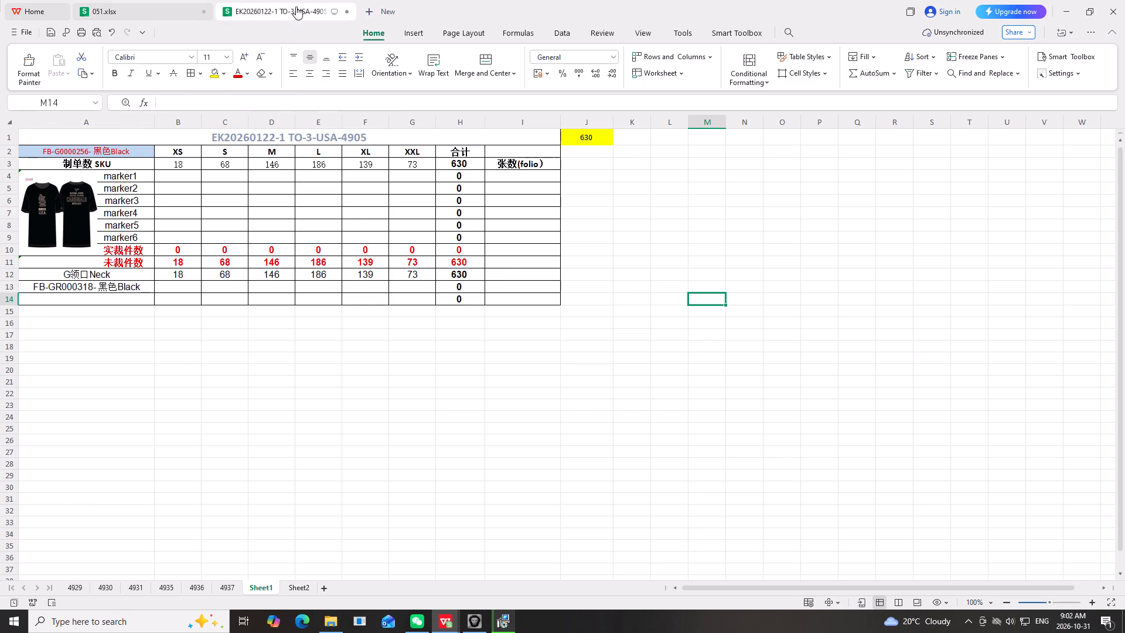
{"action": "left_click", "coordinate": [126, 2]}
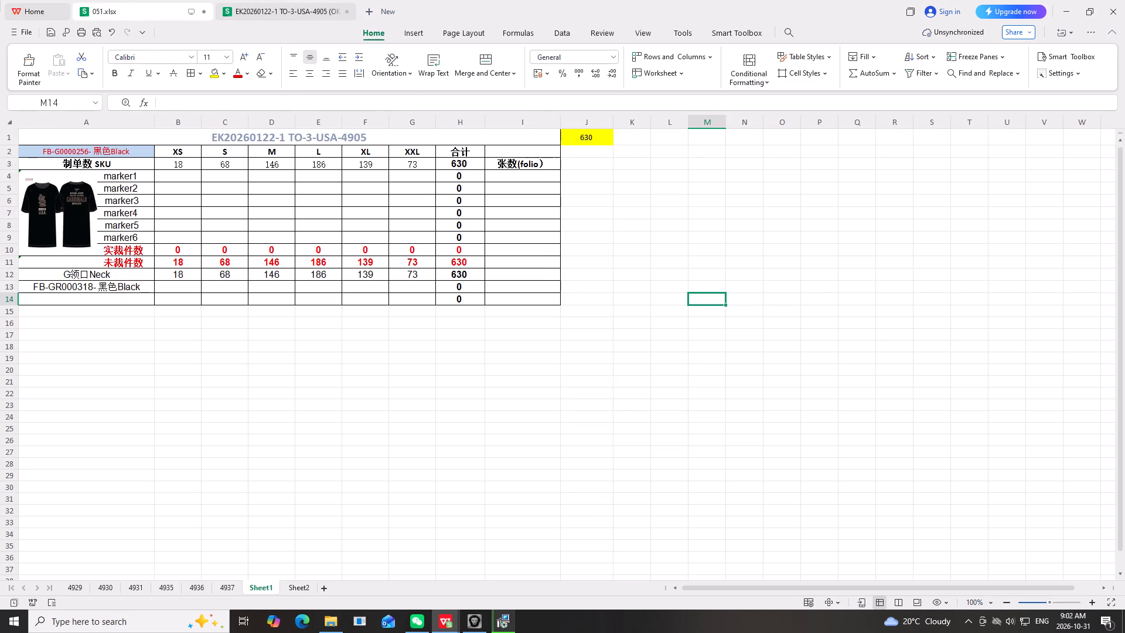
Rename Sheet1 as 4905.
{"action": "right_click", "coordinate": [267, 589]}
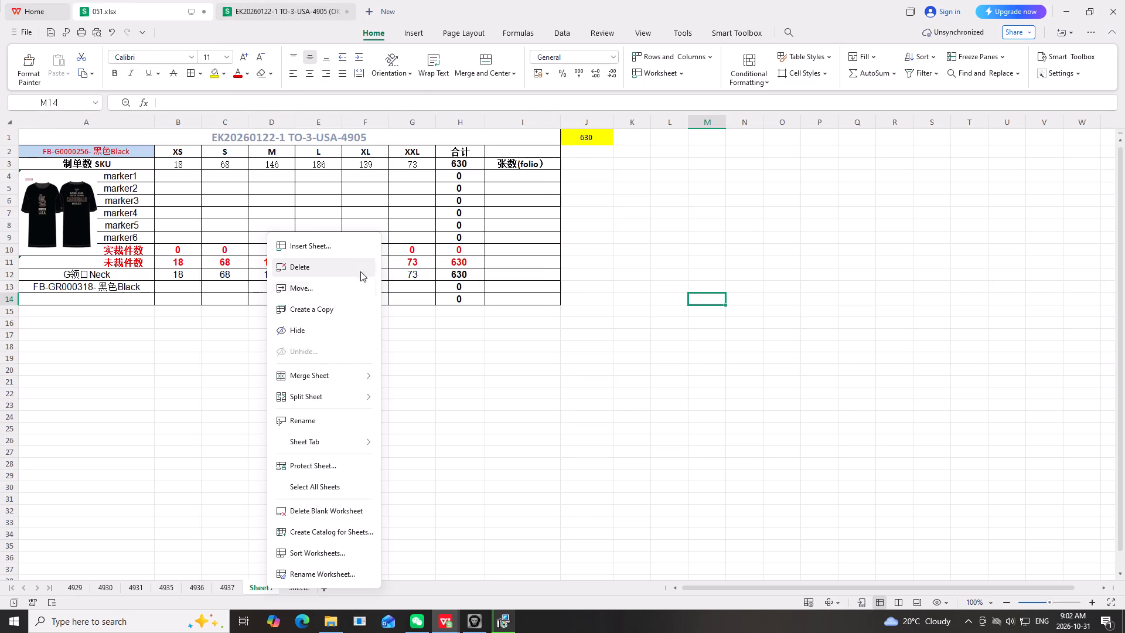
{"action": "left_click", "coordinate": [309, 421]}
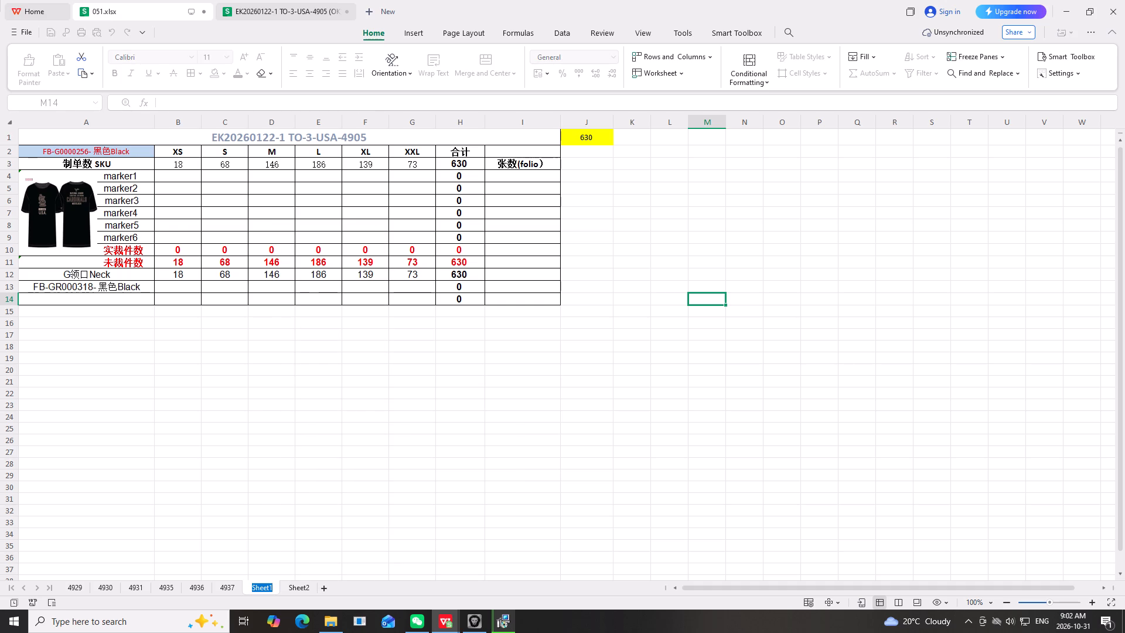
{"action": "type", "text": "4905"}
{"action": "left_click", "coordinate": [443, 427]}
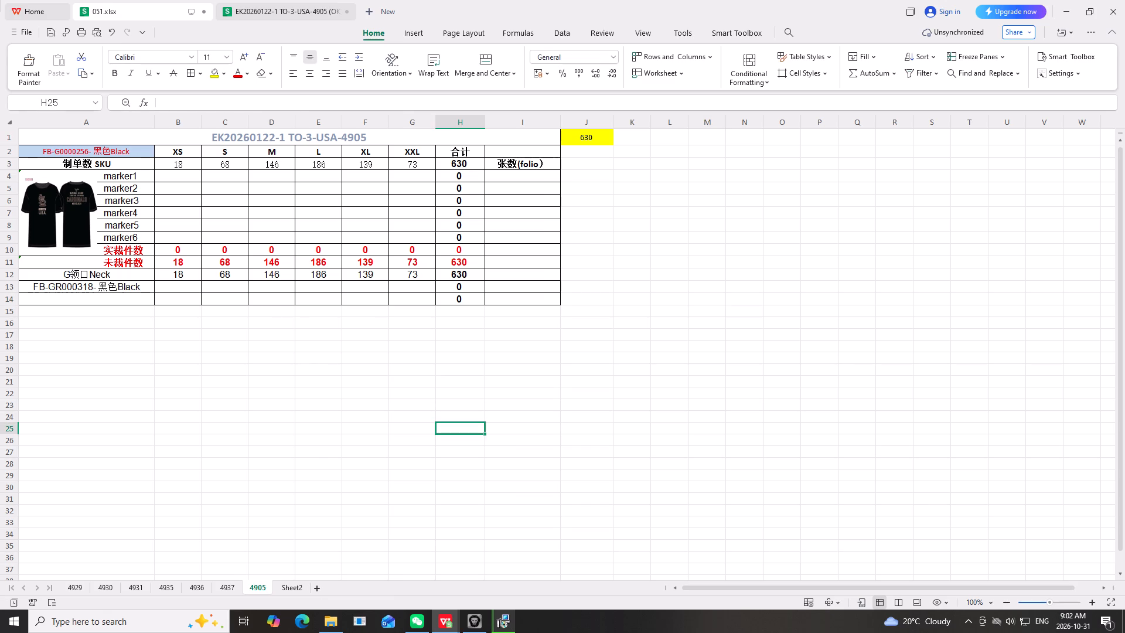
Review the 4905 cutting plan and the older cutting plans on sheets 4936 and 4937.
{"action": "left_click", "coordinate": [863, 324]}
{"action": "scroll", "coordinate": [581, 254], "scroll_direction": "up", "scroll_amount": 5}
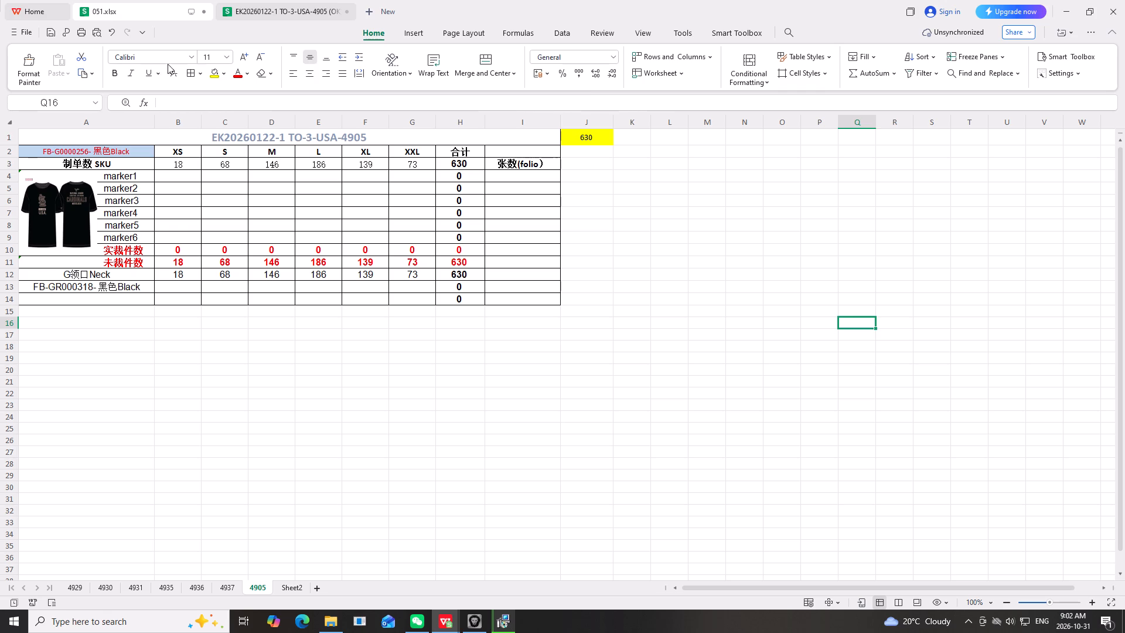
{"action": "left_click", "coordinate": [836, 340]}
{"action": "scroll", "coordinate": [538, 395], "scroll_direction": "up", "scroll_amount": 3}
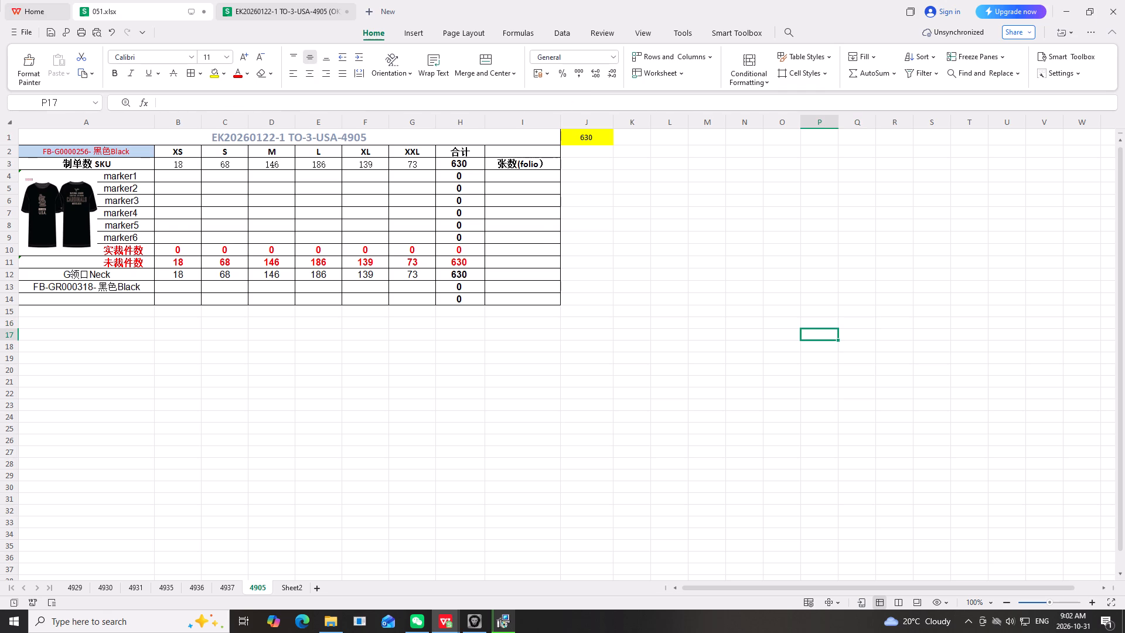
{"action": "left_click", "coordinate": [195, 587]}
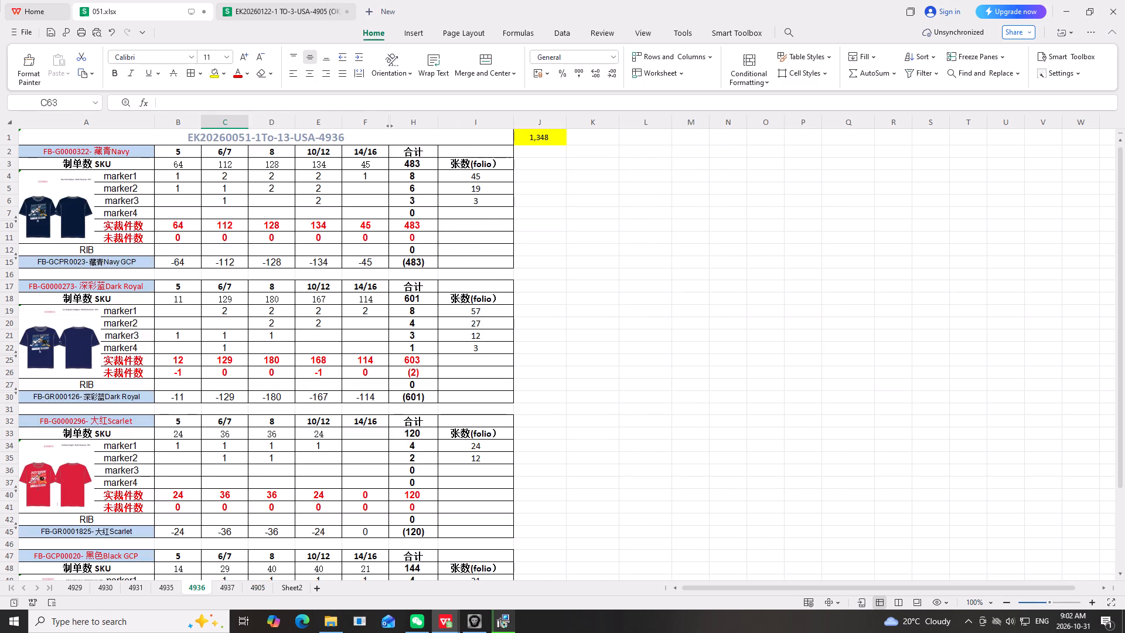
{"action": "left_click", "coordinate": [223, 588]}
{"action": "scroll", "coordinate": [211, 501], "scroll_direction": "up", "scroll_amount": 5}
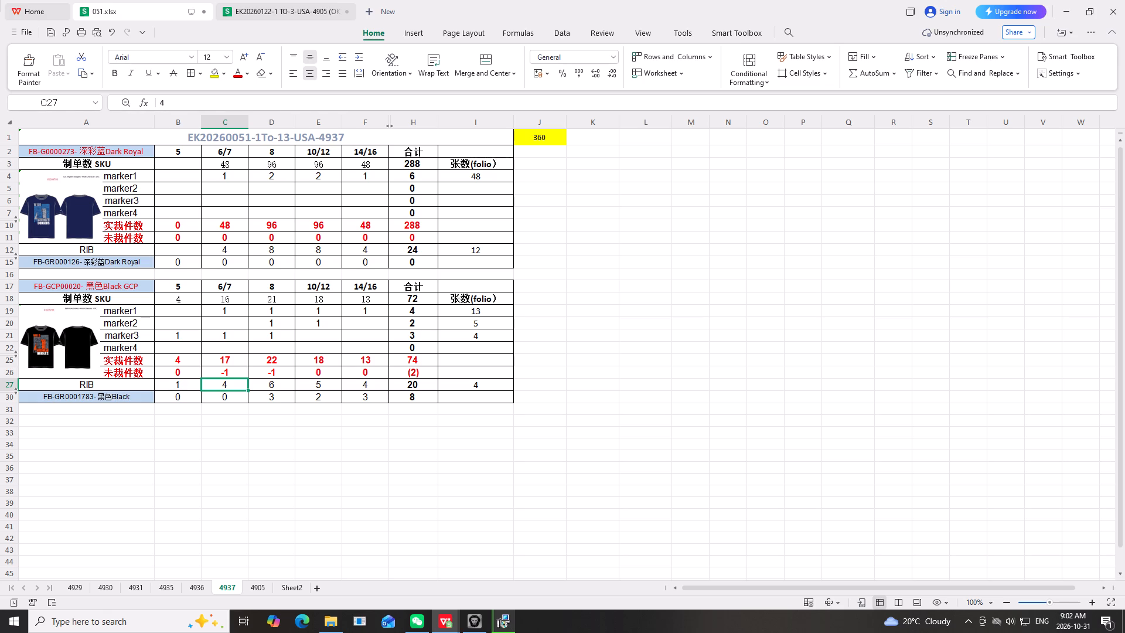
Delete the old cutting plan sheets 4929, 4930 and 4931, including their data.
{"action": "left_click", "coordinate": [81, 588]}
{"action": "right_click", "coordinate": [81, 588]}
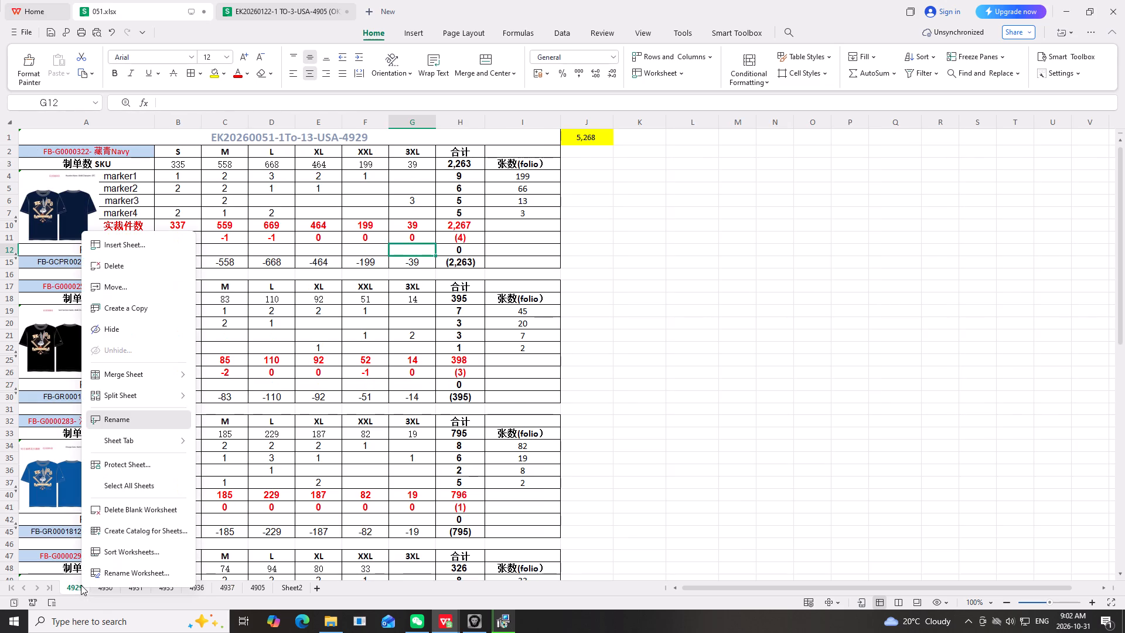
{"action": "left_click", "coordinate": [132, 266]}
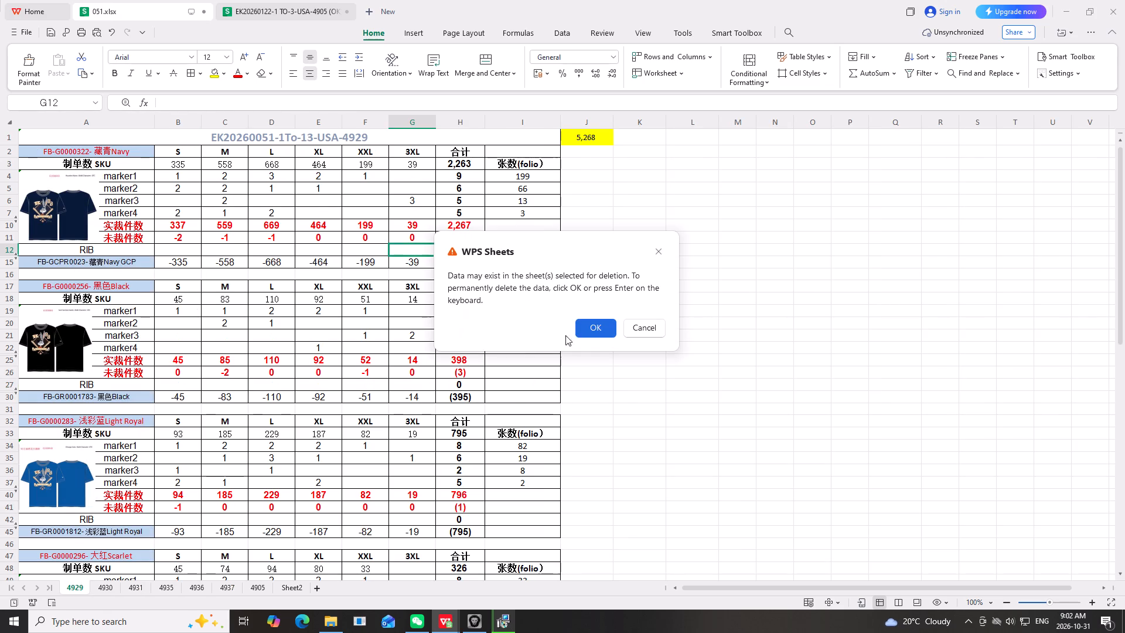
{"action": "left_click", "coordinate": [583, 327]}
{"action": "right_click", "coordinate": [74, 587]}
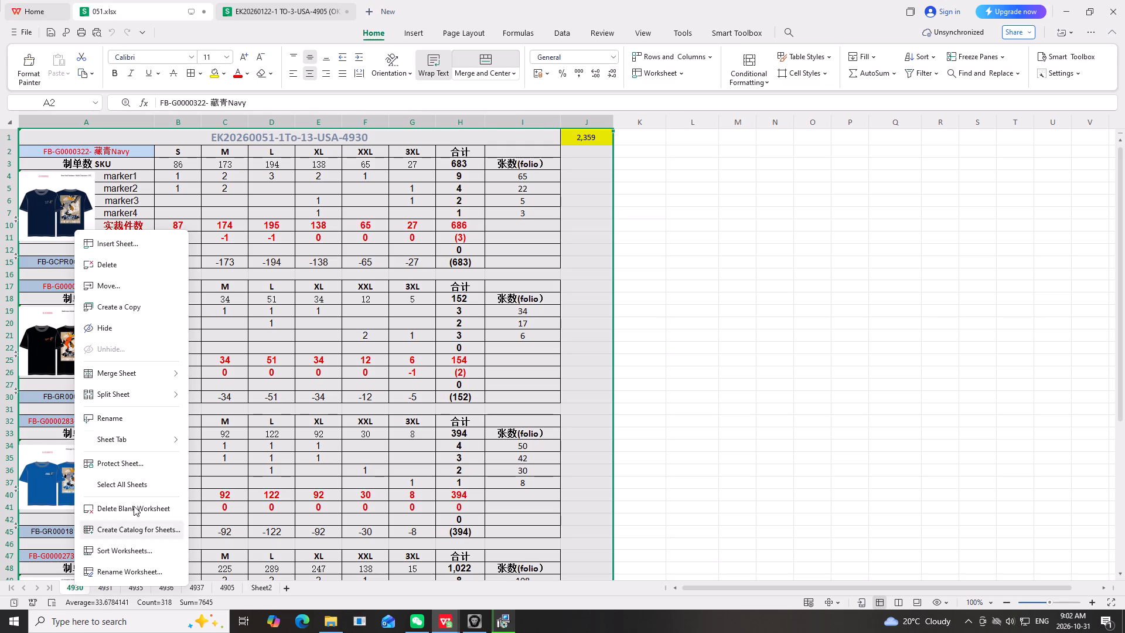
{"action": "left_click", "coordinate": [134, 270]}
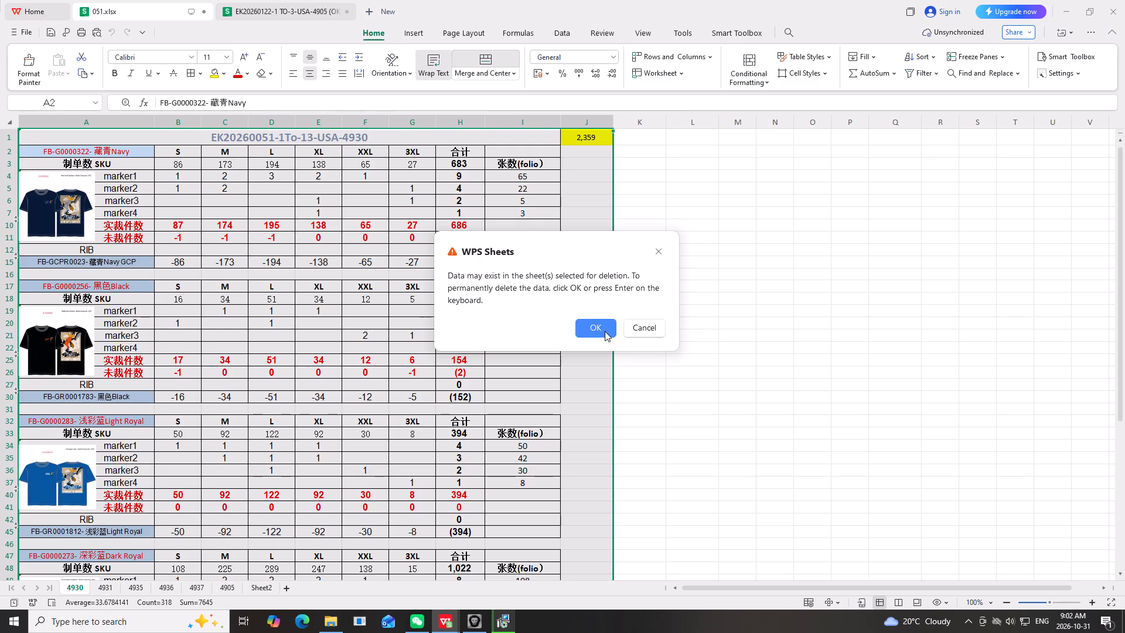
{"action": "left_click", "coordinate": [605, 331]}
{"action": "right_click", "coordinate": [77, 587]}
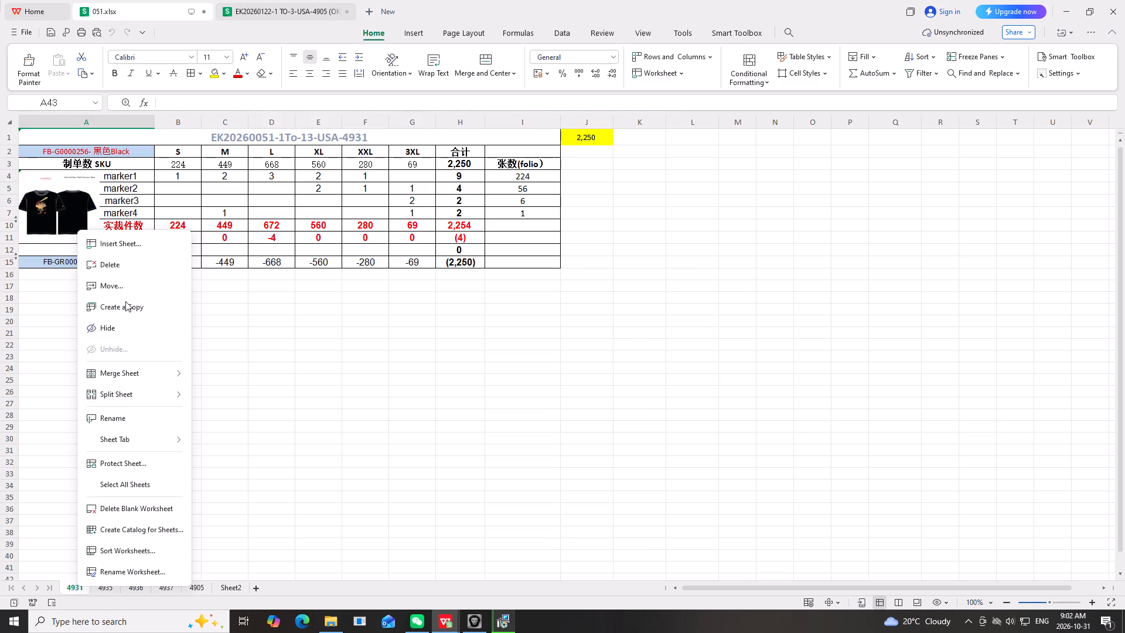
{"action": "left_click", "coordinate": [120, 268]}
{"action": "left_click", "coordinate": [584, 329]}
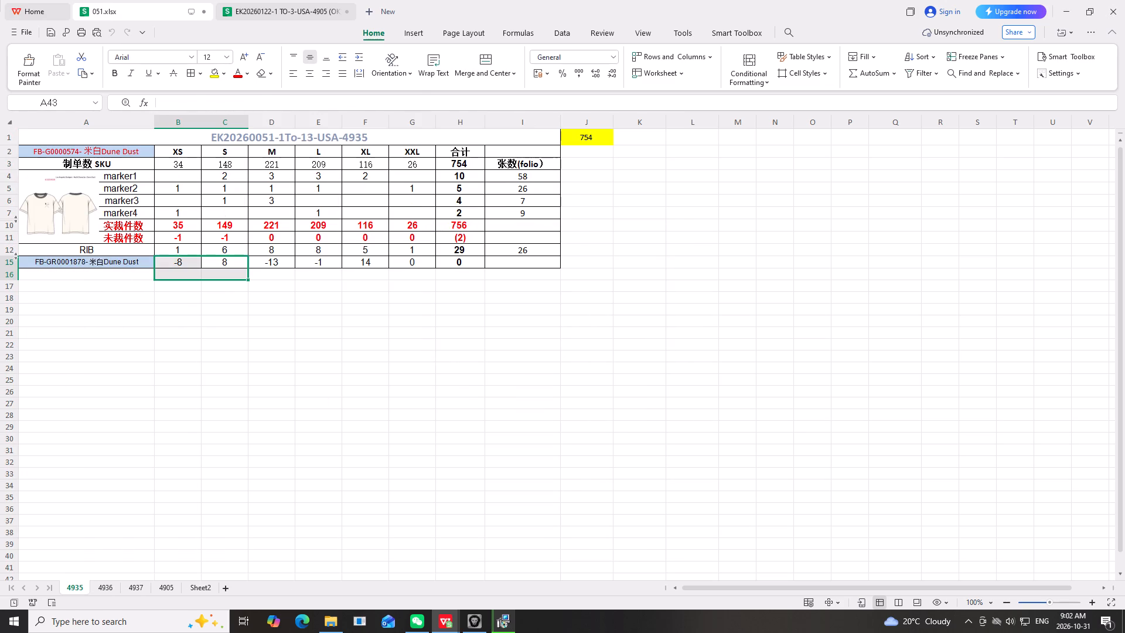
Delete the remaining old cutting plan sheets 4935, 4936 and 4937, including their data.
{"action": "right_click", "coordinate": [78, 586]}
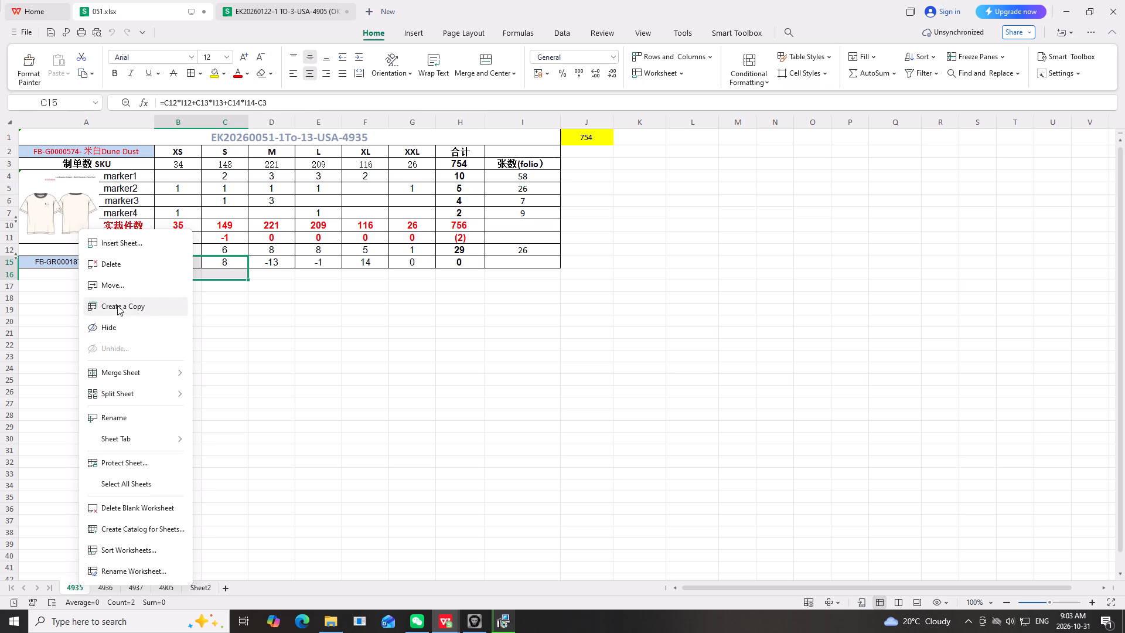
{"action": "left_click", "coordinate": [131, 265]}
{"action": "left_click", "coordinate": [596, 328]}
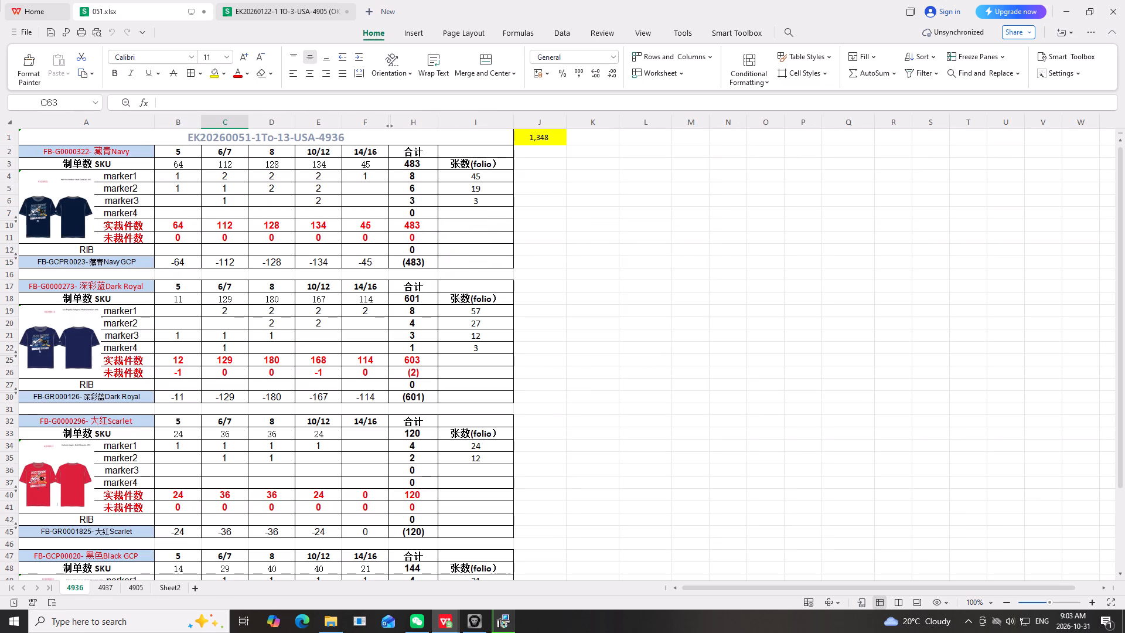
{"action": "right_click", "coordinate": [79, 588]}
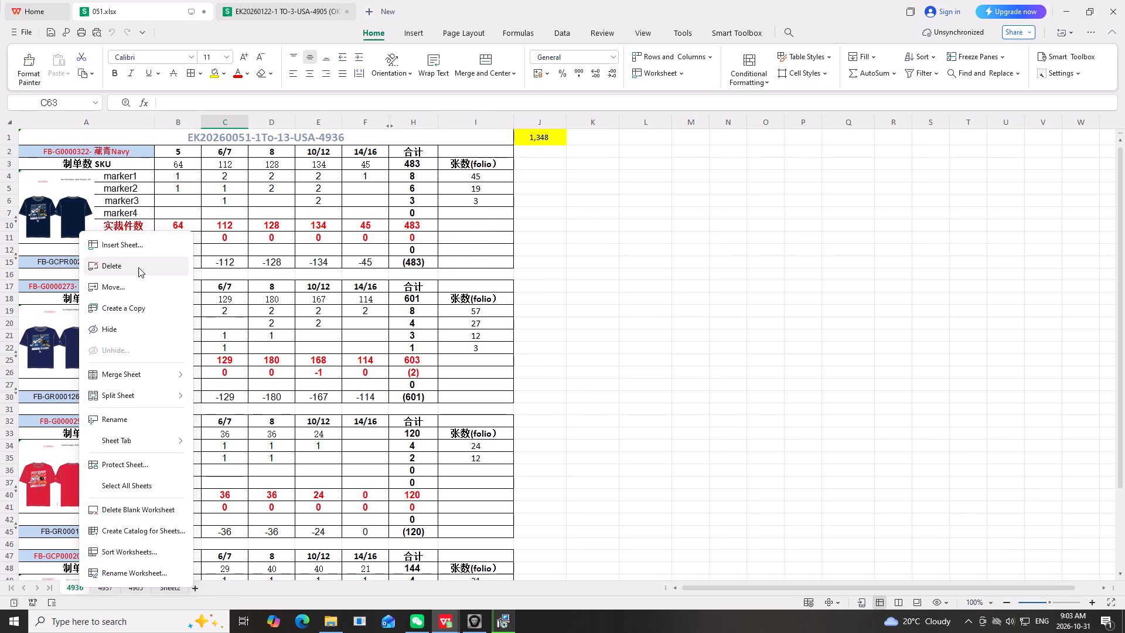
{"action": "left_click", "coordinate": [141, 267]}
{"action": "left_click", "coordinate": [589, 325]}
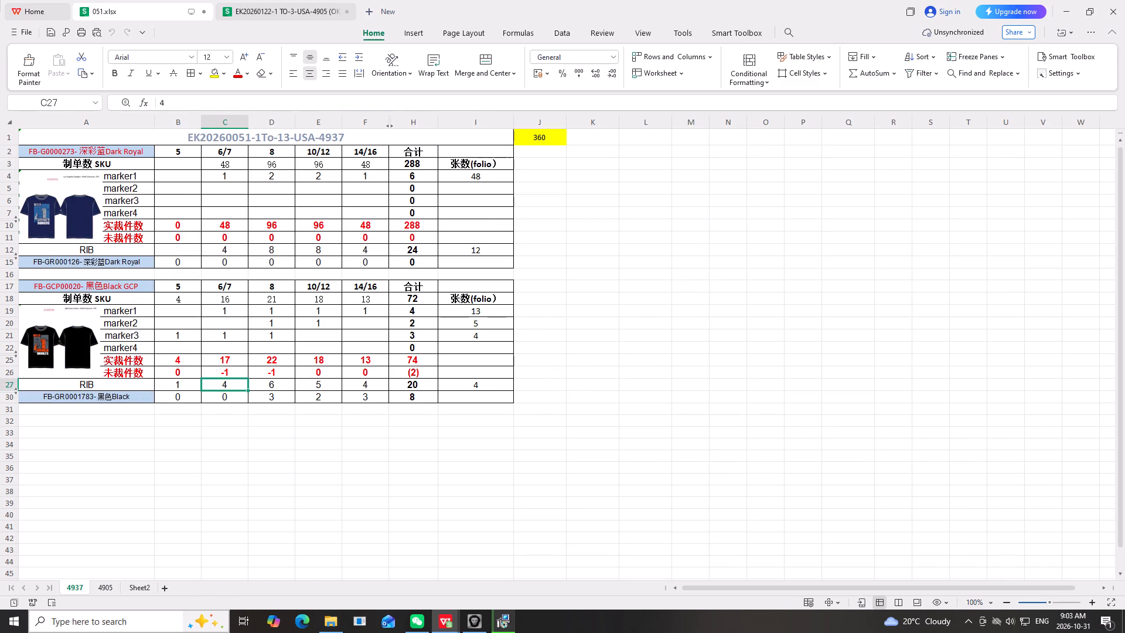
{"action": "right_click", "coordinate": [80, 587]}
{"action": "left_click", "coordinate": [118, 262]}
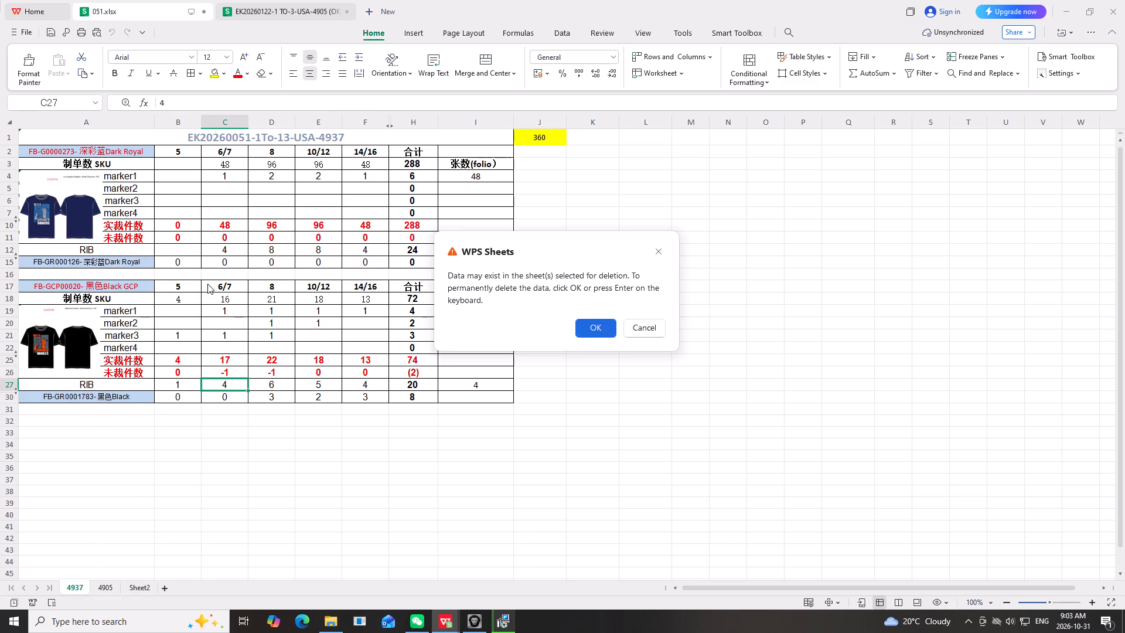
{"action": "left_click", "coordinate": [587, 323]}
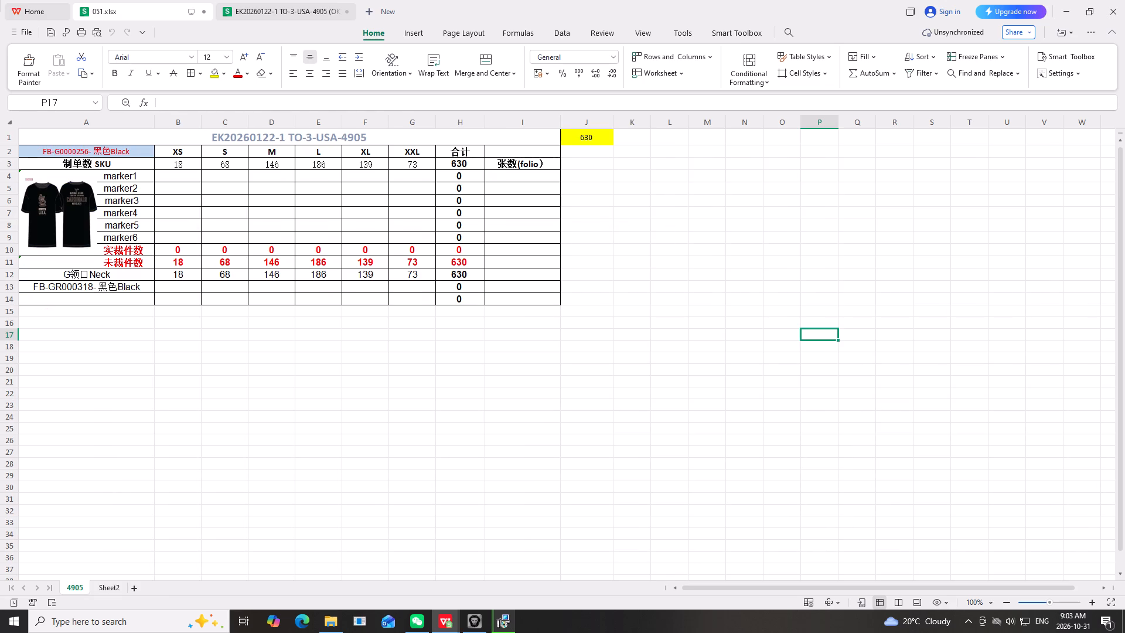
{"action": "left_click", "coordinate": [369, 487]}
{"action": "scroll", "coordinate": [297, 405], "scroll_direction": "up", "scroll_amount": 4}
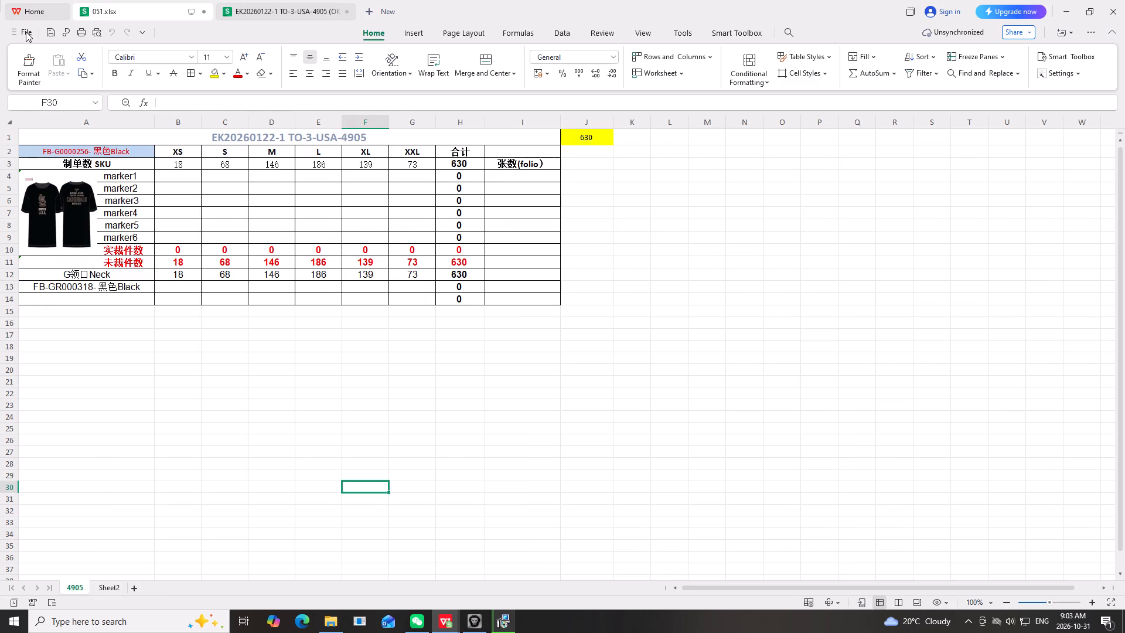
Save the workbook as a separate Excel file named 0122 on drive D.
{"action": "left_click", "coordinate": [26, 32]}
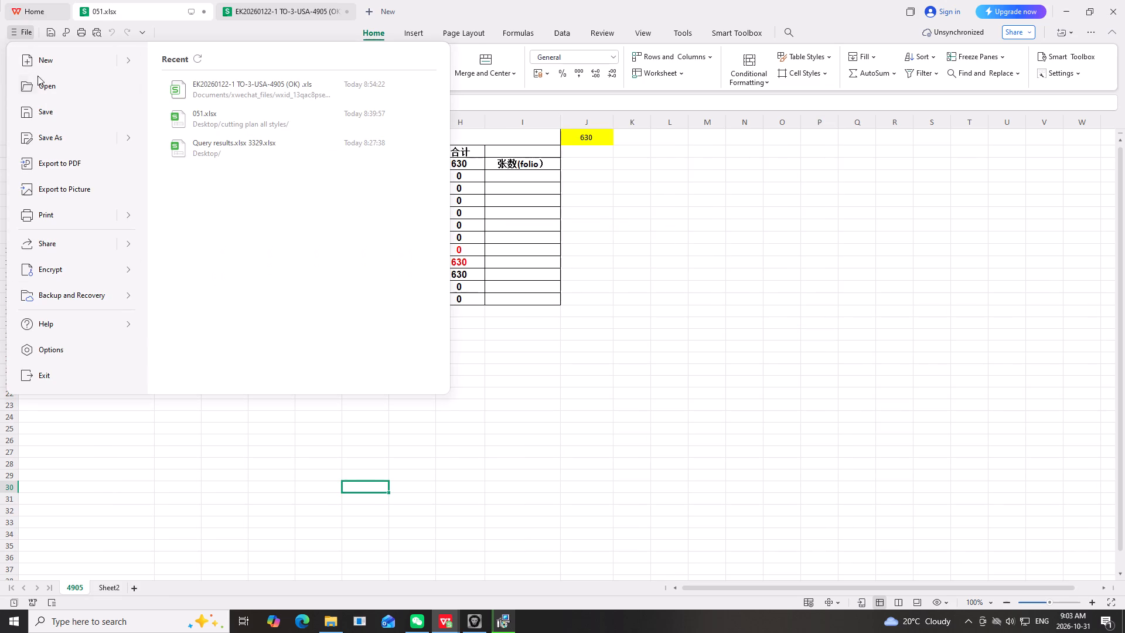
{"action": "left_click", "coordinate": [52, 140]}
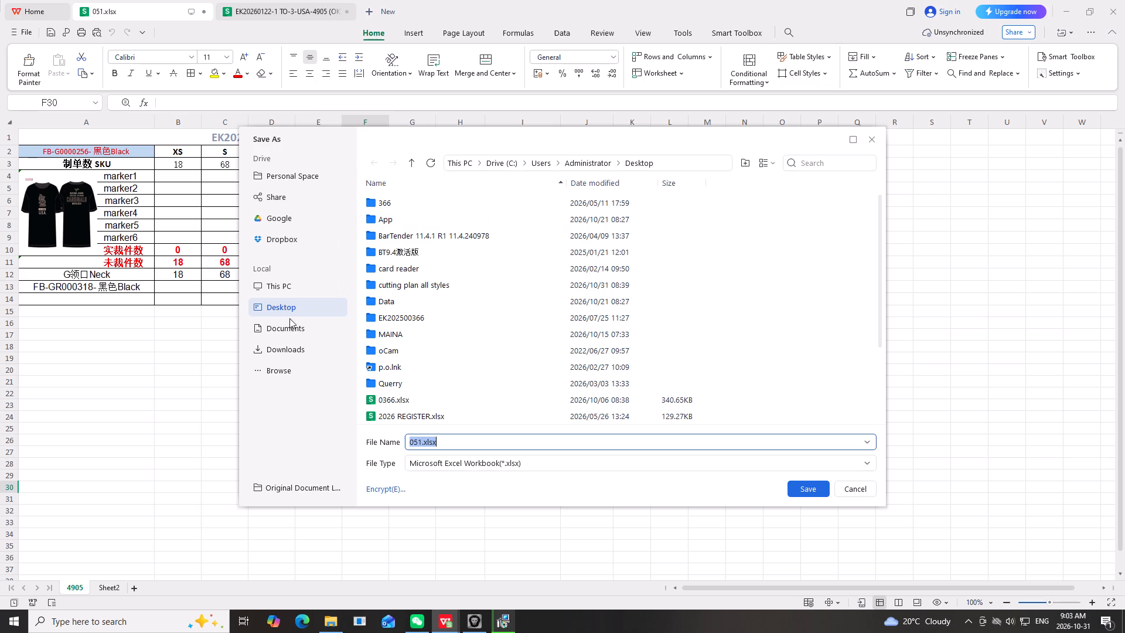
{"action": "left_click", "coordinate": [280, 288]}
{"action": "left_click", "coordinate": [415, 217]}
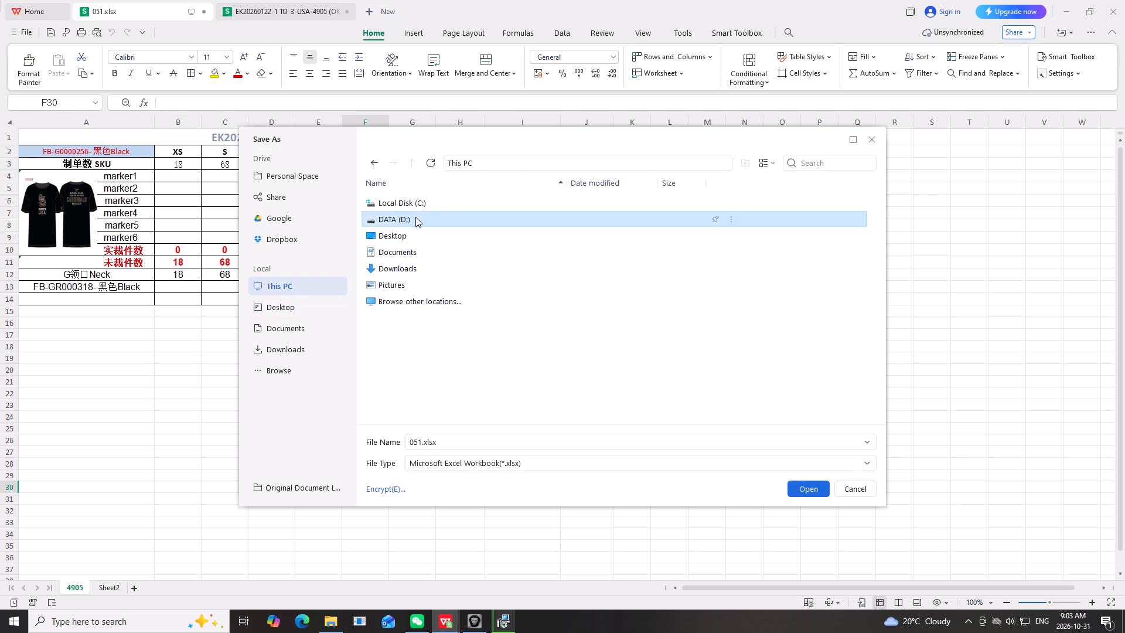
{"action": "left_click", "coordinate": [415, 217]}
{"action": "left_click_drag", "start_coordinate": [454, 443], "coordinate": [361, 449]}
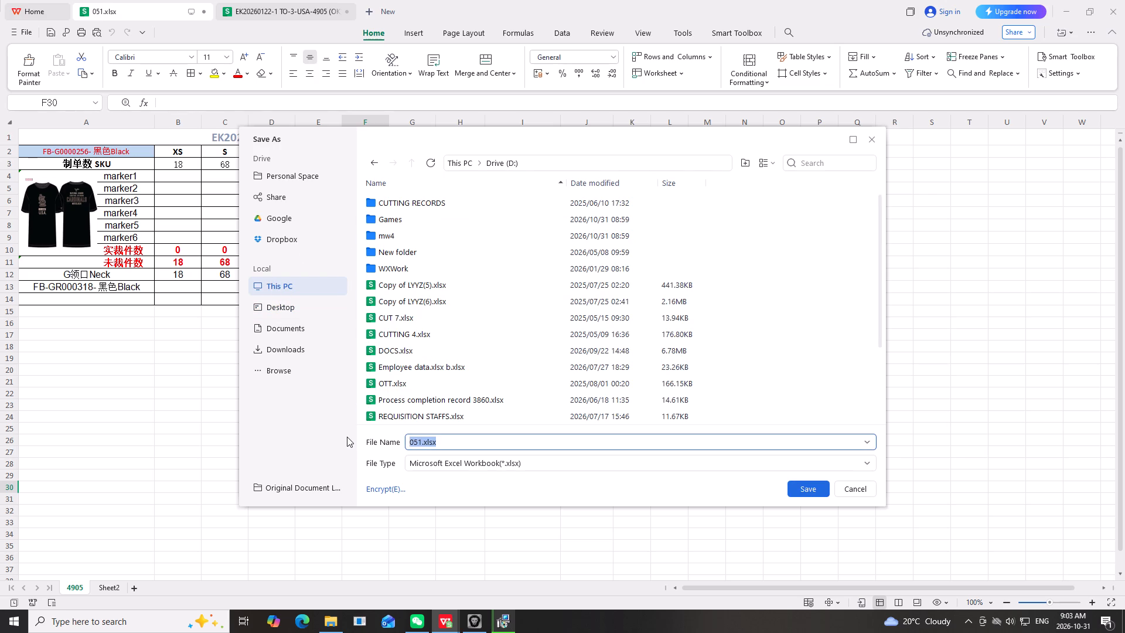
{"action": "type", "text": "01"}
{"action": "key", "text": "2"}
{"action": "key", "text": "2"}
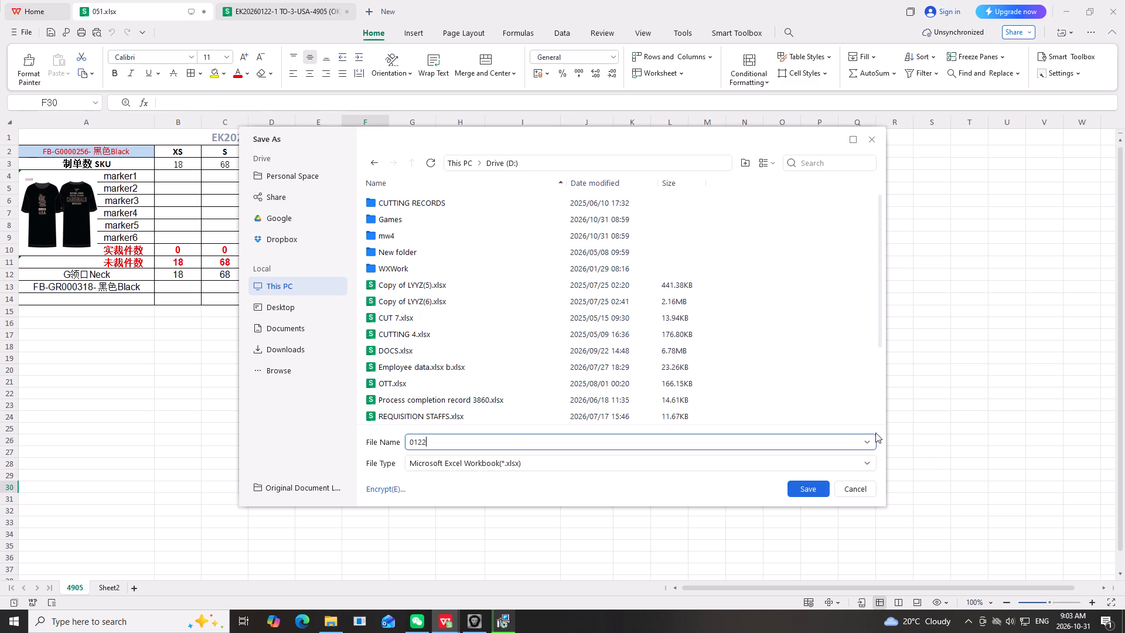
{"action": "left_click", "coordinate": [803, 487]}
{"action": "left_click", "coordinate": [572, 330]}
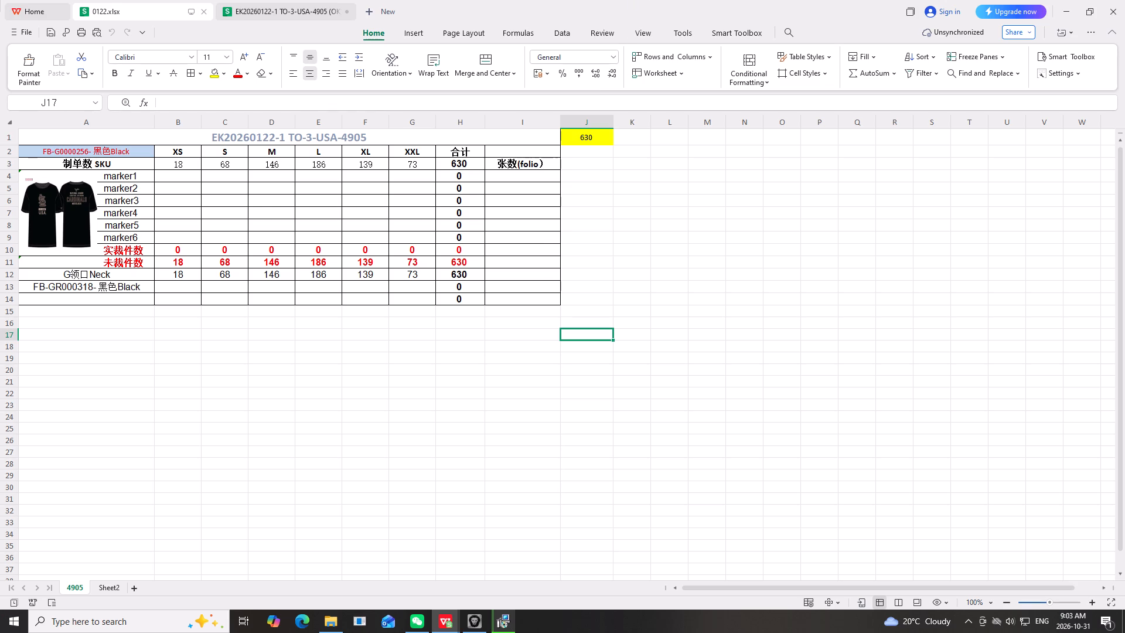
Review the 4905 cutting plan, Sheet2 and the 4905 production order.
{"action": "left_click", "coordinate": [106, 590]}
{"action": "left_click", "coordinate": [74, 593]}
{"action": "scroll", "coordinate": [654, 326], "scroll_direction": "up", "scroll_amount": 3}
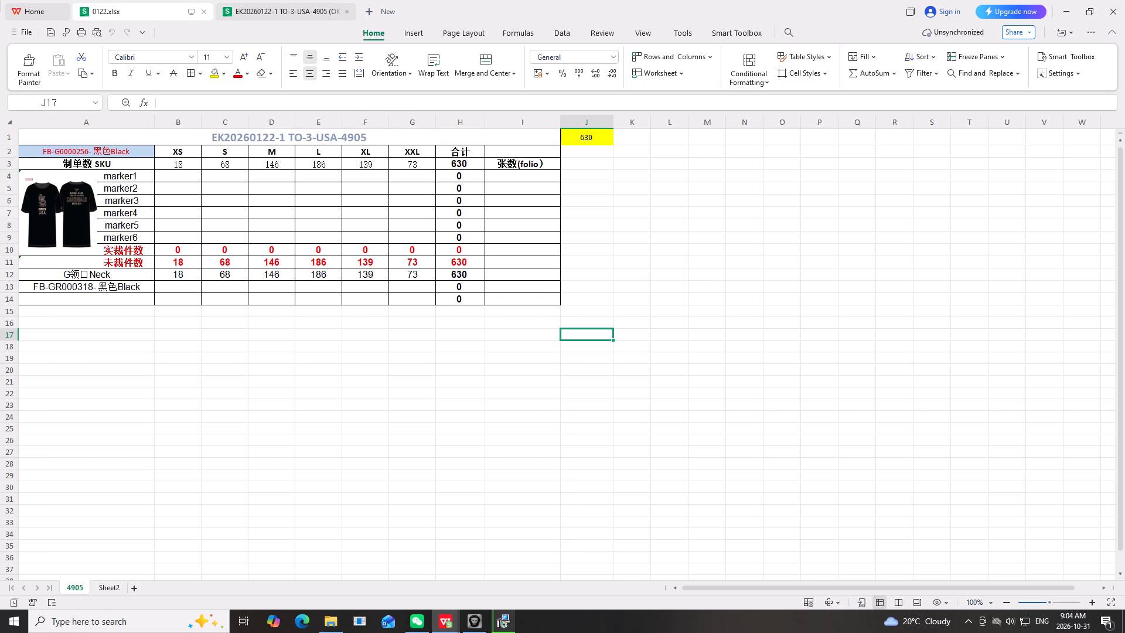
{"action": "scroll", "coordinate": [636, 316], "scroll_direction": "up", "scroll_amount": 1}
{"action": "left_click", "coordinate": [325, 13]}
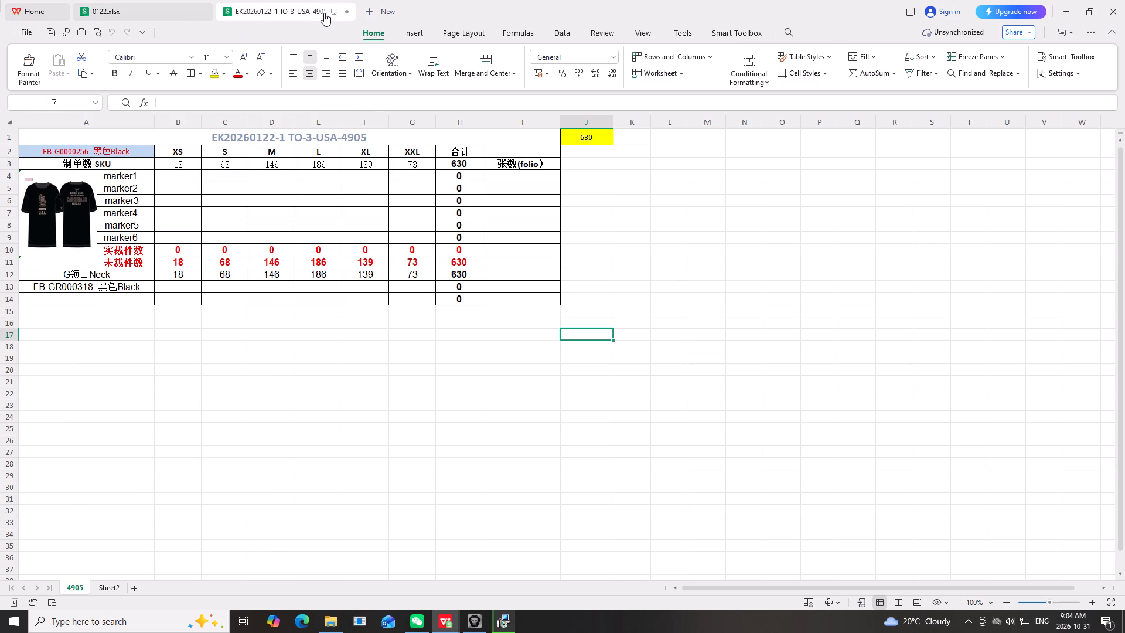
{"action": "left_click", "coordinate": [156, 11]}
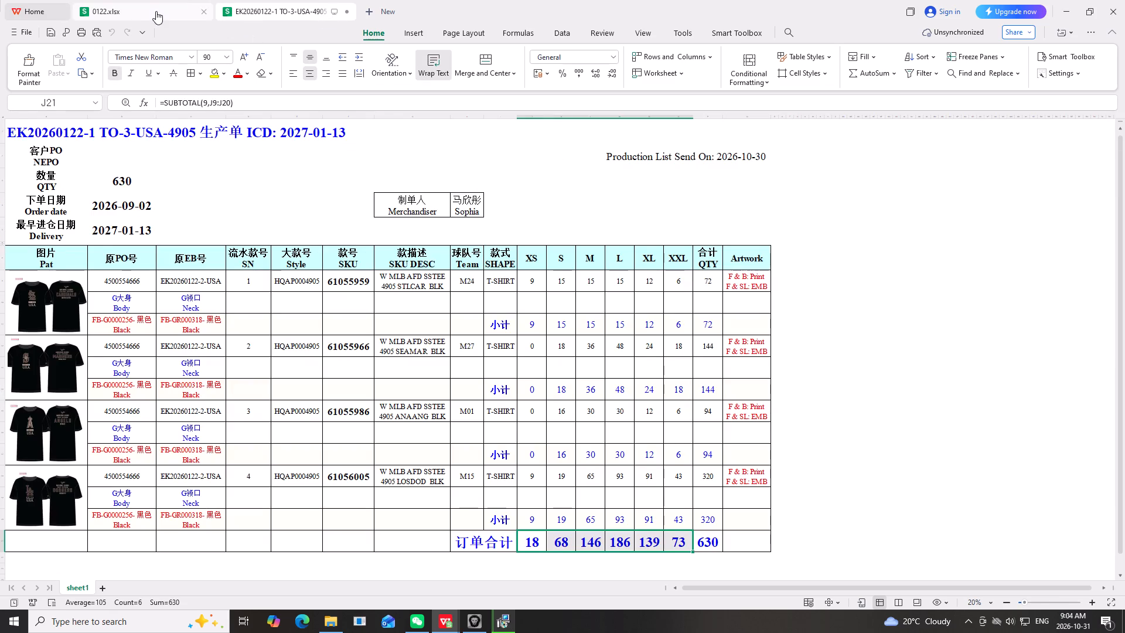
{"action": "left_click", "coordinate": [421, 485]}
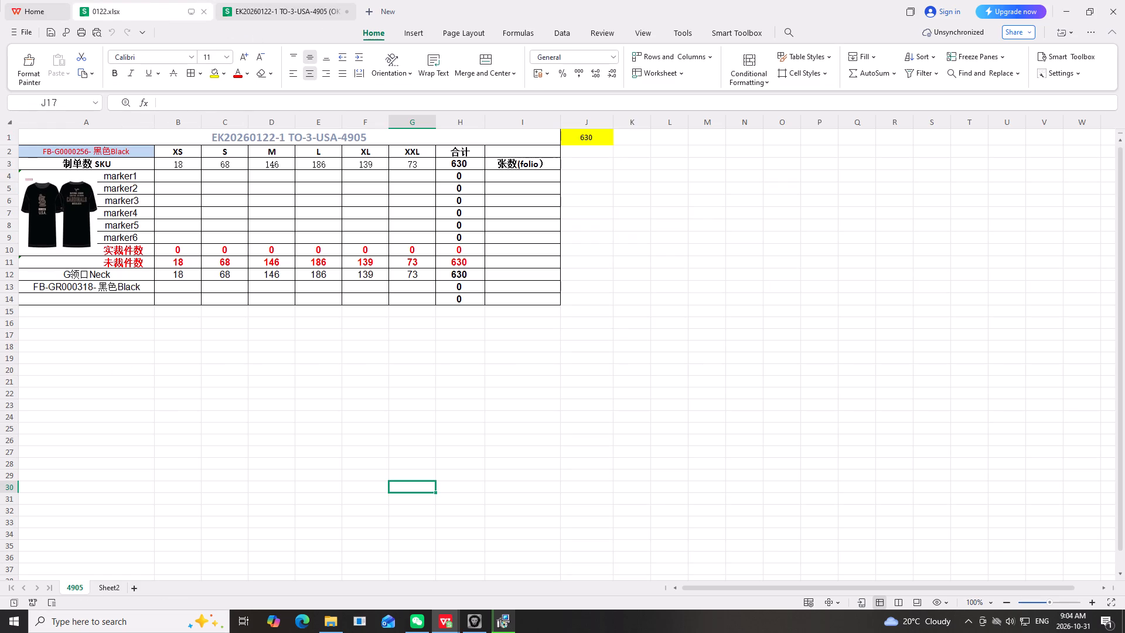
{"action": "left_click", "coordinate": [108, 590]}
{"action": "left_click", "coordinate": [79, 587]}
{"action": "scroll", "coordinate": [169, 417], "scroll_direction": "up", "scroll_amount": 5}
Copy columns A to J of the 4905 cutting plan into Sheet2, starting at A1.
{"action": "left_click_drag", "start_coordinate": [47, 119], "coordinate": [570, 283]}
{"action": "right_click", "coordinate": [570, 283]}
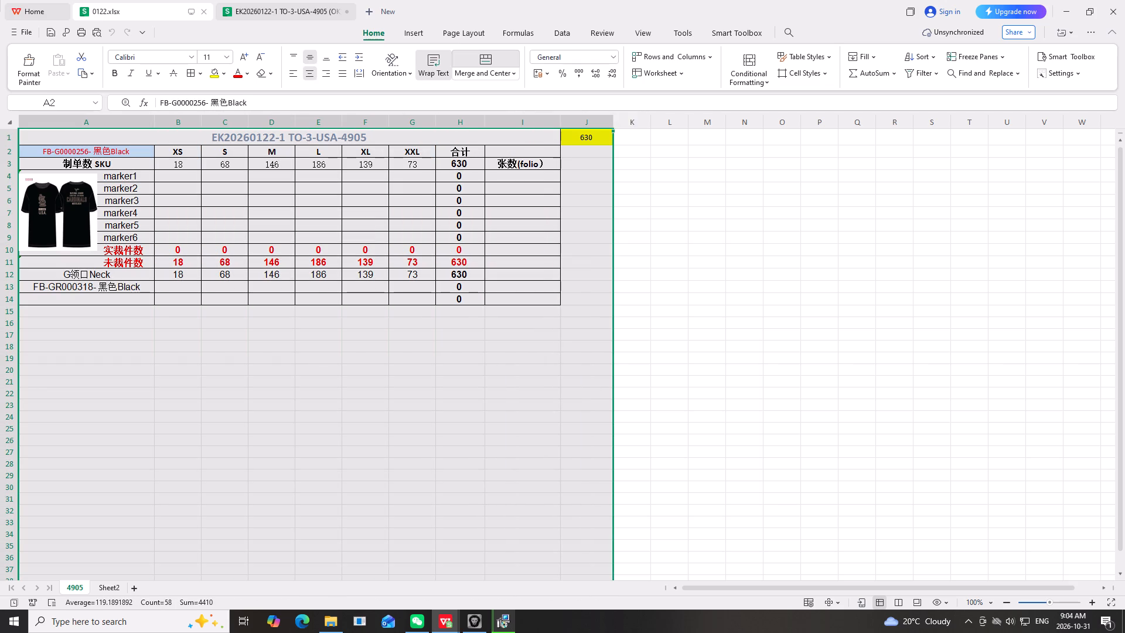
{"action": "left_click", "coordinate": [581, 297]}
{"action": "left_click", "coordinate": [114, 584]}
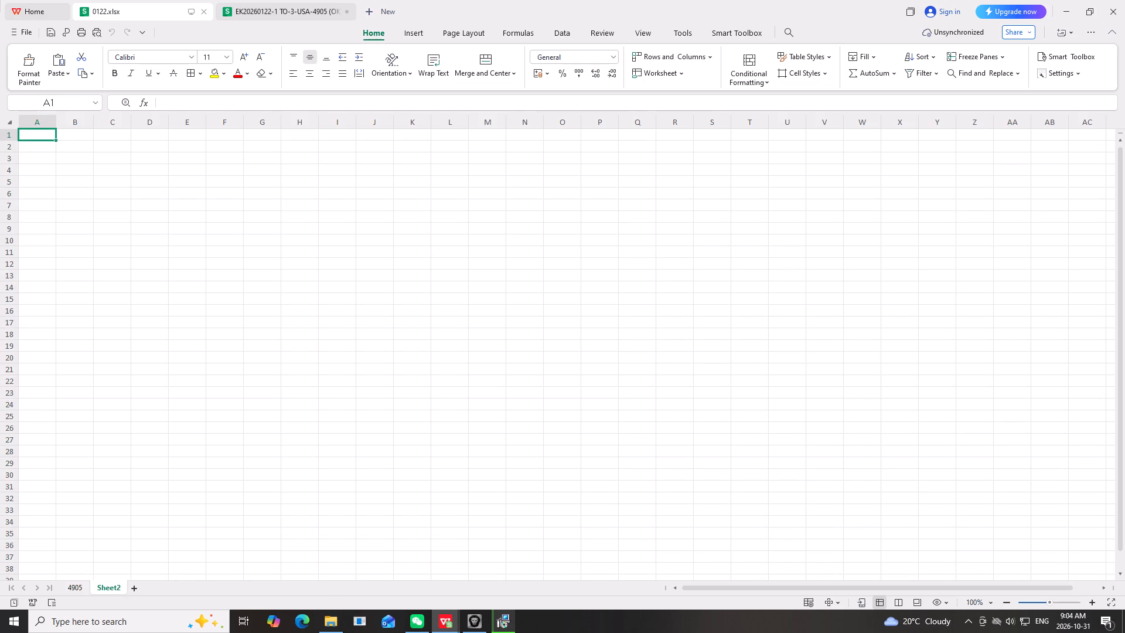
{"action": "right_click_drag", "start_coordinate": [41, 138], "coordinate": [46, 138]}
{"action": "left_click", "coordinate": [95, 151]}
{"action": "left_click_drag", "start_coordinate": [805, 272], "coordinate": [797, 269]}
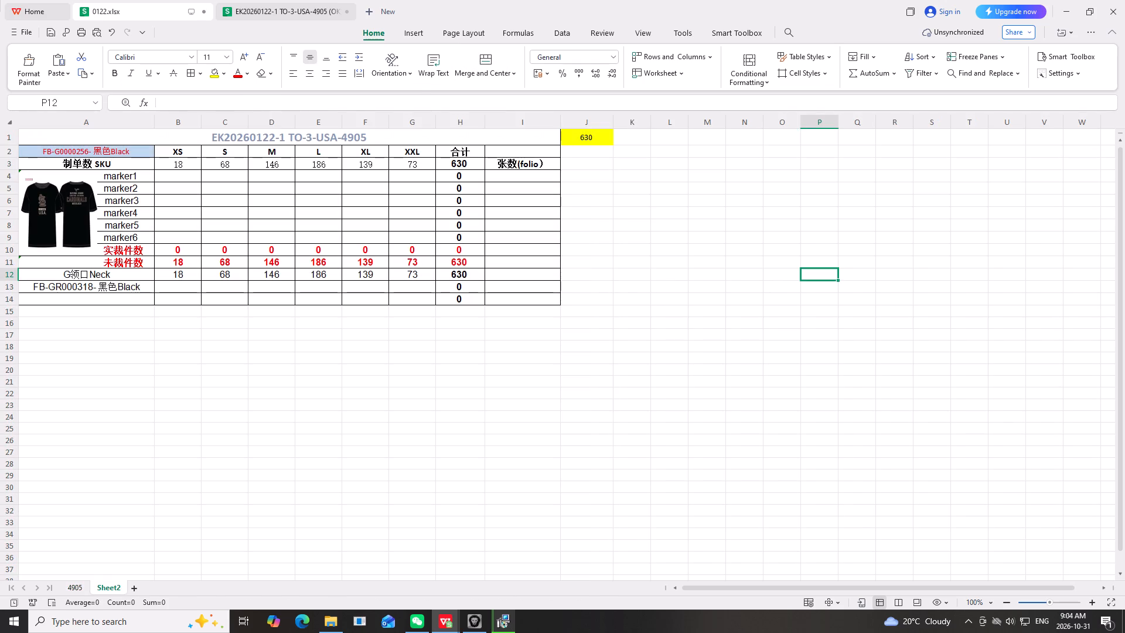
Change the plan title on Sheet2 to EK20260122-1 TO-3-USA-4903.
{"action": "left_click", "coordinate": [356, 137]}
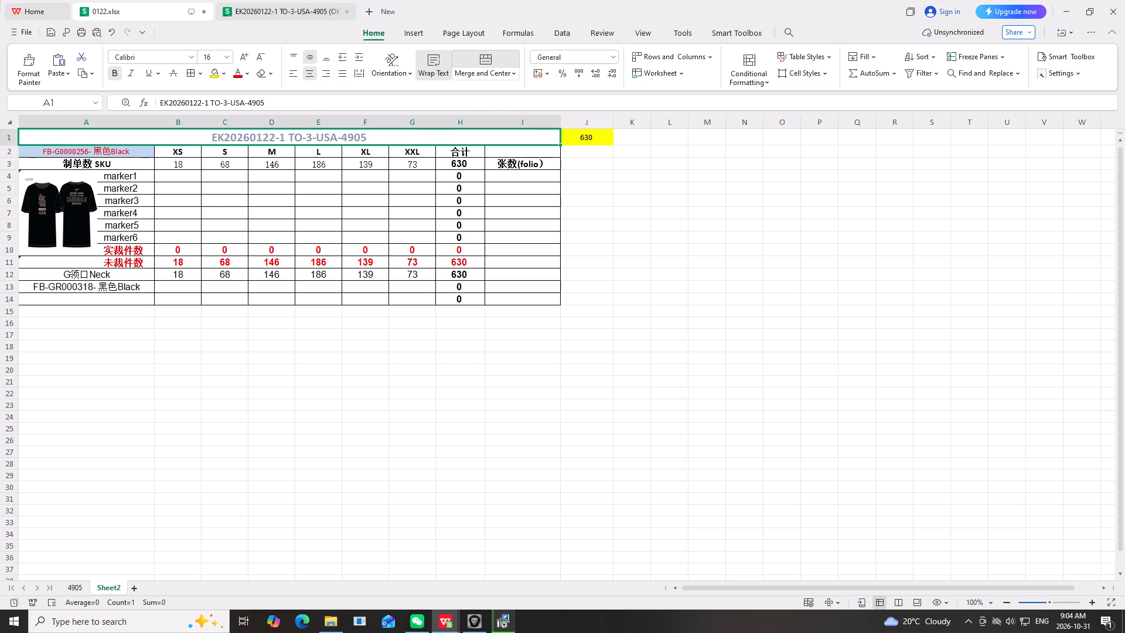
{"action": "left_click", "coordinate": [371, 139]}
{"action": "left_click", "coordinate": [371, 144]}
{"action": "left_click", "coordinate": [367, 138]}
{"action": "triple_click", "coordinate": [370, 143]}
{"action": "key", "text": "BackSpace"}
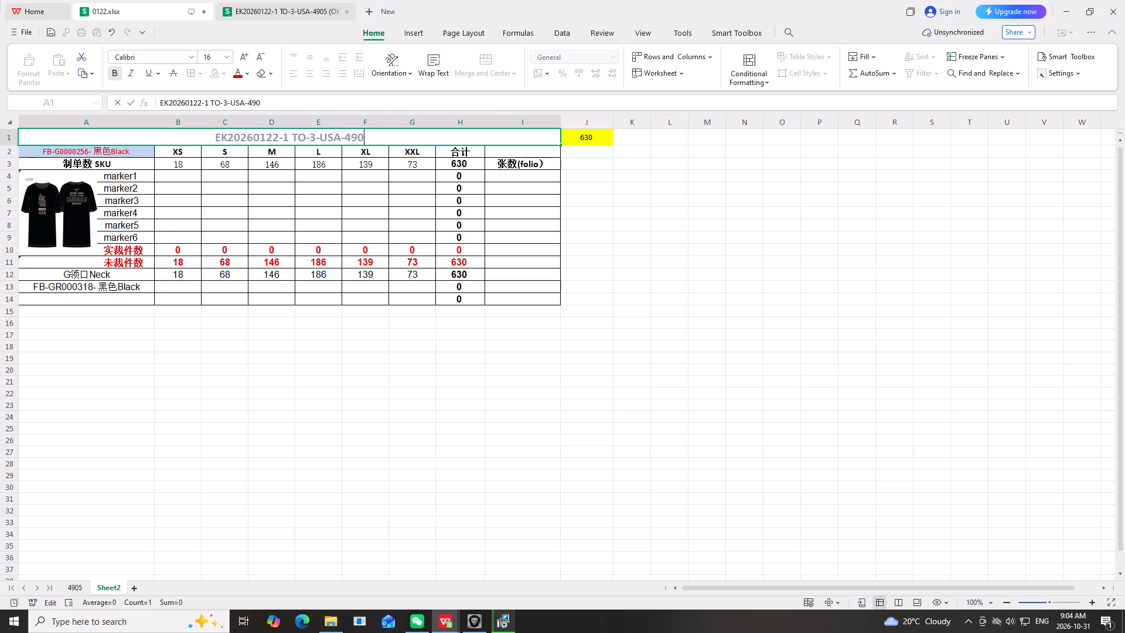
{"action": "key", "text": "3"}
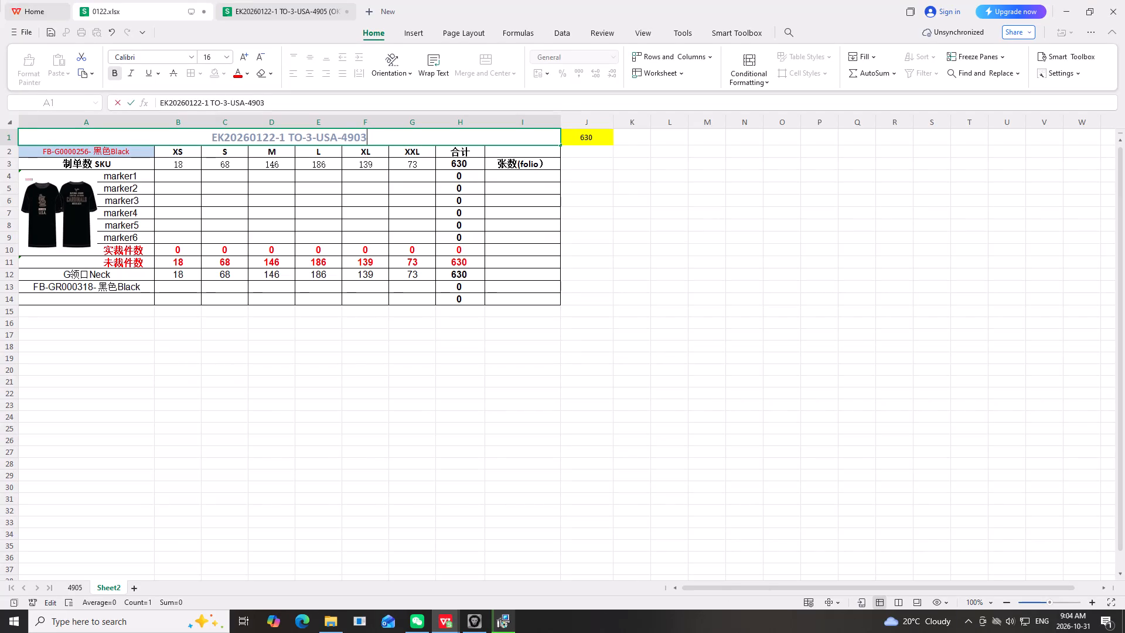
{"action": "left_click", "coordinate": [629, 421]}
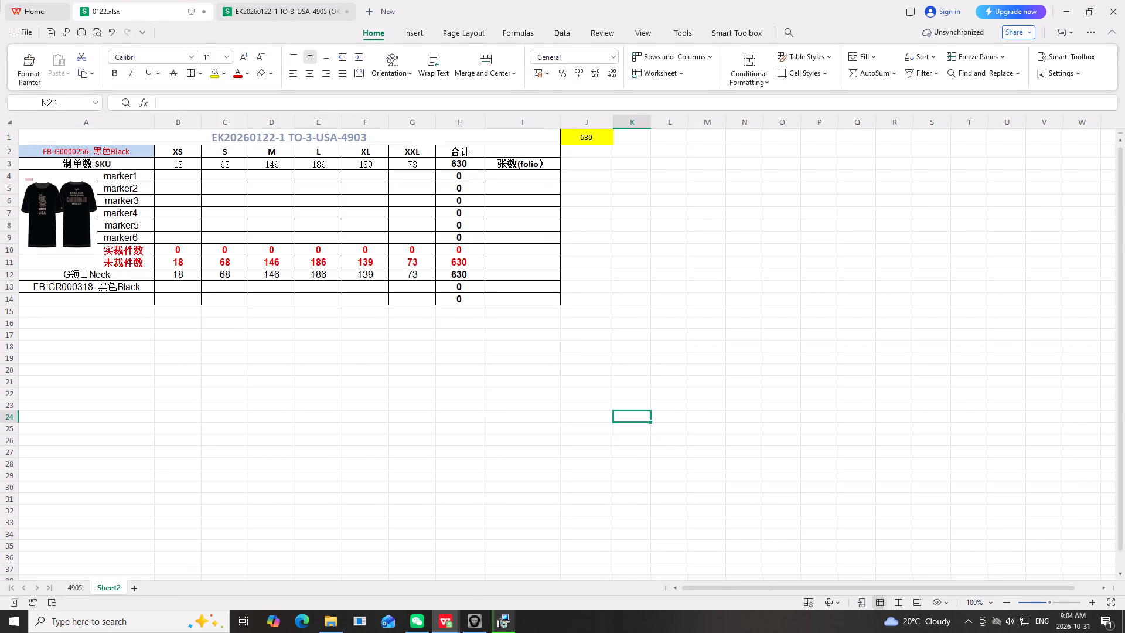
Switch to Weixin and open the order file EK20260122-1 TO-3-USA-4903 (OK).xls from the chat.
{"action": "left_click", "coordinate": [417, 621]}
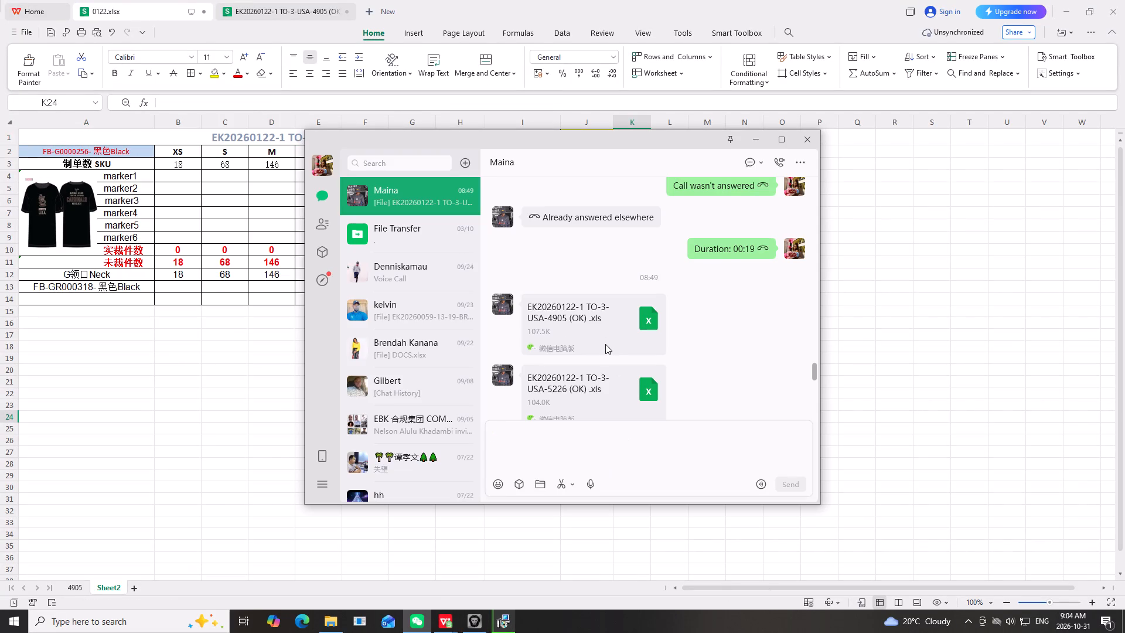
{"action": "scroll", "coordinate": [589, 320], "scroll_direction": "down", "scroll_amount": 6}
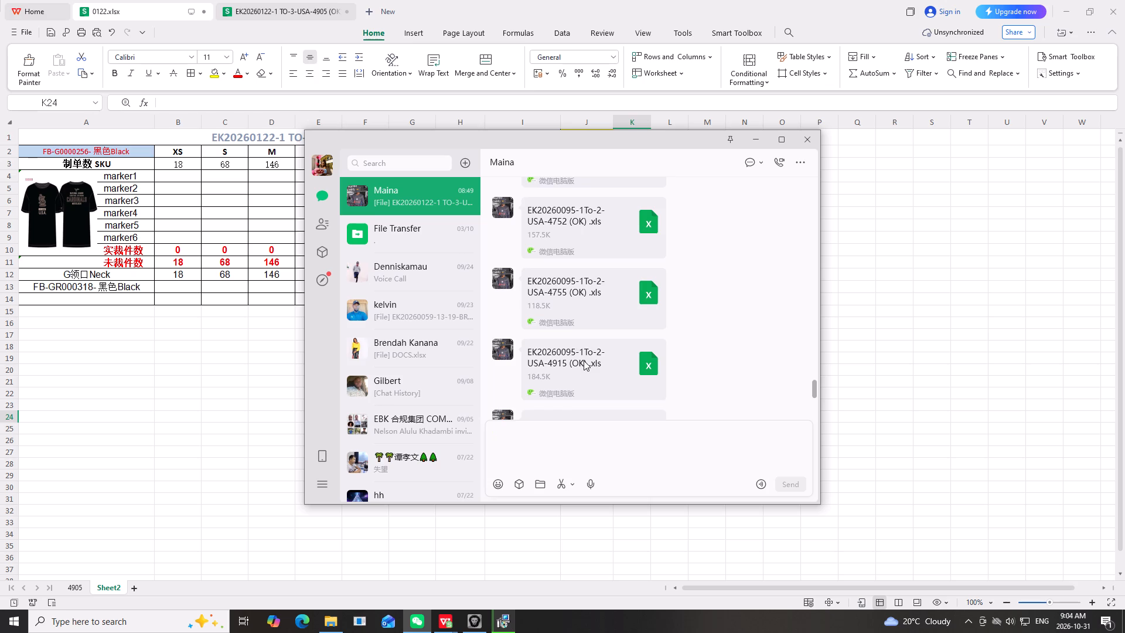
{"action": "scroll", "coordinate": [584, 360], "scroll_direction": "down", "scroll_amount": 4}
{"action": "scroll", "coordinate": [575, 280], "scroll_direction": "down", "scroll_amount": 5}
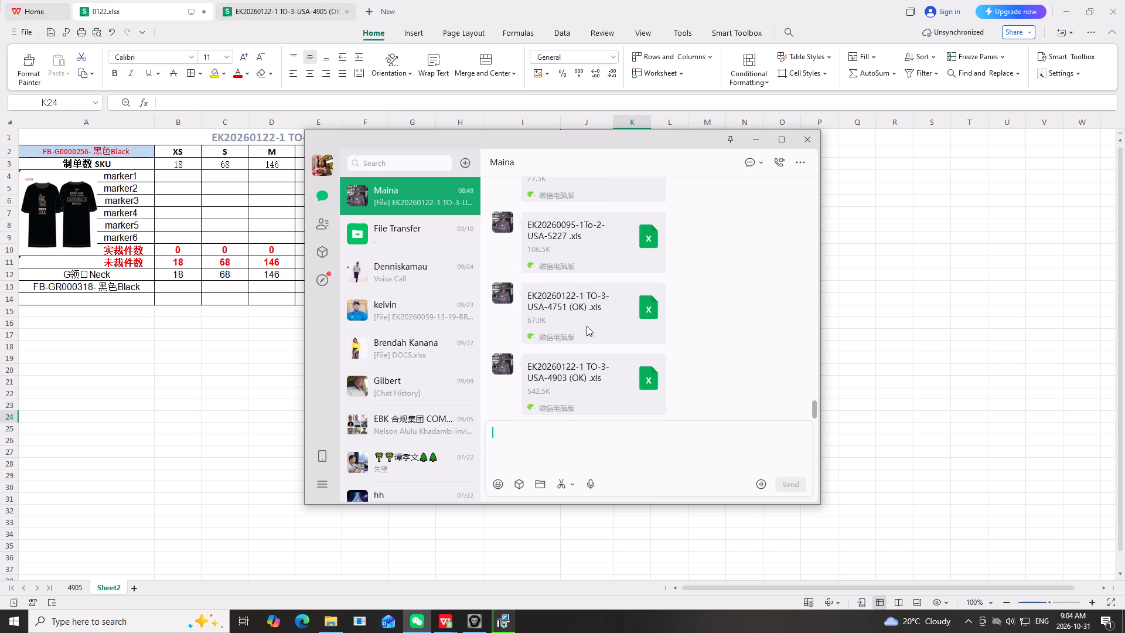
{"action": "scroll", "coordinate": [587, 326], "scroll_direction": "down", "scroll_amount": 4}
{"action": "double_click", "coordinate": [582, 373]}
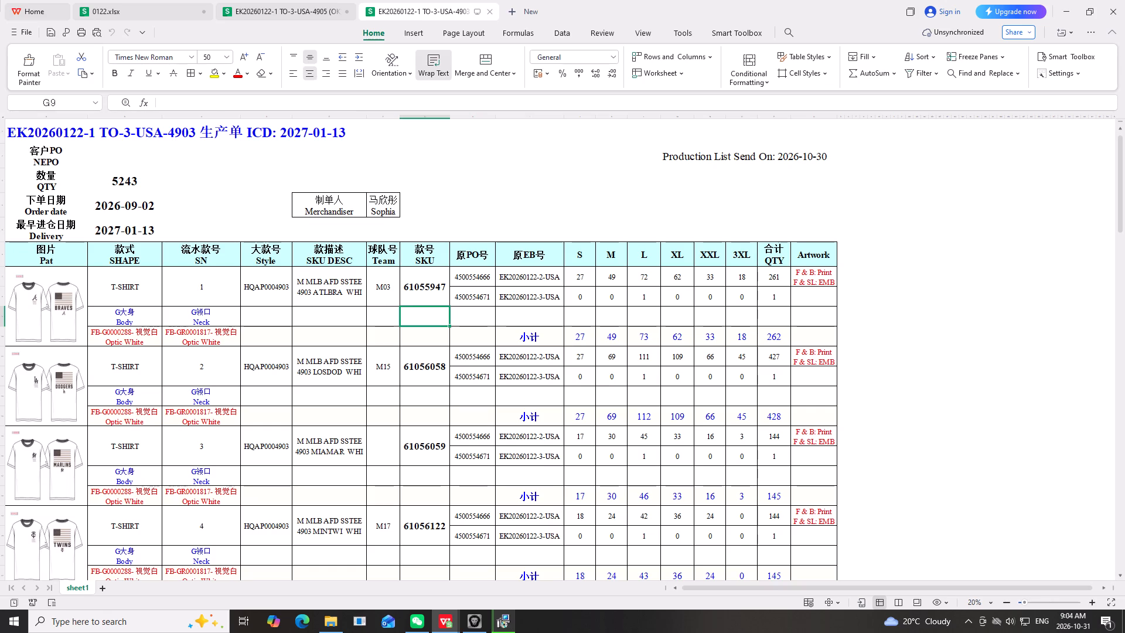
Copy the size headings S, M, L, XL, XXL and 3XL from the 4903 order into row 2 of the Sheet2 plan.
{"action": "scroll", "coordinate": [159, 353], "scroll_direction": "up", "scroll_amount": 9}
{"action": "left_click_drag", "start_coordinate": [579, 253], "coordinate": [739, 255]}
{"action": "right_click", "coordinate": [739, 255]}
{"action": "left_click", "coordinate": [749, 267]}
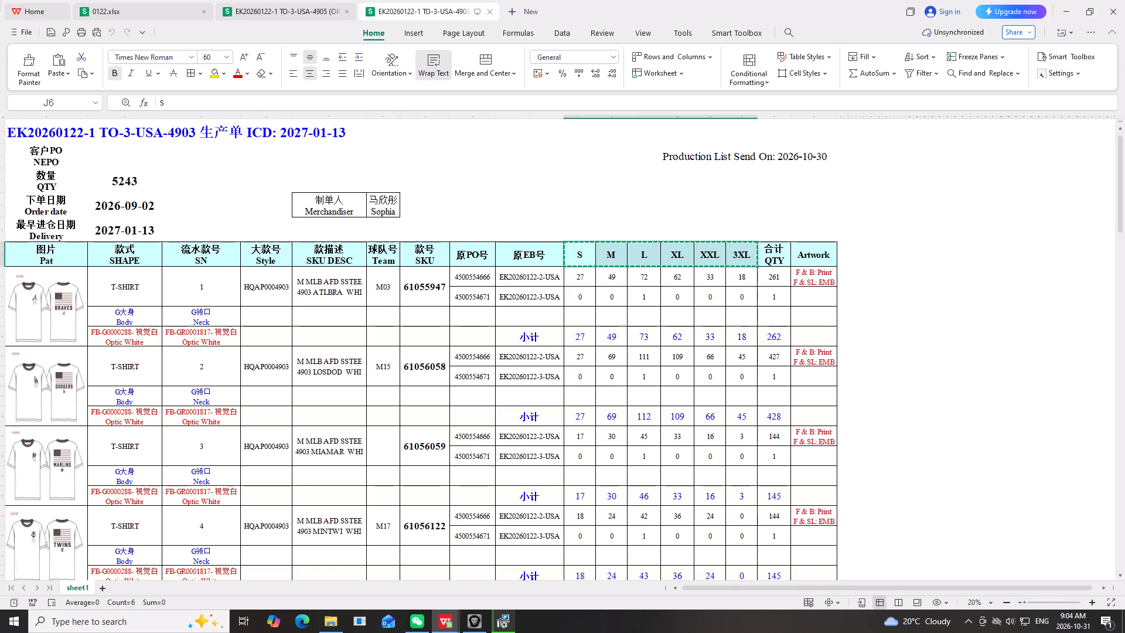
{"action": "left_click", "coordinate": [132, 9]}
{"action": "scroll", "coordinate": [246, 251], "scroll_direction": "up", "scroll_amount": 2}
{"action": "scroll", "coordinate": [274, 294], "scroll_direction": "up", "scroll_amount": 1}
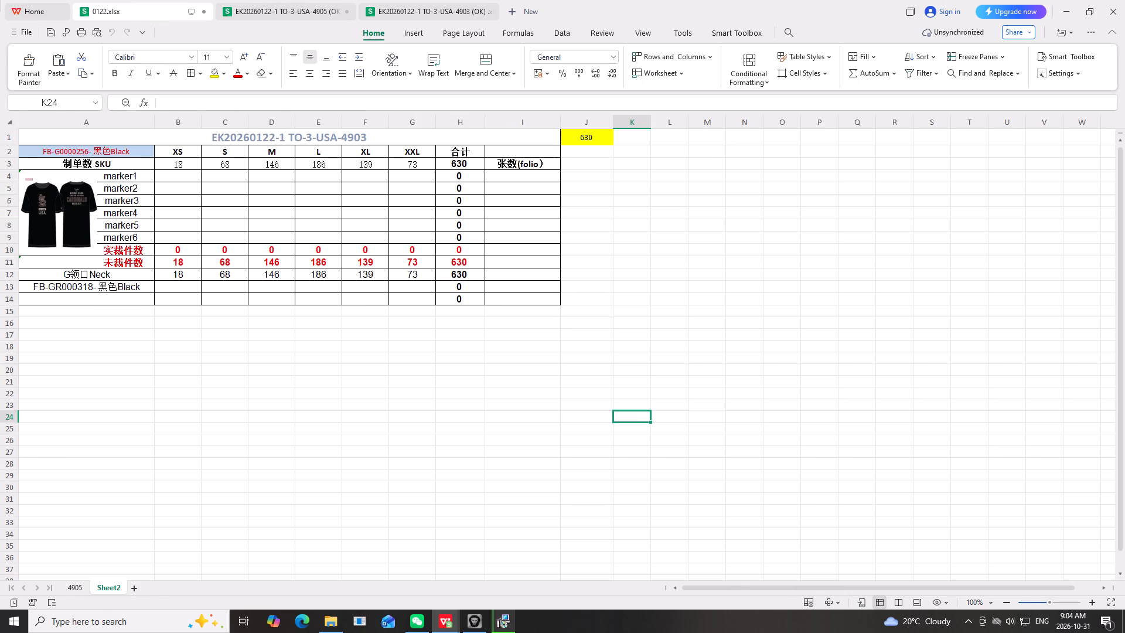
{"action": "scroll", "coordinate": [274, 294], "scroll_direction": "up", "scroll_amount": 2}
{"action": "left_click", "coordinate": [107, 590]}
{"action": "left_click", "coordinate": [192, 152]}
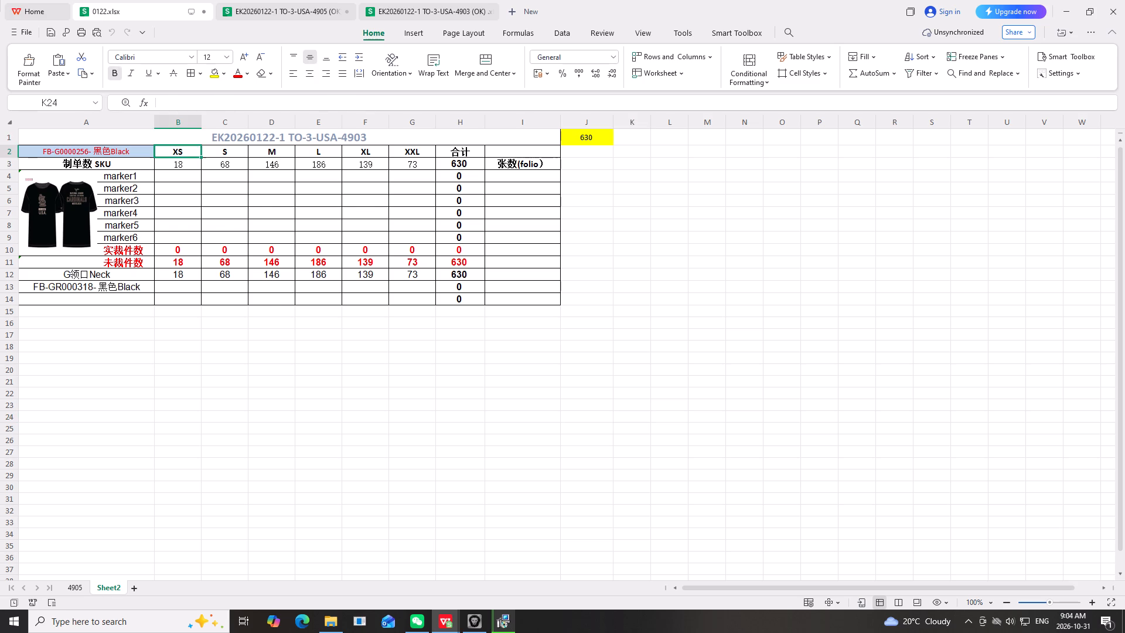
{"action": "right_click", "coordinate": [192, 152]}
{"action": "left_click", "coordinate": [263, 167]}
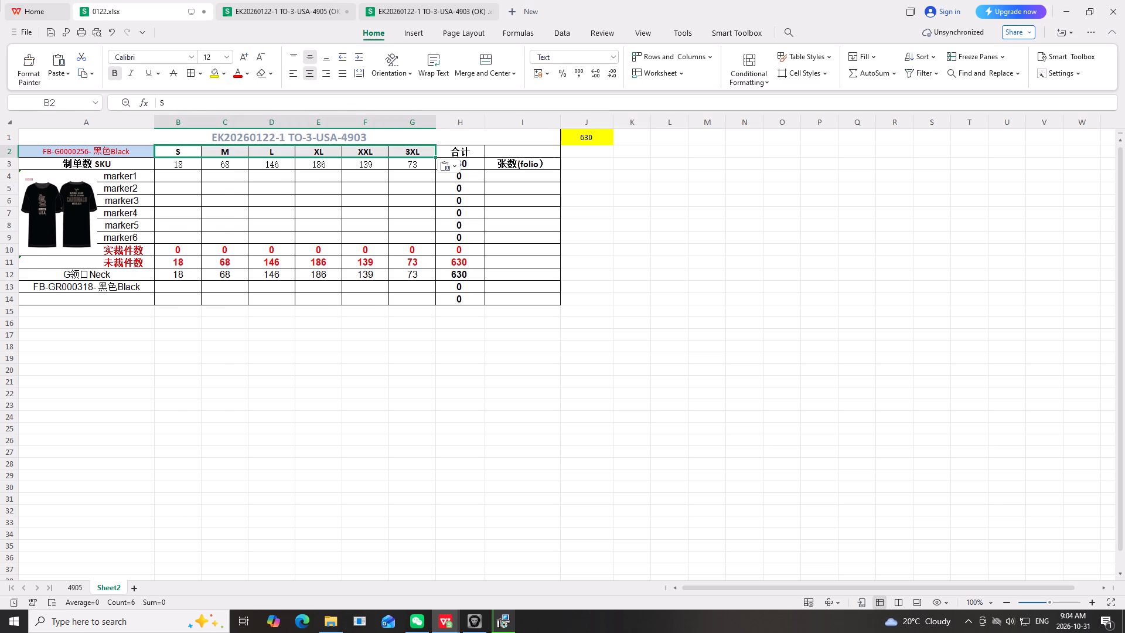
{"action": "left_click", "coordinate": [800, 395]}
Clear the copied 4905 size quantities, garment picture, body and neck fabric codes, and neck quantities from the Sheet2 plan.
{"action": "left_click_drag", "start_coordinate": [172, 164], "coordinate": [396, 188]}
{"action": "key", "text": "Delete"}
{"action": "left_click", "coordinate": [43, 199]}
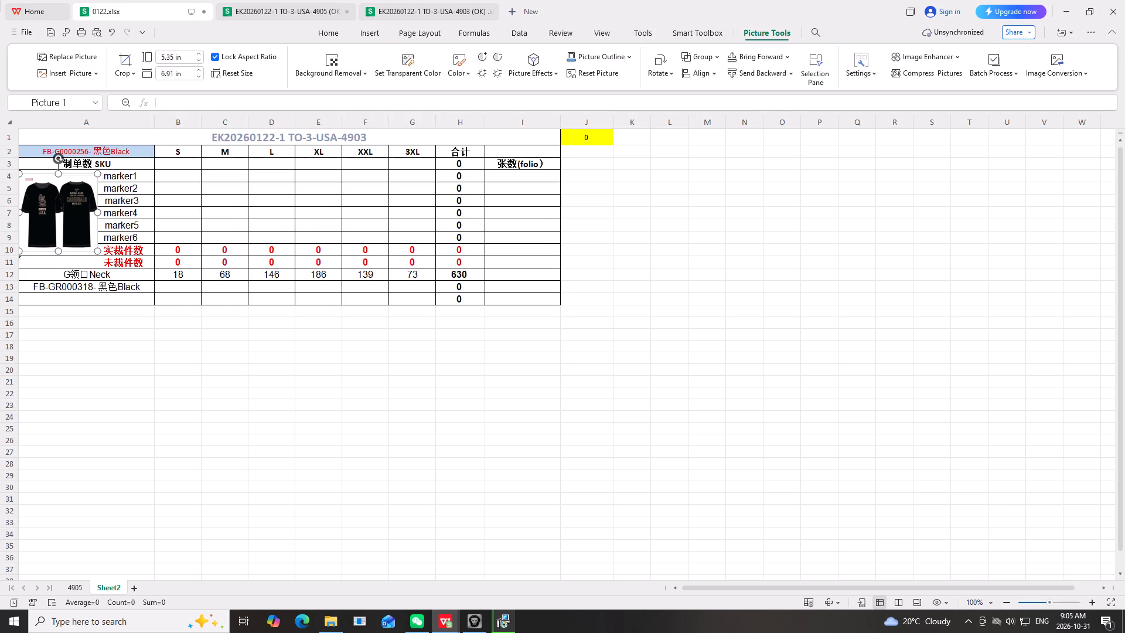
{"action": "key", "text": "Delete"}
{"action": "left_click", "coordinate": [70, 152]}
{"action": "key", "text": "Delete"}
{"action": "left_click", "coordinate": [95, 290]}
{"action": "key", "text": "Delete"}
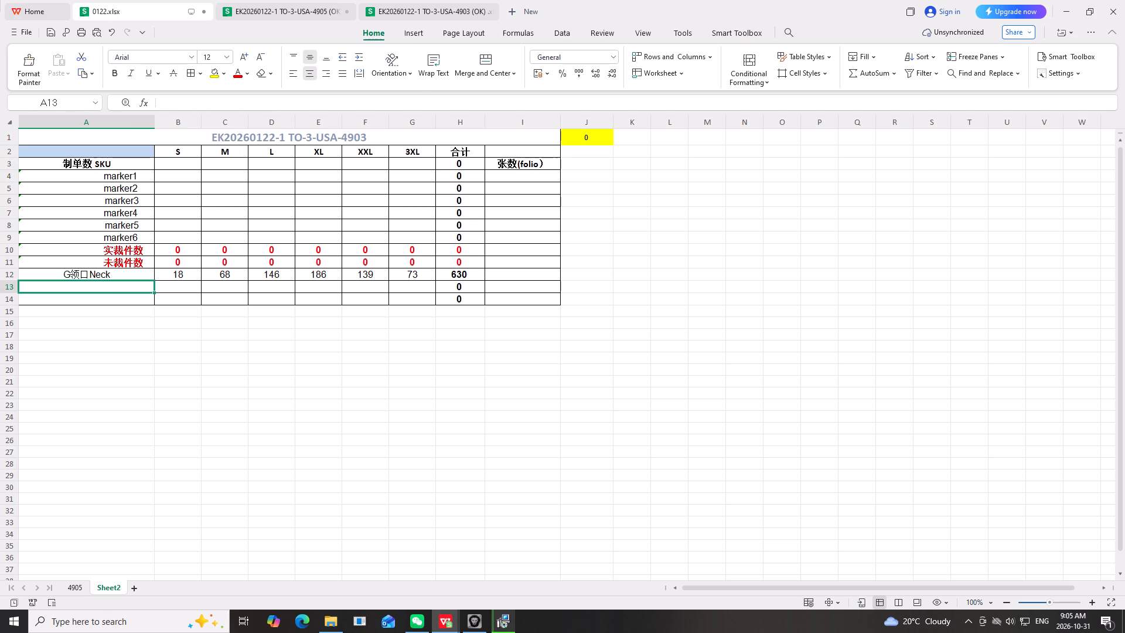
{"action": "left_click_drag", "start_coordinate": [178, 274], "coordinate": [398, 278]}
{"action": "key", "text": "Delete"}
{"action": "left_click", "coordinate": [681, 284]}
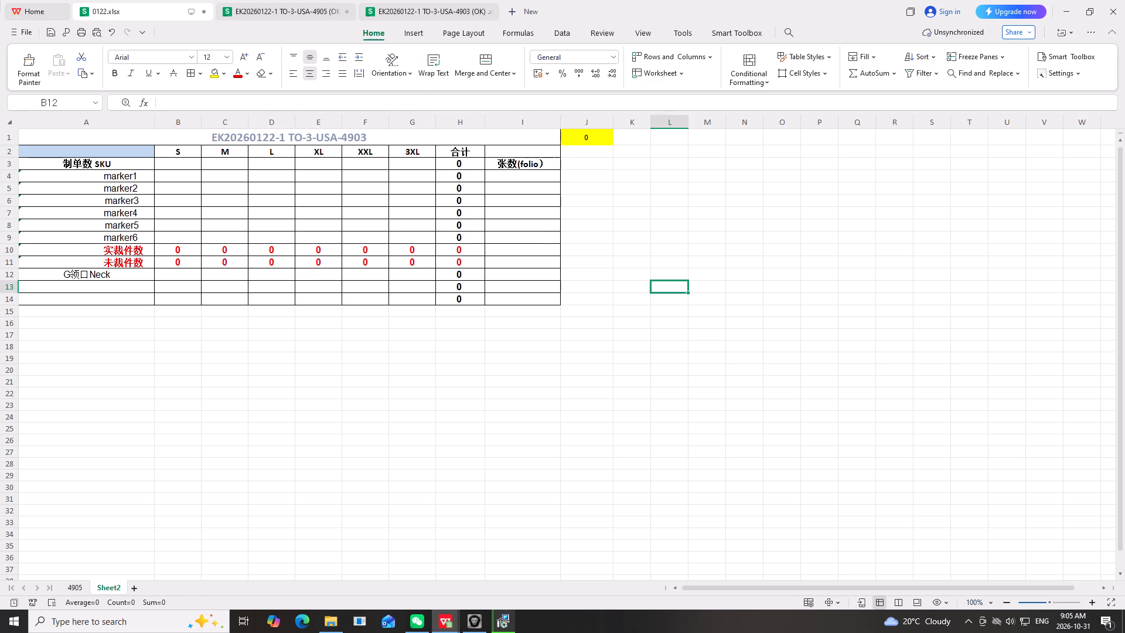
Examine the 4903 order file's style rows, garment pictures and size quantities against the Sheet2 plan.
{"action": "left_click", "coordinate": [437, 6]}
{"action": "scroll", "coordinate": [325, 180], "scroll_direction": "up", "scroll_amount": 4}
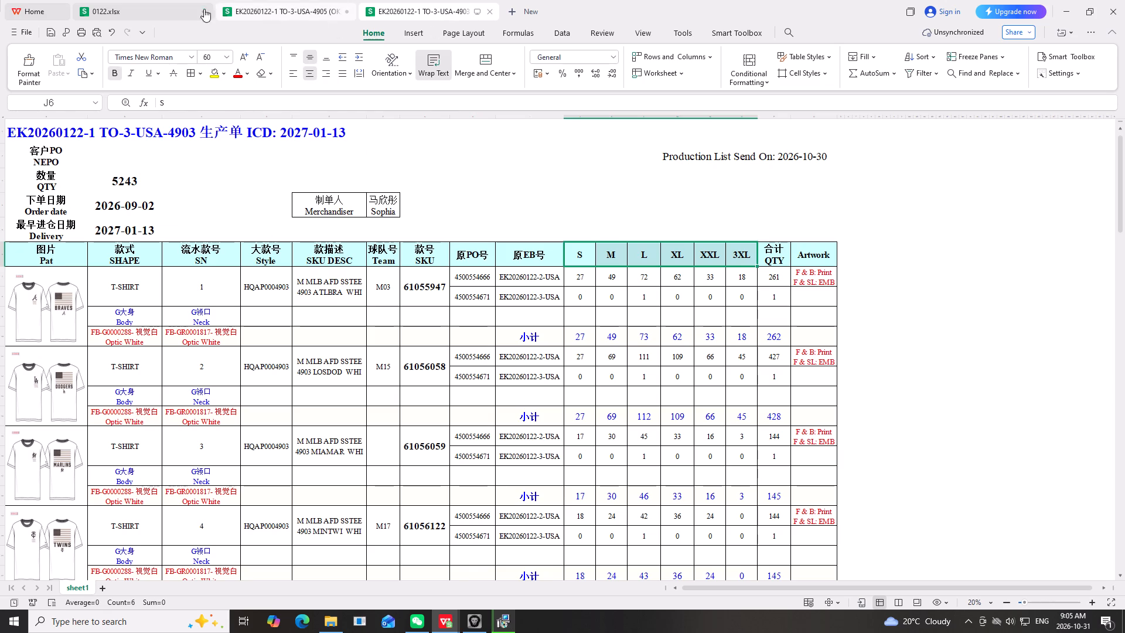
{"action": "left_click", "coordinate": [131, 5]}
{"action": "scroll", "coordinate": [349, 337], "scroll_direction": "up", "scroll_amount": 2}
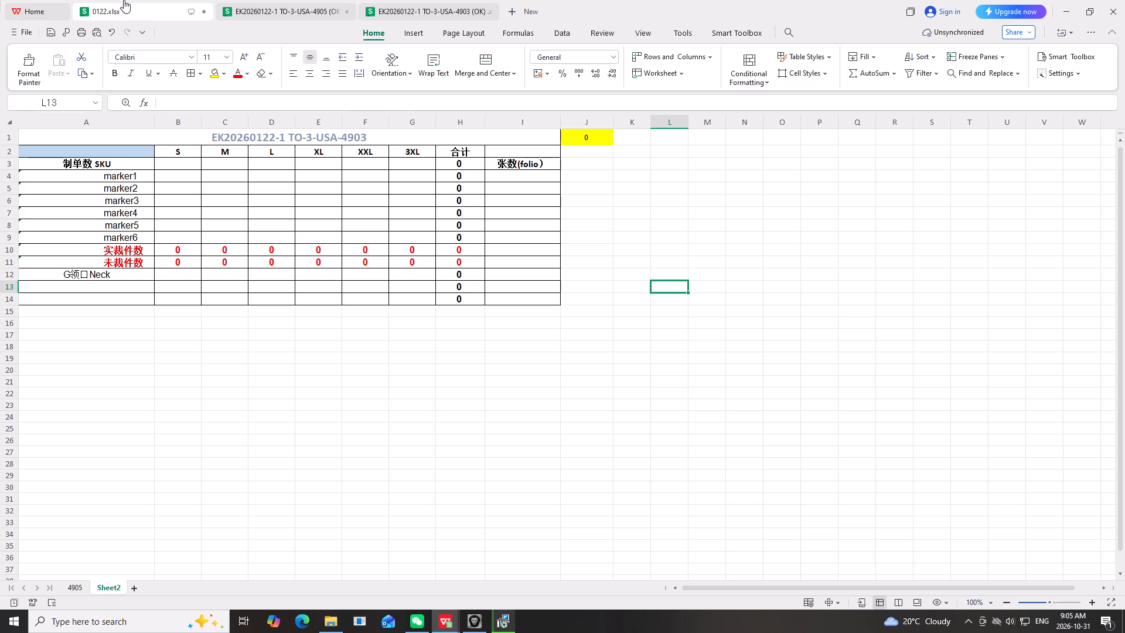
{"action": "left_click", "coordinate": [431, 6]}
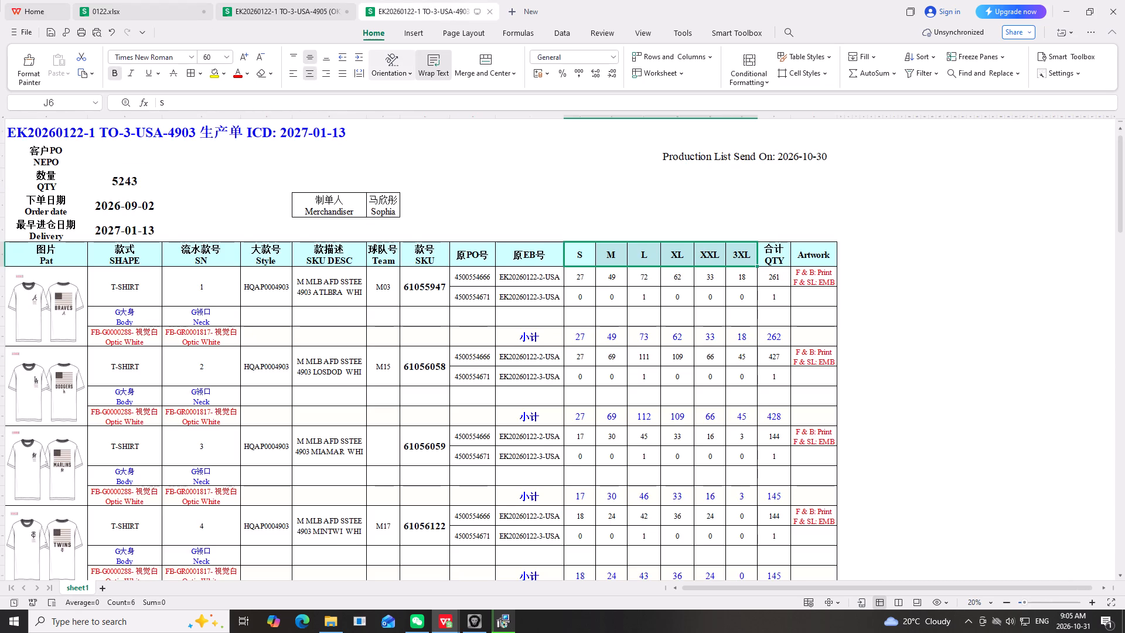
{"action": "scroll", "coordinate": [288, 360], "scroll_direction": "down", "scroll_amount": 2}
{"action": "scroll", "coordinate": [176, 373], "scroll_direction": "down", "scroll_amount": 15}
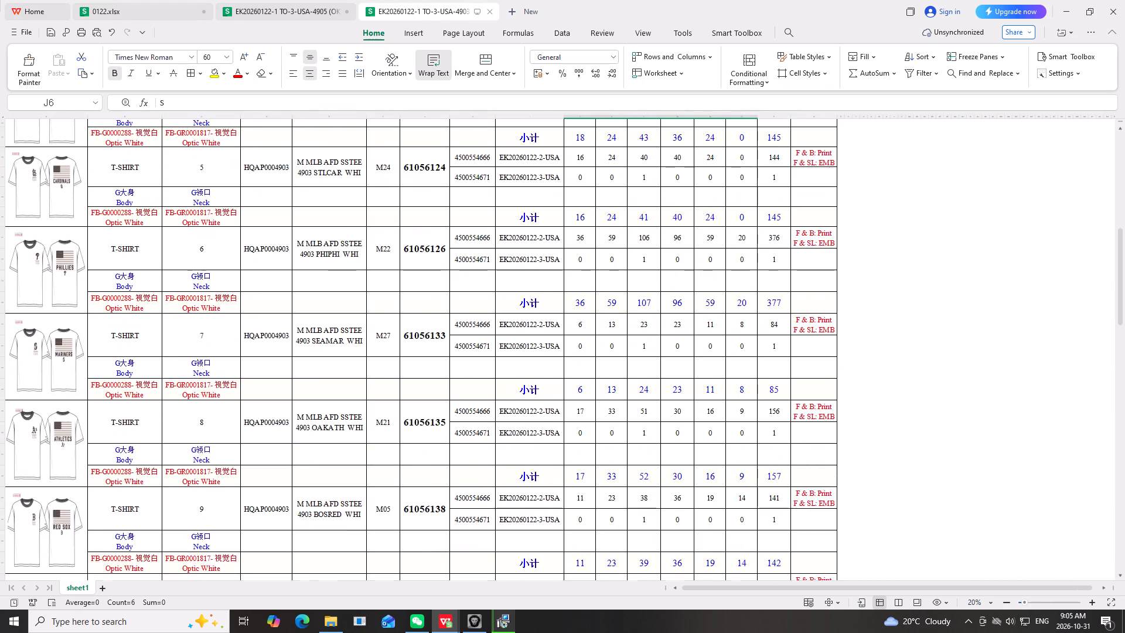
{"action": "scroll", "coordinate": [176, 438], "scroll_direction": "down", "scroll_amount": 8}
{"action": "scroll", "coordinate": [171, 490], "scroll_direction": "down", "scroll_amount": 5}
{"action": "scroll", "coordinate": [163, 494], "scroll_direction": "up", "scroll_amount": 2}
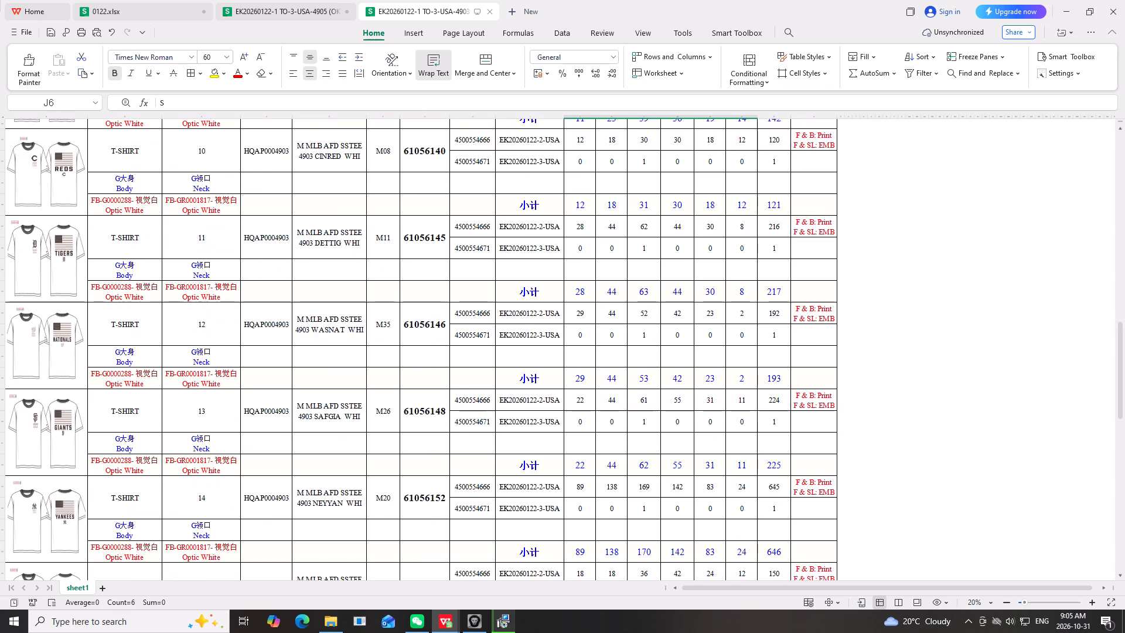
{"action": "scroll", "coordinate": [163, 494], "scroll_direction": "down", "scroll_amount": 15}
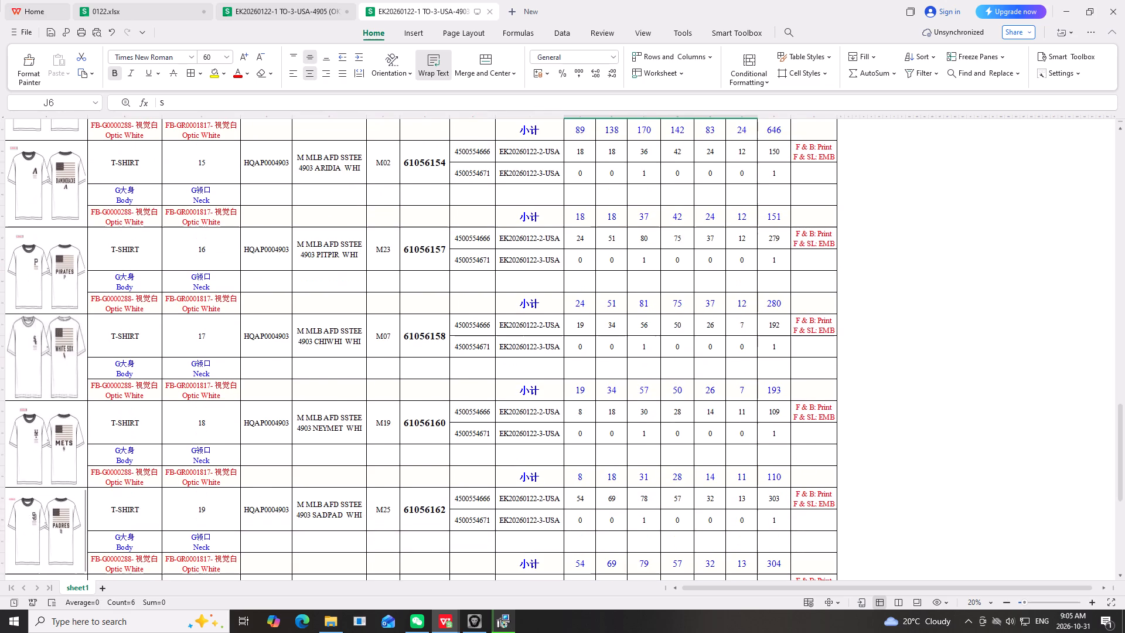
{"action": "scroll", "coordinate": [228, 492], "scroll_direction": "up", "scroll_amount": 20}
{"action": "scroll", "coordinate": [228, 492], "scroll_direction": "up", "scroll_amount": 6}
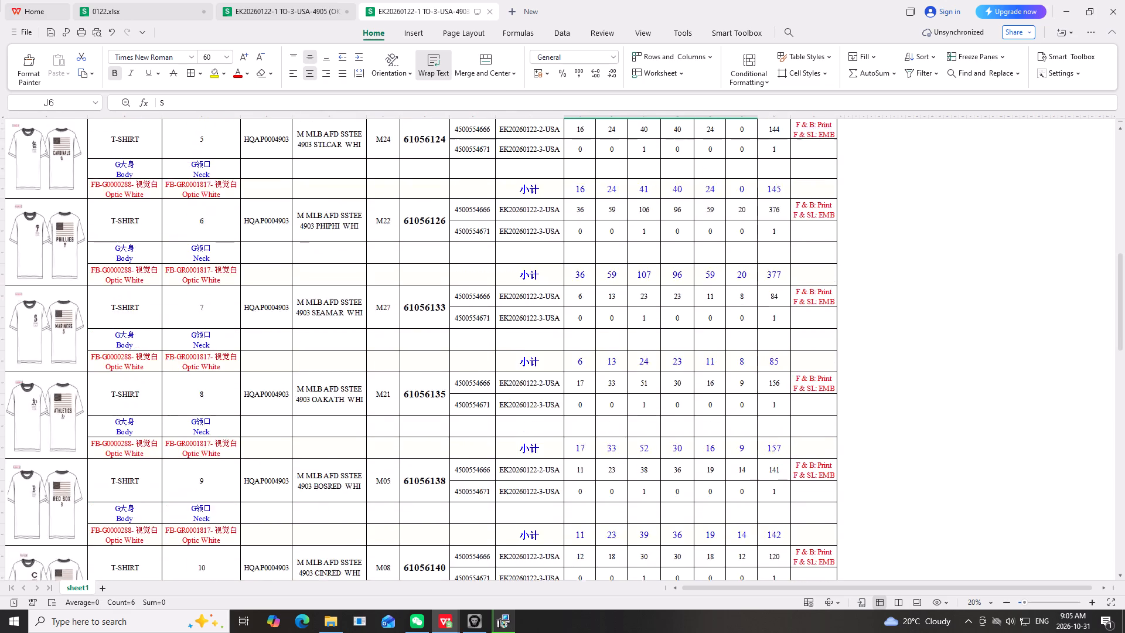
{"action": "scroll", "coordinate": [311, 461], "scroll_direction": "up", "scroll_amount": 20}
{"action": "scroll", "coordinate": [311, 461], "scroll_direction": "up", "scroll_amount": 15}
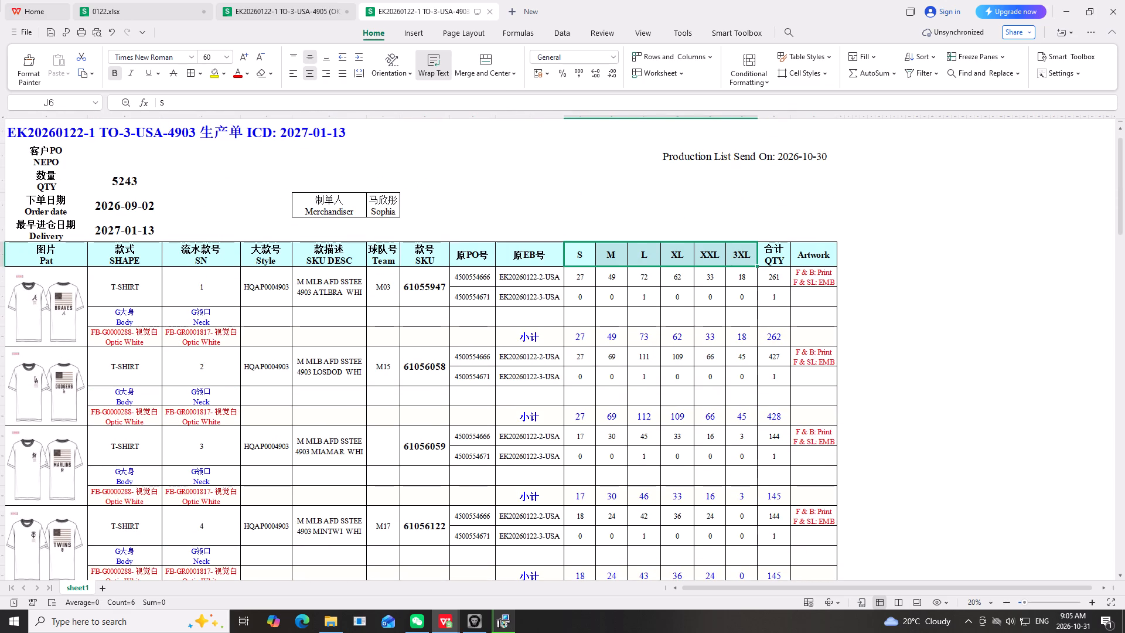
Copy the garment picture of SKU 61055947 from the 4903 order and paste it beside the Sheet2 plan.
{"action": "scroll", "coordinate": [306, 428], "scroll_direction": "up", "scroll_amount": 6}
{"action": "left_click", "coordinate": [56, 307]}
{"action": "right_click", "coordinate": [56, 307]}
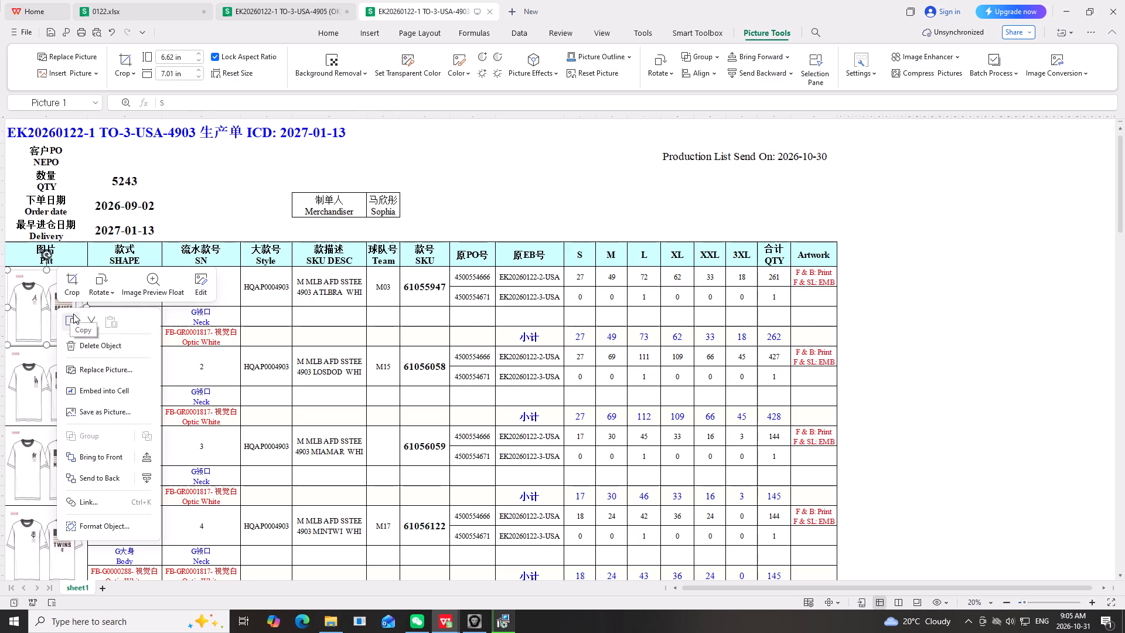
{"action": "left_click", "coordinate": [64, 318]}
{"action": "left_click", "coordinate": [135, 6]}
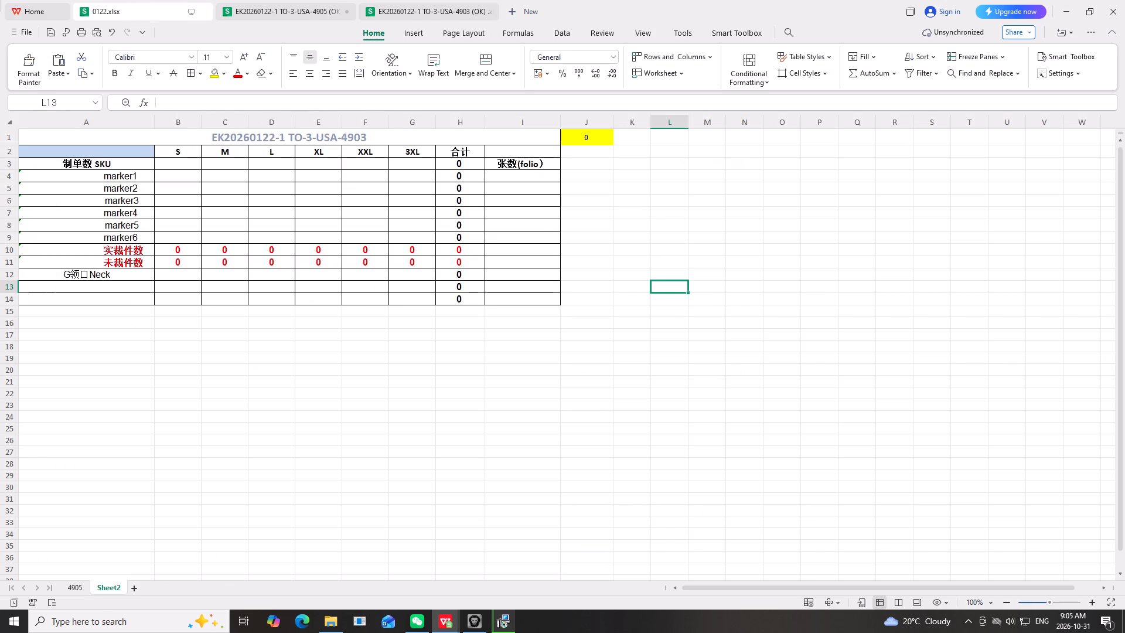
{"action": "right_click", "coordinate": [646, 231]}
{"action": "left_click", "coordinate": [705, 249]}
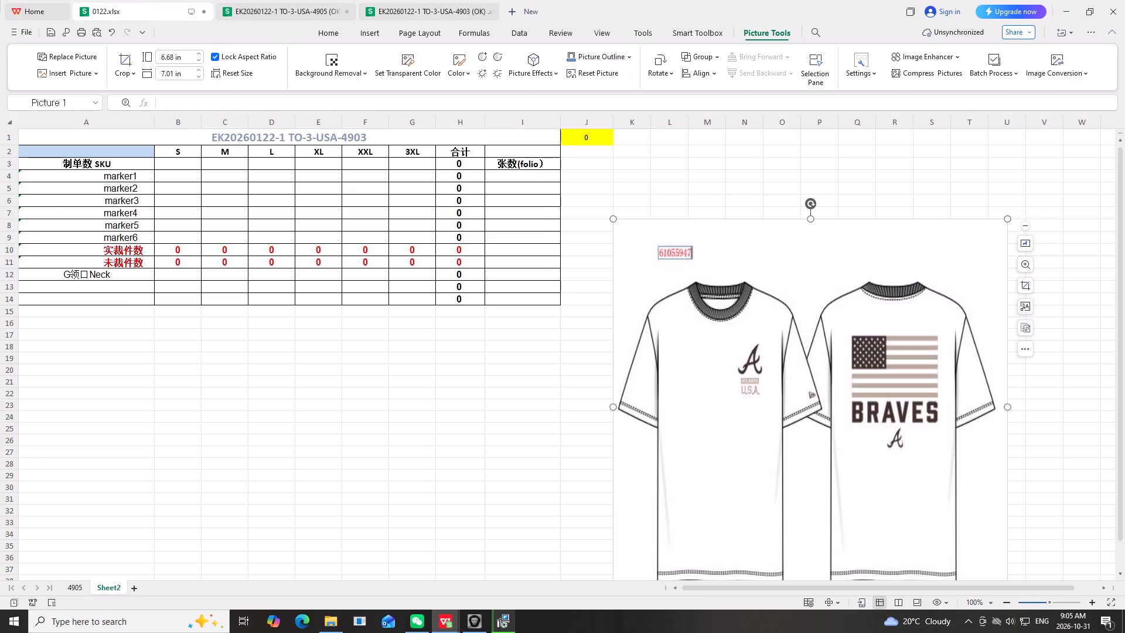
Shrink the pasted garment picture to about 1.18 by 1.24 in and place it in column A beside the marker labels.
{"action": "left_click_drag", "start_coordinate": [1007, 219], "coordinate": [817, 396]}
{"action": "left_click_drag", "start_coordinate": [777, 468], "coordinate": [800, 262]}
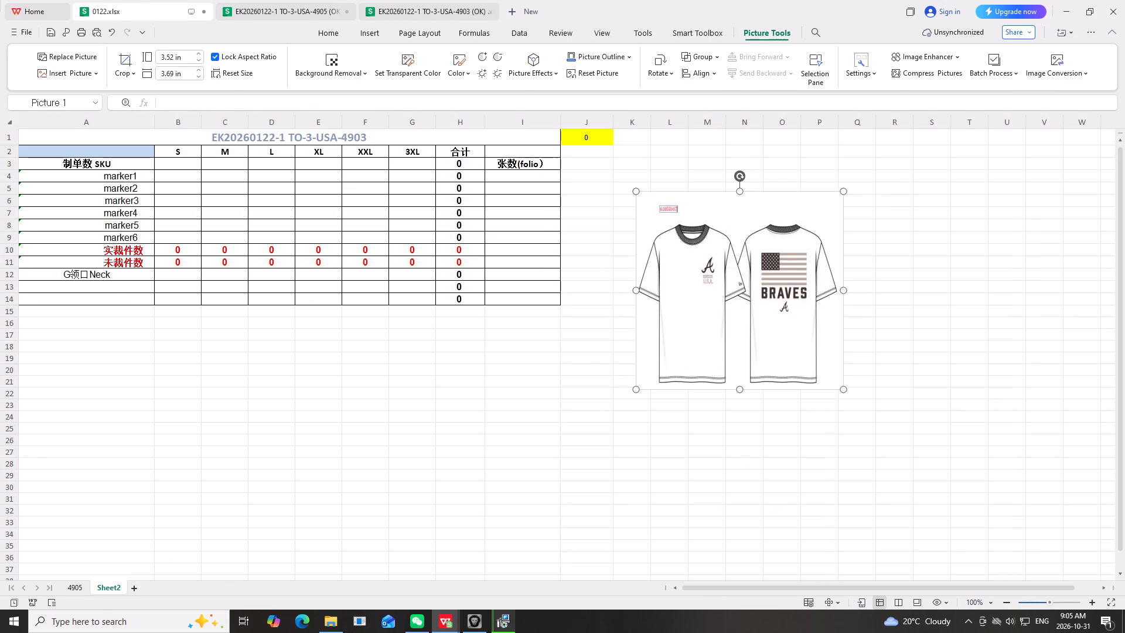
{"action": "left_click_drag", "start_coordinate": [842, 192], "coordinate": [747, 338]}
{"action": "left_click_drag", "start_coordinate": [700, 340], "coordinate": [665, 330]}
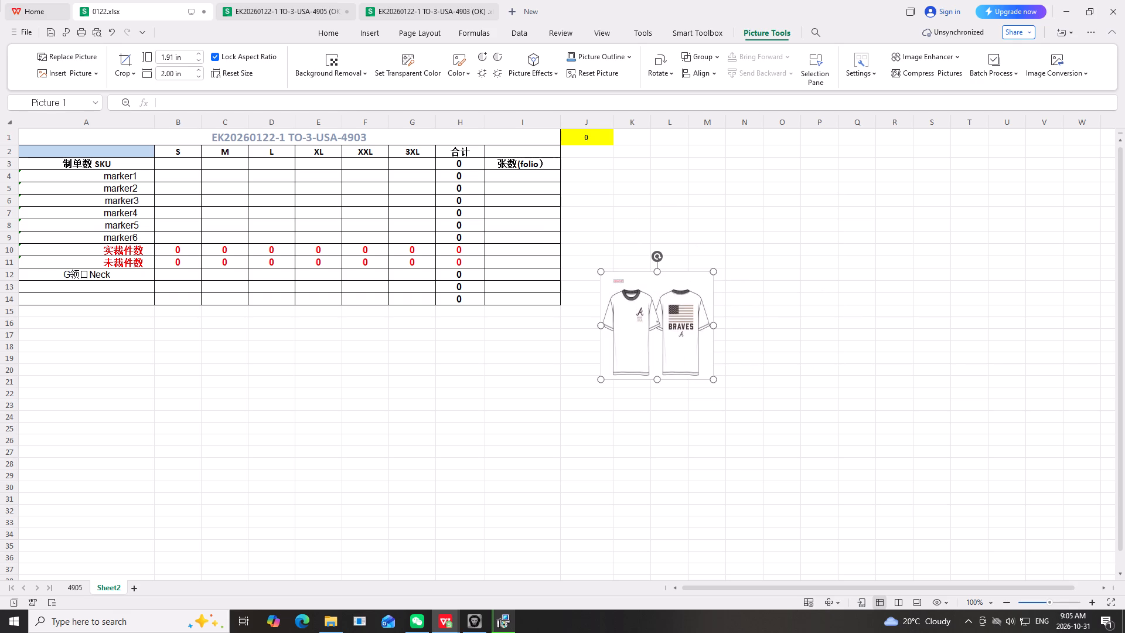
{"action": "left_click_drag", "start_coordinate": [712, 273], "coordinate": [669, 352]}
{"action": "left_click_drag", "start_coordinate": [647, 352], "coordinate": [100, 256]}
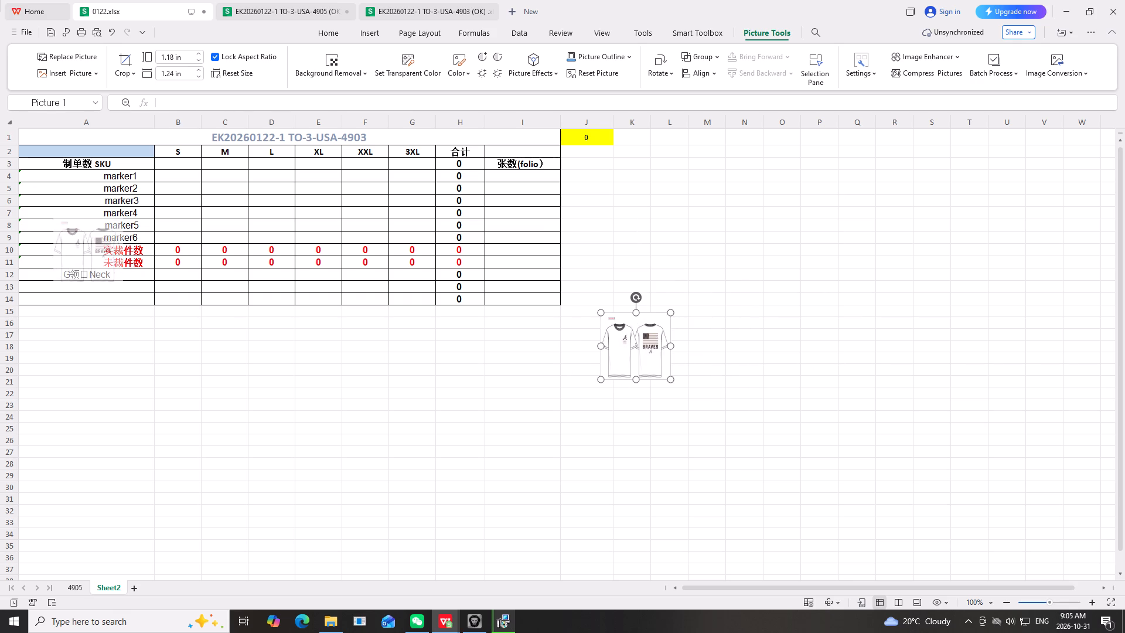
{"action": "left_click_drag", "start_coordinate": [100, 256], "coordinate": [50, 212]}
{"action": "left_click", "coordinate": [438, 241]}
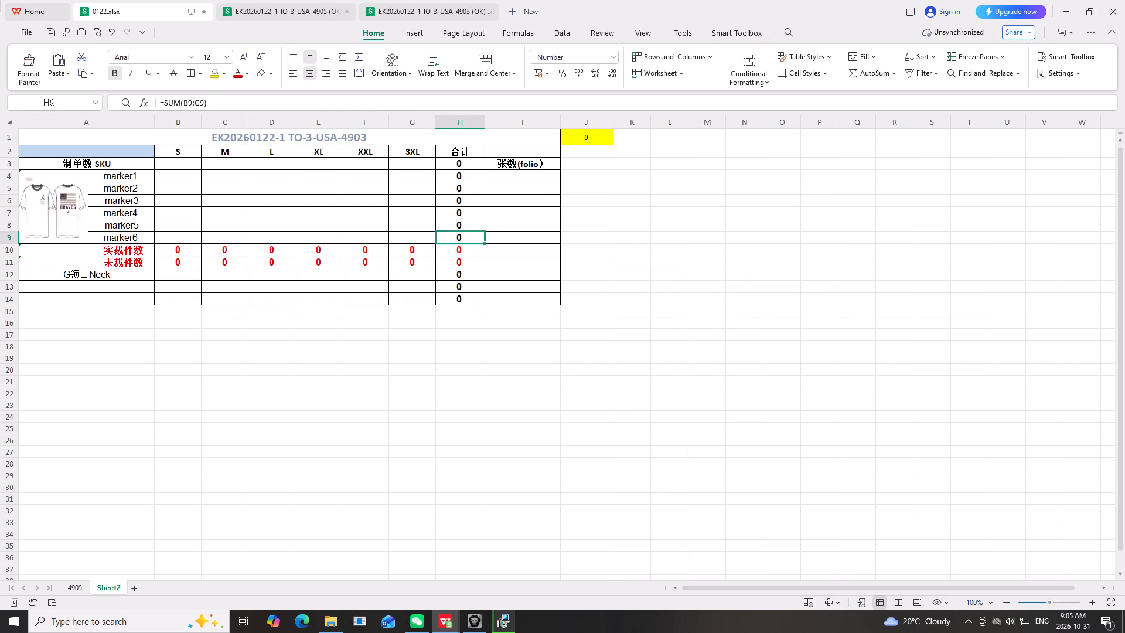
Stretch the garment picture to about 1.24 in high and 1.50 in wide, fitting it beside the marker labels in column A.
{"action": "left_click", "coordinate": [54, 203]}
{"action": "left_click_drag", "start_coordinate": [52, 241], "coordinate": [56, 254]}
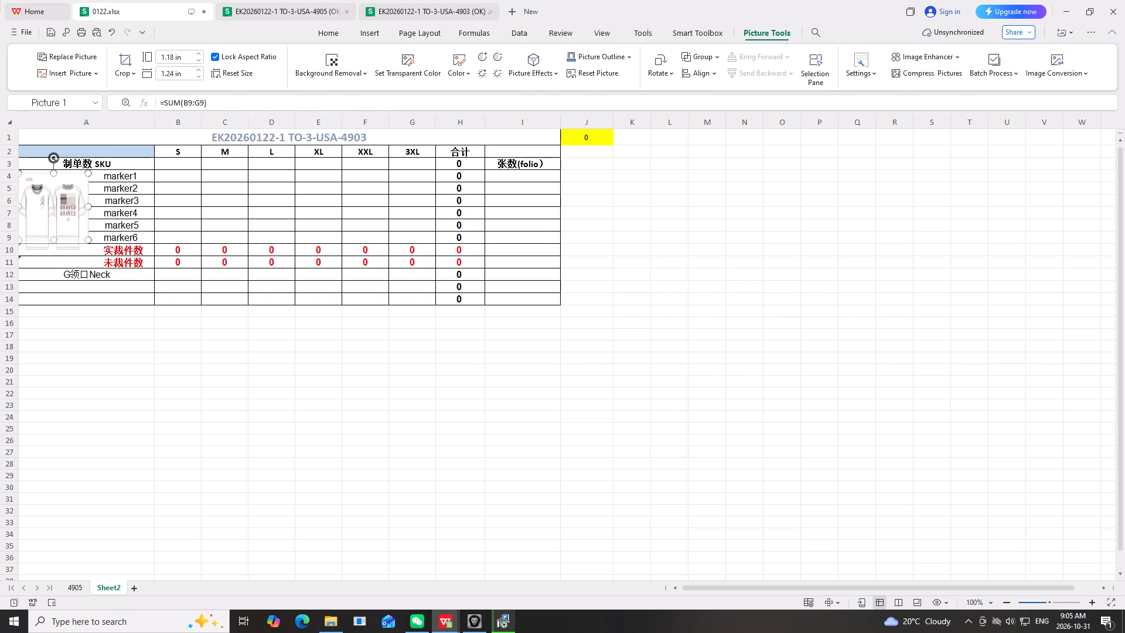
{"action": "left_click_drag", "start_coordinate": [56, 254], "coordinate": [55, 260]}
{"action": "left_click_drag", "start_coordinate": [88, 217], "coordinate": [103, 226]}
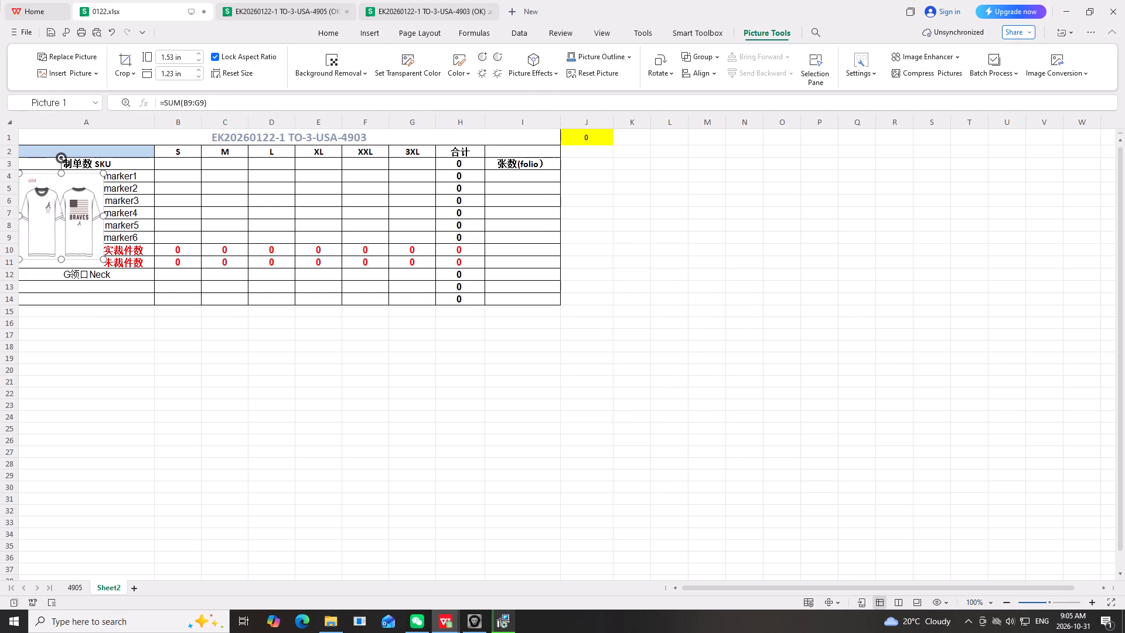
{"action": "left_click_drag", "start_coordinate": [291, 341], "coordinate": [285, 344]}
{"action": "left_click", "coordinate": [64, 240]}
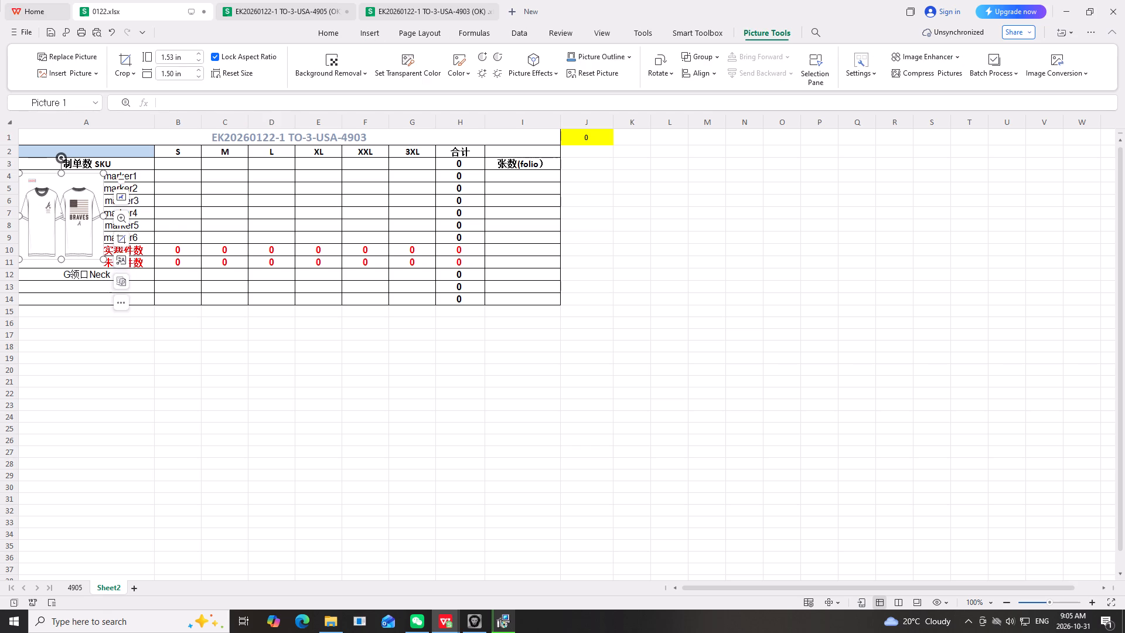
{"action": "left_click", "coordinate": [60, 259]}
{"action": "left_click", "coordinate": [119, 331]}
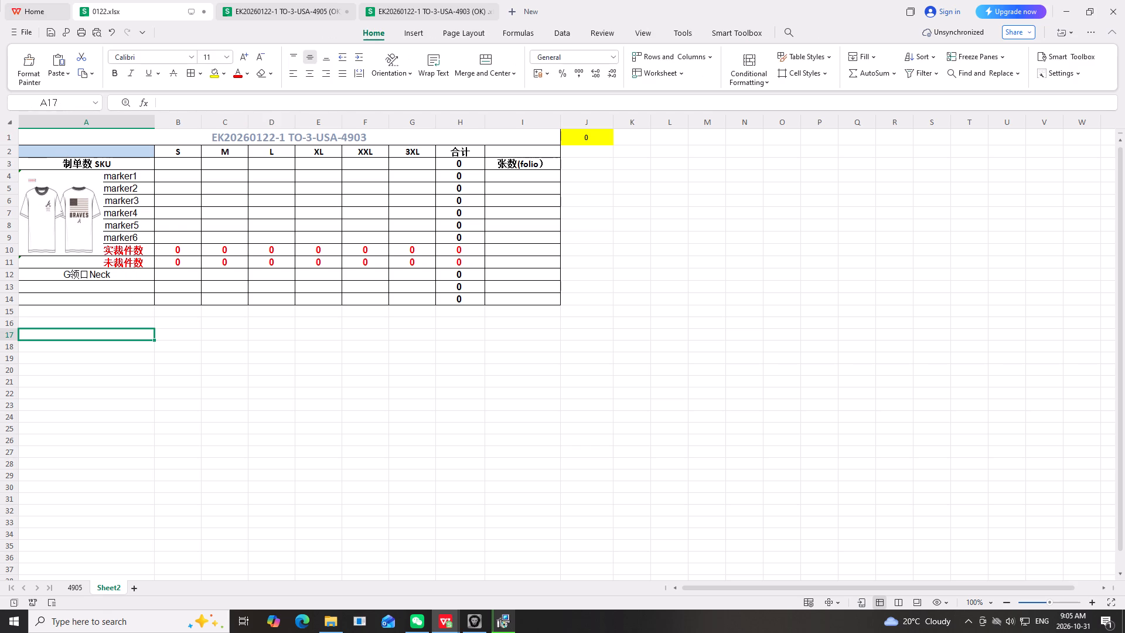
{"action": "left_click", "coordinate": [67, 233]}
{"action": "left_click_drag", "start_coordinate": [63, 175], "coordinate": [63, 180]}
{"action": "left_click", "coordinate": [218, 358]}
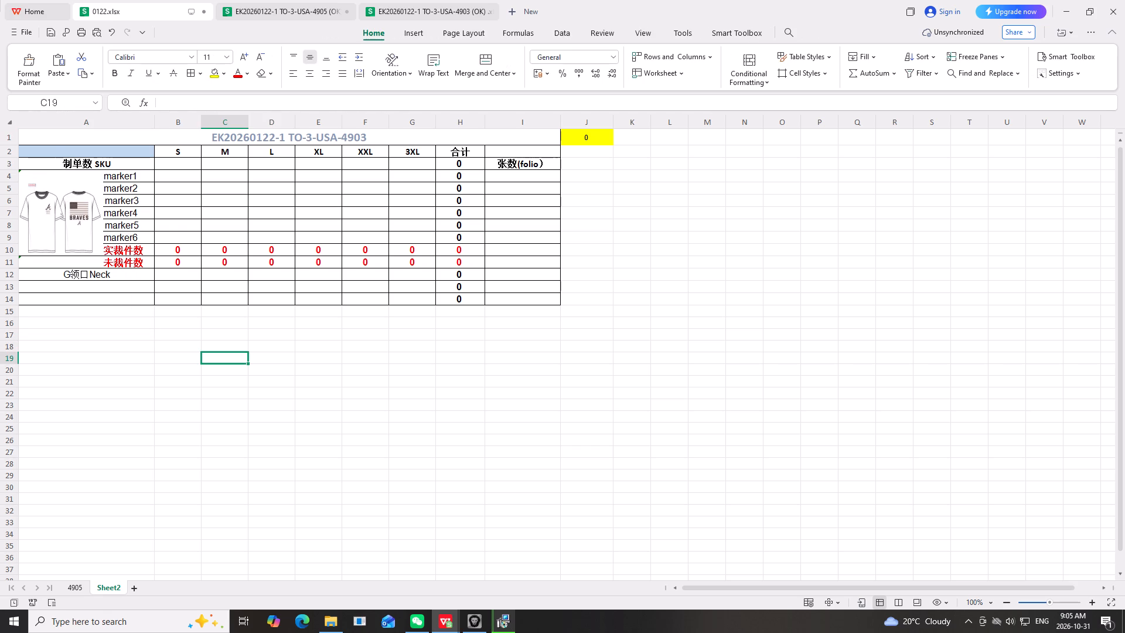
{"action": "left_click", "coordinate": [71, 225]}
{"action": "left_click_drag", "start_coordinate": [61, 179], "coordinate": [62, 186]}
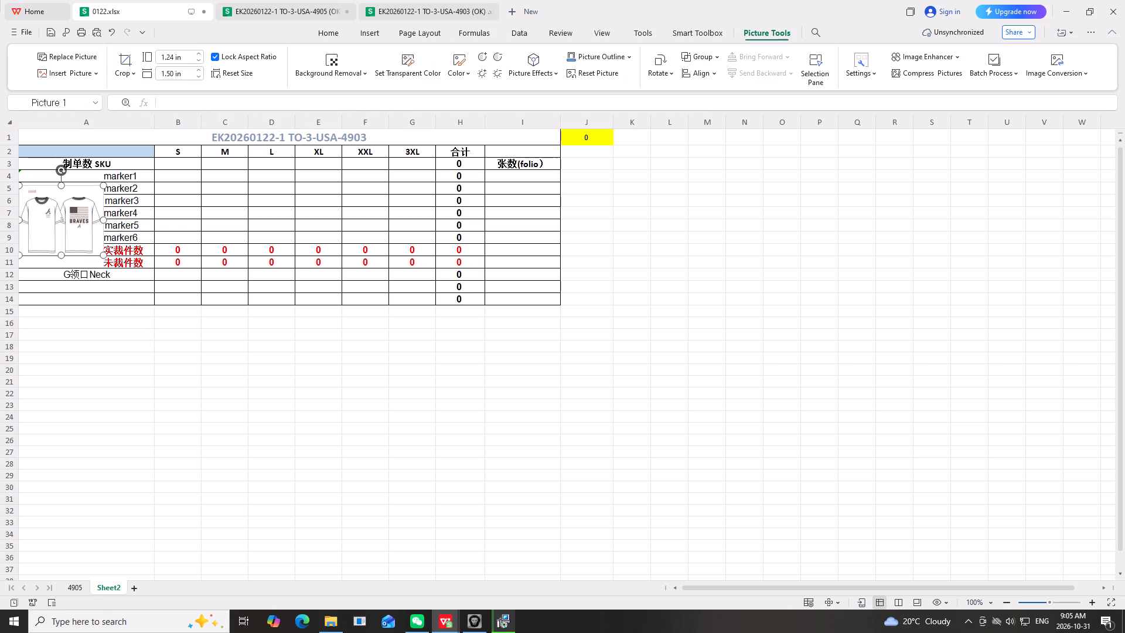
{"action": "left_click", "coordinate": [174, 302]}
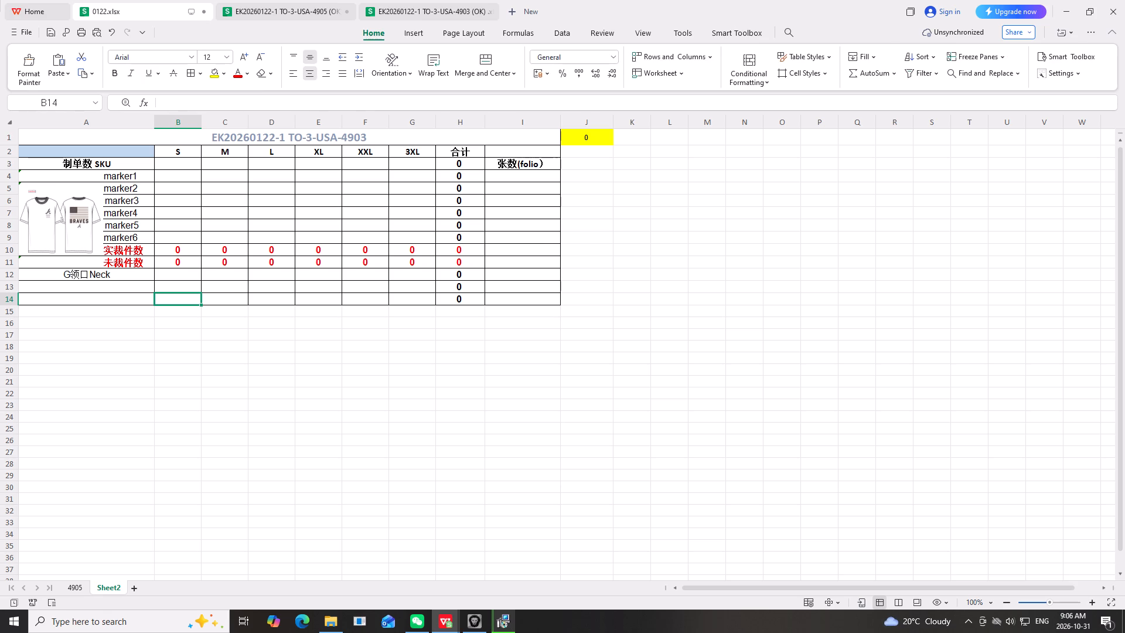
Copy the size headings S to 3XL from the 4903 order again and paste them into row 2 of the Sheet2 plan.
{"action": "left_click", "coordinate": [462, 9]}
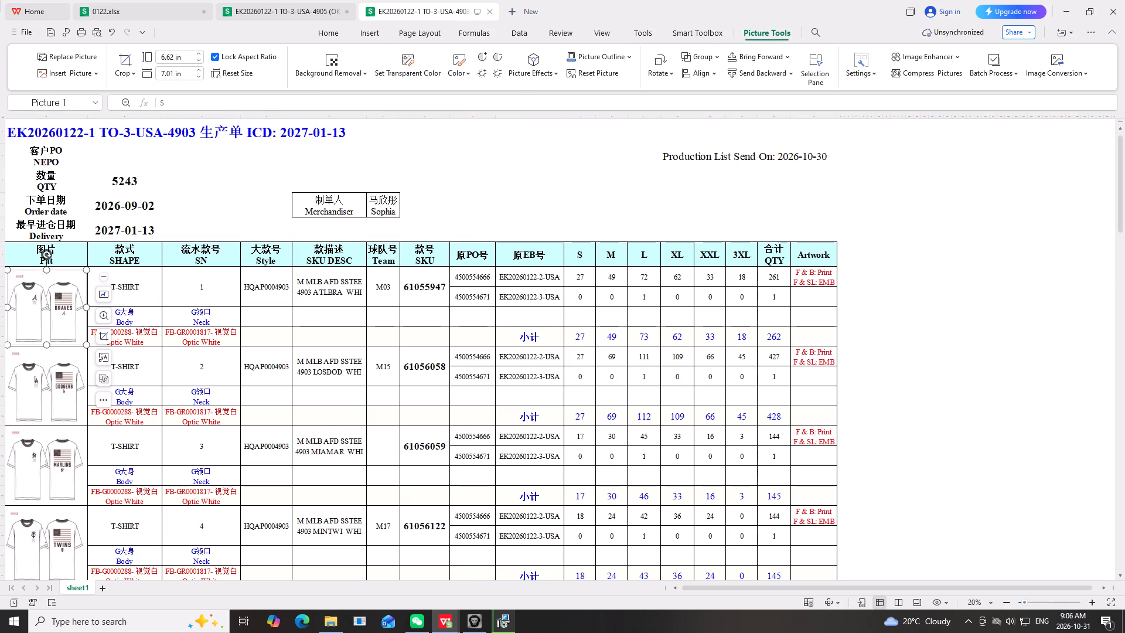
{"action": "left_click_drag", "start_coordinate": [586, 254], "coordinate": [731, 253]}
{"action": "right_click", "coordinate": [731, 253]}
{"action": "left_click", "coordinate": [741, 264]}
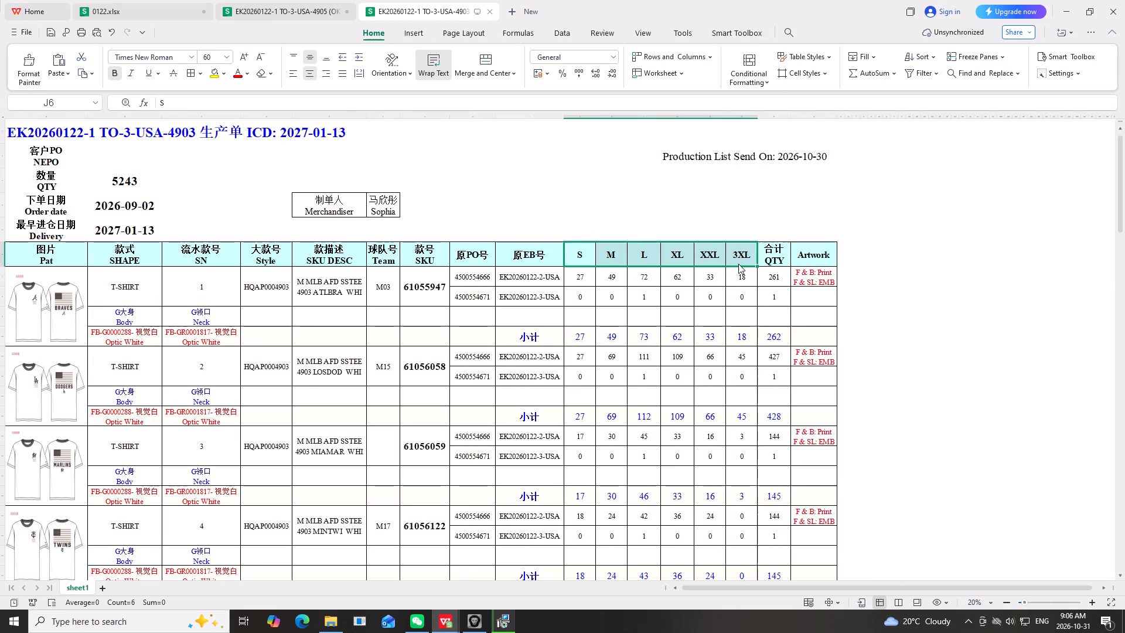
{"action": "left_click_drag", "start_coordinate": [135, 8], "coordinate": [141, 13]}
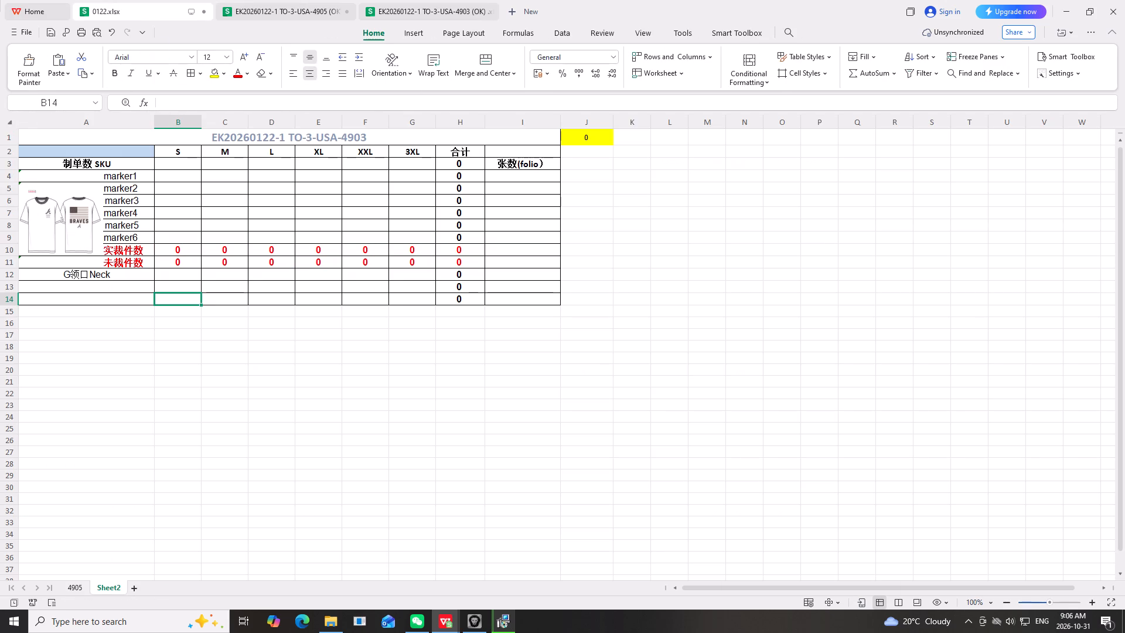
{"action": "left_click", "coordinate": [183, 151]}
{"action": "right_click", "coordinate": [183, 151]}
{"action": "left_click", "coordinate": [259, 166]}
{"action": "left_click", "coordinate": [657, 261]}
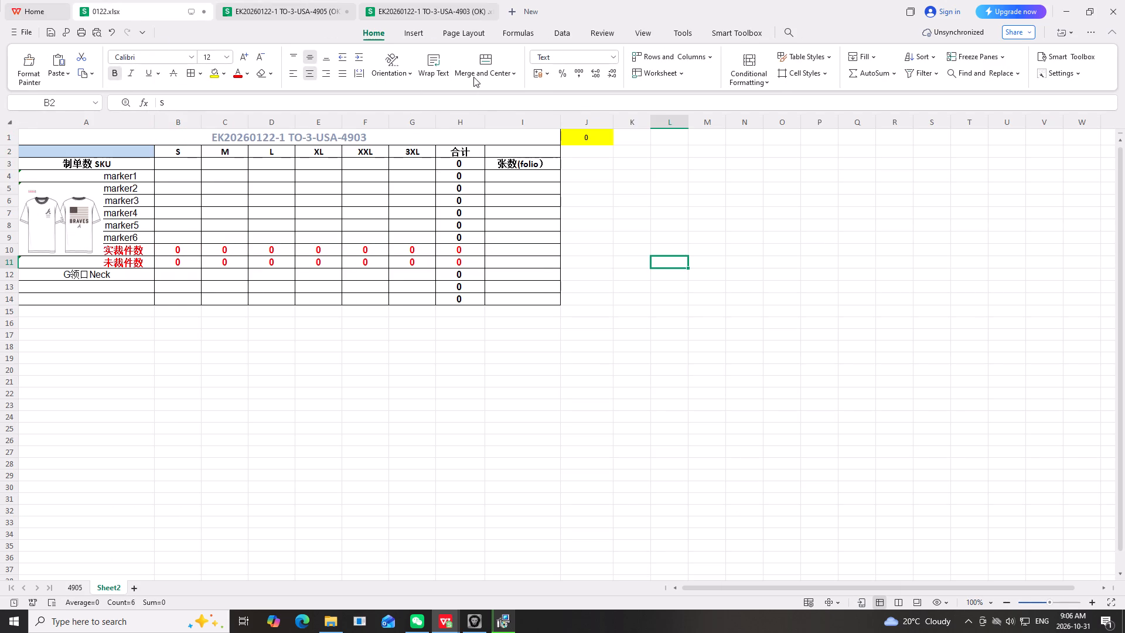
Copy the 4903 order's size totals 560, 996, 1459, 1248, 697 and 283 into the 制单数 SKU row of the Sheet2 plan.
{"action": "left_click", "coordinate": [434, 13]}
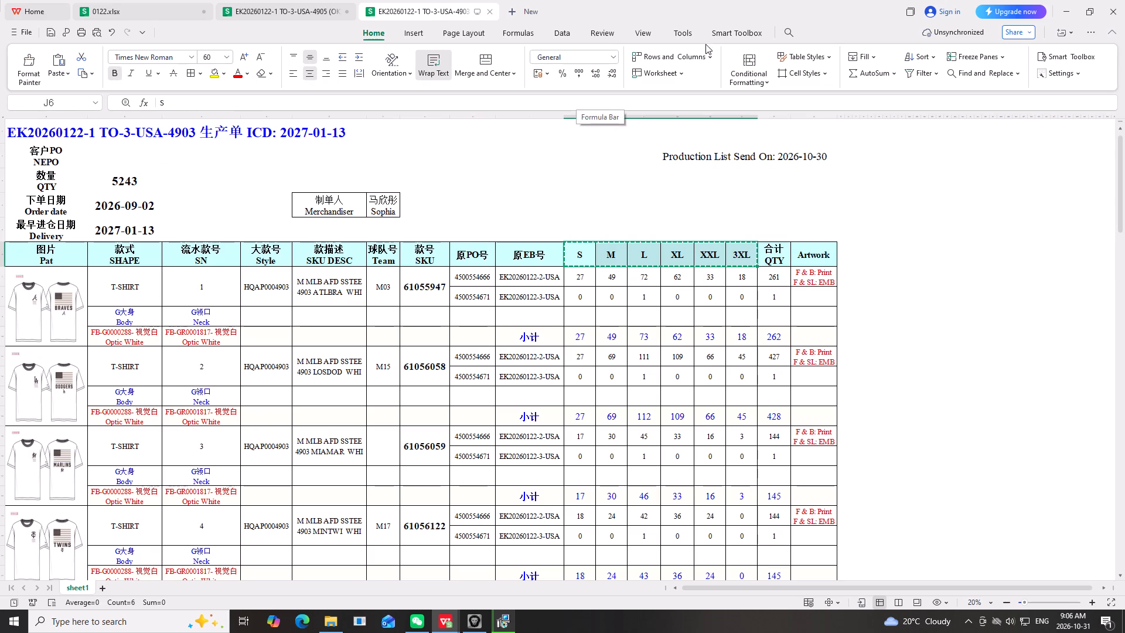
{"action": "scroll", "coordinate": [257, 428], "scroll_direction": "down", "scroll_amount": 7}
{"action": "scroll", "coordinate": [514, 454], "scroll_direction": "up", "scroll_amount": 10}
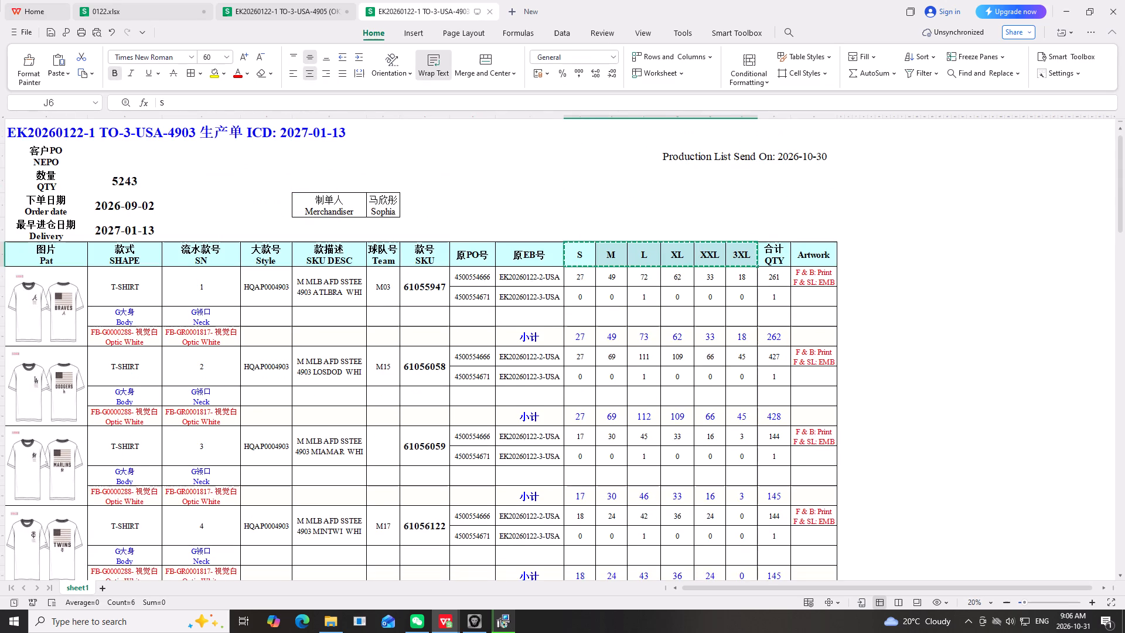
{"action": "scroll", "coordinate": [175, 407], "scroll_direction": "up", "scroll_amount": 4}
{"action": "scroll", "coordinate": [203, 395], "scroll_direction": "down", "scroll_amount": 9}
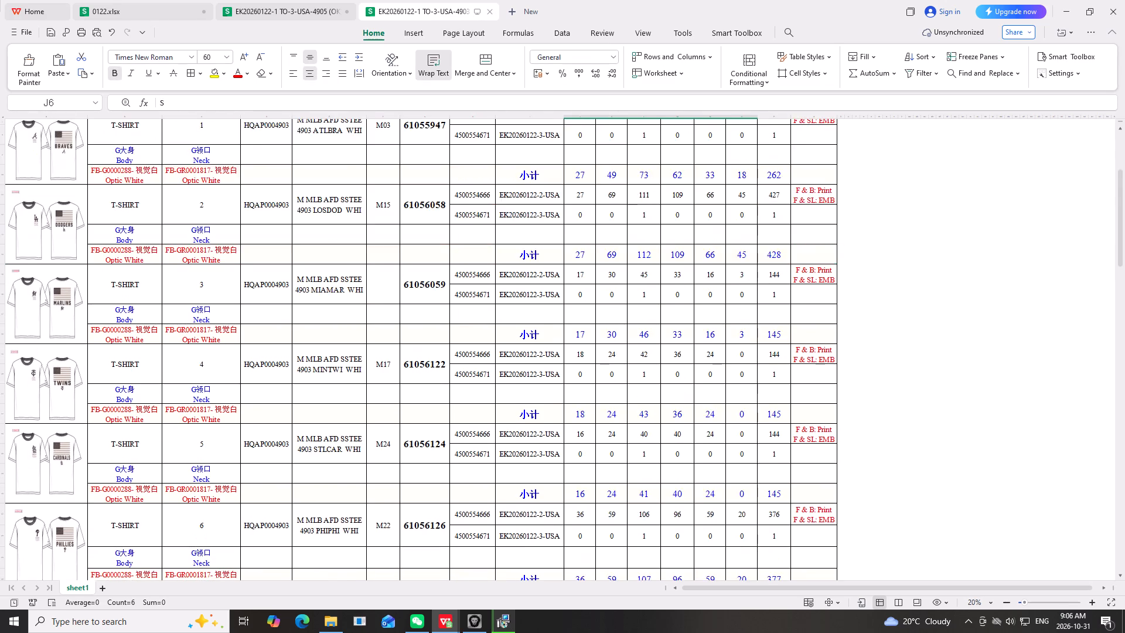
{"action": "scroll", "coordinate": [364, 378], "scroll_direction": "down", "scroll_amount": 20}
{"action": "scroll", "coordinate": [364, 378], "scroll_direction": "down", "scroll_amount": 15}
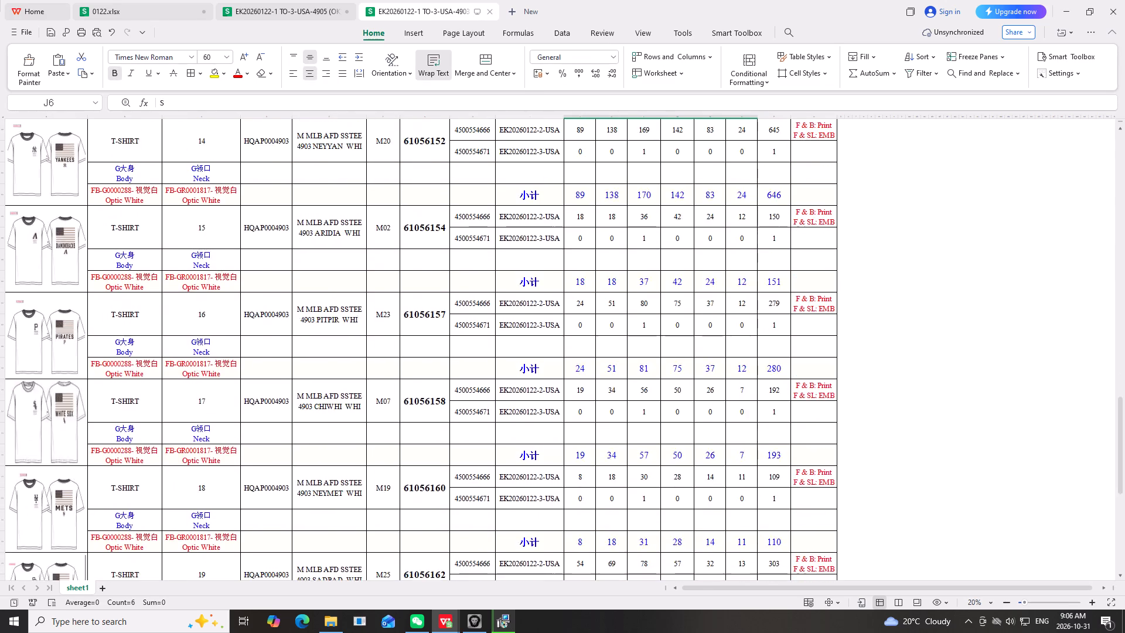
{"action": "scroll", "coordinate": [609, 492], "scroll_direction": "down", "scroll_amount": 19}
{"action": "scroll", "coordinate": [601, 492], "scroll_direction": "up", "scroll_amount": 4}
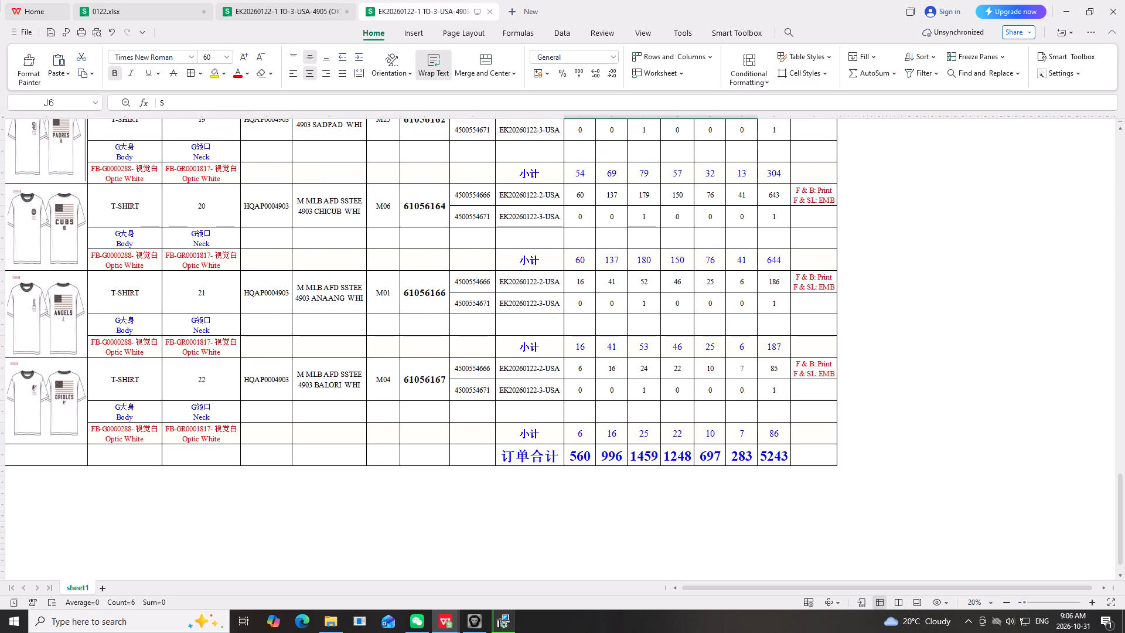
{"action": "left_click_drag", "start_coordinate": [581, 456], "coordinate": [739, 457]}
{"action": "right_click", "coordinate": [738, 457]}
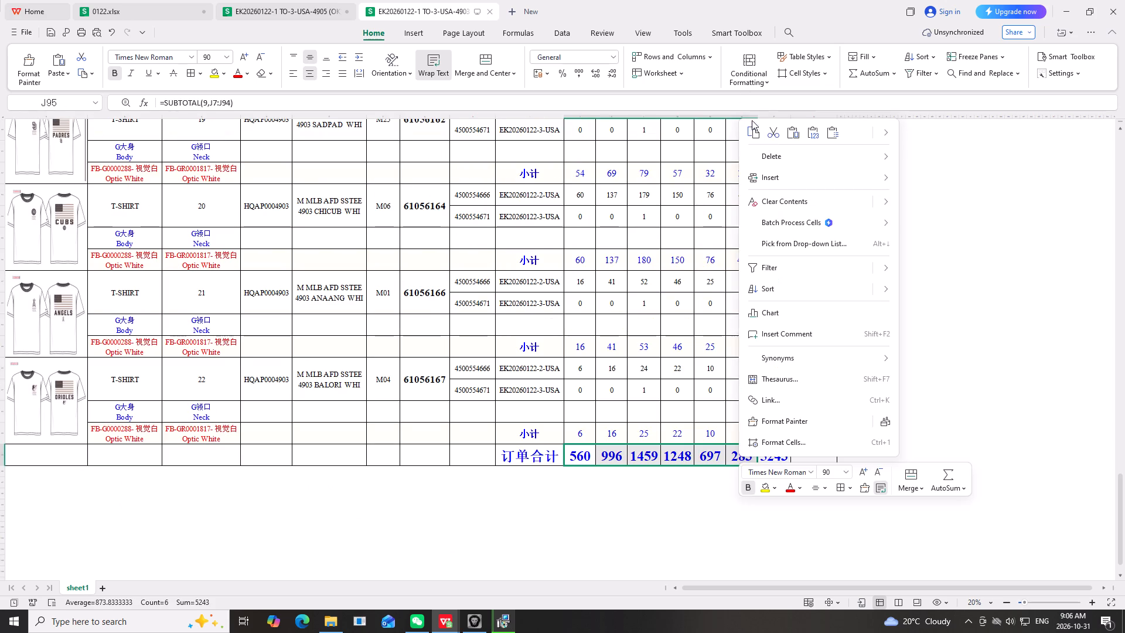
{"action": "left_click", "coordinate": [755, 130]}
{"action": "left_click", "coordinate": [132, 3]}
{"action": "scroll", "coordinate": [272, 200], "scroll_direction": "up", "scroll_amount": 4}
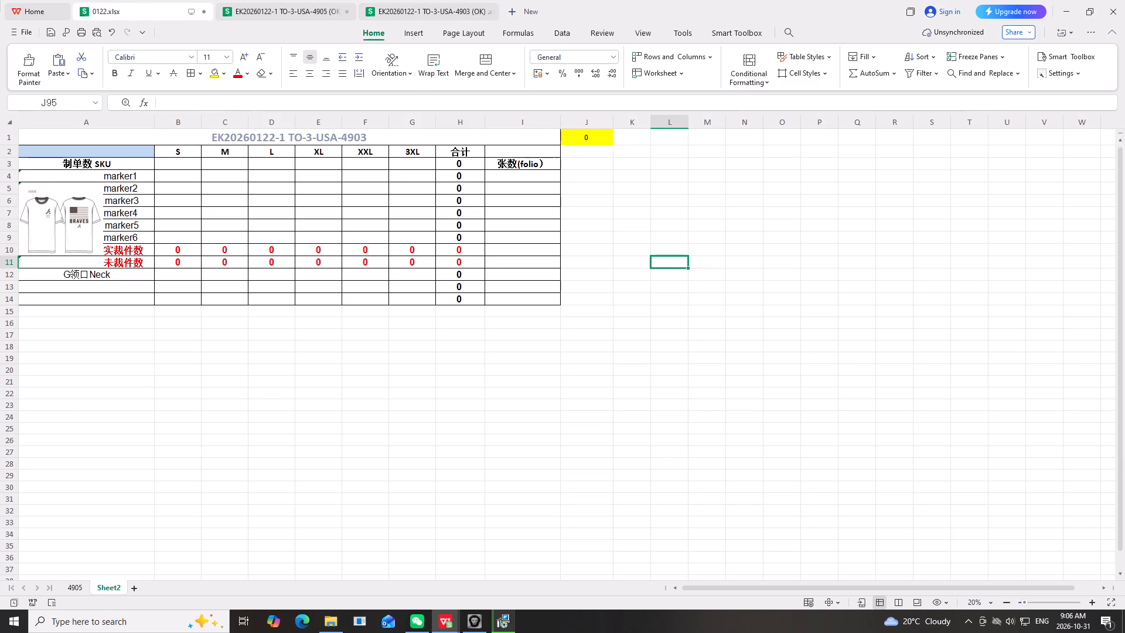
{"action": "scroll", "coordinate": [272, 200], "scroll_direction": "up", "scroll_amount": 2}
{"action": "left_click", "coordinate": [182, 164]}
{"action": "right_click", "coordinate": [182, 164]}
{"action": "left_click", "coordinate": [252, 179]}
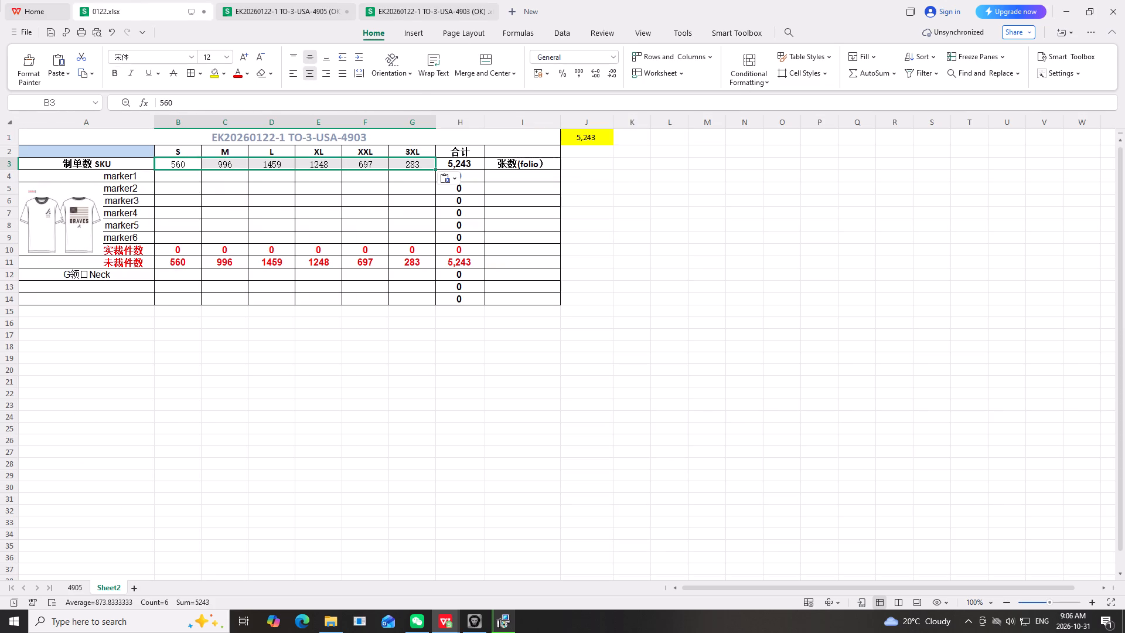
Paste the copied size totals 560, 996, 1459, 1248, 697 and 283 as values into the G领口Neck row of the Sheet2 plan.
{"action": "left_click", "coordinate": [180, 275]}
{"action": "right_click", "coordinate": [180, 275]}
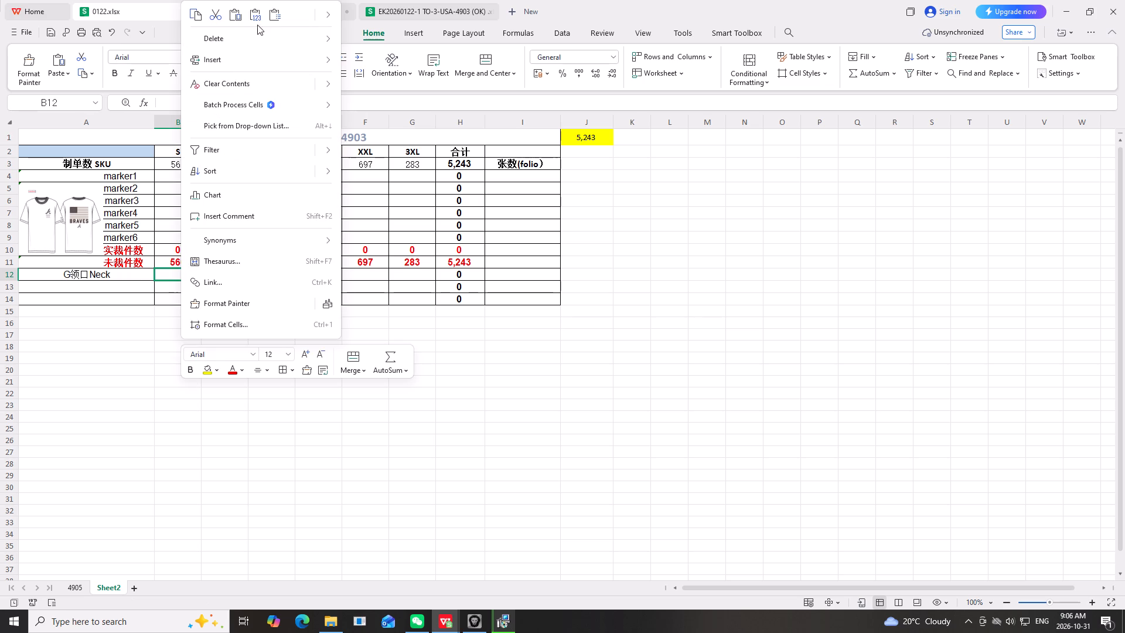
{"action": "left_click", "coordinate": [255, 18]}
Copy the neck fabric name FB-GR0001817- 视觉白Optic White from the 4903 order and paste it as a value into A13 of Sheet2.
{"action": "left_click_drag", "start_coordinate": [447, 6], "coordinate": [448, 13]}
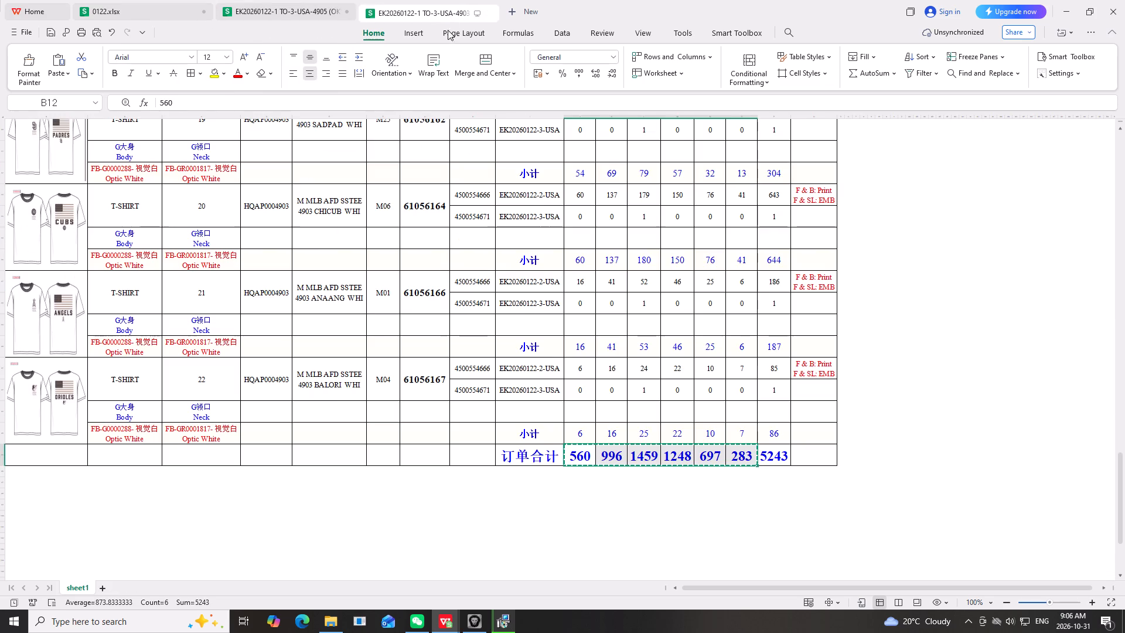
{"action": "scroll", "coordinate": [245, 339], "scroll_direction": "up", "scroll_amount": 13}
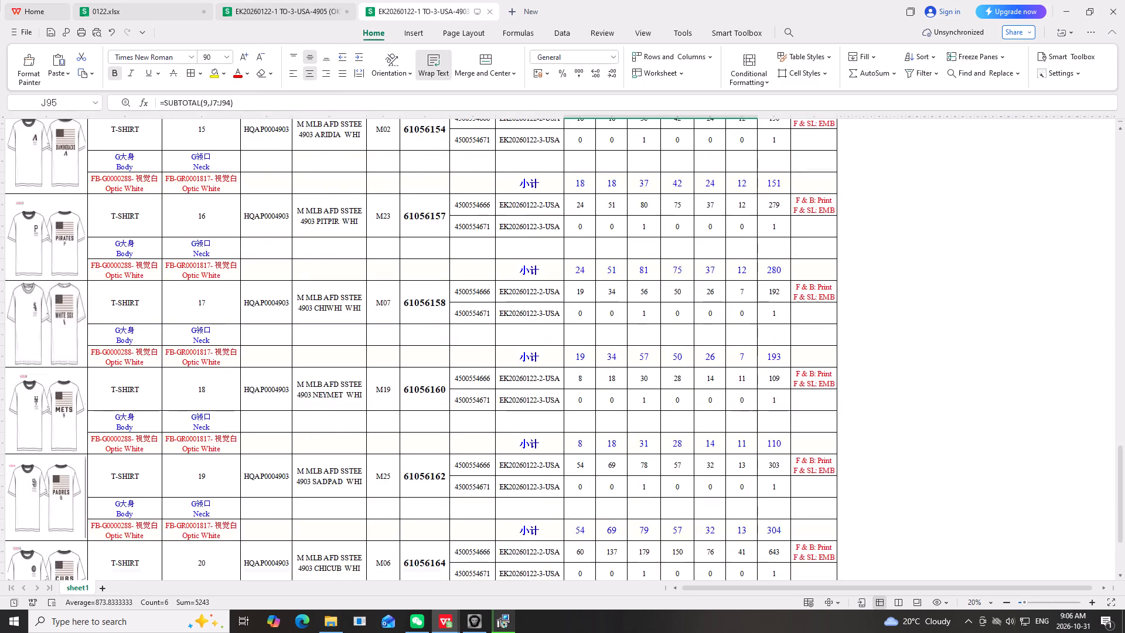
{"action": "scroll", "coordinate": [185, 305], "scroll_direction": "up", "scroll_amount": 20}
{"action": "scroll", "coordinate": [185, 305], "scroll_direction": "up", "scroll_amount": 20}
{"action": "scroll", "coordinate": [185, 305], "scroll_direction": "up", "scroll_amount": 2}
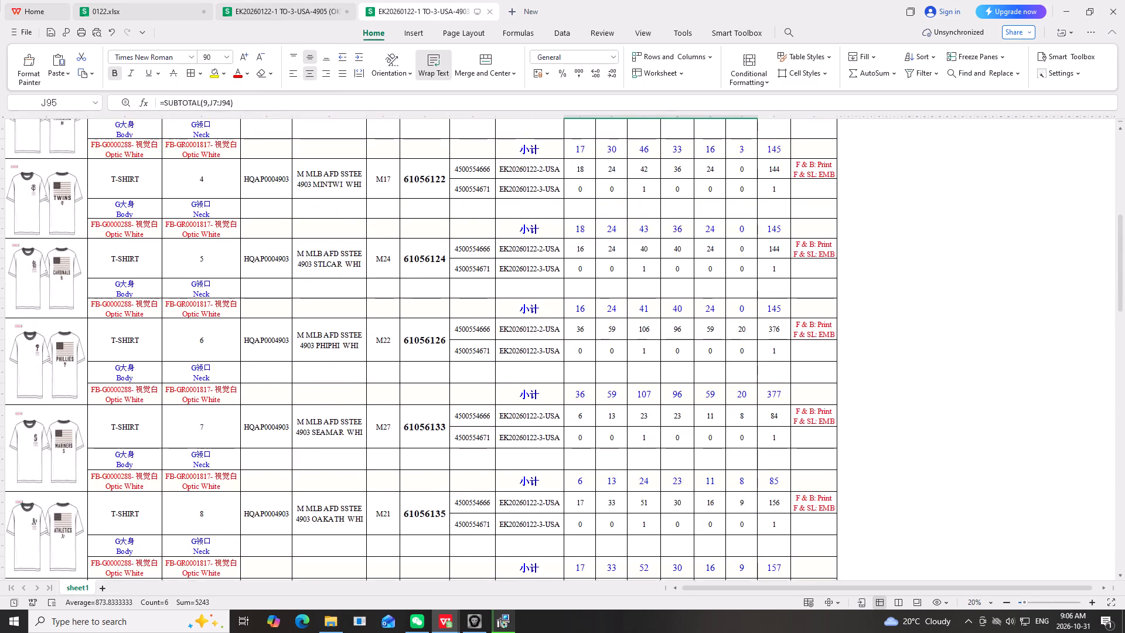
{"action": "scroll", "coordinate": [242, 298], "scroll_direction": "up", "scroll_amount": 14}
{"action": "scroll", "coordinate": [253, 397], "scroll_direction": "up", "scroll_amount": 4}
{"action": "left_click", "coordinate": [218, 336]}
{"action": "right_click", "coordinate": [218, 336]}
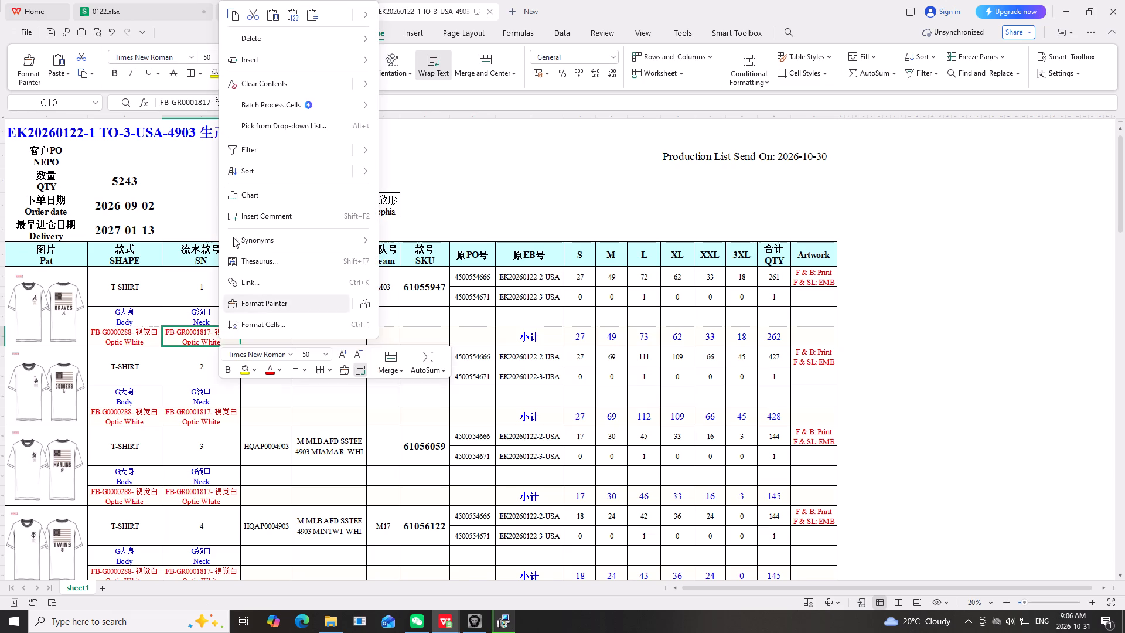
{"action": "left_click", "coordinate": [236, 11]}
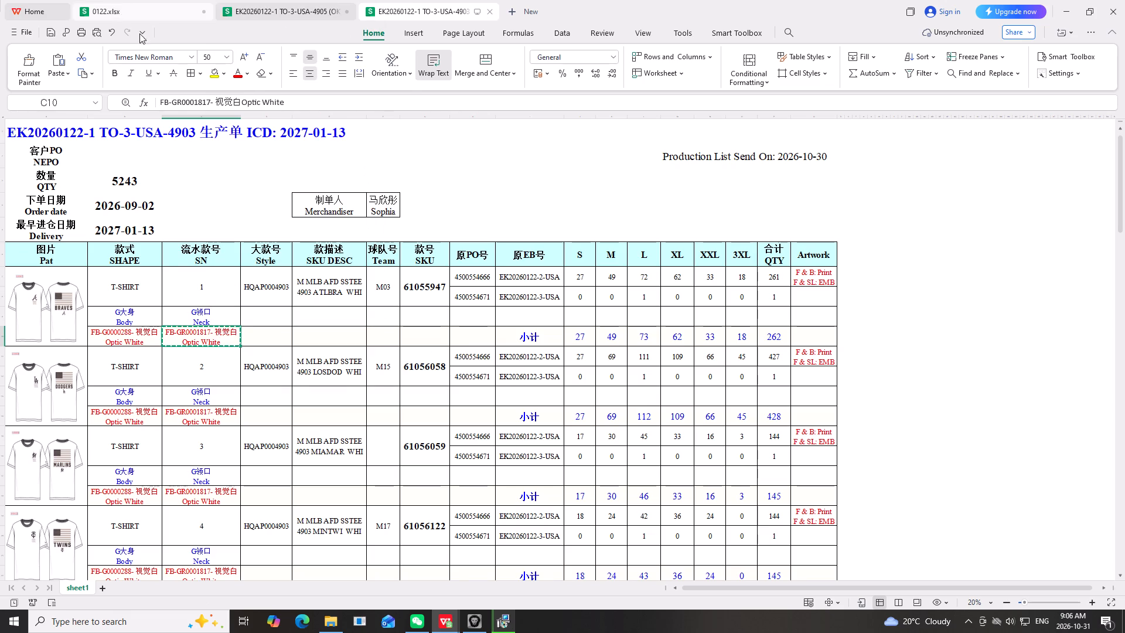
{"action": "scroll", "coordinate": [187, 66], "scroll_direction": "up", "scroll_amount": 3}
{"action": "left_click", "coordinate": [145, 2]}
{"action": "scroll", "coordinate": [64, 335], "scroll_direction": "up", "scroll_amount": 2}
{"action": "left_click", "coordinate": [64, 285]}
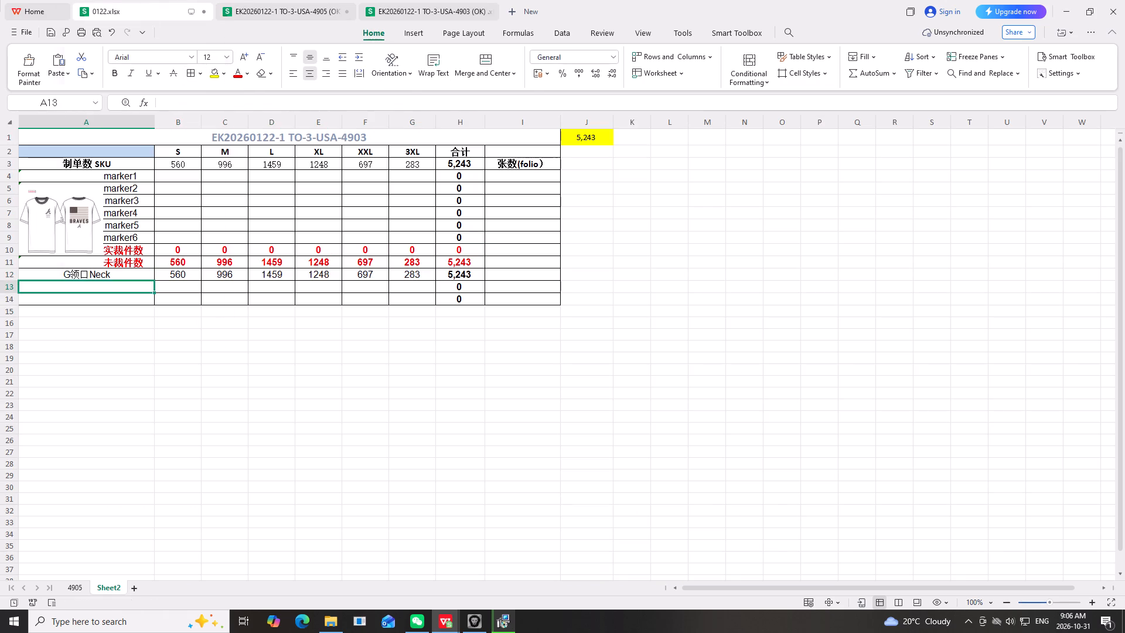
{"action": "right_click", "coordinate": [64, 285]}
{"action": "left_click", "coordinate": [139, 14]}
{"action": "left_click", "coordinate": [662, 327]}
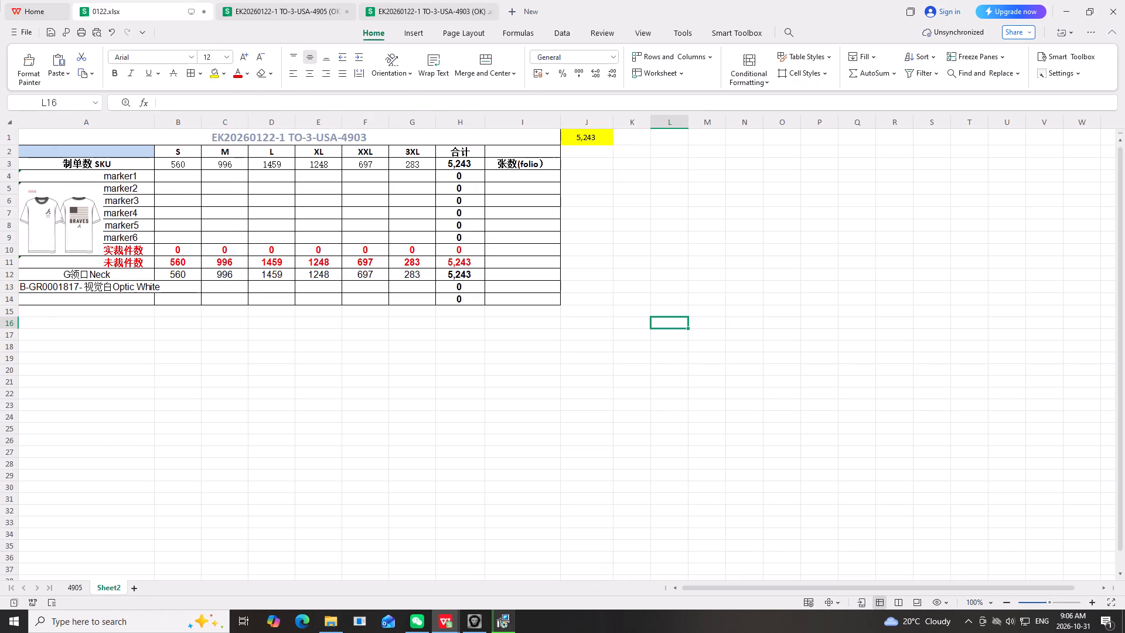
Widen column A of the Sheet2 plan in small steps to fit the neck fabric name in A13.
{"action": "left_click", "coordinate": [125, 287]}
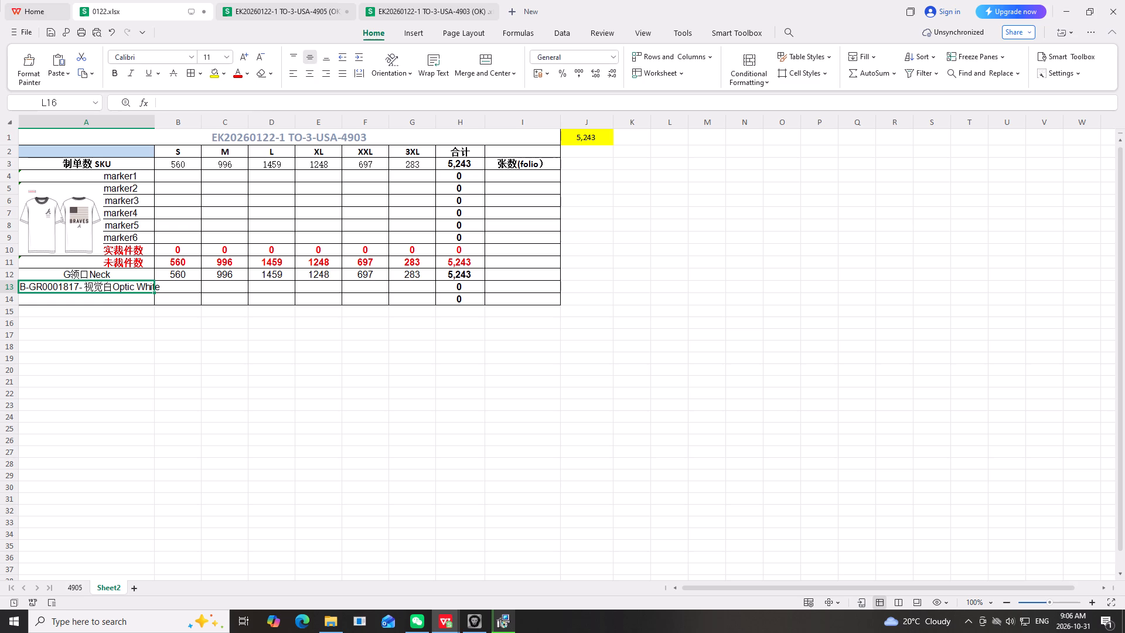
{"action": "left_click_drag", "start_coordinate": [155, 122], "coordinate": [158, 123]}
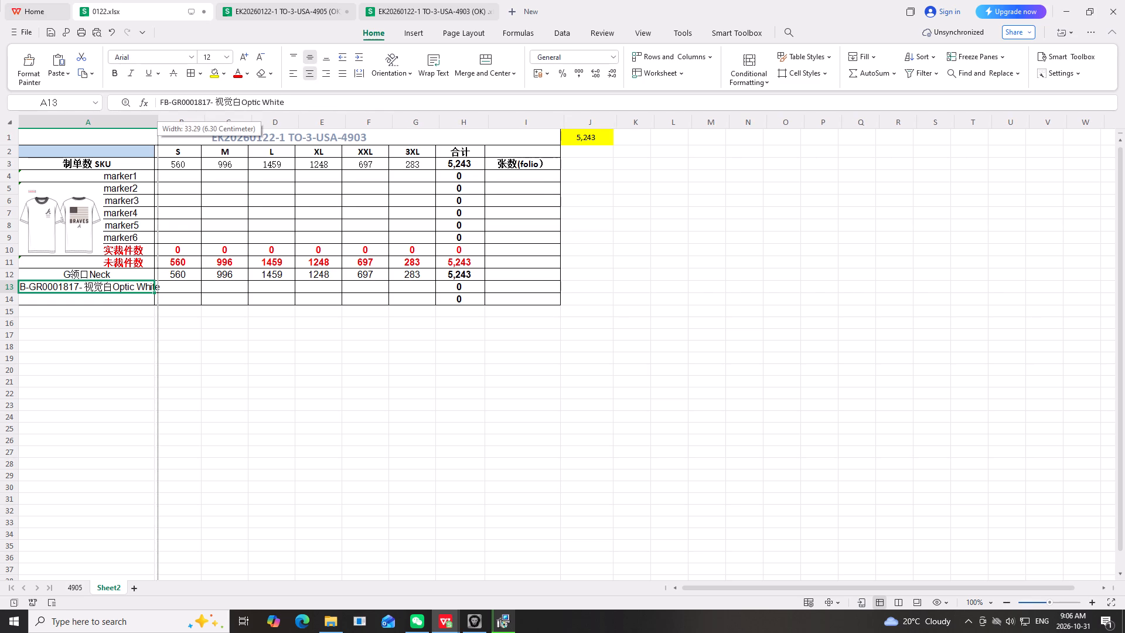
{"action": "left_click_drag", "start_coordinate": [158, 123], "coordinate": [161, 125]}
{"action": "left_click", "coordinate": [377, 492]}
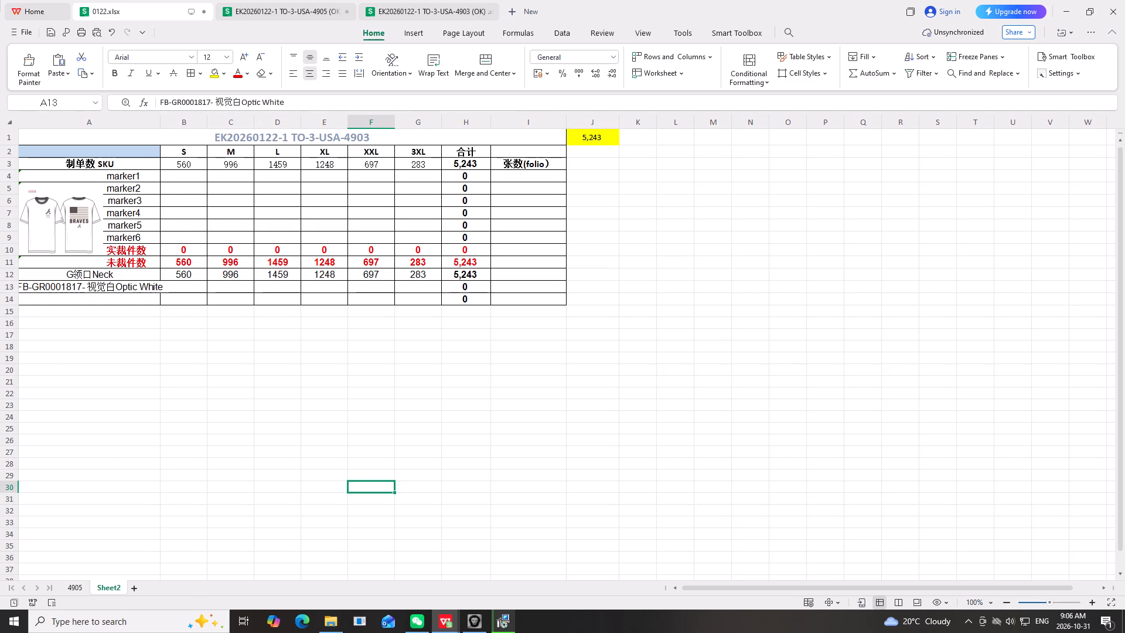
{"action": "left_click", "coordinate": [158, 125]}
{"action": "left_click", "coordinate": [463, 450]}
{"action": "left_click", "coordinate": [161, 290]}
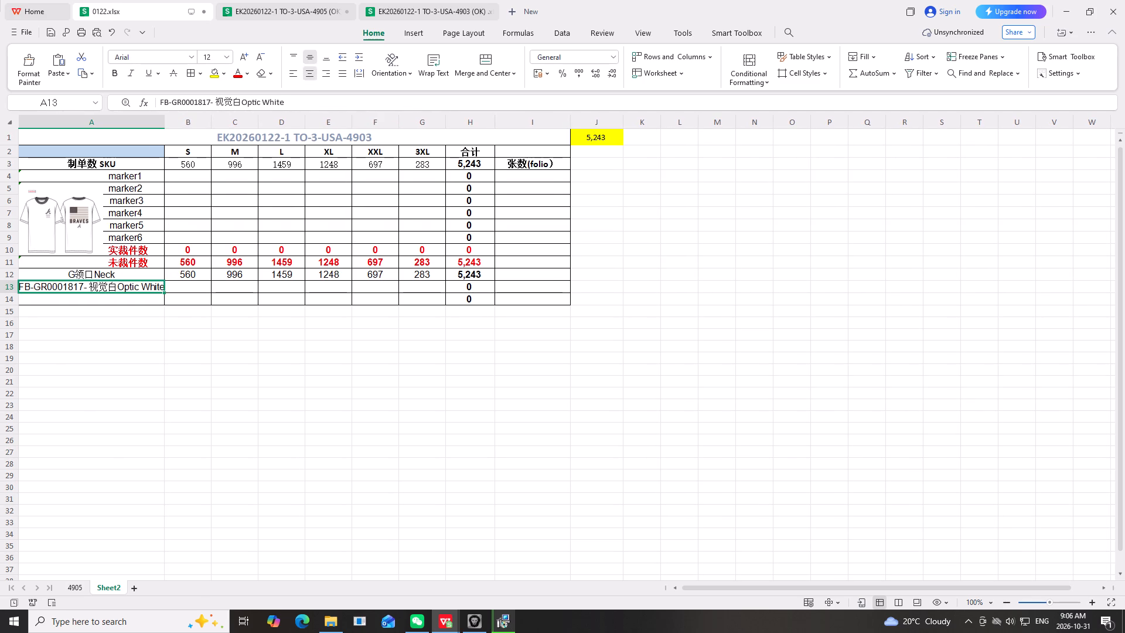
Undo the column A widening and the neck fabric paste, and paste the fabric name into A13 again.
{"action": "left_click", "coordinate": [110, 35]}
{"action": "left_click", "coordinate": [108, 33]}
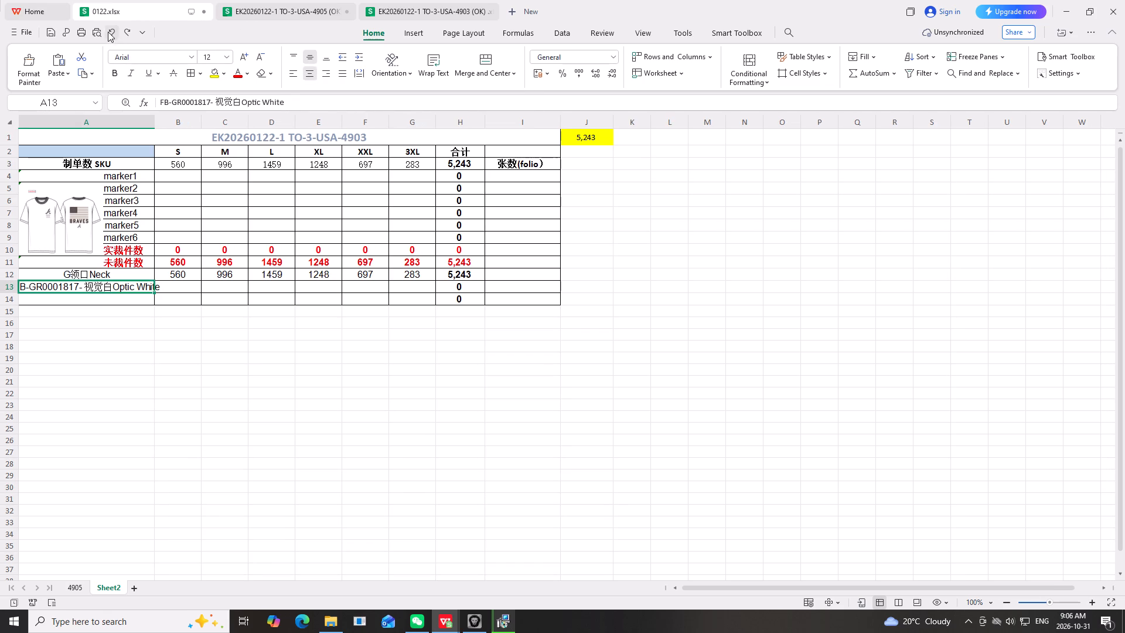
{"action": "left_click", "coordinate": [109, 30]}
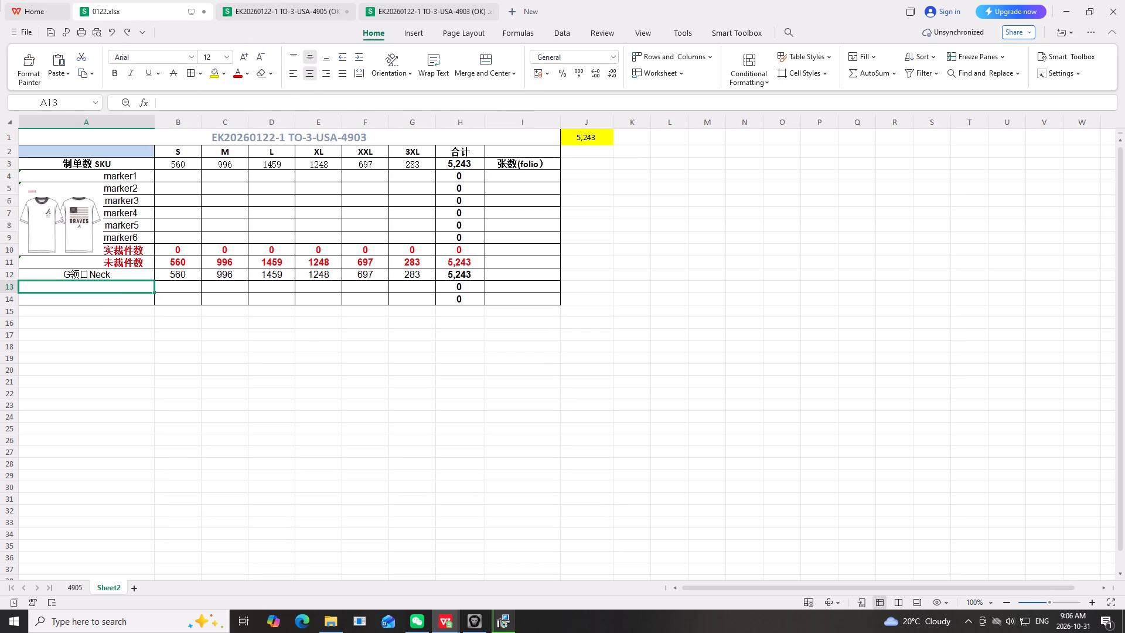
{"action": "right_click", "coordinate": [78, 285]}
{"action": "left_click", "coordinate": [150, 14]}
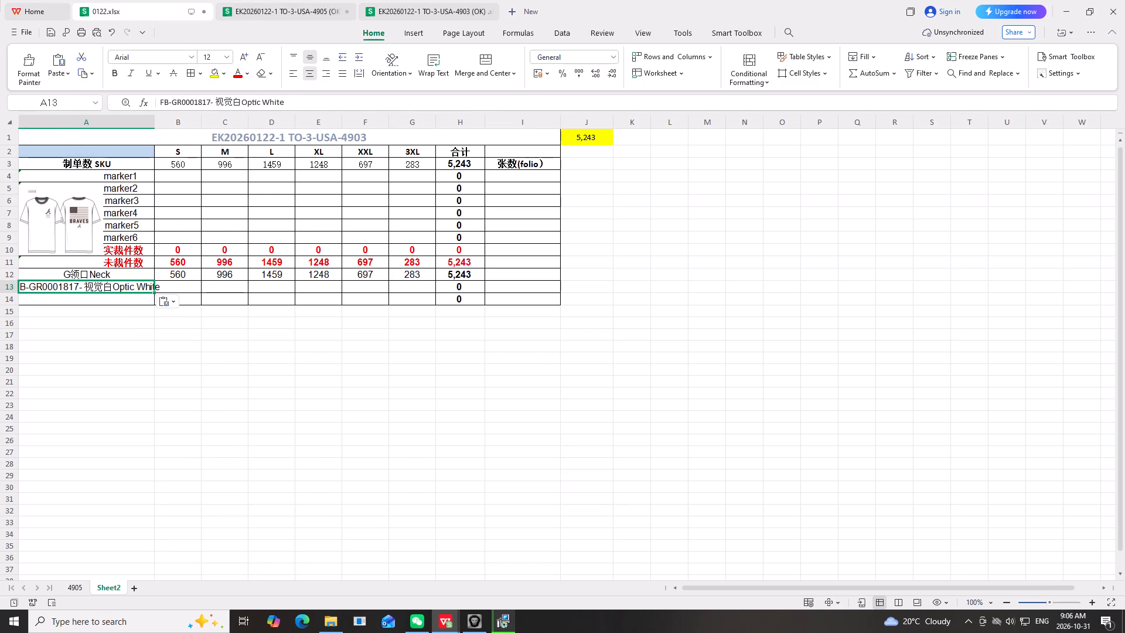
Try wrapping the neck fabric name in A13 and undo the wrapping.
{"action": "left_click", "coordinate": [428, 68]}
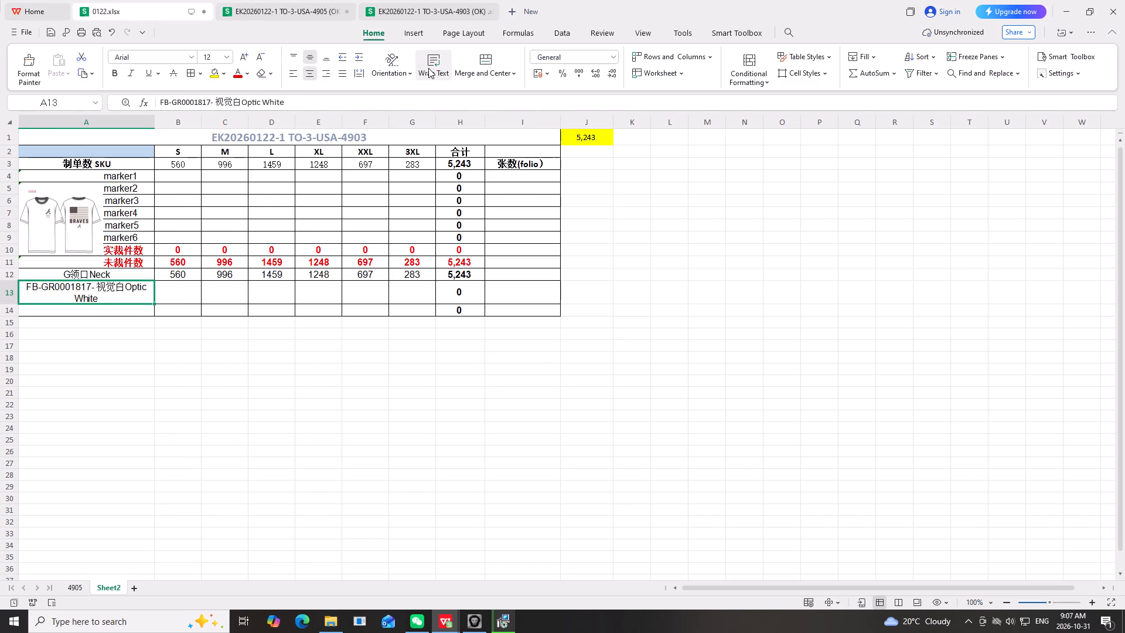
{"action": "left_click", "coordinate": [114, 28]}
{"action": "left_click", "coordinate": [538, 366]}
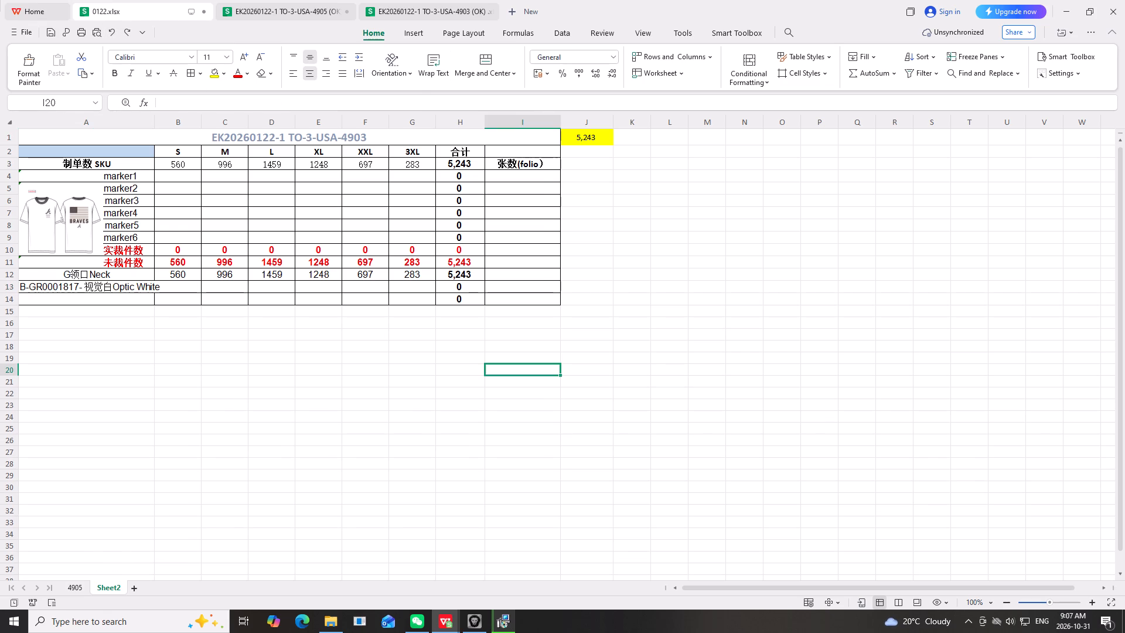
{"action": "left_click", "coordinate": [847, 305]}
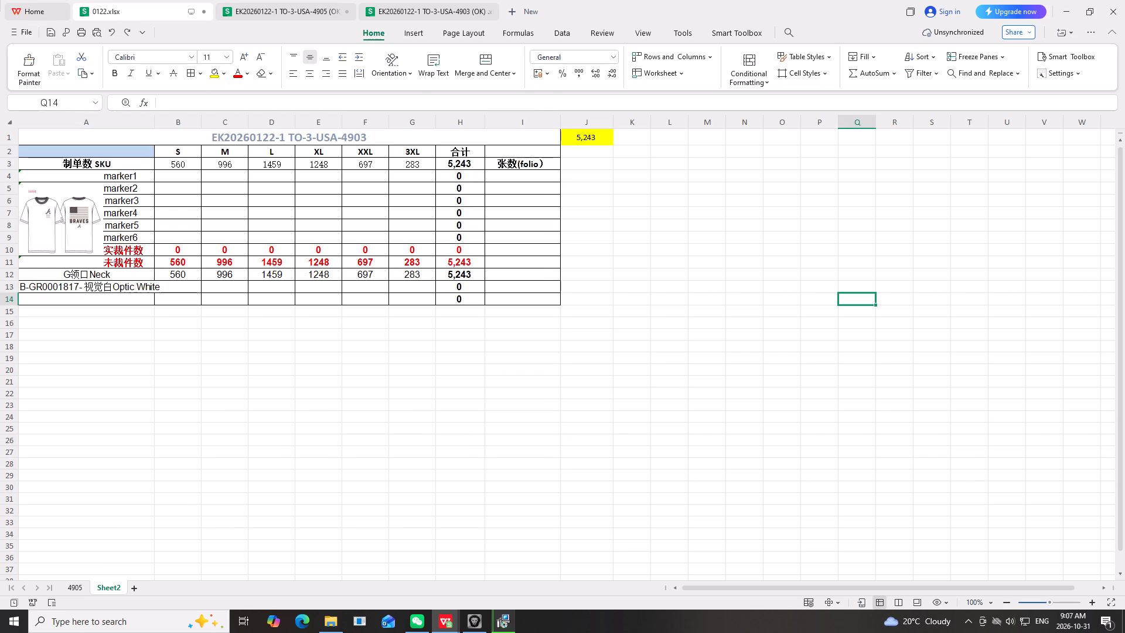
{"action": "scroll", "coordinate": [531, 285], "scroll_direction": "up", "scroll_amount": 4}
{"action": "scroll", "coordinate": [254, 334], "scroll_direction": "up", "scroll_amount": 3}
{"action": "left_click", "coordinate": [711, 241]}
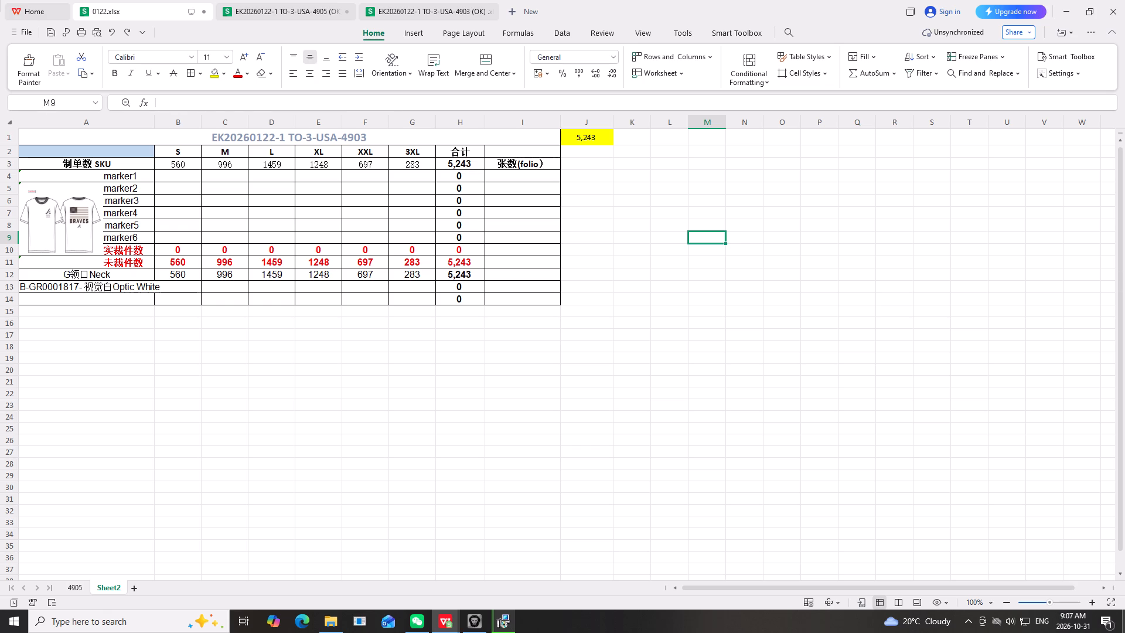
Copy the body fabric name FB-G0000288- 视觉白Optic White from the 4903 order and paste it as a value into A2 of the Sheet2 plan.
{"action": "left_click", "coordinate": [70, 587]}
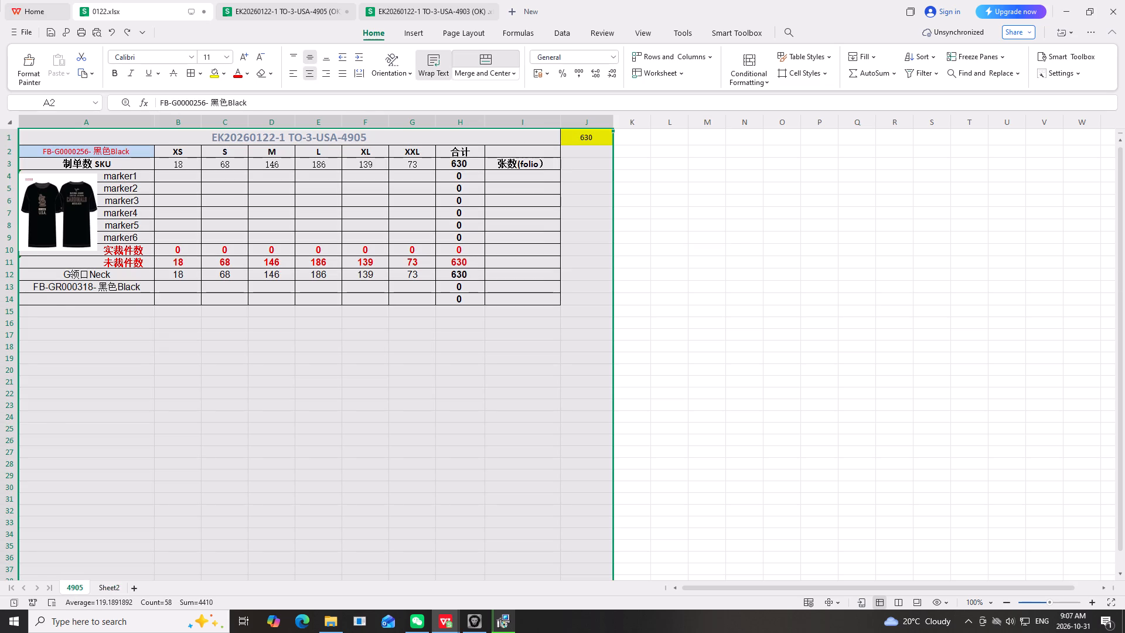
{"action": "left_click", "coordinate": [285, 430]}
{"action": "left_click", "coordinate": [114, 586]}
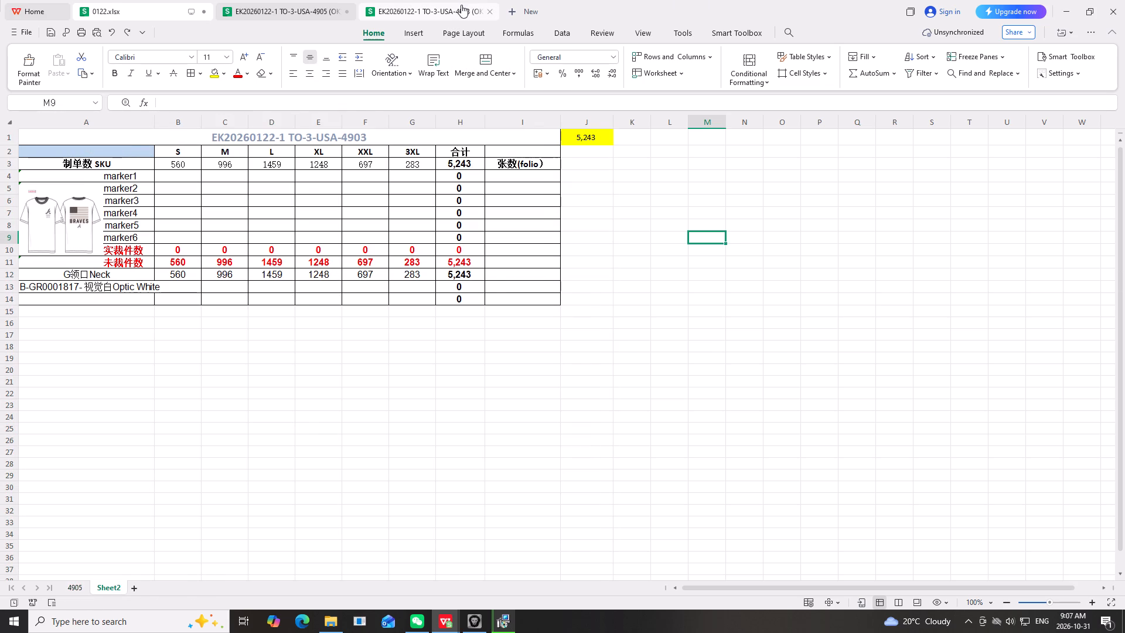
{"action": "left_click", "coordinate": [462, 2]}
{"action": "scroll", "coordinate": [32, 335], "scroll_direction": "up", "scroll_amount": 3}
{"action": "left_click", "coordinate": [107, 335]}
{"action": "right_click_drag", "start_coordinate": [107, 337], "coordinate": [107, 325]}
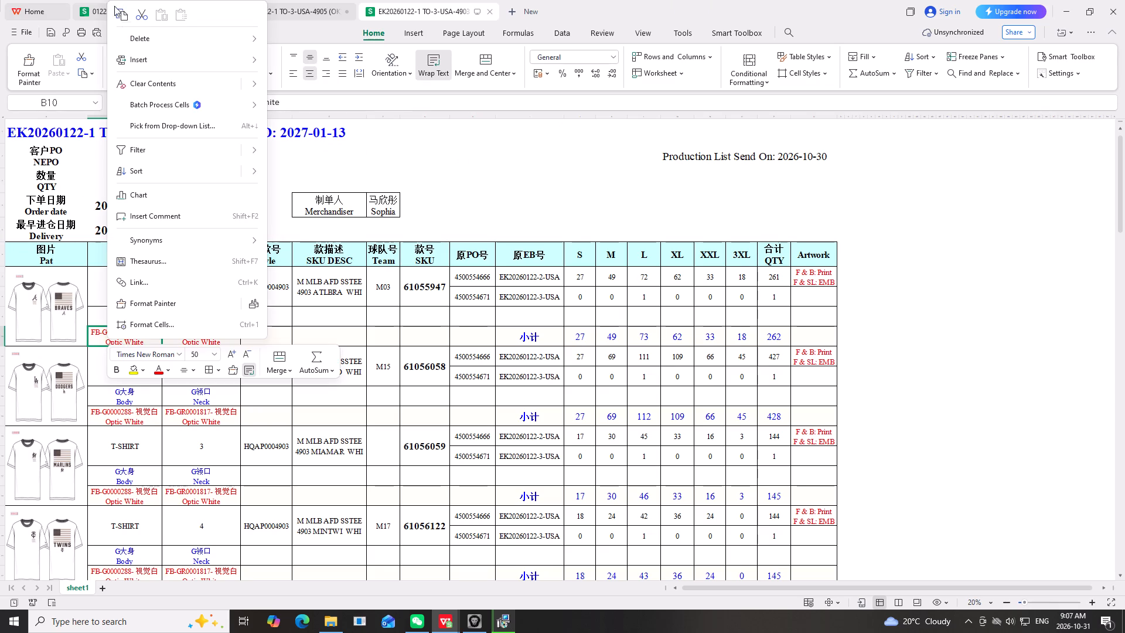
{"action": "left_click", "coordinate": [122, 12]}
{"action": "left_click", "coordinate": [134, 4]}
{"action": "scroll", "coordinate": [121, 190], "scroll_direction": "up", "scroll_amount": 4}
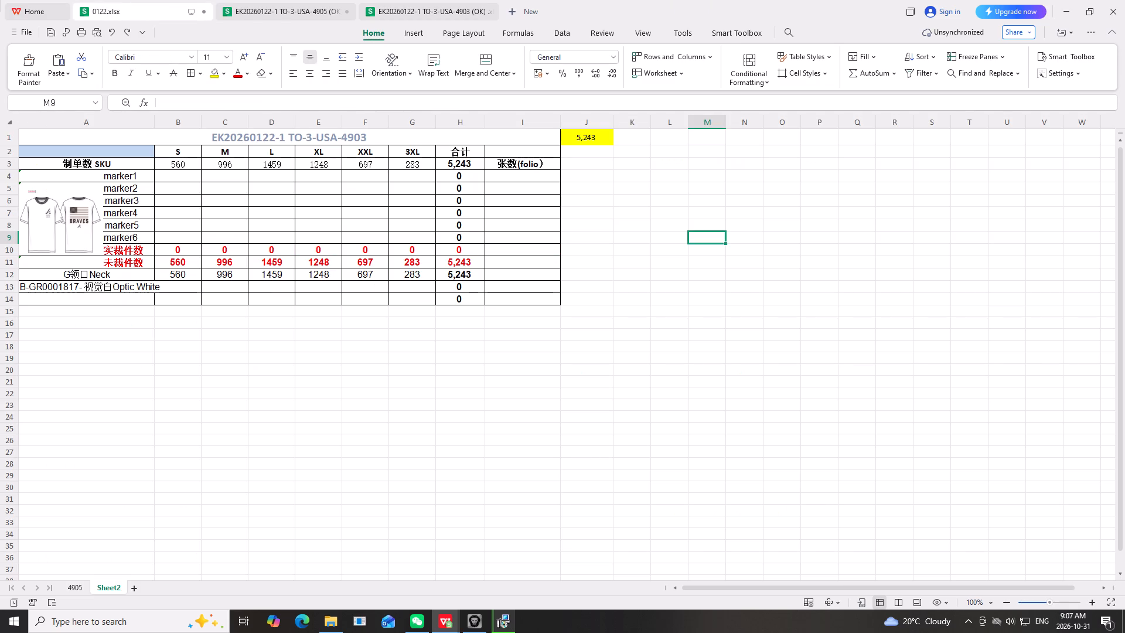
{"action": "left_click", "coordinate": [100, 151]}
{"action": "right_click_drag", "start_coordinate": [100, 151], "coordinate": [105, 155]}
{"action": "left_click", "coordinate": [171, 164]}
{"action": "left_click", "coordinate": [690, 258]}
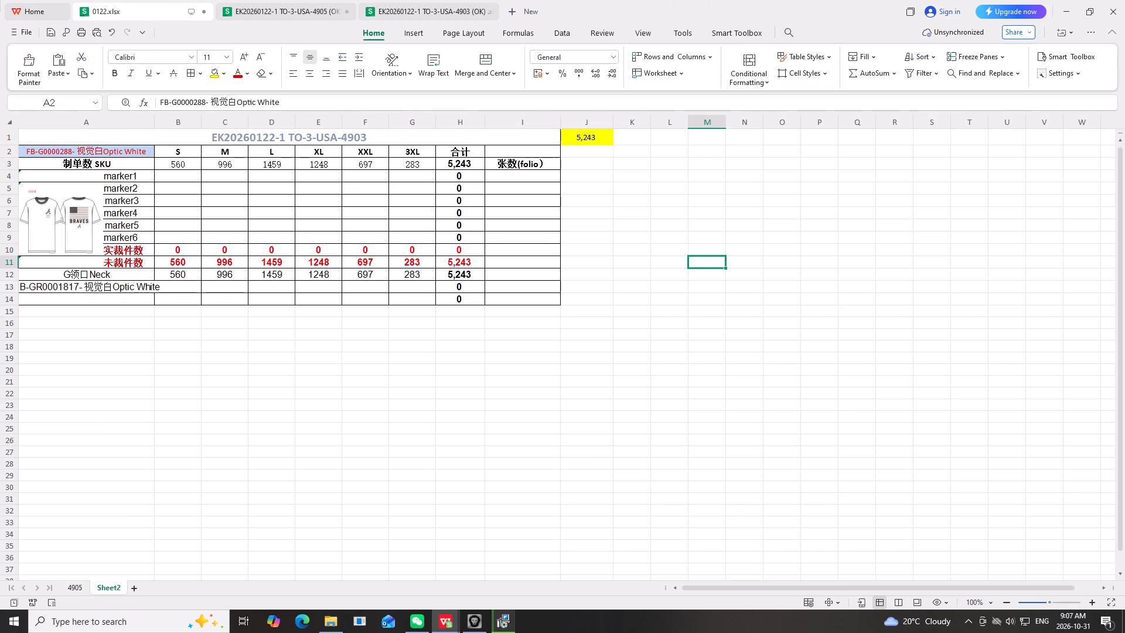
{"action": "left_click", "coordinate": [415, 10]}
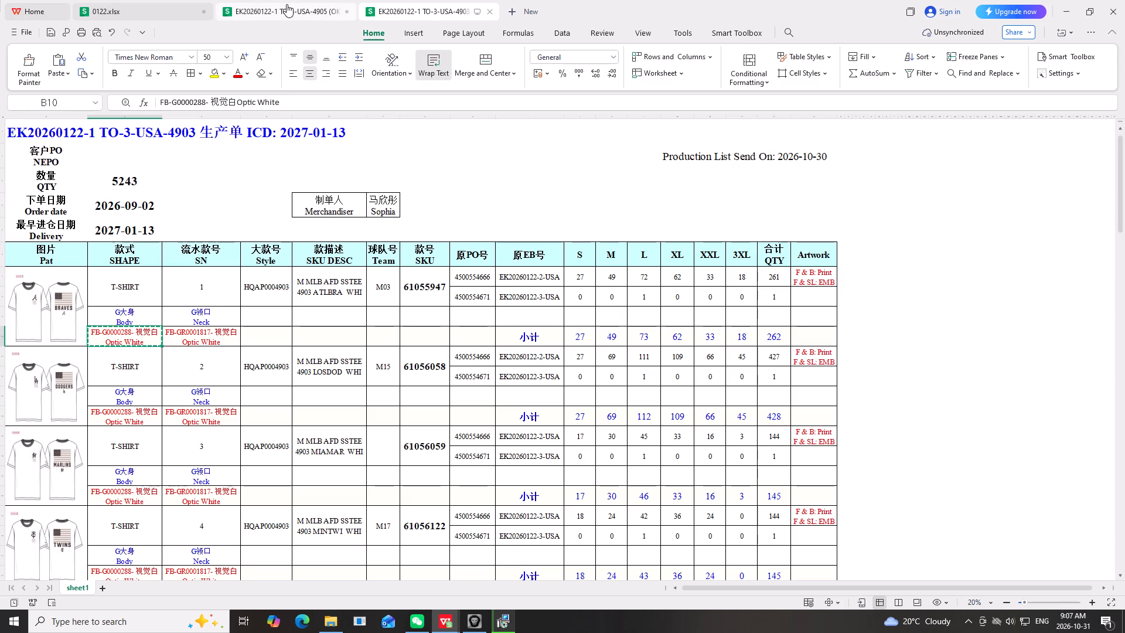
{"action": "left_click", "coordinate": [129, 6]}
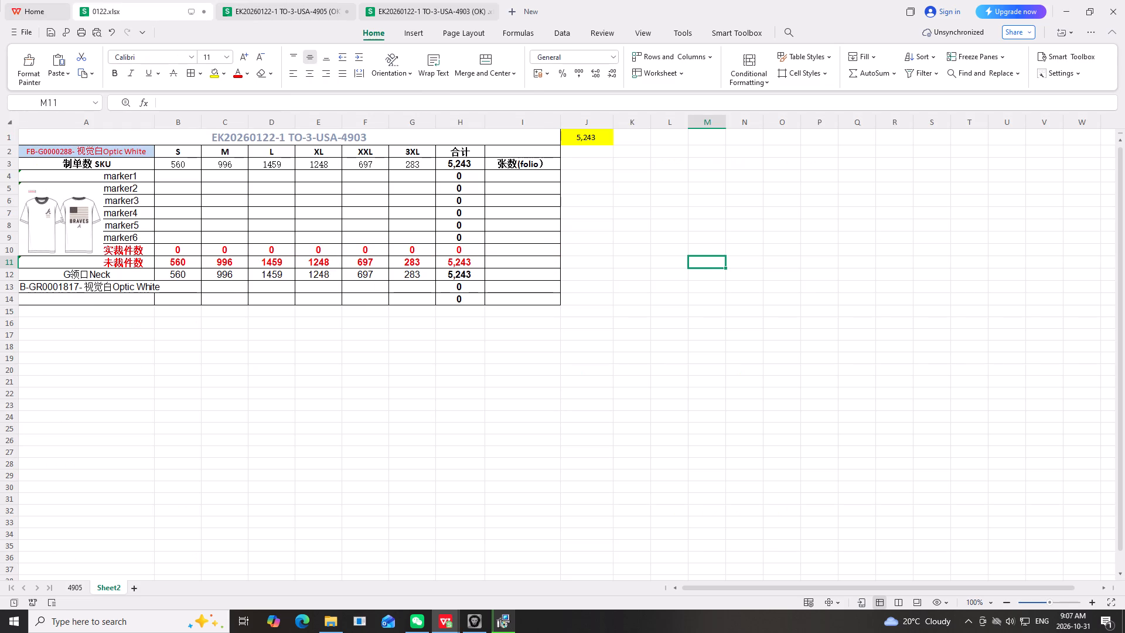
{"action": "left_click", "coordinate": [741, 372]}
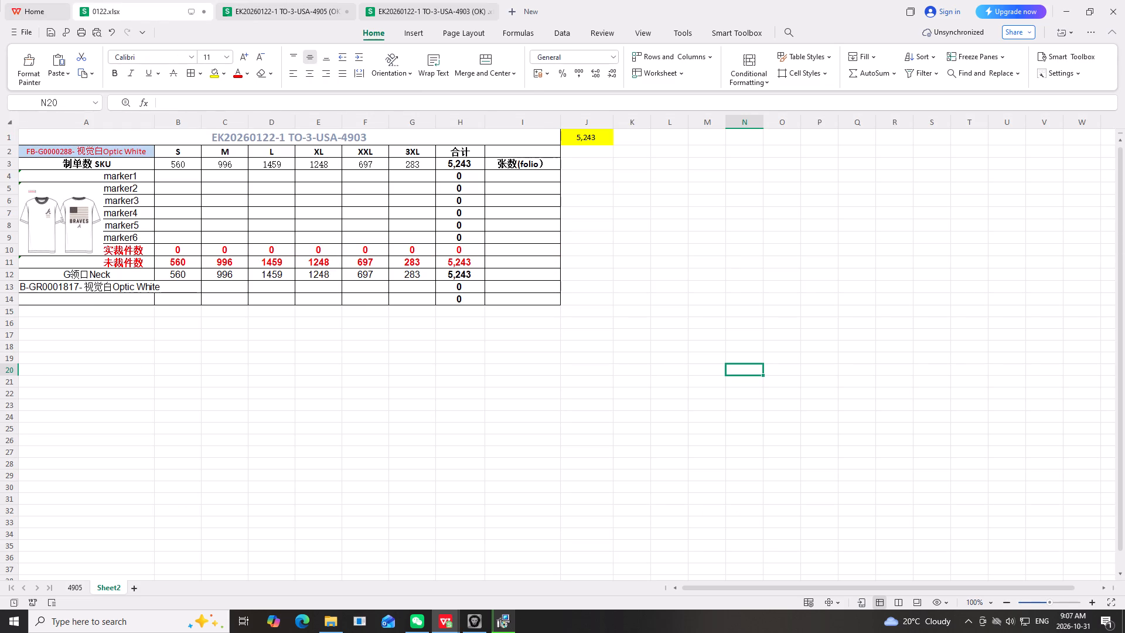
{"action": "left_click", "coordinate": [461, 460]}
Rename Sheet2 as 4903.
{"action": "right_click", "coordinate": [108, 590]}
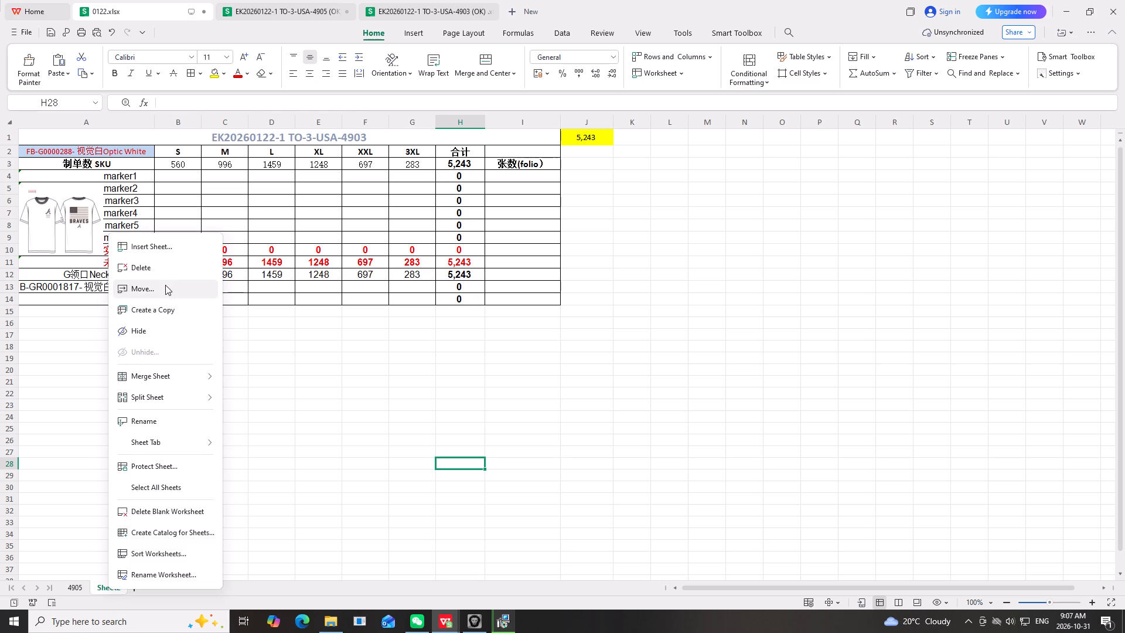
{"action": "left_click", "coordinate": [156, 425]}
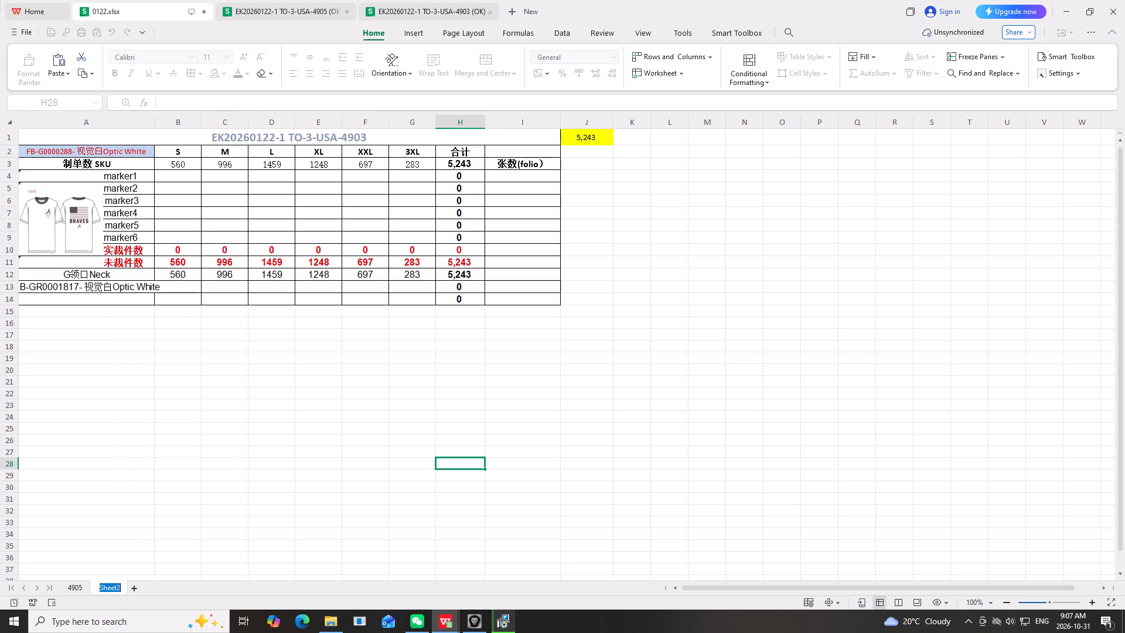
{"action": "type", "text": "4903"}
{"action": "left_click", "coordinate": [612, 438]}
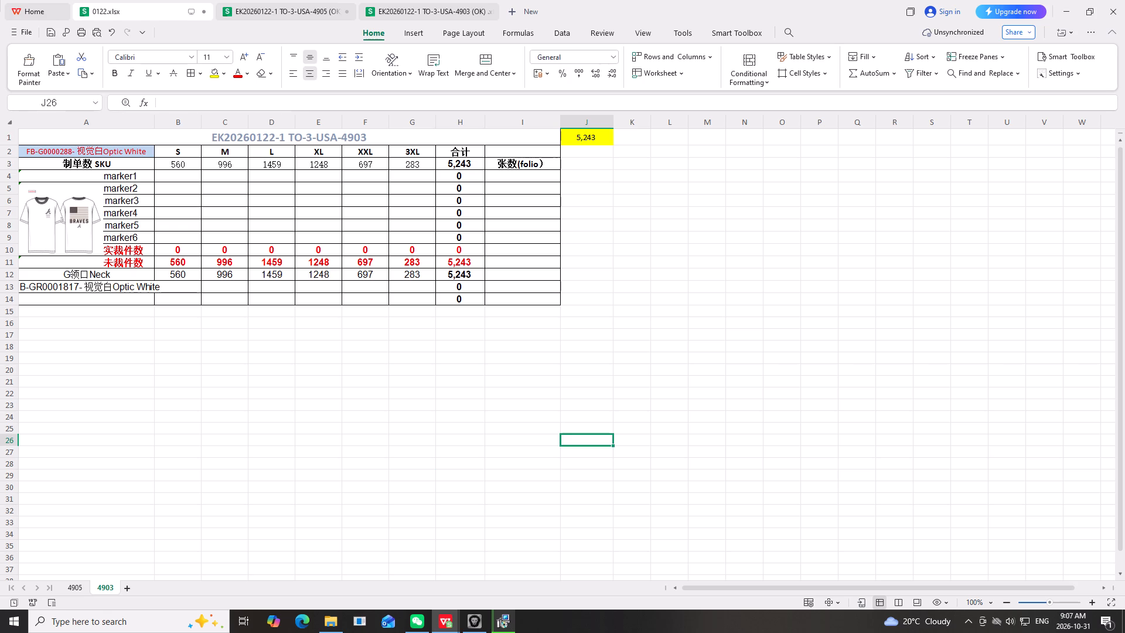
{"action": "left_click_drag", "start_coordinate": [848, 297], "coordinate": [833, 308]}
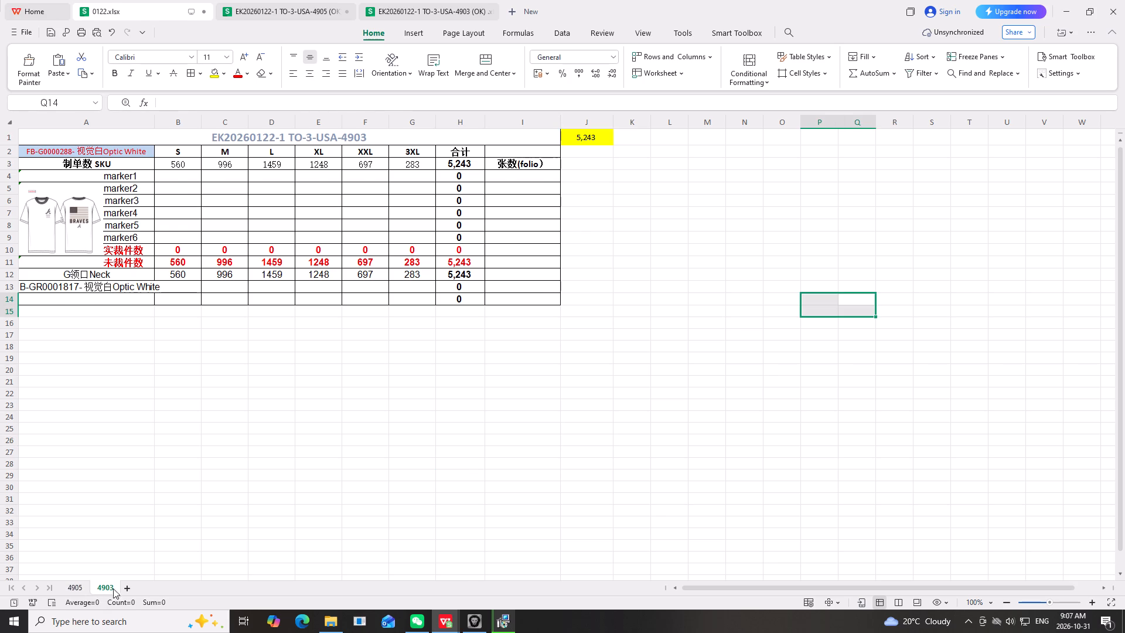
Add a third sheet and paste a copy of columns A to J of the 4905 cutting plan into it, starting at A1.
{"action": "left_click", "coordinate": [124, 587]}
{"action": "left_click", "coordinate": [81, 590]}
{"action": "scroll", "coordinate": [61, 451], "scroll_direction": "up", "scroll_amount": 5}
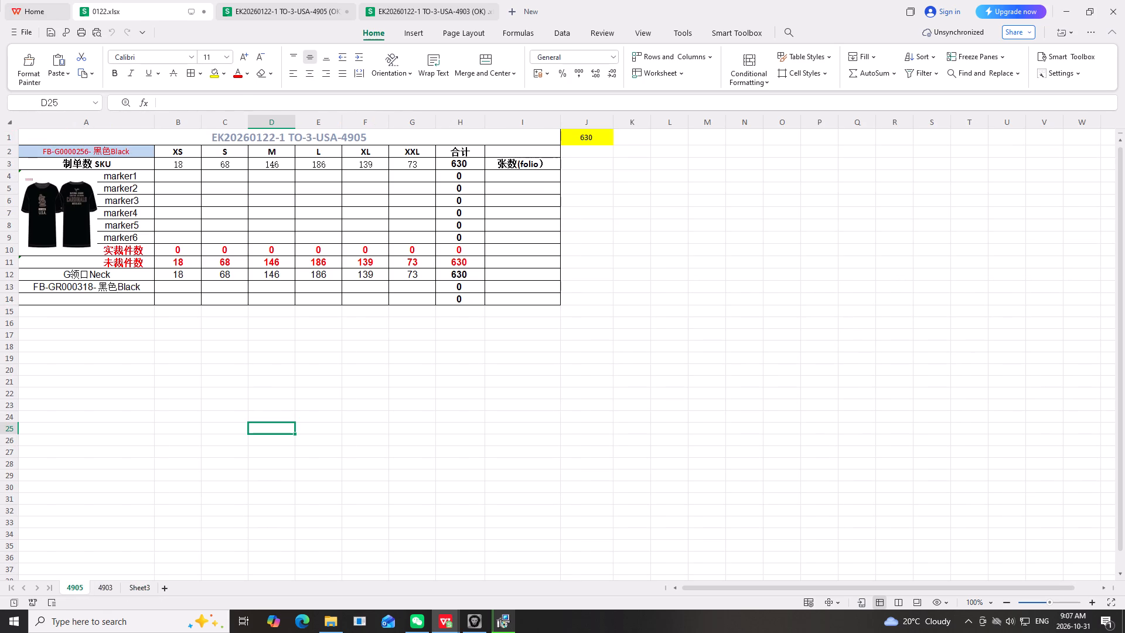
{"action": "left_click_drag", "start_coordinate": [39, 122], "coordinate": [574, 309]}
{"action": "right_click", "coordinate": [574, 310]}
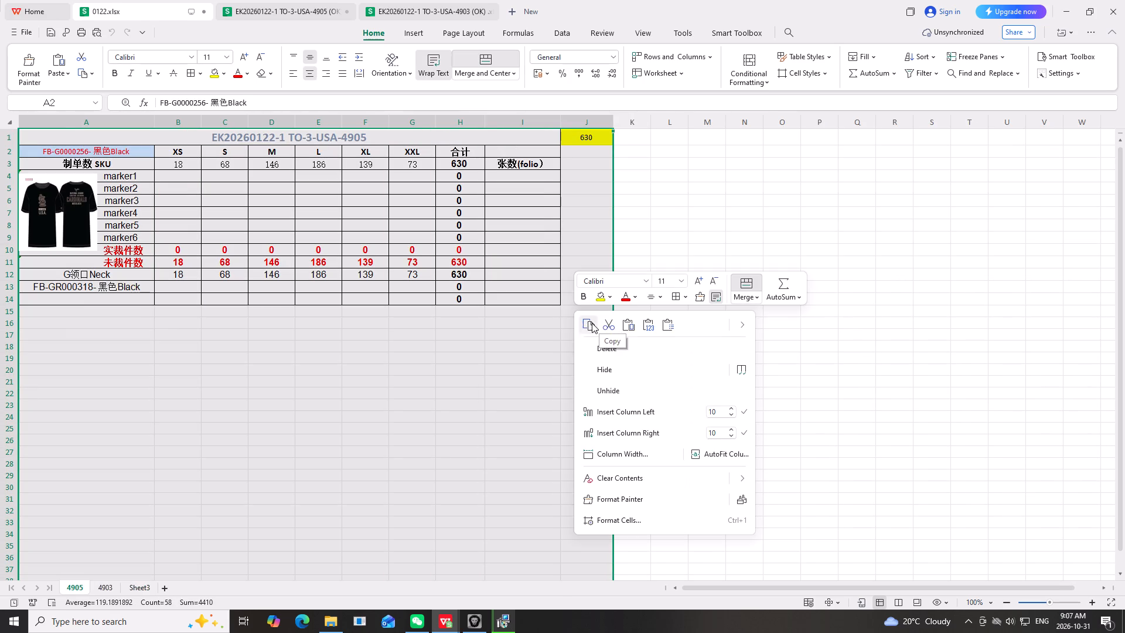
{"action": "left_click", "coordinate": [591, 323]}
{"action": "left_click", "coordinate": [134, 591]}
{"action": "right_click", "coordinate": [40, 137]}
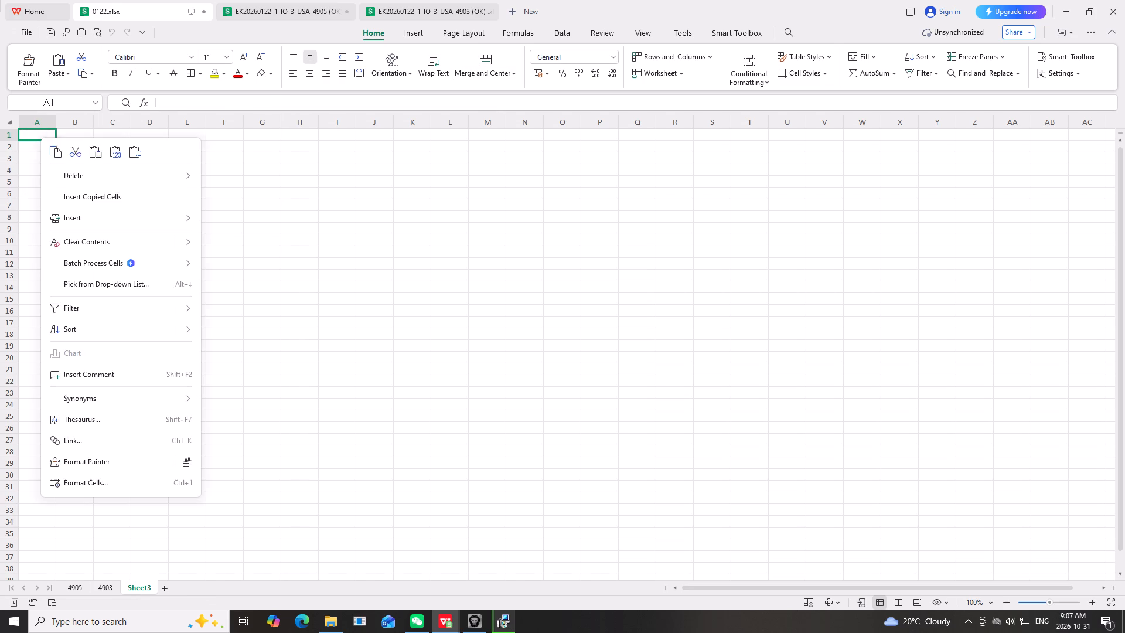
{"action": "left_click", "coordinate": [96, 152]}
{"action": "left_click", "coordinate": [762, 221]}
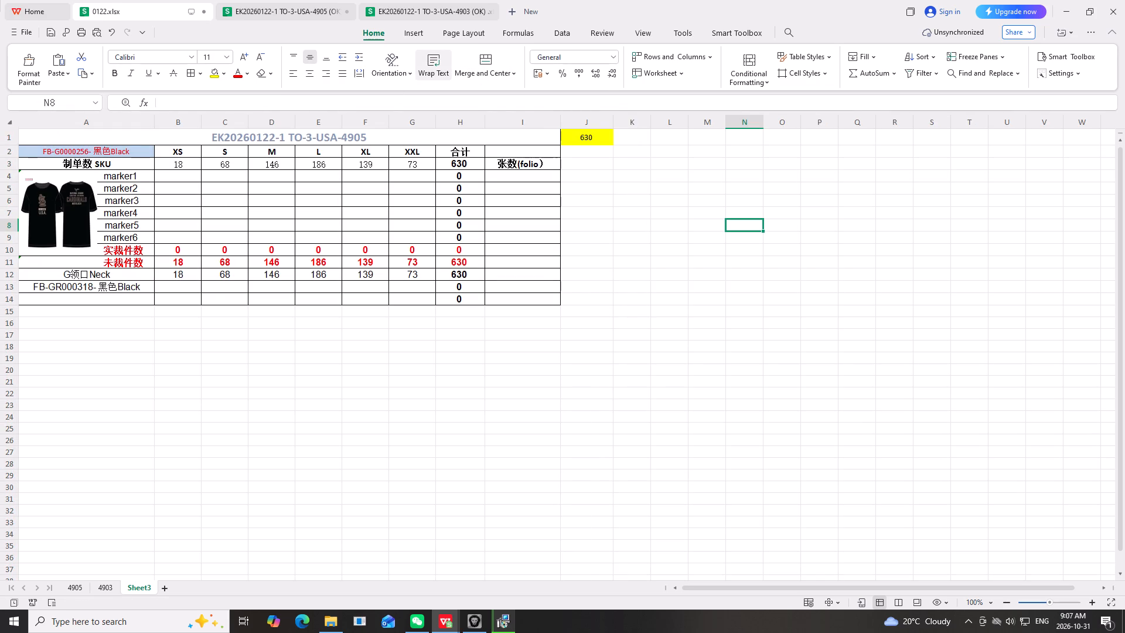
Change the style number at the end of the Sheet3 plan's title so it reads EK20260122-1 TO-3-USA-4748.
{"action": "double_click", "coordinate": [372, 131]}
{"action": "left_click_drag", "start_coordinate": [369, 138], "coordinate": [350, 149]}
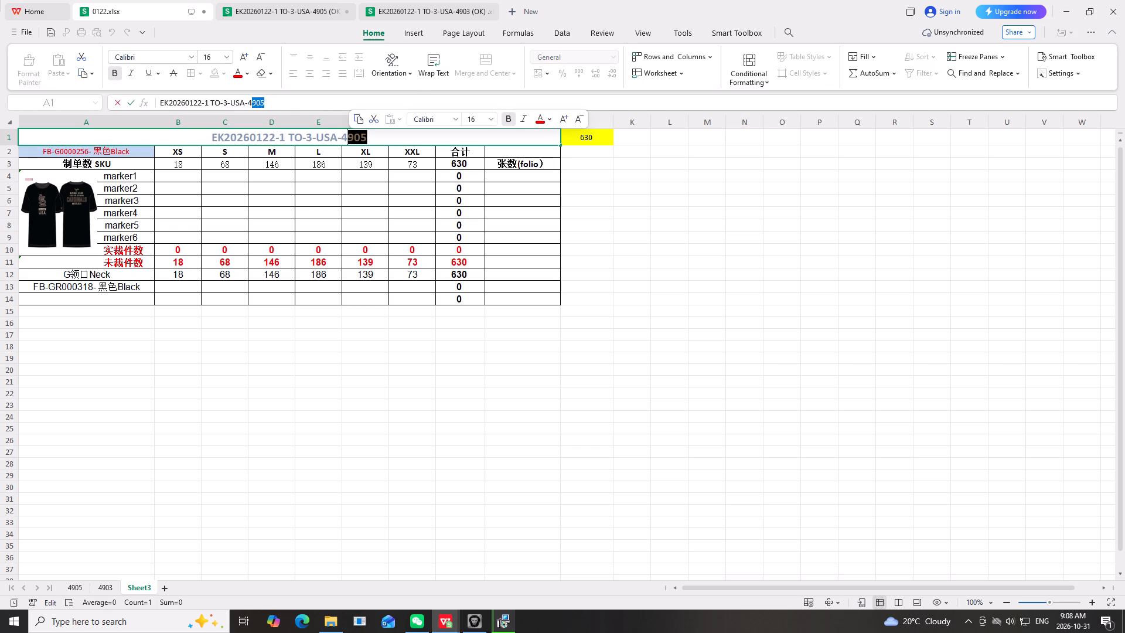
{"action": "type", "text": "748"}
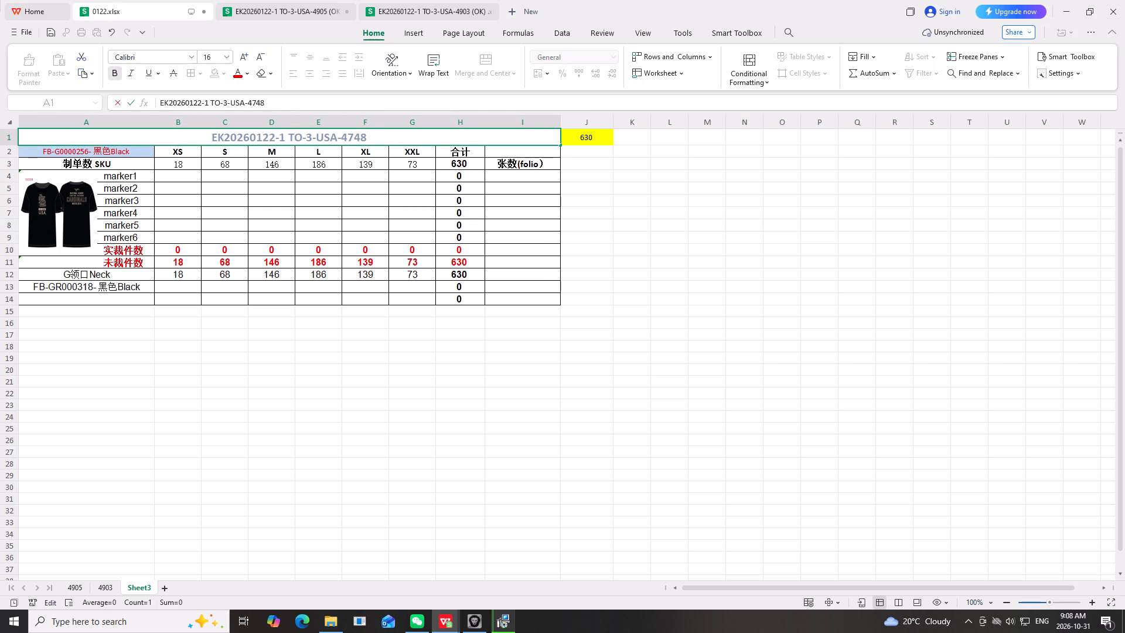
{"action": "left_click_drag", "start_coordinate": [311, 363], "coordinate": [305, 363]}
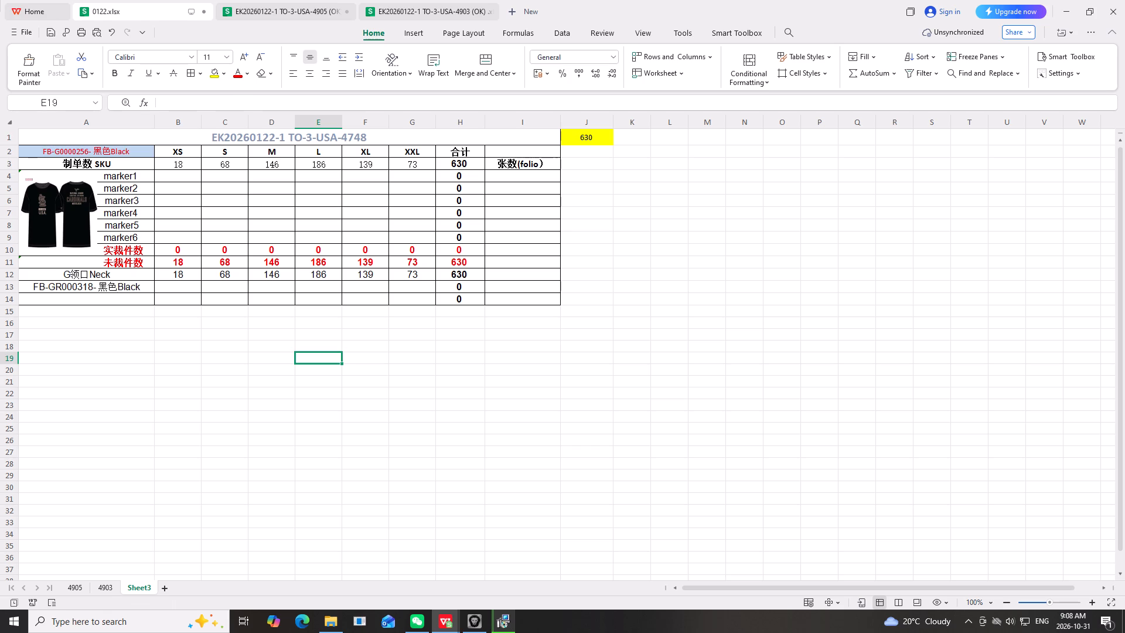
Clear the copied 4905 data from Sheet3: body fabric in A2, shirt picture, SKU quantities in B3:G3 and neck fabric in A13.
{"action": "left_click", "coordinate": [102, 152]}
{"action": "key", "text": "Delete"}
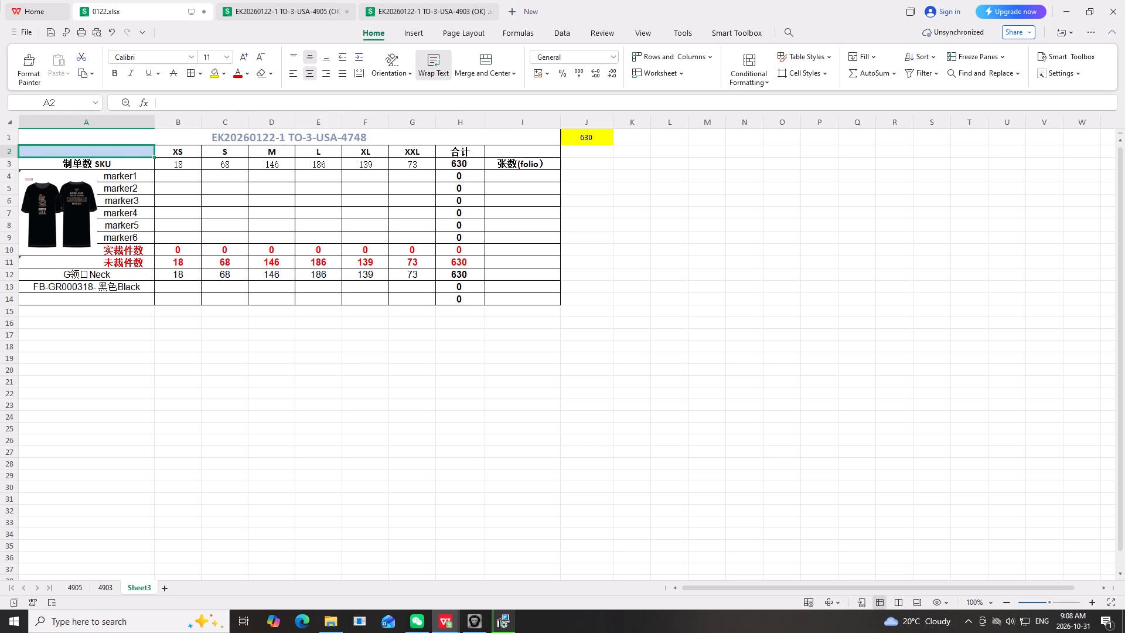
{"action": "left_click", "coordinate": [62, 209]}
{"action": "key", "text": "Delete"}
{"action": "left_click_drag", "start_coordinate": [180, 162], "coordinate": [414, 166]}
{"action": "key", "text": "Delete"}
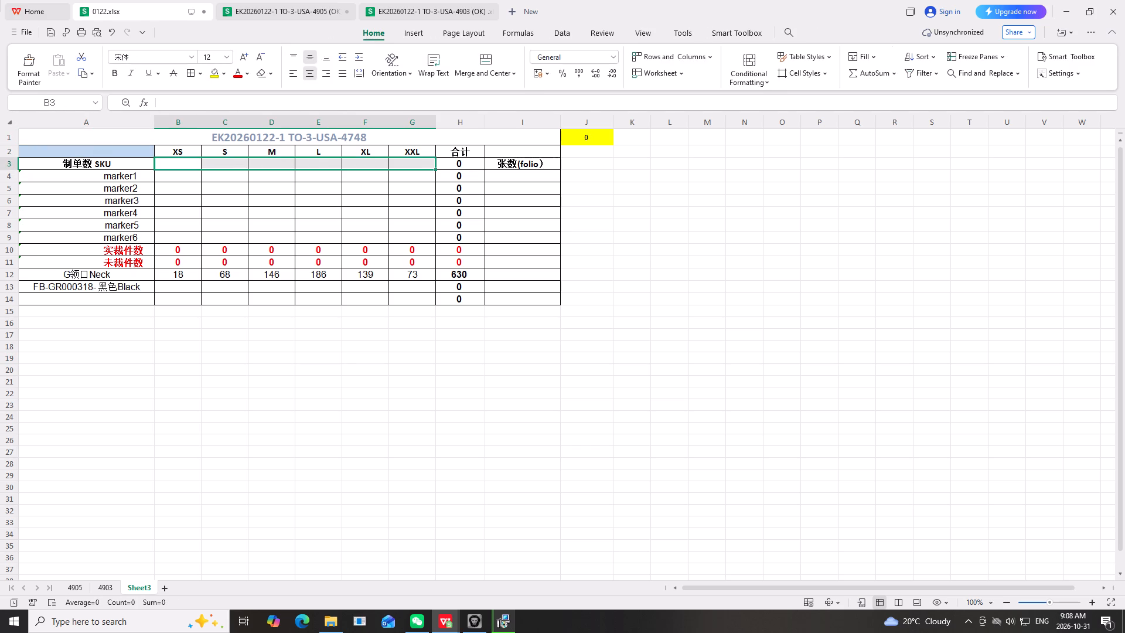
{"action": "left_click", "coordinate": [93, 287]}
{"action": "key", "text": "Delete"}
{"action": "left_click", "coordinate": [304, 355]}
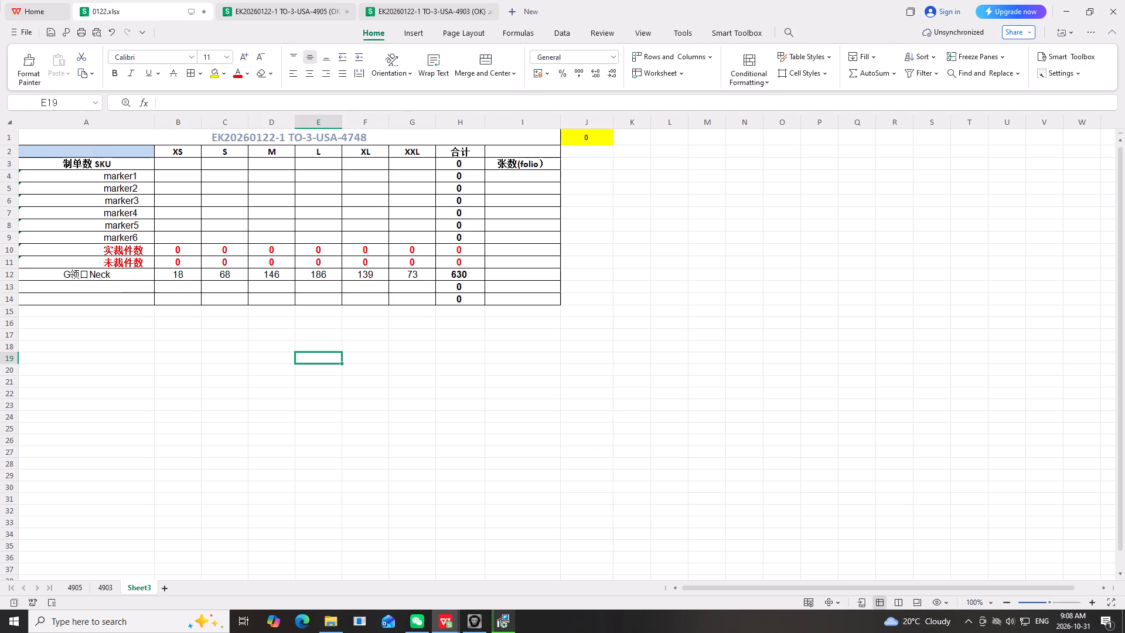
Clear the neck quantities for sizes XS to XXL in B12:G12 of Sheet3.
{"action": "left_click", "coordinate": [81, 583]}
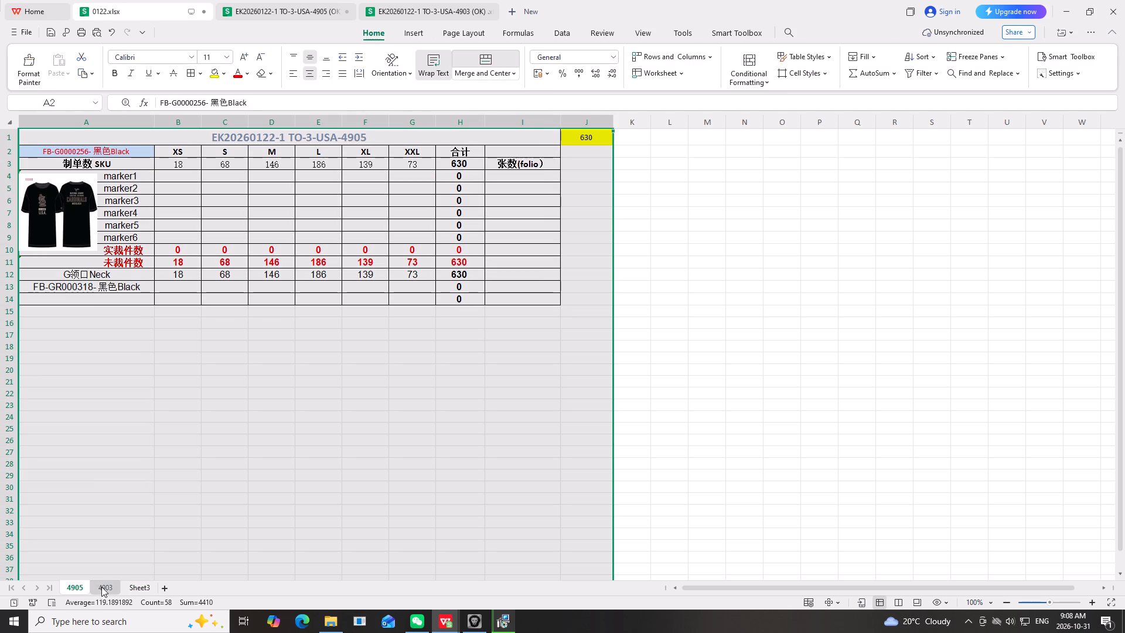
{"action": "left_click", "coordinate": [106, 587]}
{"action": "left_click", "coordinate": [136, 587]}
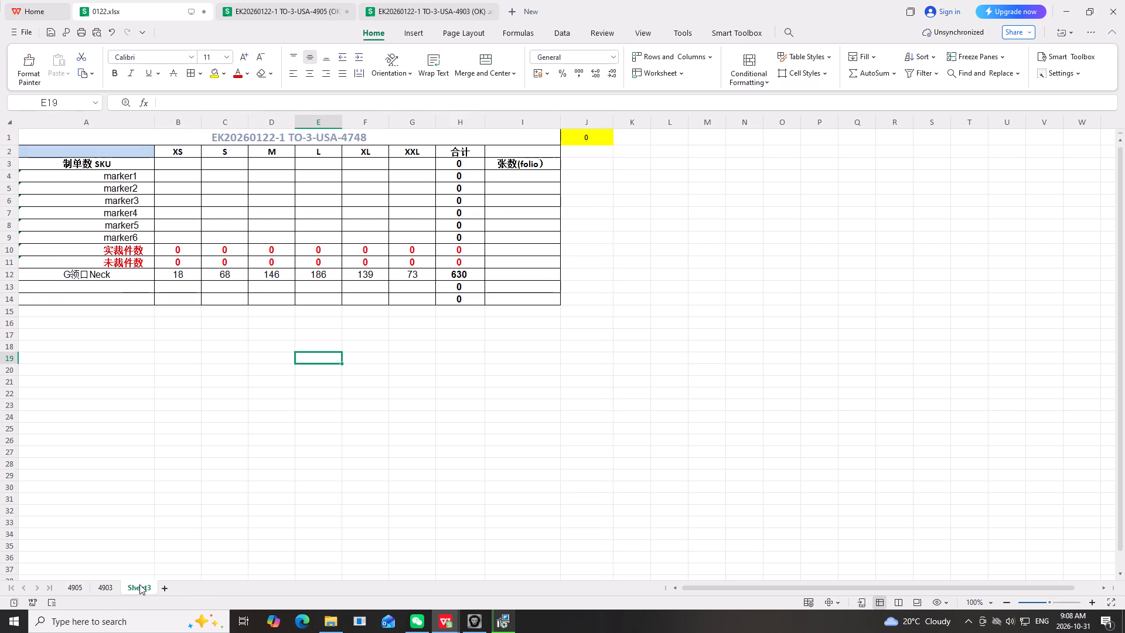
{"action": "left_click", "coordinate": [321, 437]}
{"action": "left_click_drag", "start_coordinate": [176, 271], "coordinate": [357, 281]}
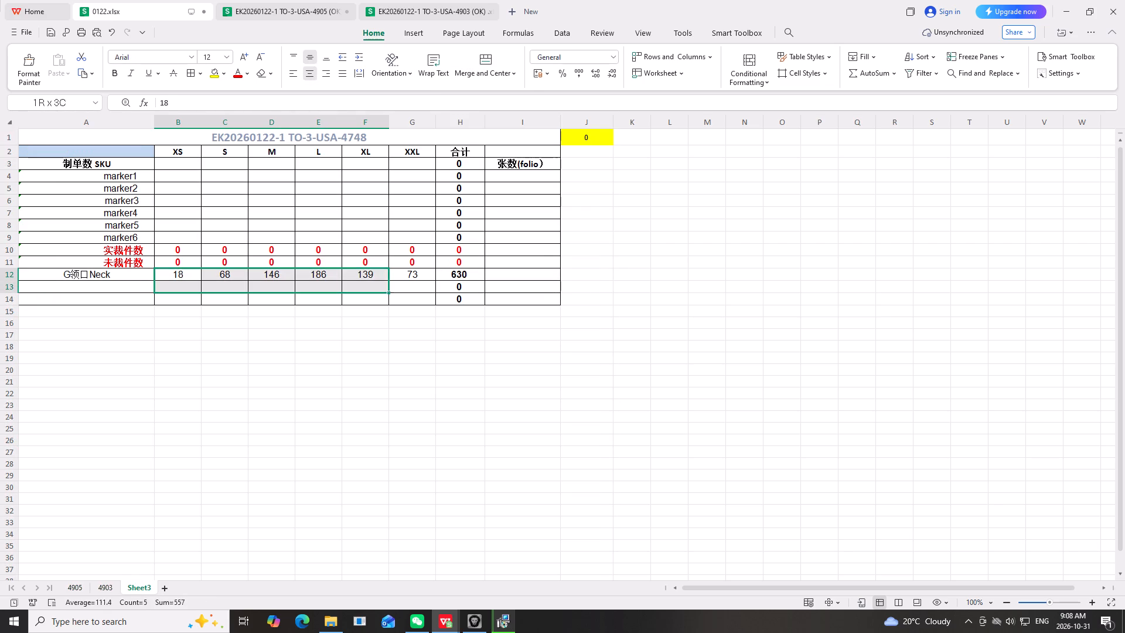
{"action": "left_click_drag", "start_coordinate": [357, 281], "coordinate": [404, 281]}
{"action": "left_click", "coordinate": [515, 395]}
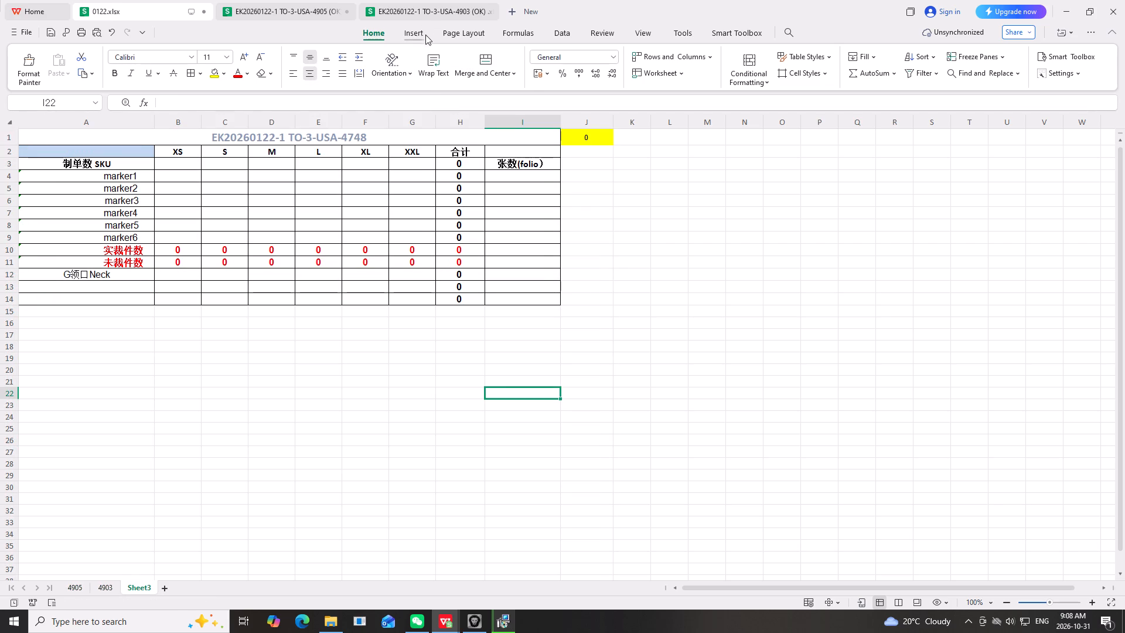
Switch to WeChat and look through the order files received in the open chat for the 4748 order, then return to the workbook.
{"action": "left_click", "coordinate": [418, 616]}
{"action": "scroll", "coordinate": [575, 313], "scroll_direction": "up", "scroll_amount": 7}
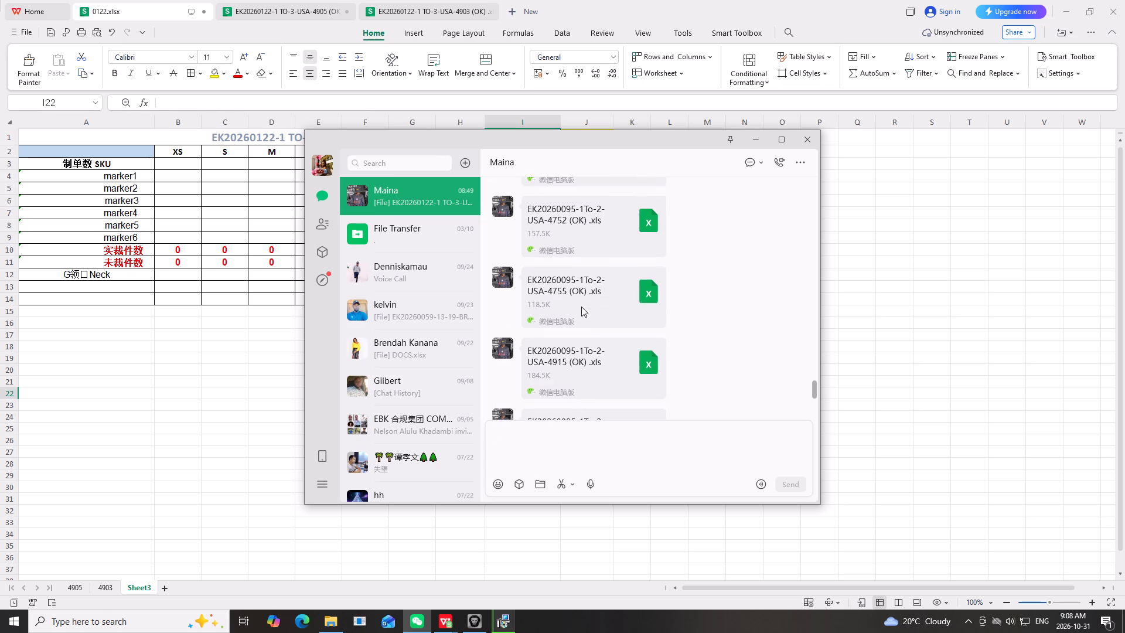
{"action": "scroll", "coordinate": [582, 308], "scroll_direction": "up", "scroll_amount": 7}
{"action": "scroll", "coordinate": [575, 329], "scroll_direction": "down", "scroll_amount": 4}
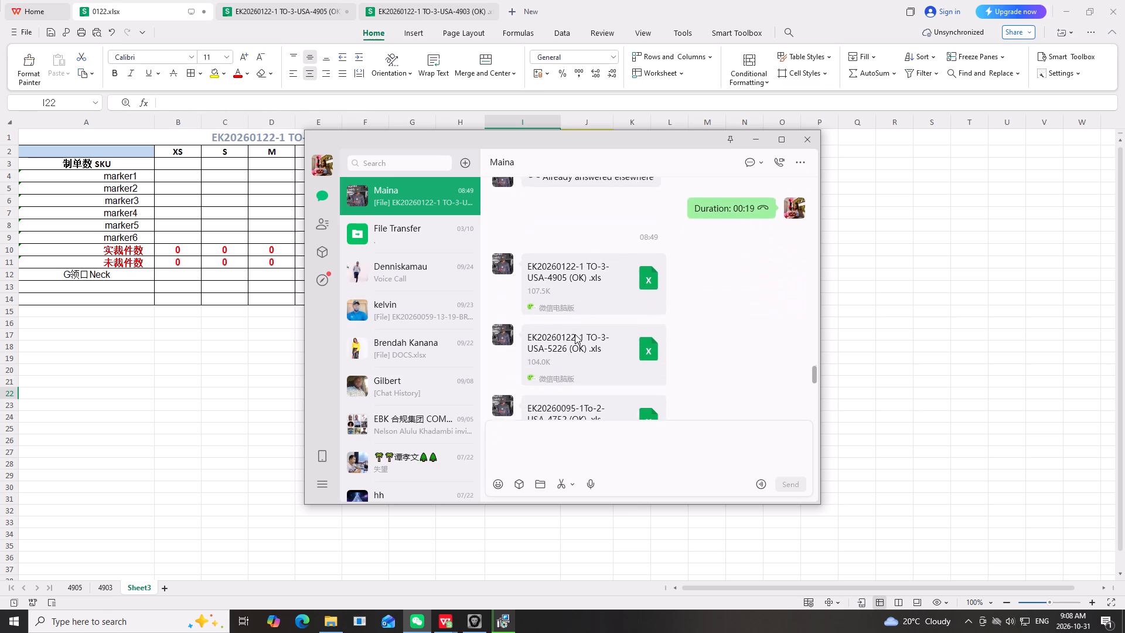
{"action": "scroll", "coordinate": [575, 334], "scroll_direction": "down", "scroll_amount": 13}
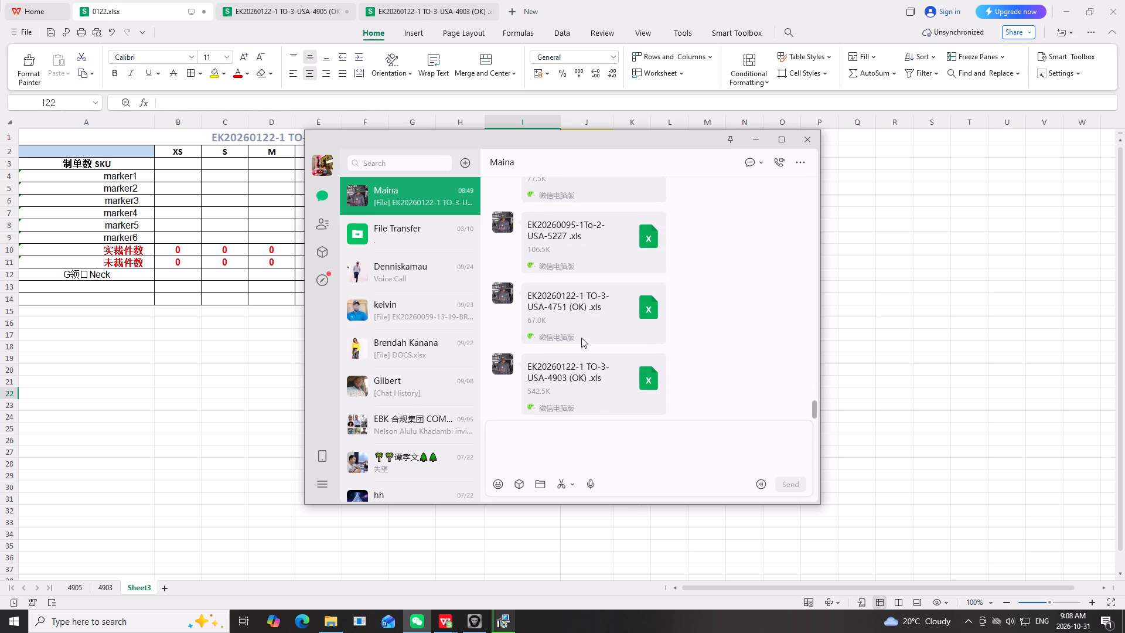
{"action": "scroll", "coordinate": [581, 338], "scroll_direction": "down", "scroll_amount": 4}
{"action": "scroll", "coordinate": [622, 311], "scroll_direction": "down", "scroll_amount": 5}
{"action": "scroll", "coordinate": [575, 399], "scroll_direction": "up", "scroll_amount": 4}
{"action": "scroll", "coordinate": [596, 351], "scroll_direction": "up", "scroll_amount": 5}
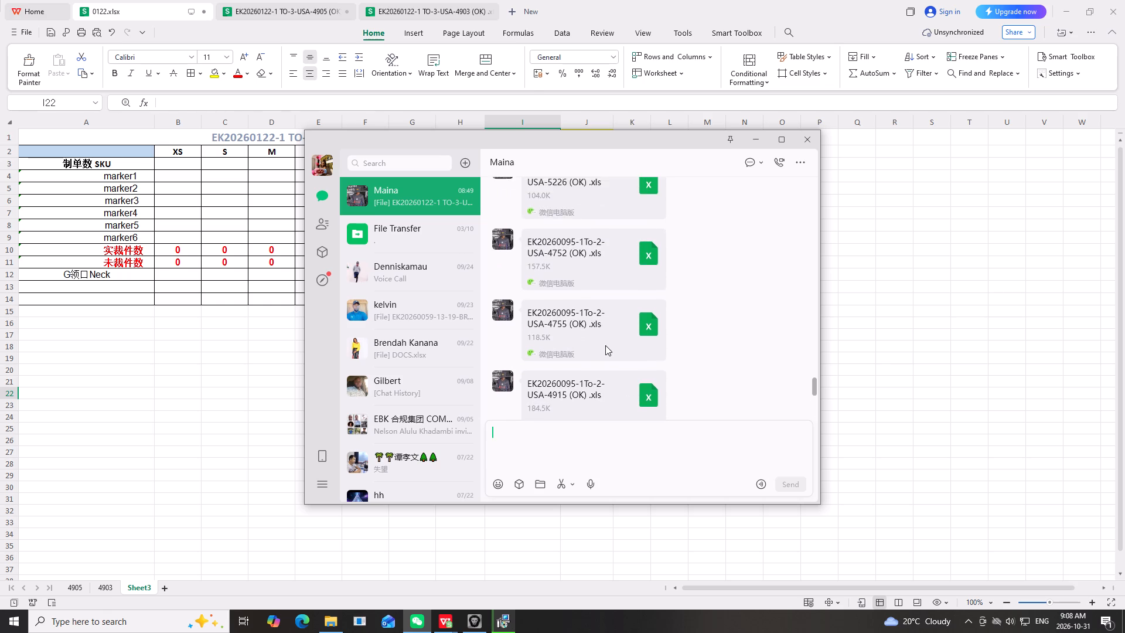
{"action": "scroll", "coordinate": [605, 345], "scroll_direction": "up", "scroll_amount": 4}
{"action": "scroll", "coordinate": [606, 346], "scroll_direction": "down", "scroll_amount": 4}
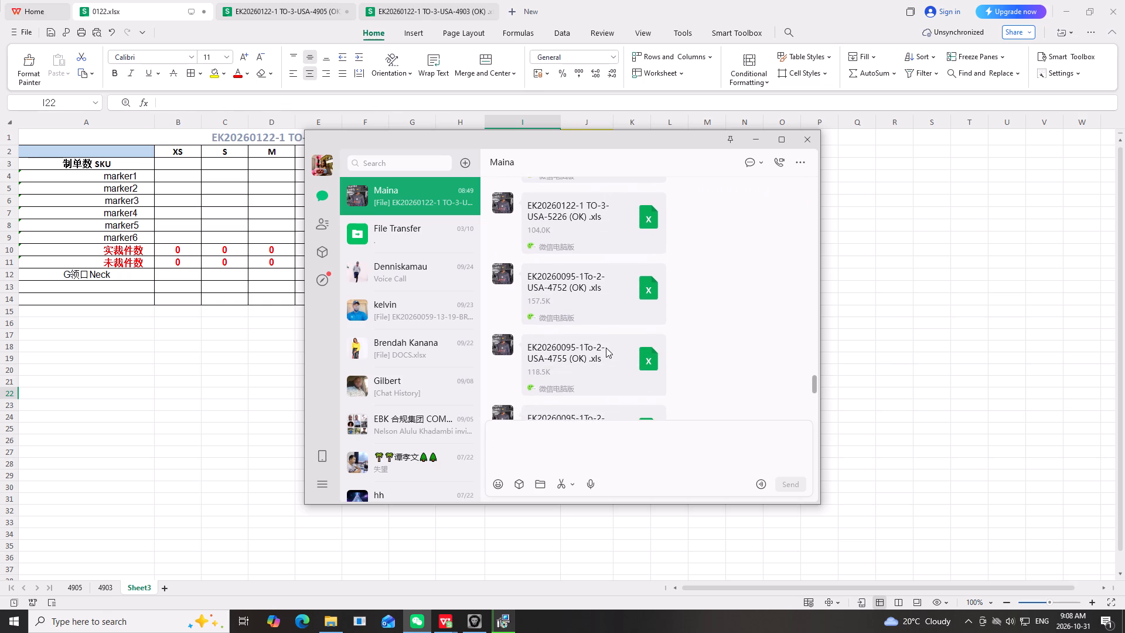
{"action": "scroll", "coordinate": [606, 348], "scroll_direction": "down", "scroll_amount": 3}
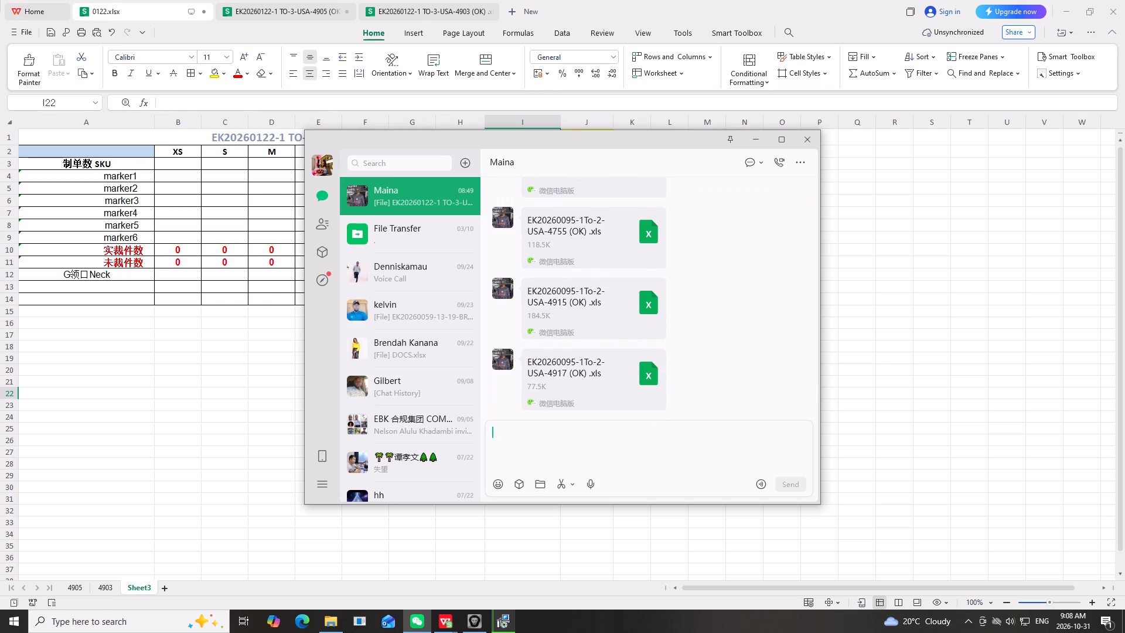
{"action": "left_click", "coordinate": [195, 365]}
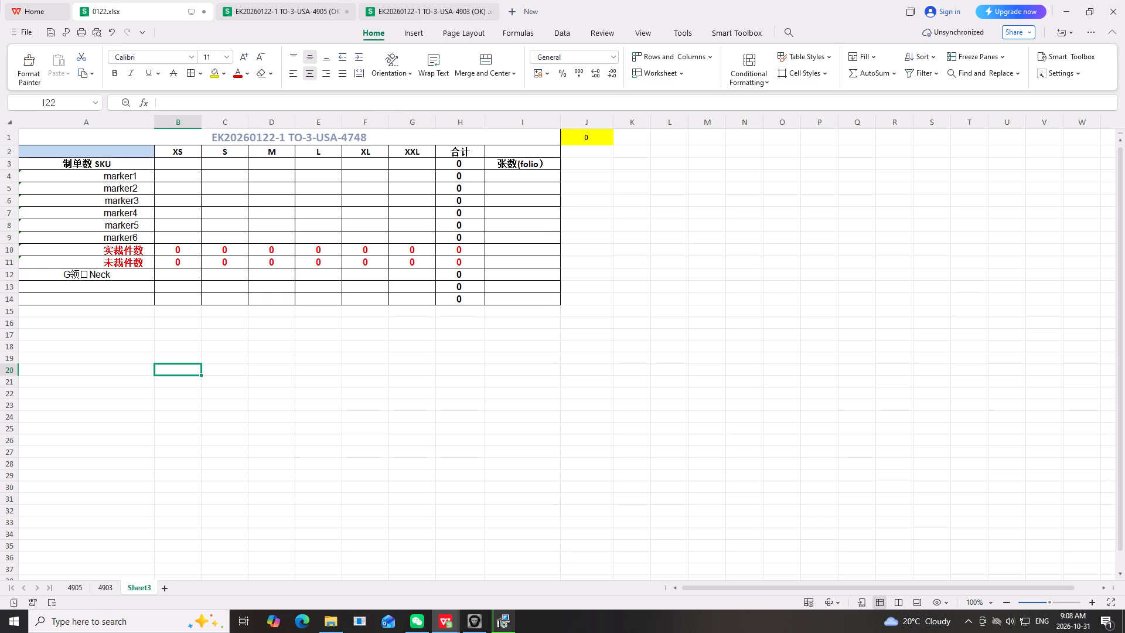
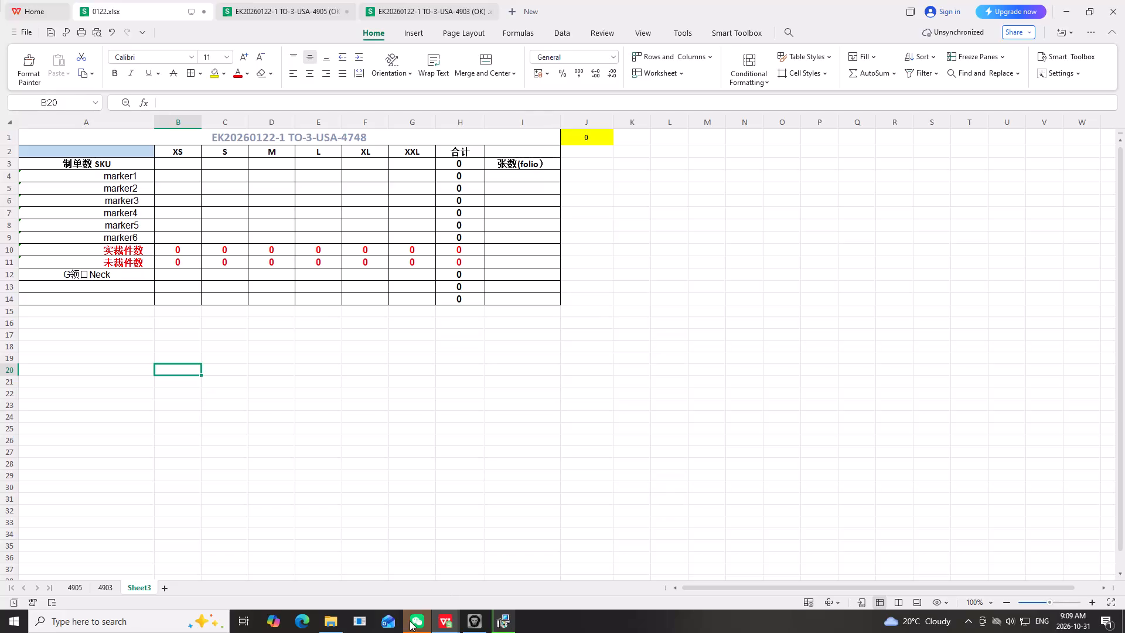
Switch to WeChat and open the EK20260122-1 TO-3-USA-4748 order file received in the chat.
{"action": "left_click", "coordinate": [415, 626]}
{"action": "scroll", "coordinate": [569, 304], "scroll_direction": "down", "scroll_amount": 2}
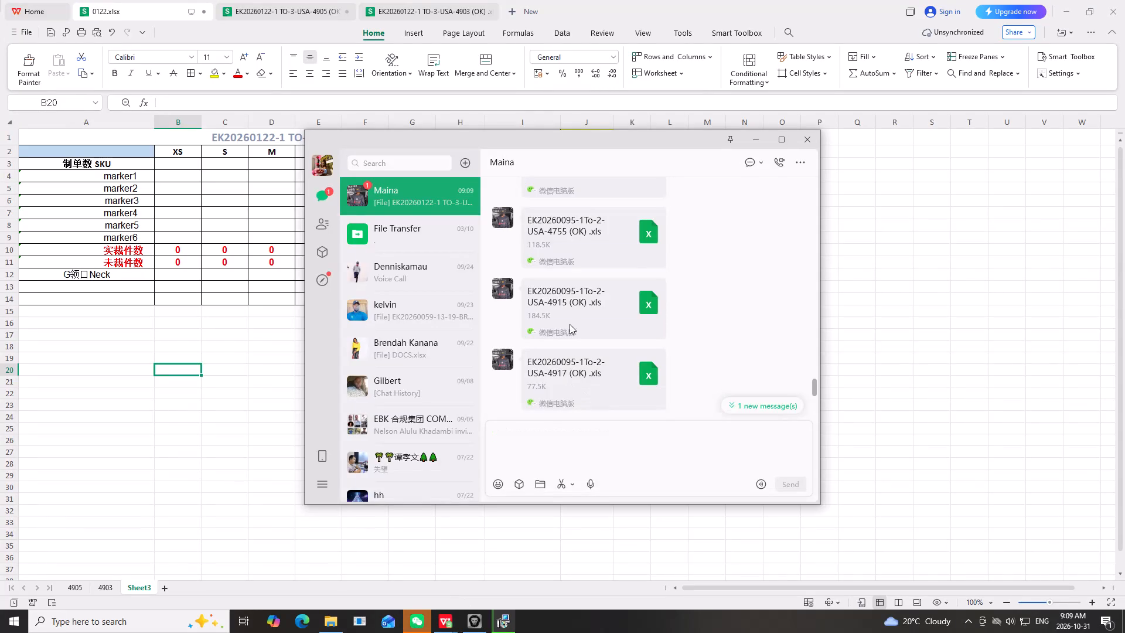
{"action": "scroll", "coordinate": [570, 324], "scroll_direction": "down", "scroll_amount": 13}
{"action": "double_click", "coordinate": [596, 394]}
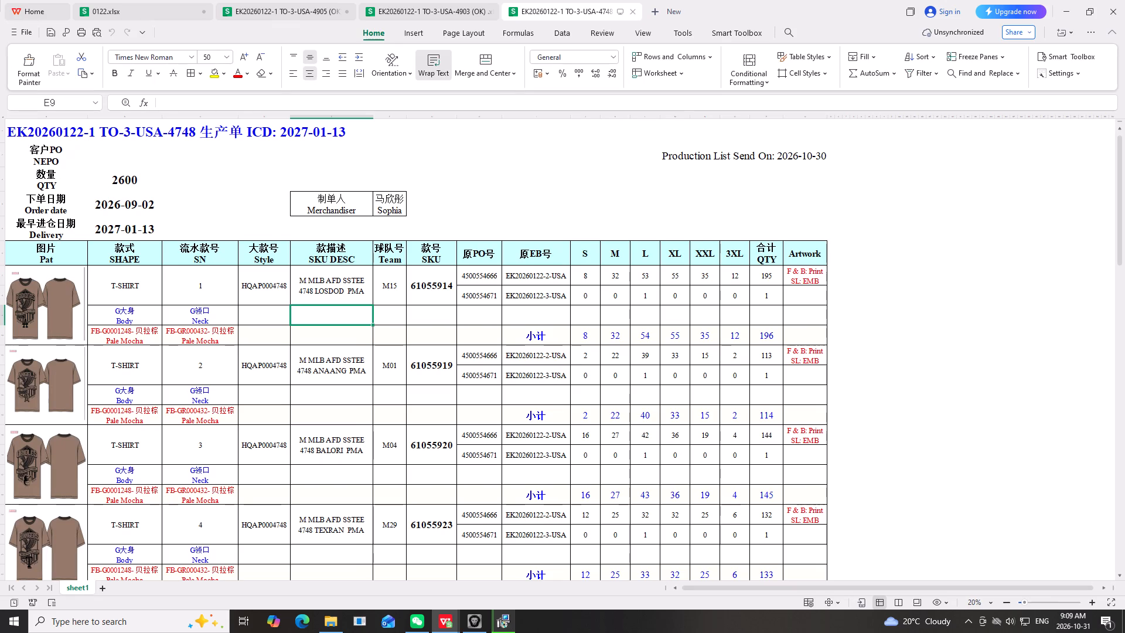
Copy the size headings S to 3XL from the 4748 order and paste them into B2:G2 of Sheet3 in 0122.xlsx.
{"action": "left_click_drag", "start_coordinate": [590, 258], "coordinate": [728, 258]}
{"action": "right_click_drag", "start_coordinate": [728, 258], "coordinate": [729, 263]}
{"action": "left_click", "coordinate": [741, 270]}
{"action": "left_click", "coordinate": [149, 13]}
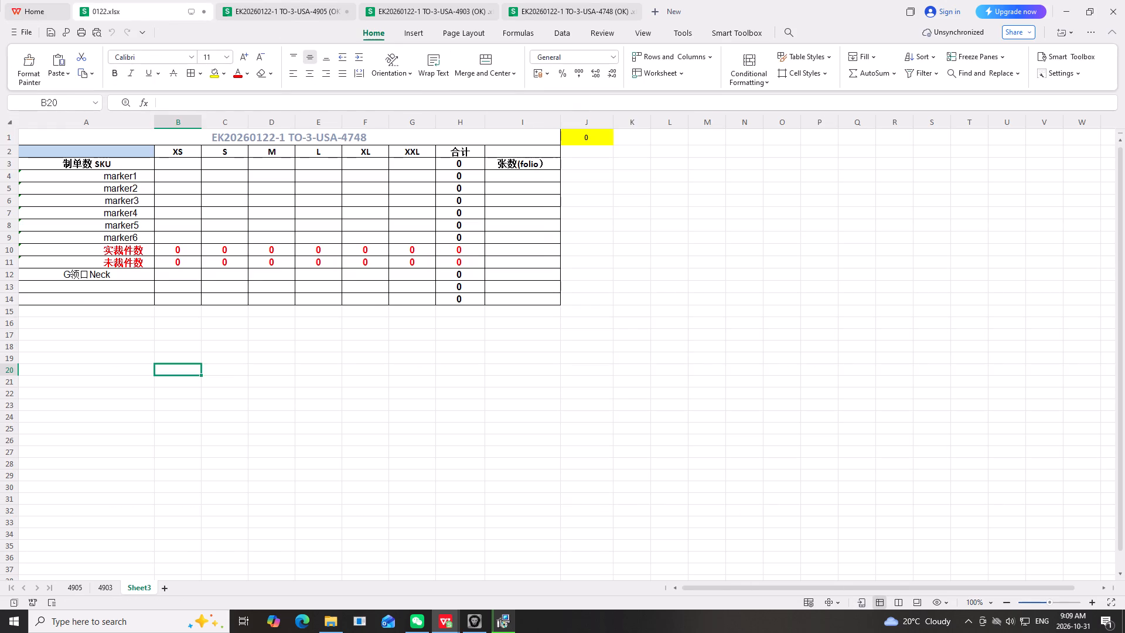
{"action": "left_click", "coordinate": [182, 152]}
{"action": "right_click", "coordinate": [182, 152]}
{"action": "left_click", "coordinate": [258, 168]}
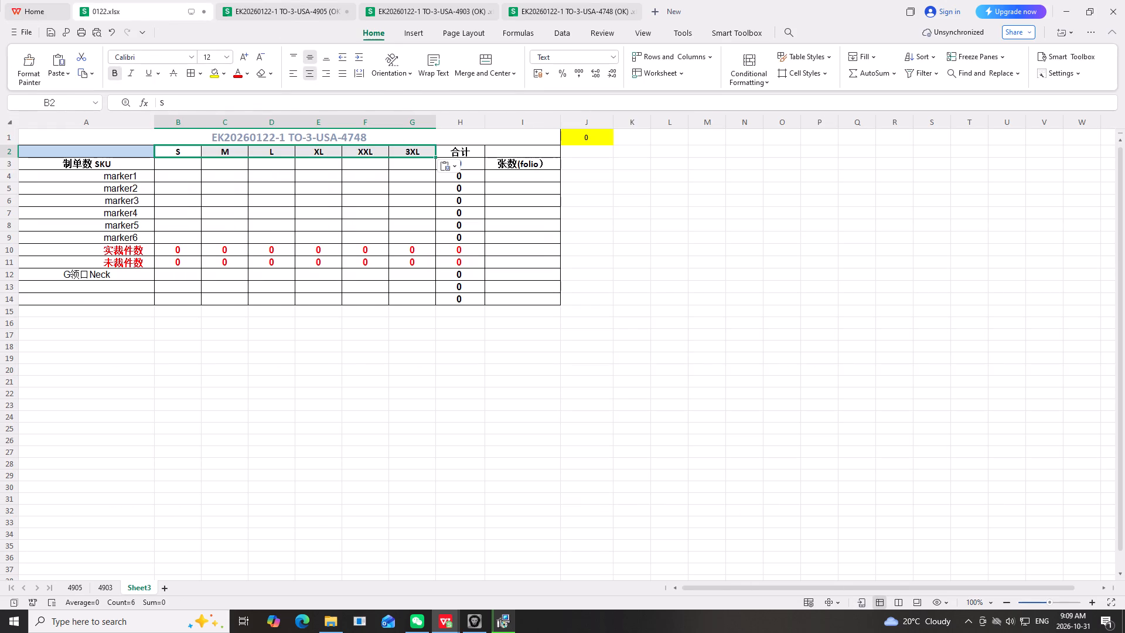
{"action": "left_click", "coordinate": [698, 243]}
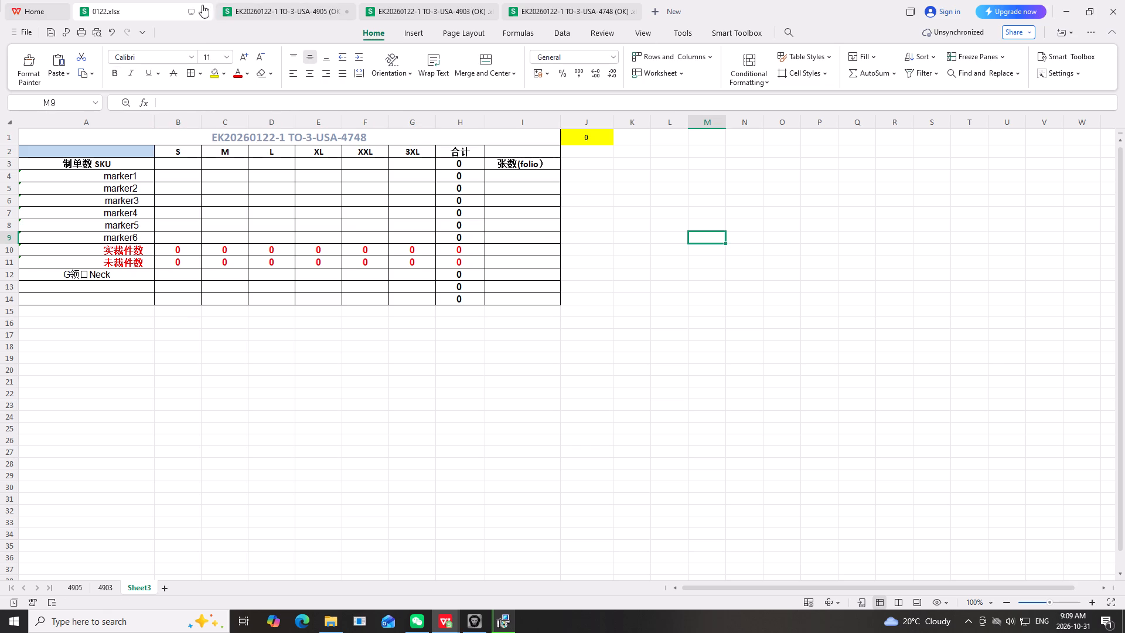
Copy the 4748 order's grand totals for S to 3XL and paste them as values into the SKU row B3:G3 of Sheet3.
{"action": "left_click", "coordinate": [573, 8]}
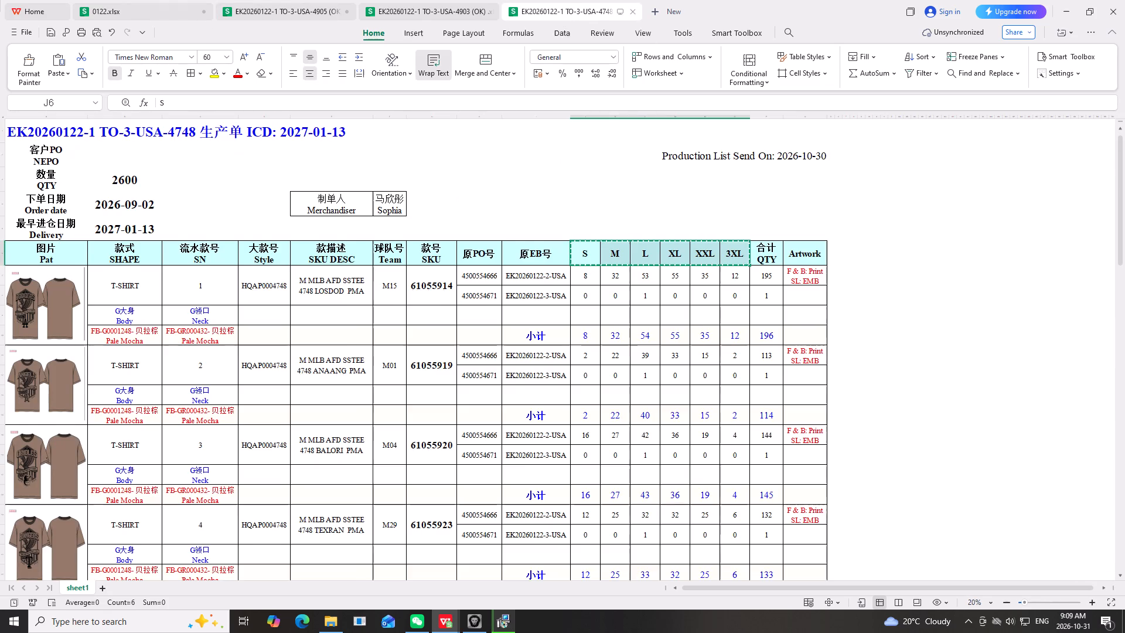
{"action": "scroll", "coordinate": [114, 350], "scroll_direction": "down", "scroll_amount": 20}
{"action": "scroll", "coordinate": [114, 350], "scroll_direction": "down", "scroll_amount": 6}
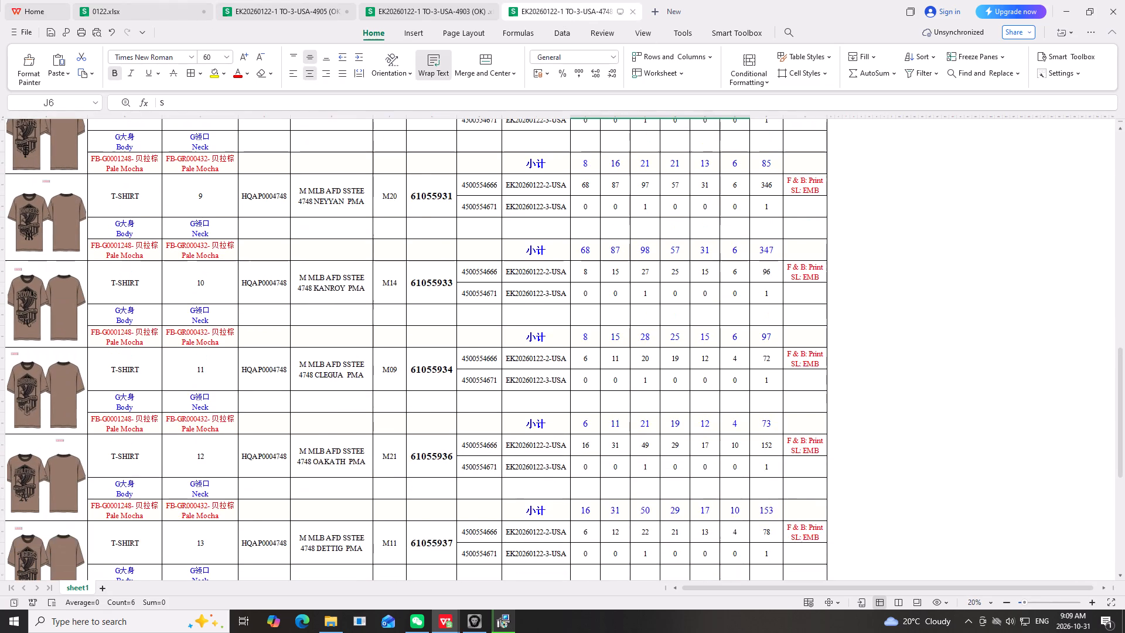
{"action": "scroll", "coordinate": [165, 389], "scroll_direction": "down", "scroll_amount": 15}
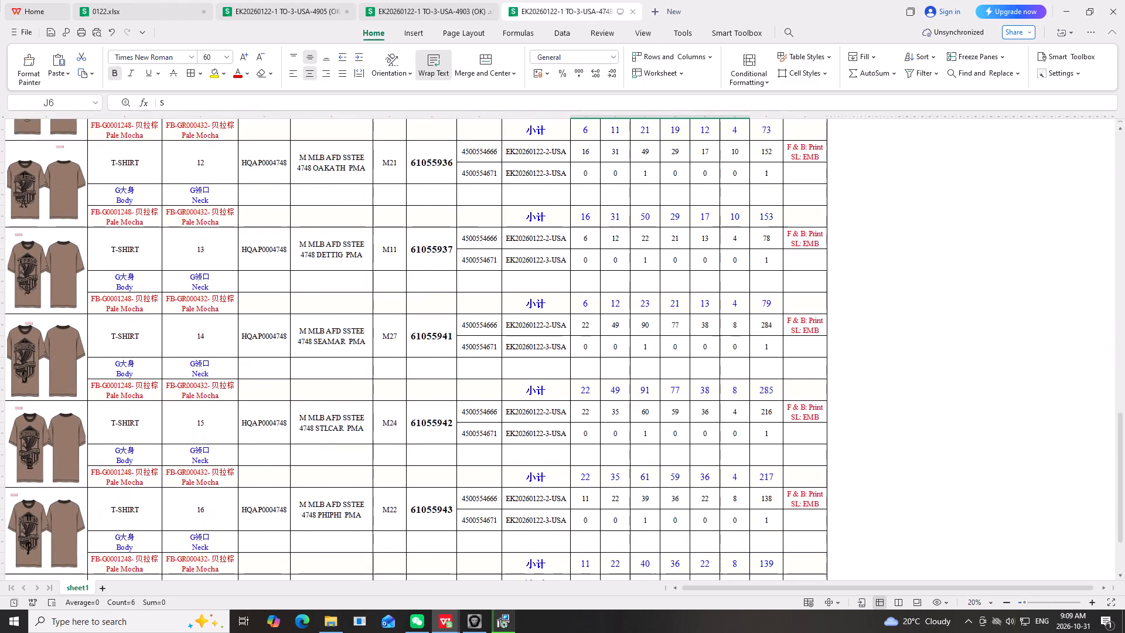
{"action": "scroll", "coordinate": [167, 390], "scroll_direction": "down", "scroll_amount": 5}
{"action": "left_click_drag", "start_coordinate": [584, 391], "coordinate": [700, 392]}
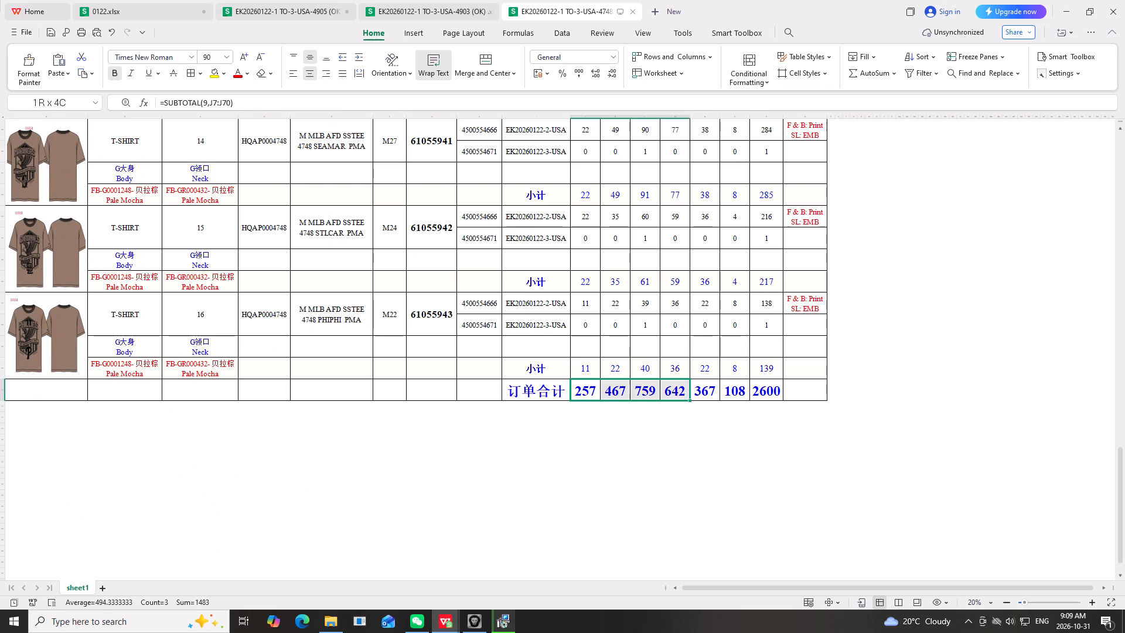
{"action": "left_click_drag", "start_coordinate": [700, 392], "coordinate": [728, 390]}
{"action": "right_click_drag", "start_coordinate": [728, 390], "coordinate": [731, 384]}
{"action": "left_click", "coordinate": [744, 61]}
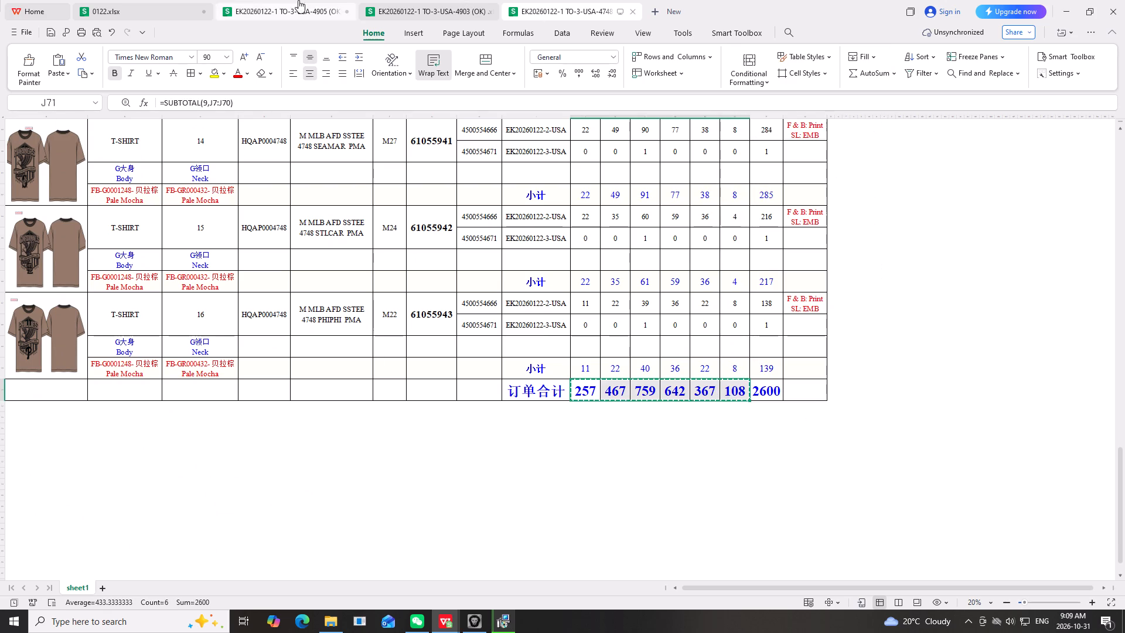
{"action": "left_click", "coordinate": [159, 3]}
{"action": "scroll", "coordinate": [240, 200], "scroll_direction": "up", "scroll_amount": 4}
{"action": "left_click", "coordinate": [184, 164]}
{"action": "right_click", "coordinate": [184, 164]}
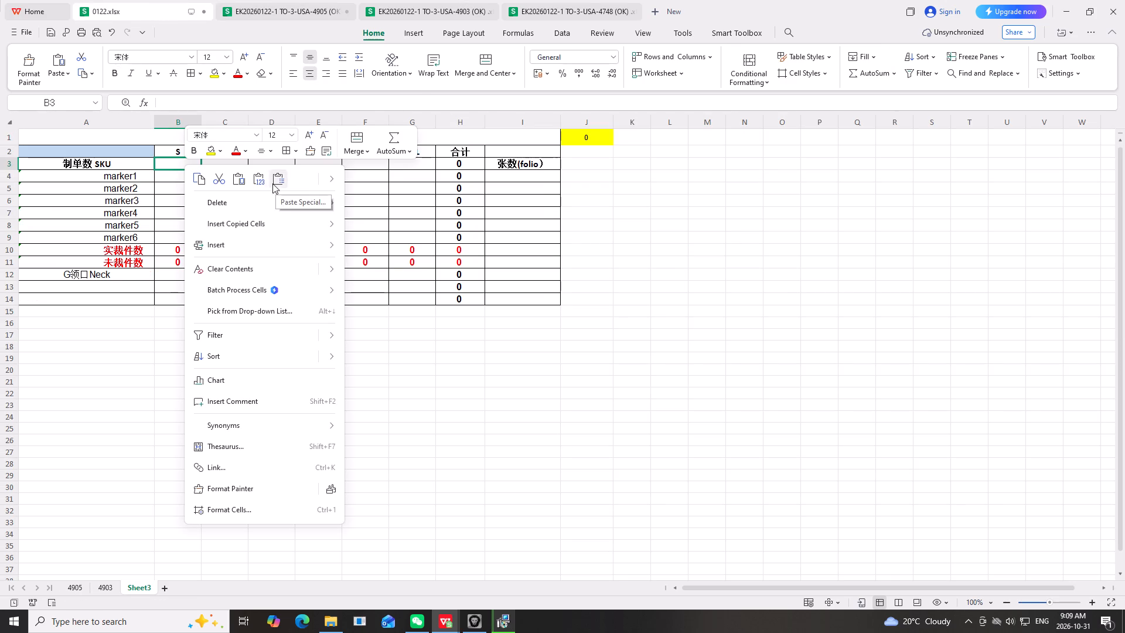
{"action": "left_click", "coordinate": [256, 180]}
Paste the same size totals as values into the neck row B12:G12 of Sheet3.
{"action": "left_click", "coordinate": [187, 274]}
{"action": "right_click_drag", "start_coordinate": [187, 274], "coordinate": [192, 268]}
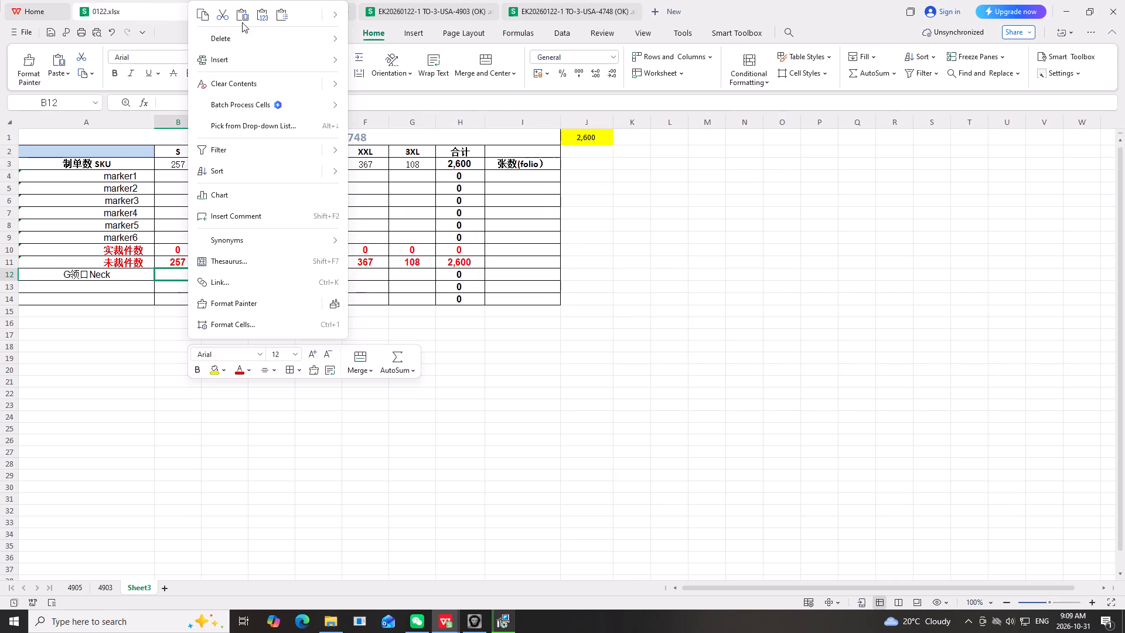
{"action": "left_click", "coordinate": [260, 15]}
{"action": "left_click", "coordinate": [693, 366]}
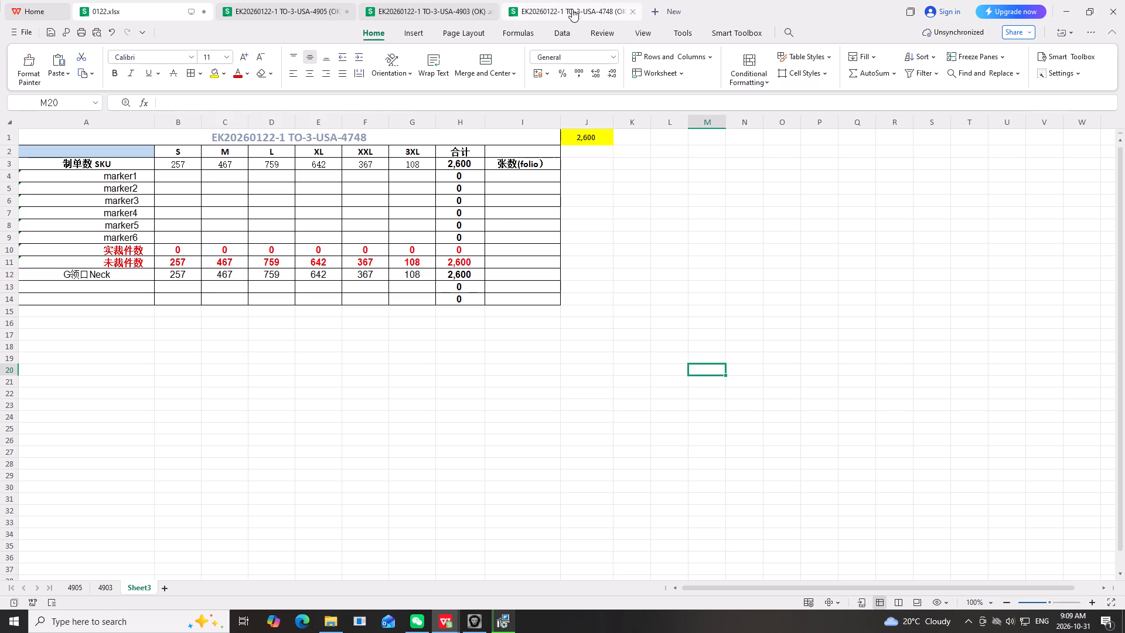
Copy the shirt picture of SKU 61055941 from the 4748 order and paste it into Sheet3 beside the table.
{"action": "left_click", "coordinate": [580, 8]}
{"action": "left_click", "coordinate": [25, 156]}
{"action": "right_click", "coordinate": [25, 156]}
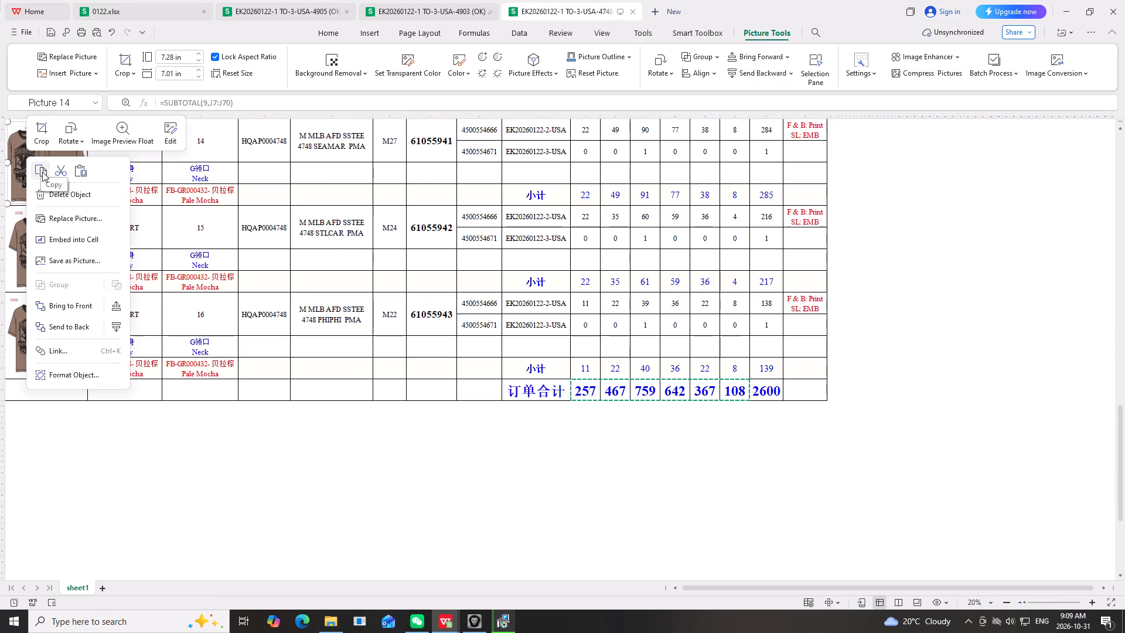
{"action": "left_click", "coordinate": [39, 169]}
{"action": "left_click", "coordinate": [166, 9]}
{"action": "right_click", "coordinate": [642, 187]}
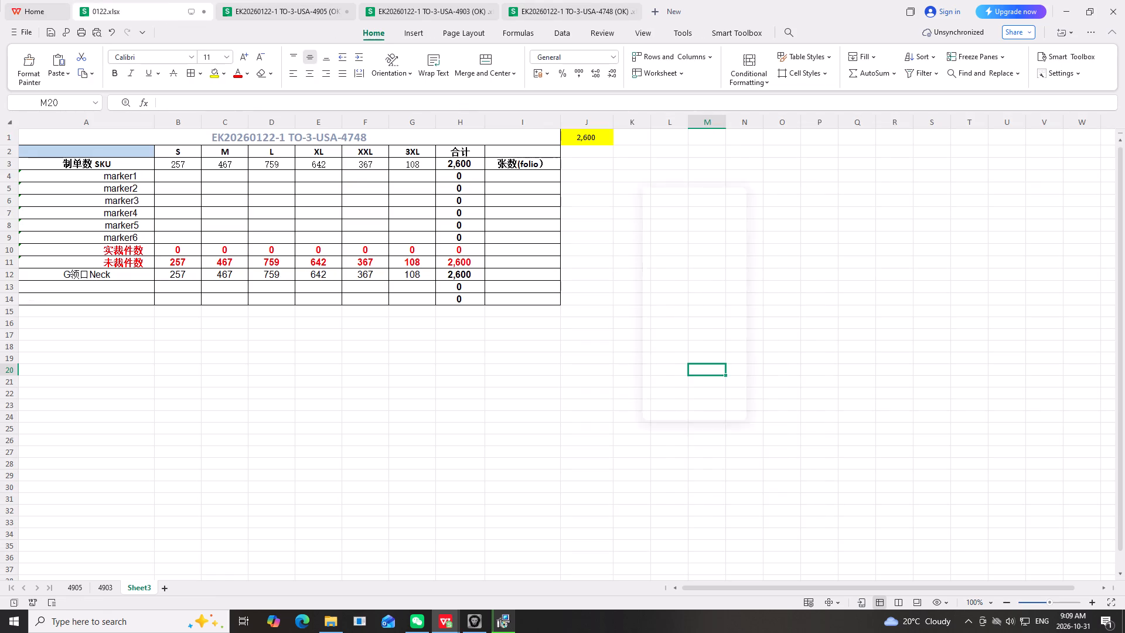
{"action": "left_click", "coordinate": [692, 201]}
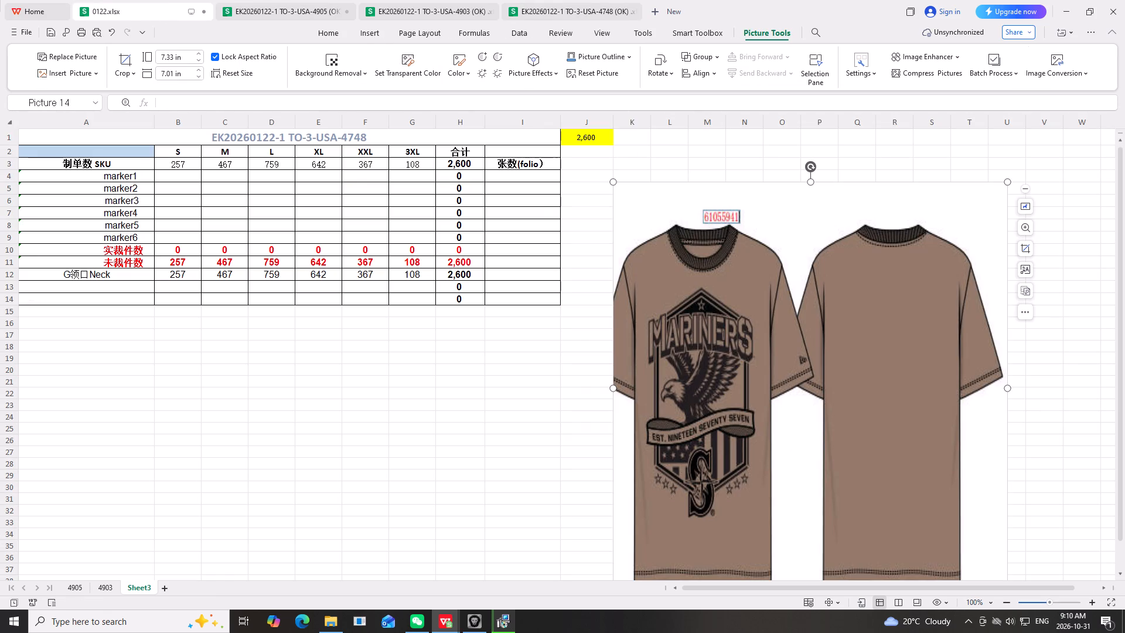
Shrink the pasted shirt picture to about 1.21 by 1.75 in and move it over the marker rows in column A.
{"action": "left_click_drag", "start_coordinate": [1008, 183], "coordinate": [805, 377]}
{"action": "left_click_drag", "start_coordinate": [773, 433], "coordinate": [803, 348]}
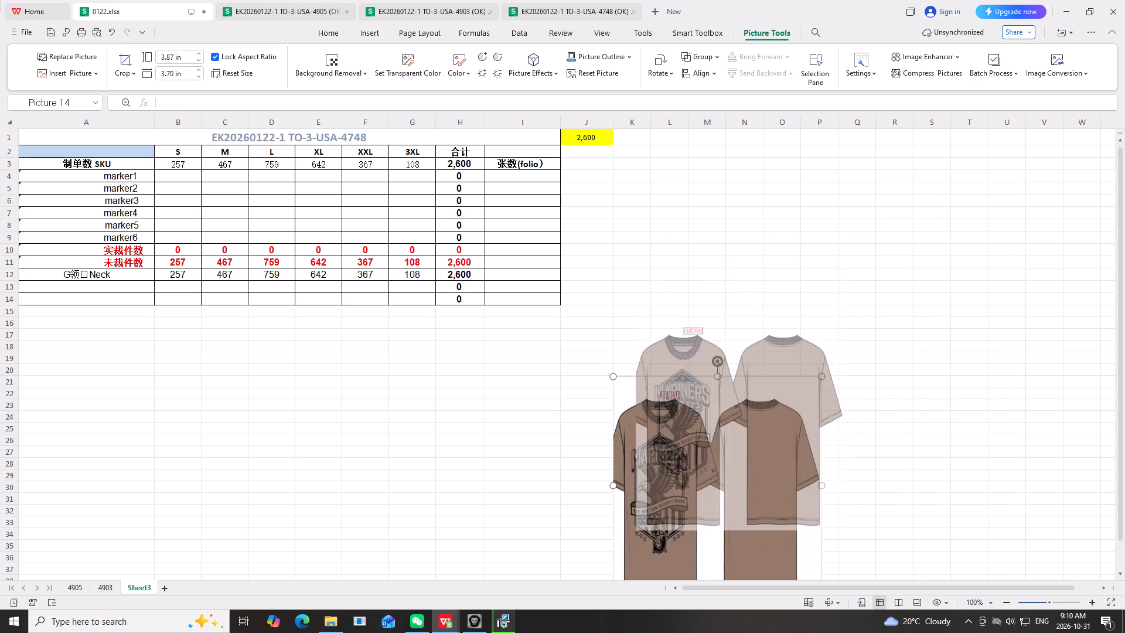
{"action": "left_click_drag", "start_coordinate": [803, 348], "coordinate": [832, 254]}
{"action": "left_click_drag", "start_coordinate": [880, 196], "coordinate": [805, 350]}
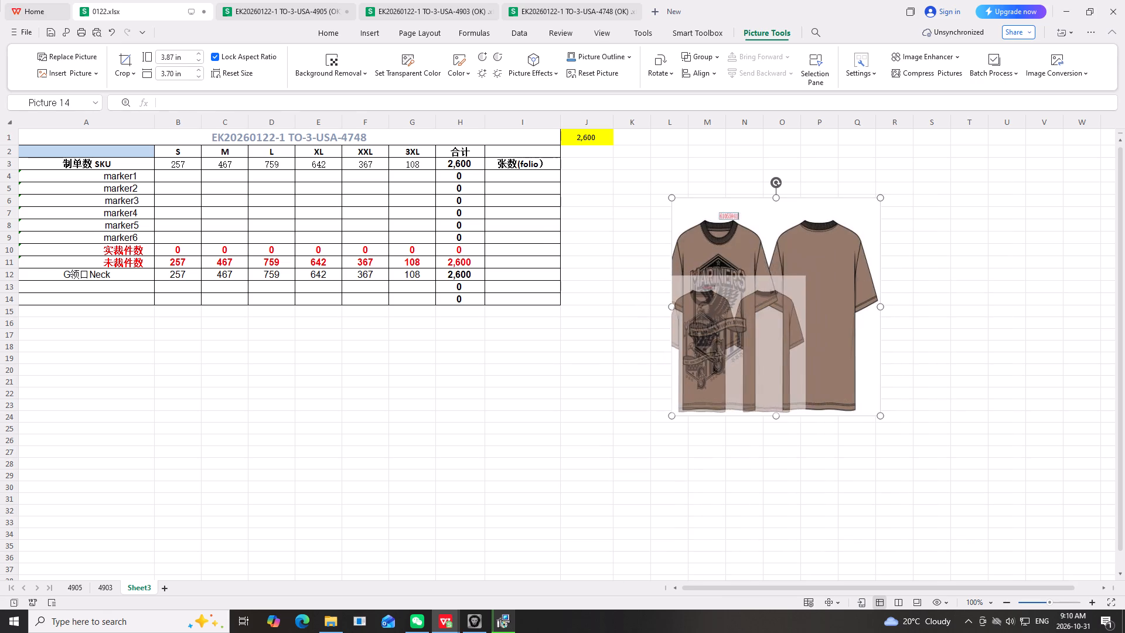
{"action": "left_click_drag", "start_coordinate": [805, 350], "coordinate": [795, 352]}
{"action": "left_click_drag", "start_coordinate": [735, 284], "coordinate": [739, 328]}
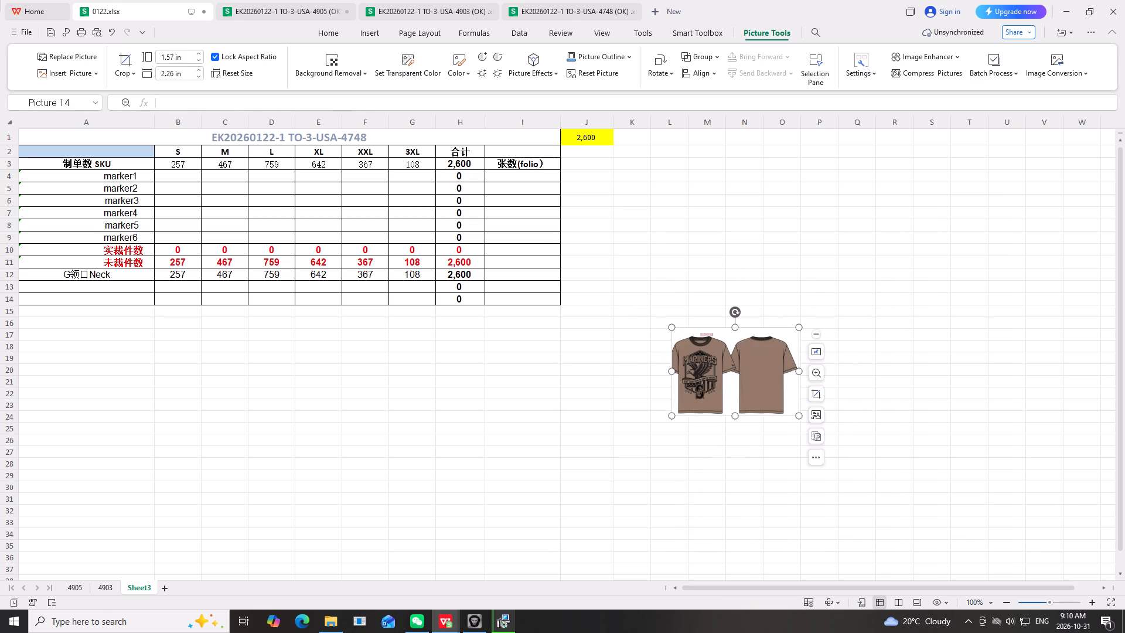
{"action": "left_click_drag", "start_coordinate": [799, 326], "coordinate": [771, 359]}
{"action": "left_click_drag", "start_coordinate": [761, 364], "coordinate": [59, 186]}
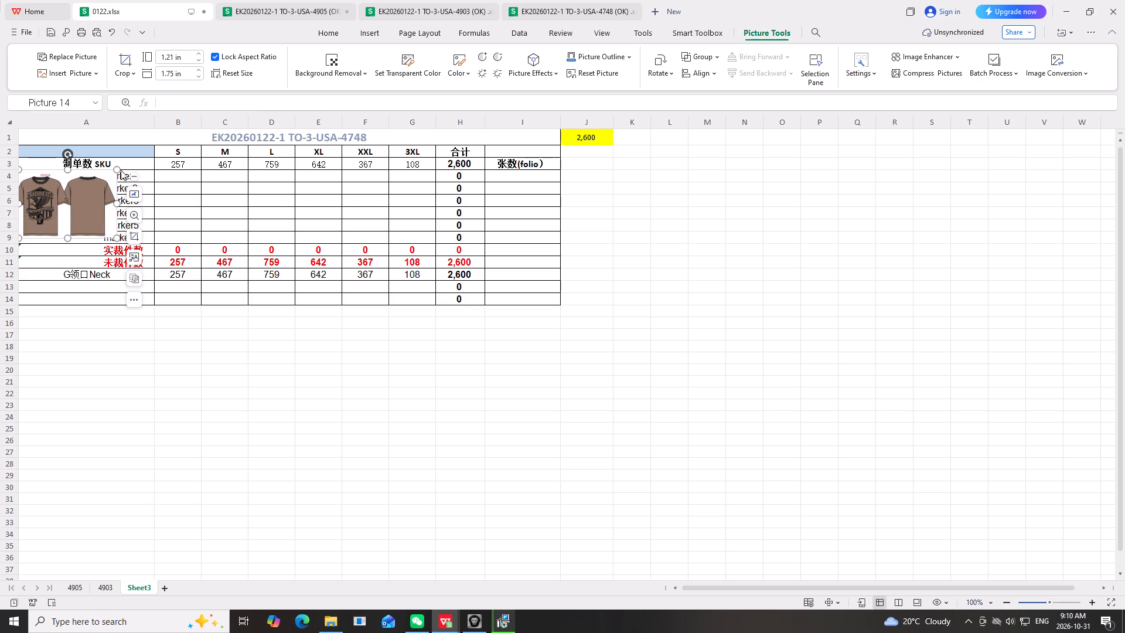
Fine-tune the shirt picture to about 0.98 in high by 1.43 in wide so it fits beside the marker labels in column A.
{"action": "left_click_drag", "start_coordinate": [115, 169], "coordinate": [100, 179]}
{"action": "left_click_drag", "start_coordinate": [103, 208], "coordinate": [96, 212]}
{"action": "left_click", "coordinate": [179, 325]}
{"action": "left_click", "coordinate": [58, 209]}
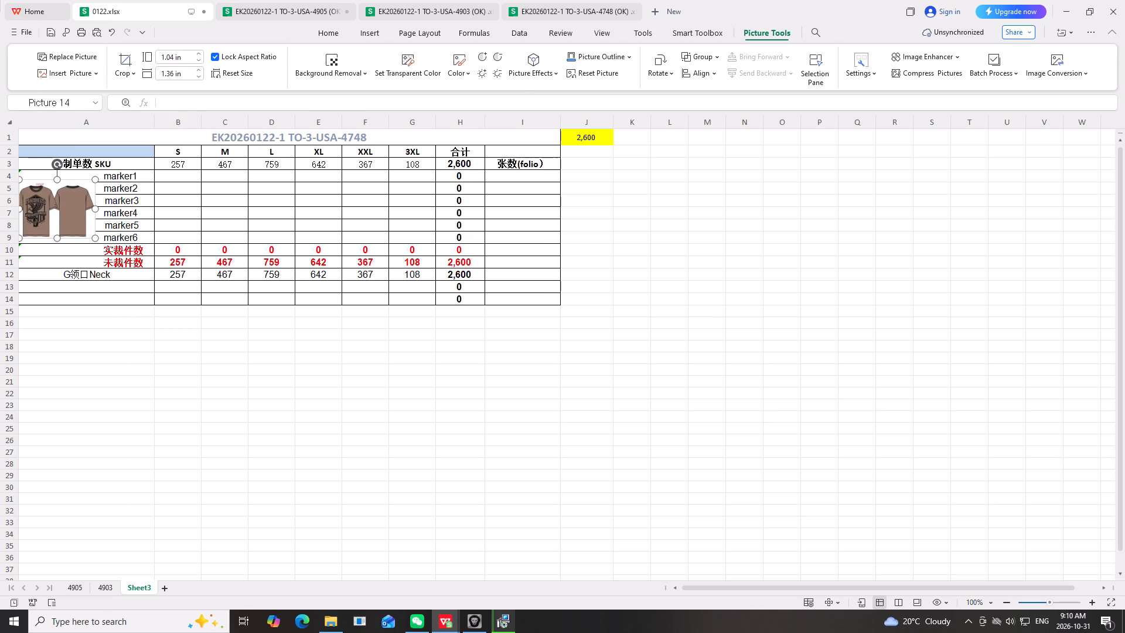
{"action": "left_click_drag", "start_coordinate": [57, 178], "coordinate": [59, 185]}
{"action": "left_click", "coordinate": [128, 288]}
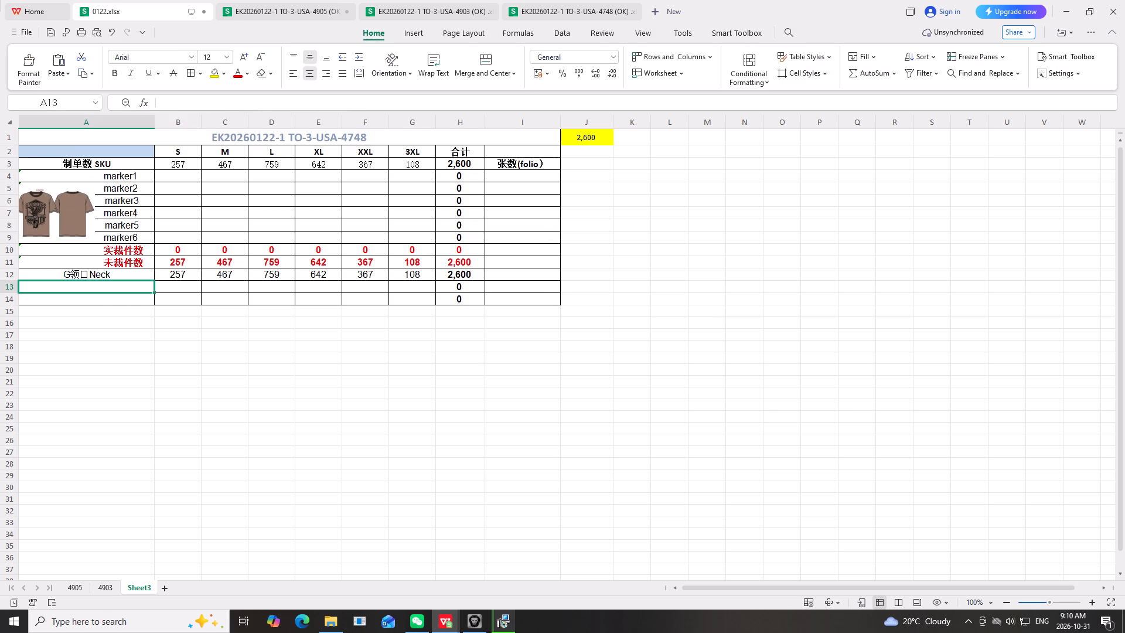
{"action": "left_click", "coordinate": [62, 210]}
{"action": "left_click", "coordinate": [94, 211]}
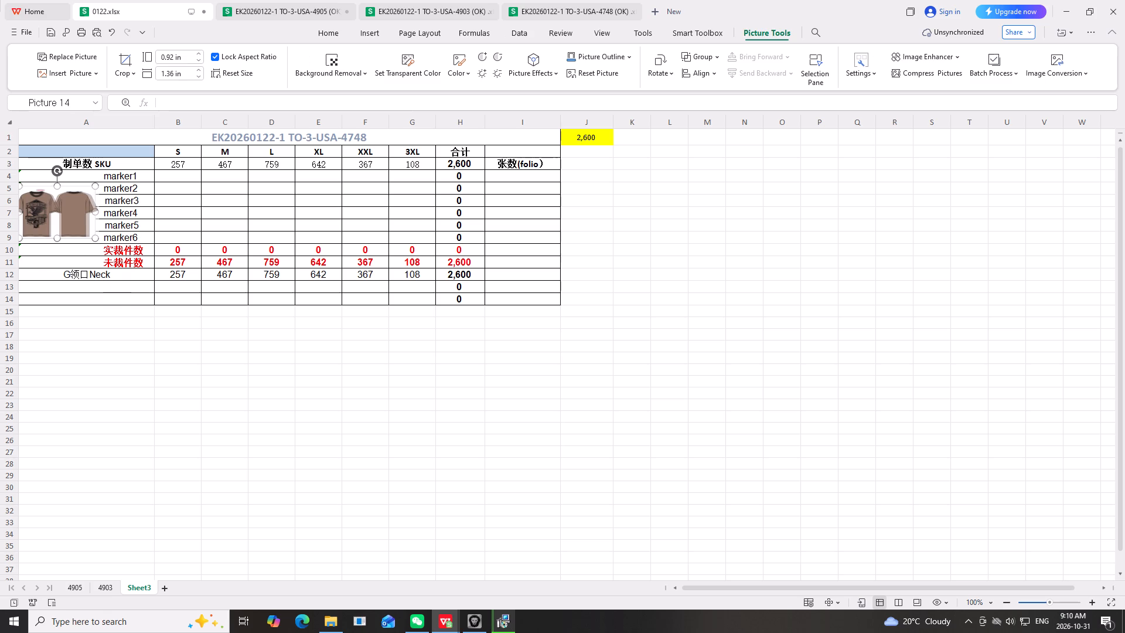
{"action": "left_click", "coordinate": [195, 318]}
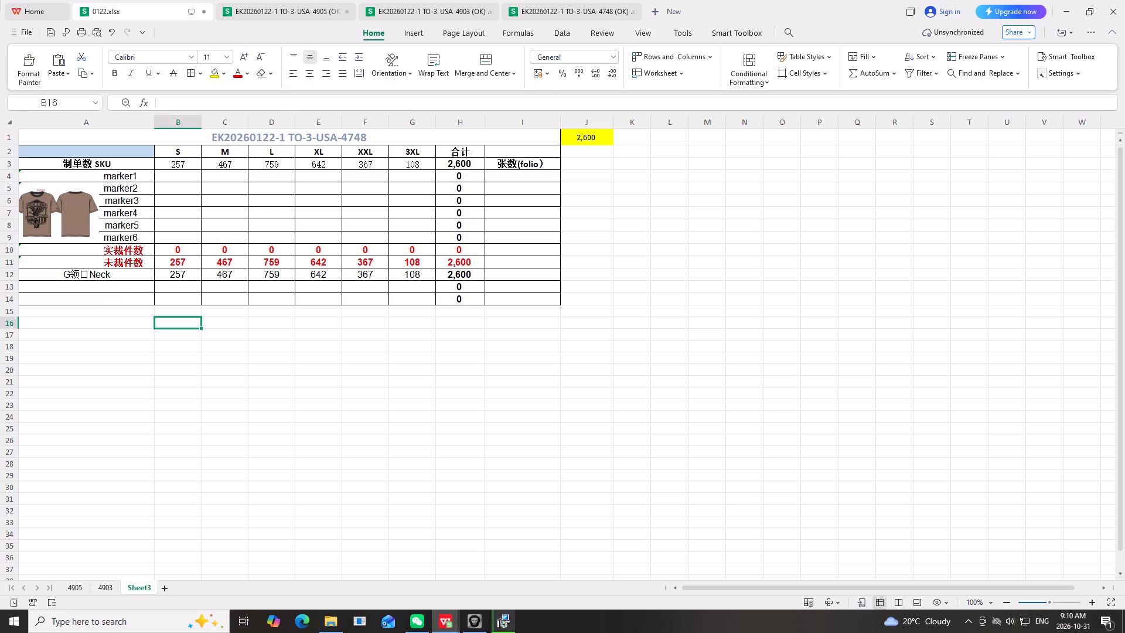
{"action": "left_click", "coordinate": [46, 202]}
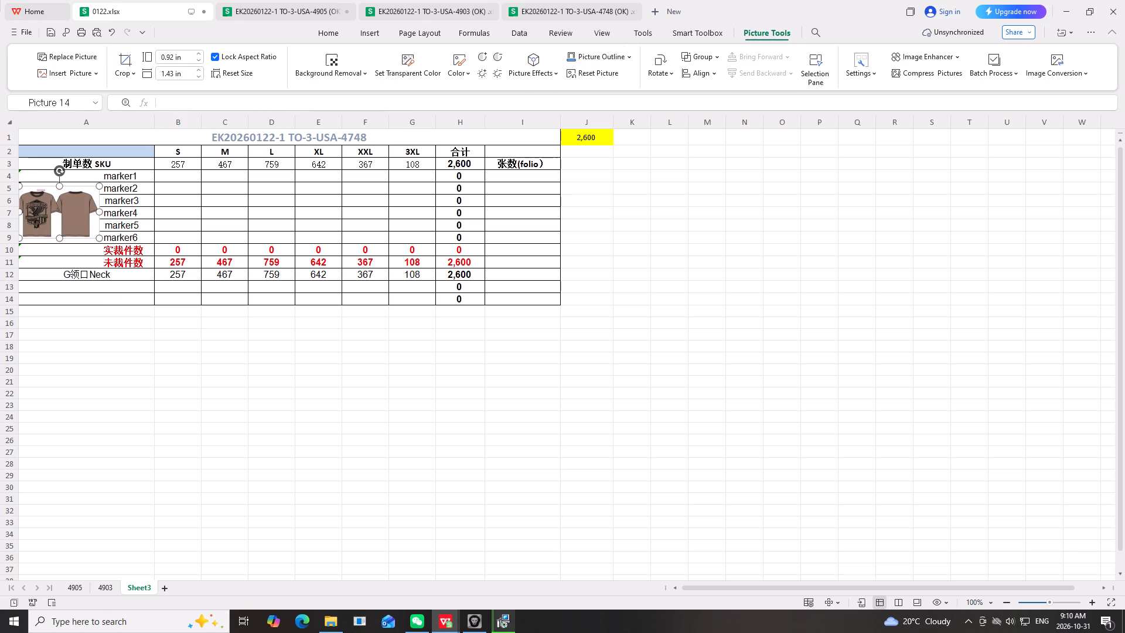
{"action": "left_click", "coordinate": [60, 239]}
{"action": "left_click", "coordinate": [169, 358]}
{"action": "left_click", "coordinate": [60, 223]}
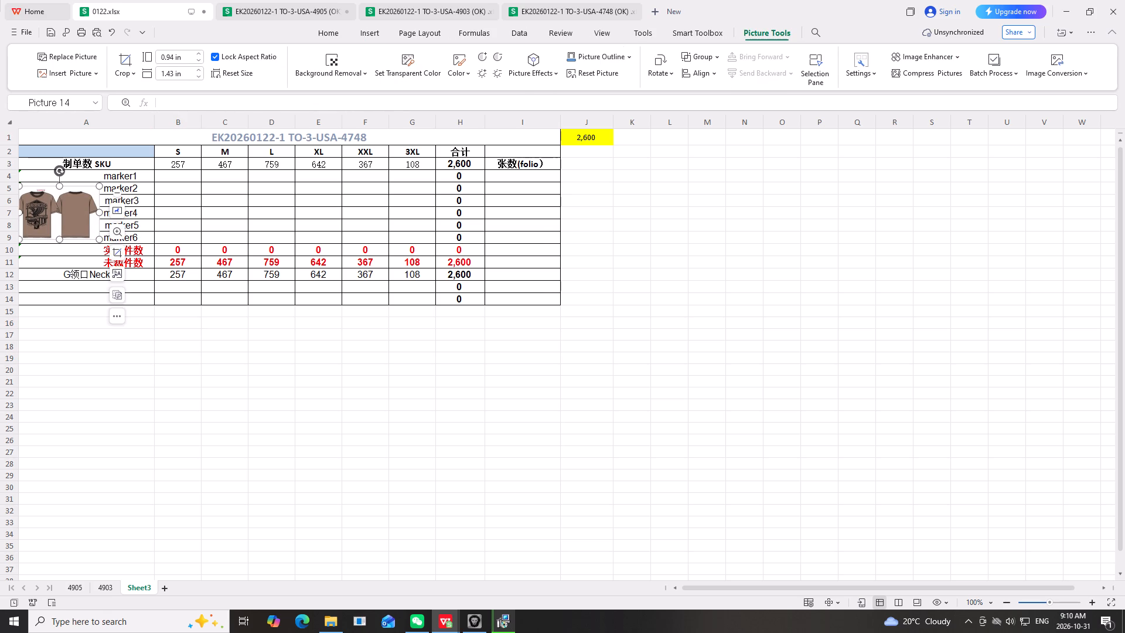
{"action": "left_click", "coordinate": [59, 241]}
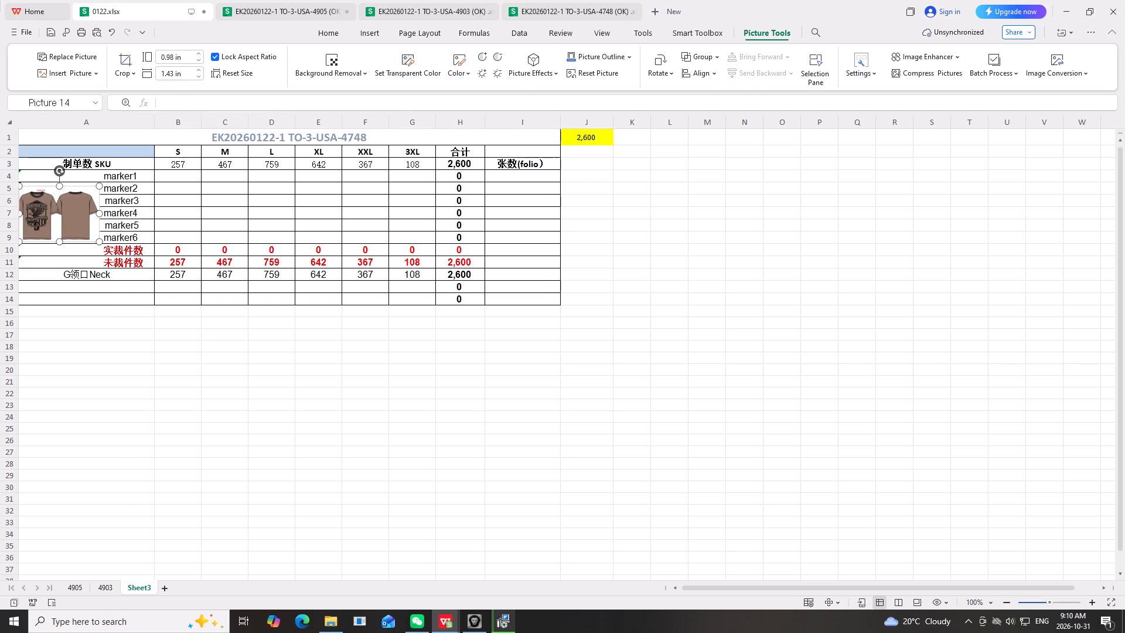
{"action": "left_click", "coordinate": [179, 349]}
{"action": "left_click", "coordinate": [58, 219]}
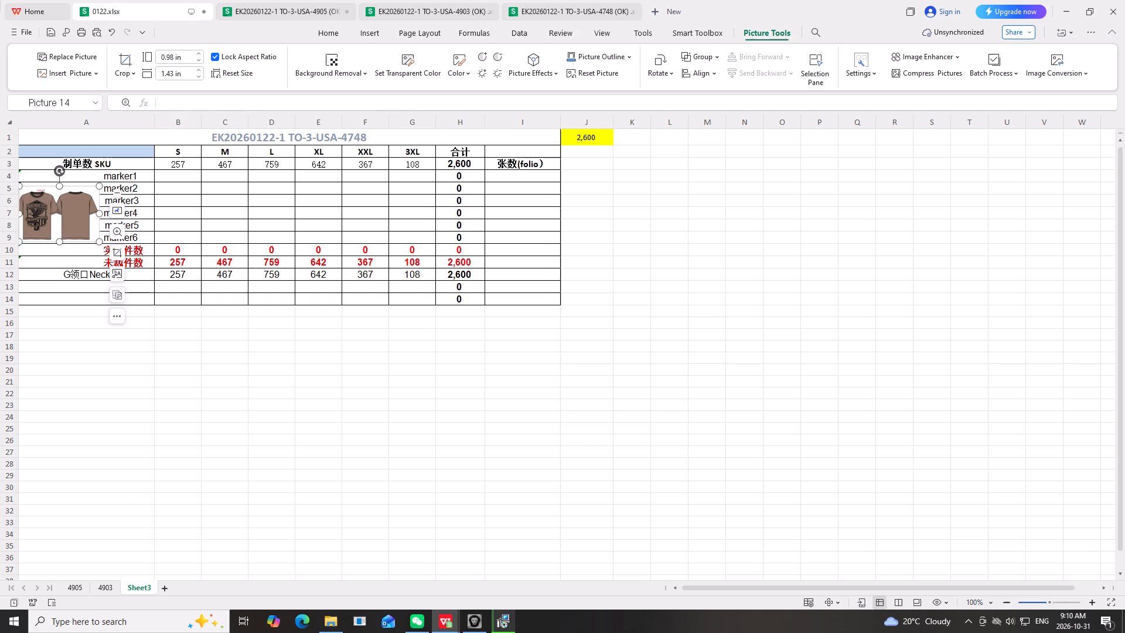
{"action": "left_click", "coordinate": [59, 184]}
{"action": "left_click", "coordinate": [191, 359]}
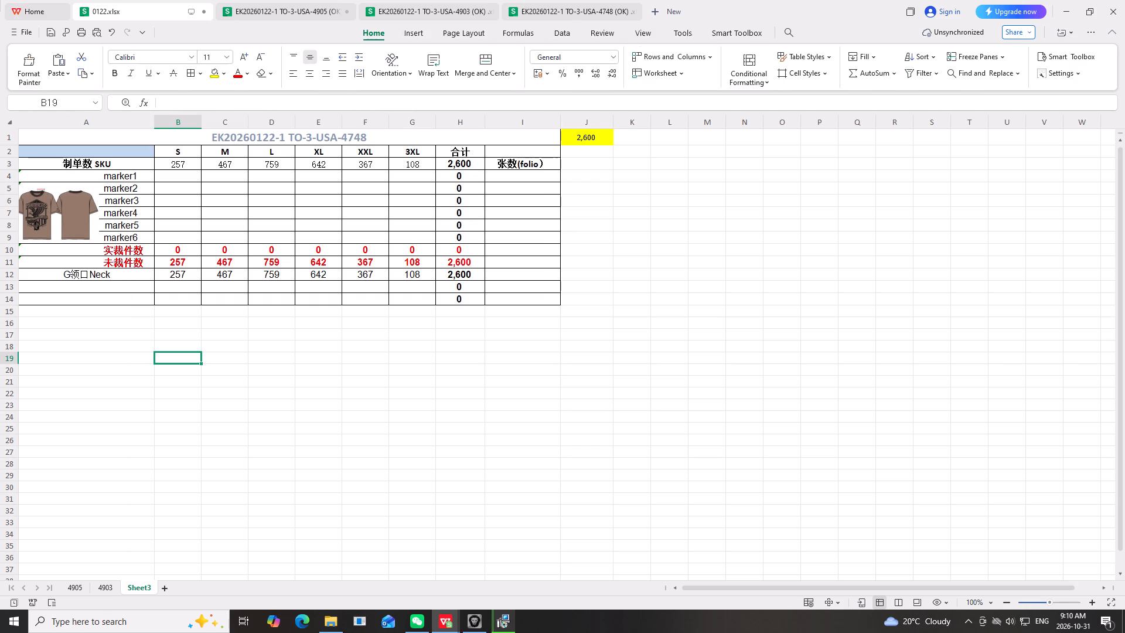
Copy the body fabric FB-G0001248- 贝拉棕Pale Mocha from the 4748 order and paste it as values into A2 of Sheet3.
{"action": "scroll", "coordinate": [224, 345], "scroll_direction": "up", "scroll_amount": 5}
{"action": "scroll", "coordinate": [1124, 329], "scroll_direction": "up", "scroll_amount": 3}
{"action": "left_click_drag", "start_coordinate": [721, 587], "coordinate": [529, 526]}
{"action": "left_click", "coordinate": [582, 5]}
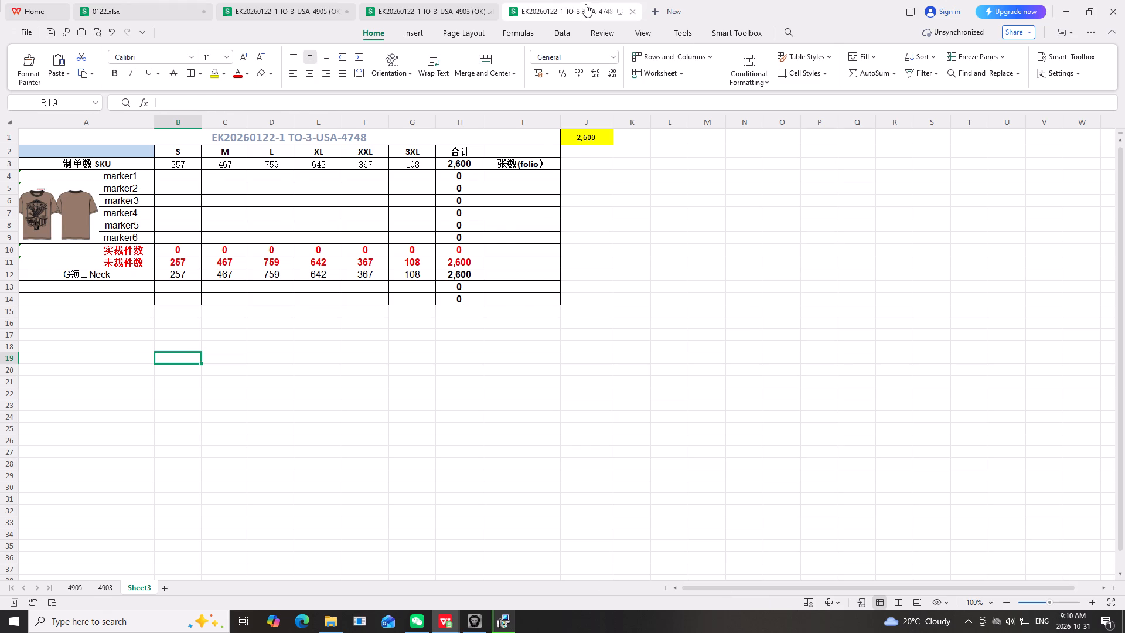
{"action": "scroll", "coordinate": [570, 355], "scroll_direction": "up", "scroll_amount": 20}
{"action": "scroll", "coordinate": [570, 355], "scroll_direction": "up", "scroll_amount": 3}
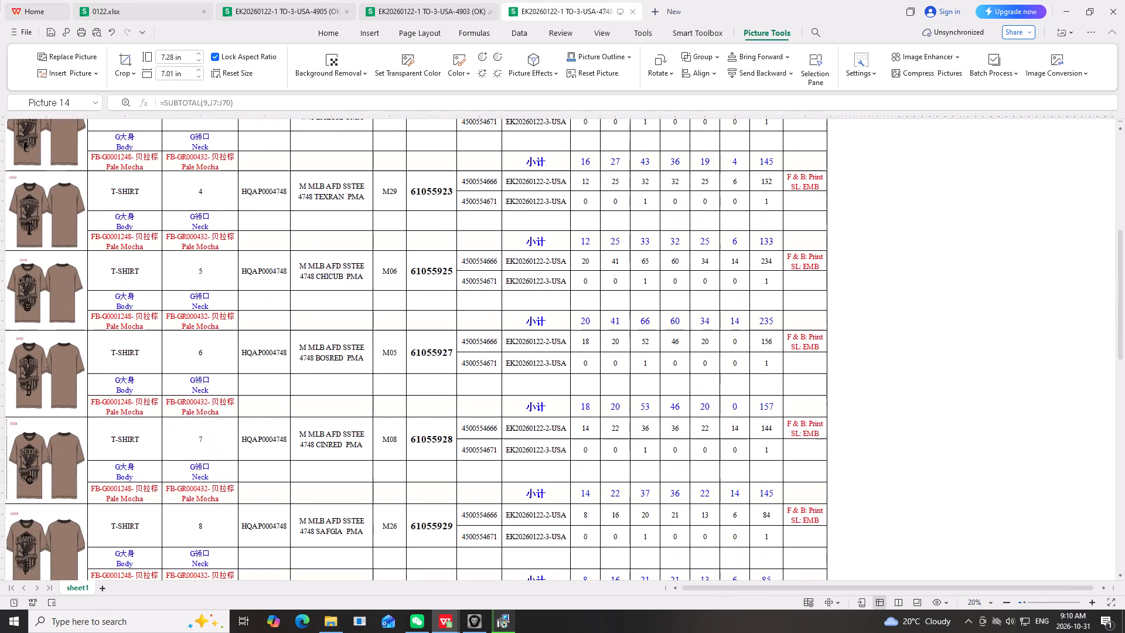
{"action": "scroll", "coordinate": [96, 311], "scroll_direction": "up", "scroll_amount": 16}
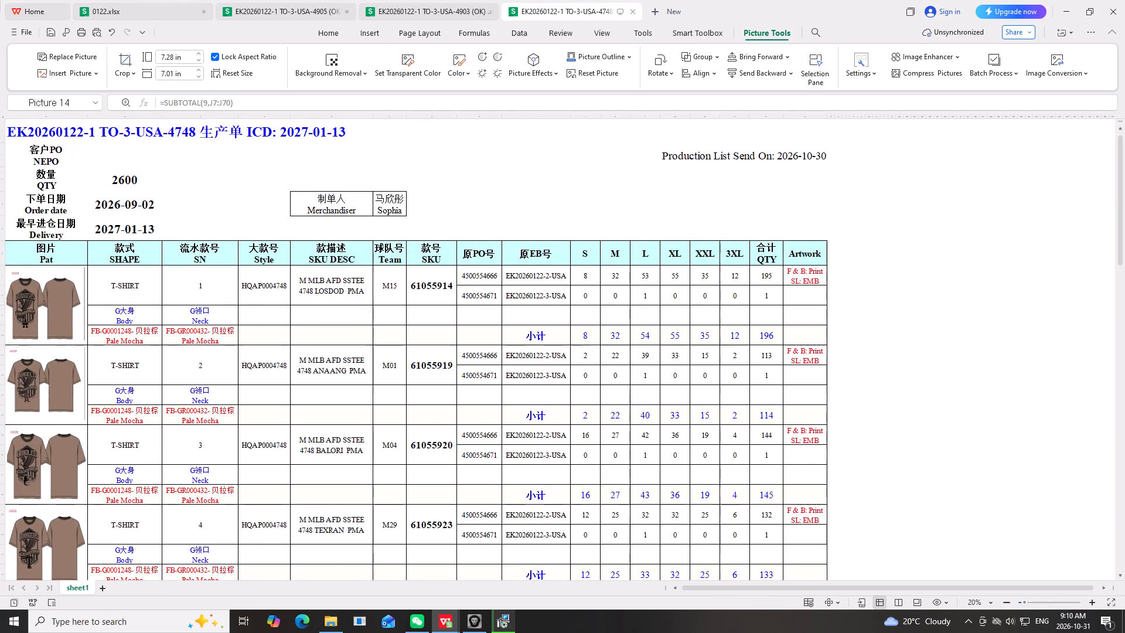
{"action": "scroll", "coordinate": [148, 325], "scroll_direction": "down", "scroll_amount": 2}
{"action": "scroll", "coordinate": [132, 328], "scroll_direction": "up", "scroll_amount": 1}
{"action": "left_click", "coordinate": [133, 305]}
{"action": "right_click", "coordinate": [133, 305]}
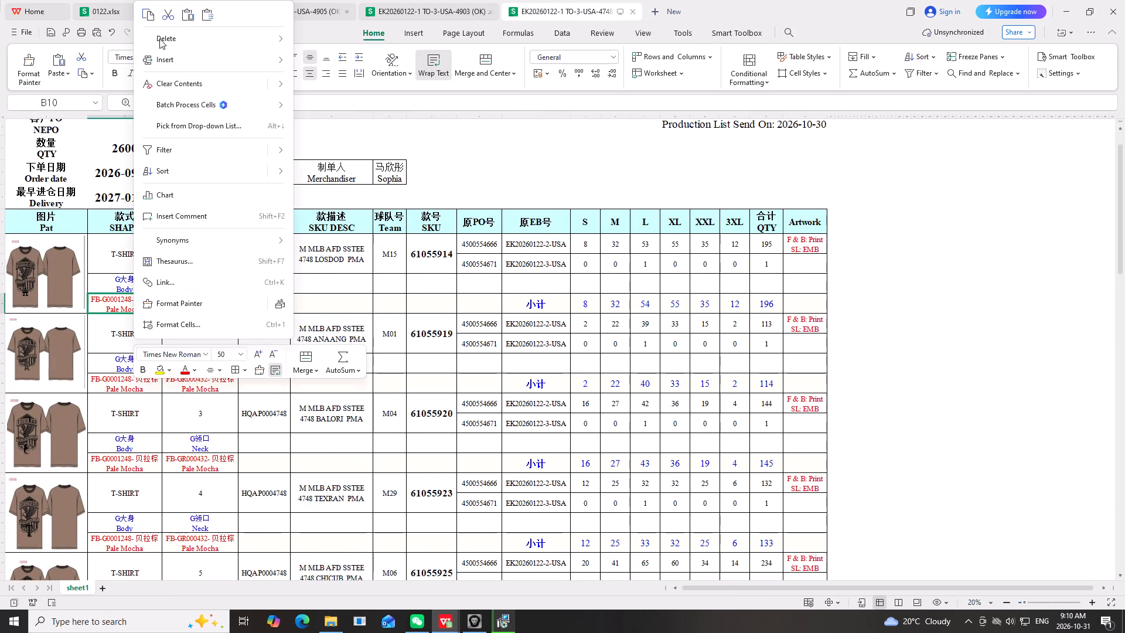
{"action": "left_click", "coordinate": [149, 13]}
{"action": "scroll", "coordinate": [202, 260], "scroll_direction": "up", "scroll_amount": 4}
{"action": "scroll", "coordinate": [261, 277], "scroll_direction": "up", "scroll_amount": 2}
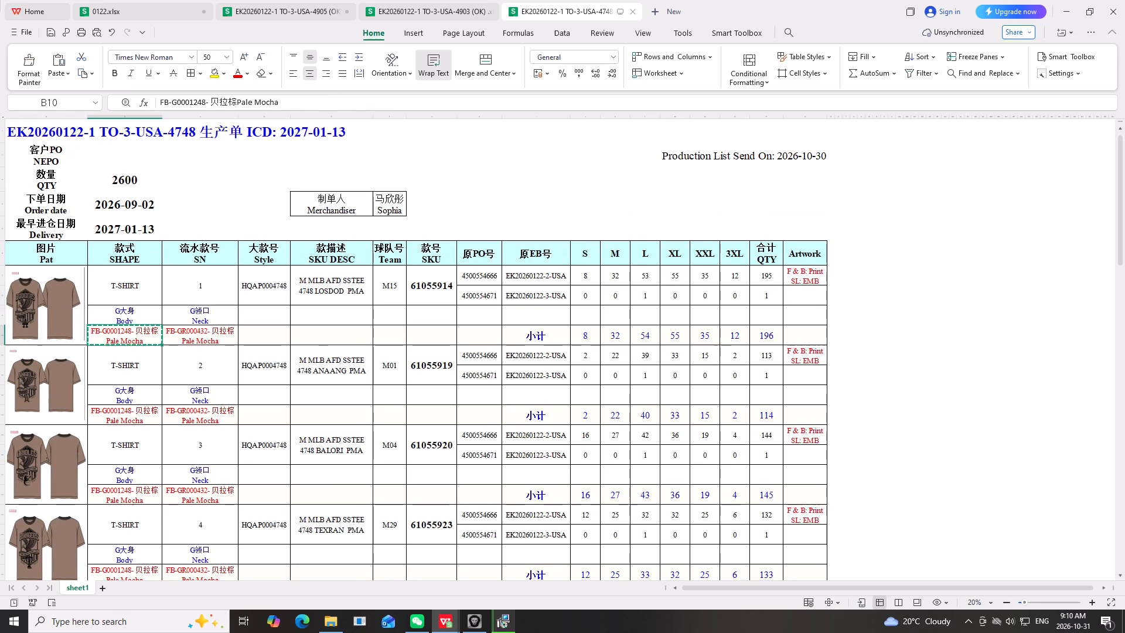
{"action": "scroll", "coordinate": [258, 287], "scroll_direction": "up", "scroll_amount": 3}
{"action": "left_click", "coordinate": [128, 9]}
{"action": "scroll", "coordinate": [107, 404], "scroll_direction": "up", "scroll_amount": 2}
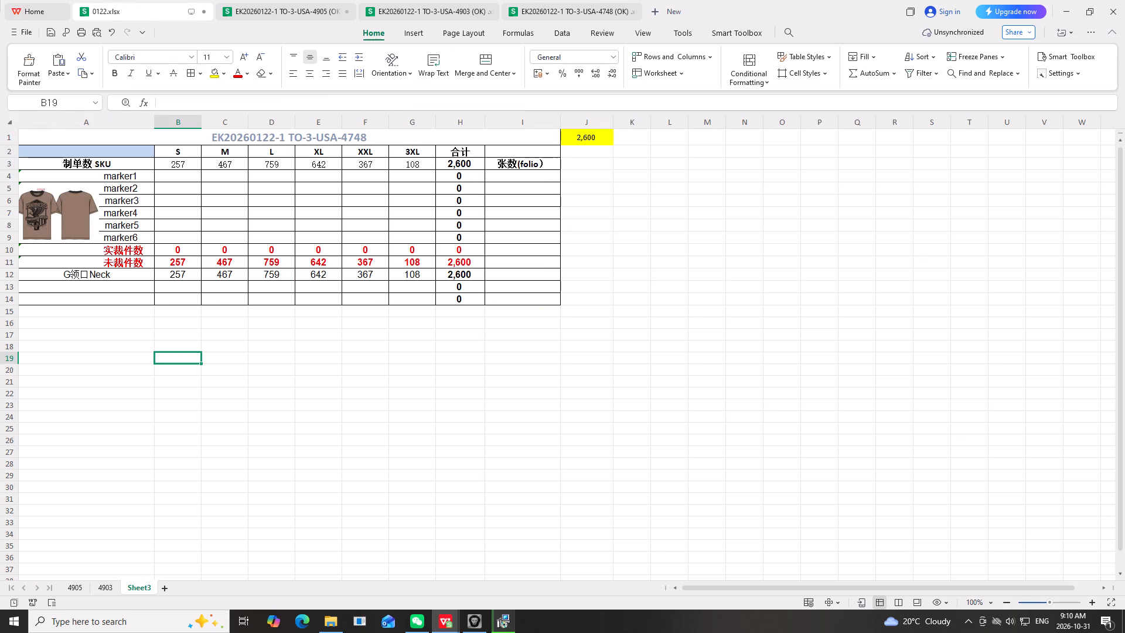
{"action": "left_click", "coordinate": [91, 150]}
{"action": "right_click", "coordinate": [91, 150]}
{"action": "left_click", "coordinate": [161, 168]}
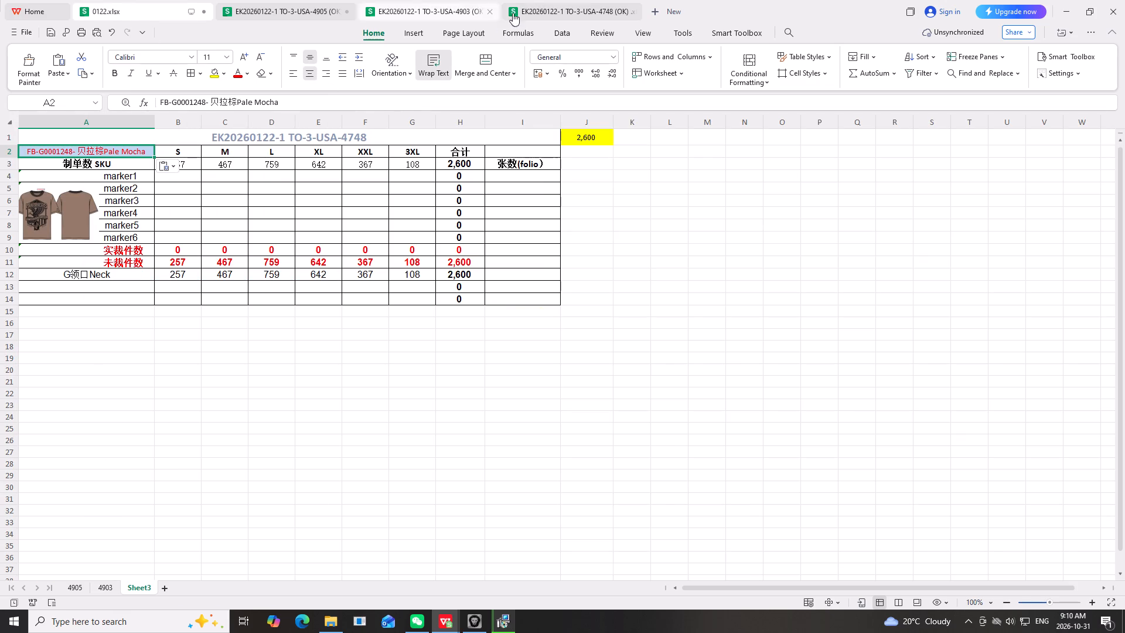
Copy the neck fabric FB-GR000432- 贝拉棕Pale Mocha from the 4748 order and paste it as values into A13 of Sheet3.
{"action": "left_click", "coordinate": [574, 11]}
{"action": "left_click", "coordinate": [210, 338]}
{"action": "right_click", "coordinate": [210, 338]}
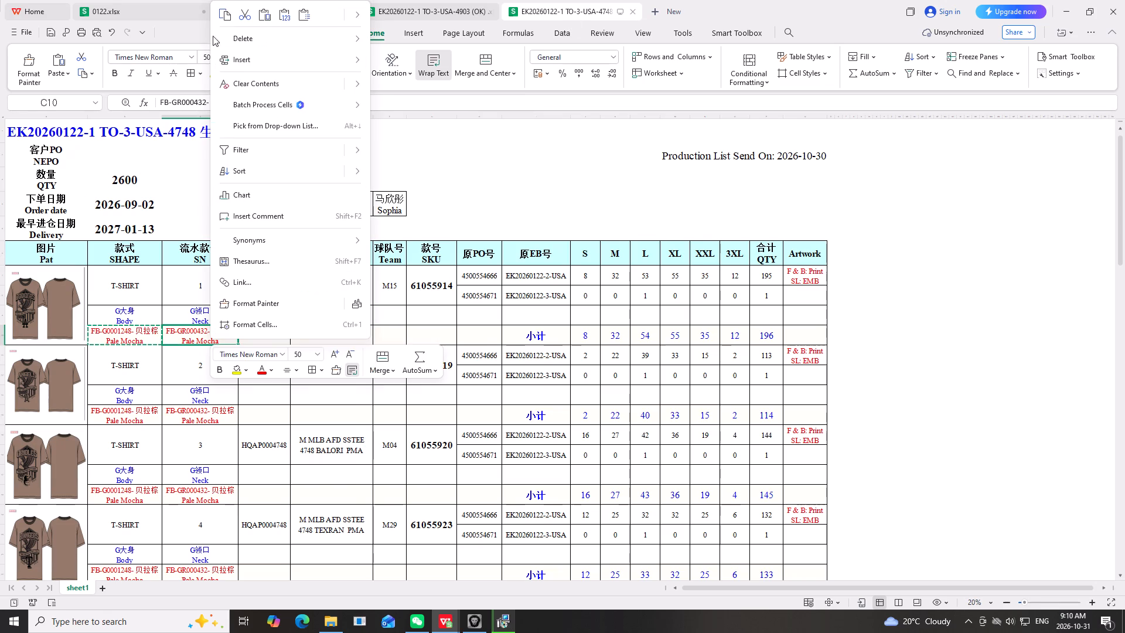
{"action": "left_click", "coordinate": [224, 13]}
{"action": "left_click", "coordinate": [165, 5]}
{"action": "left_click", "coordinate": [90, 285]}
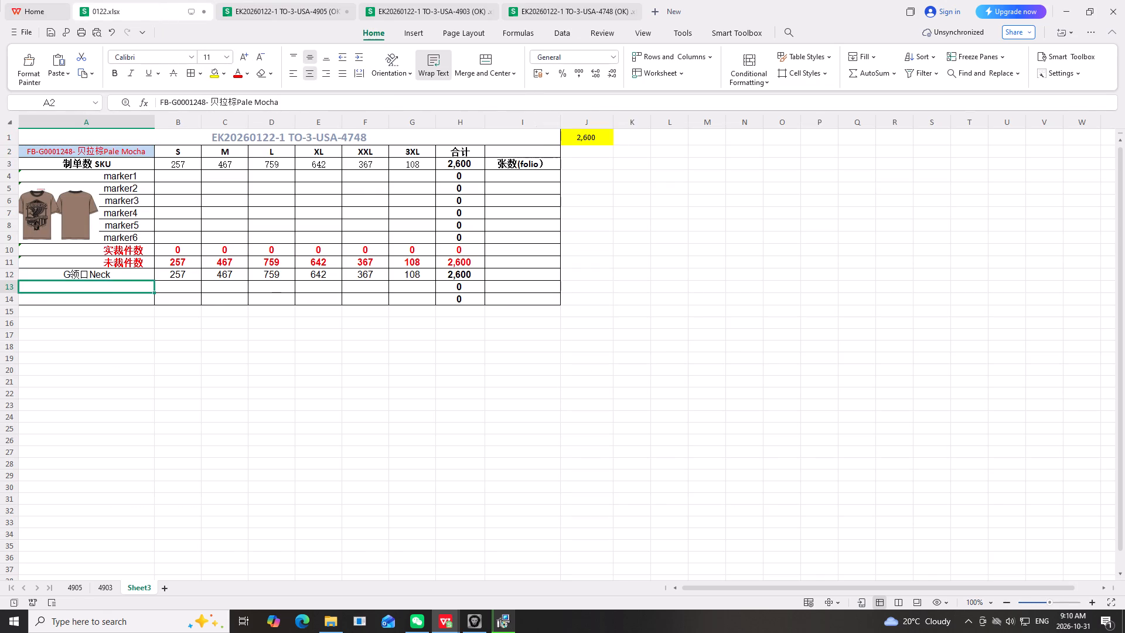
{"action": "right_click", "coordinate": [90, 285]}
{"action": "left_click", "coordinate": [161, 15]}
{"action": "left_click", "coordinate": [640, 298]}
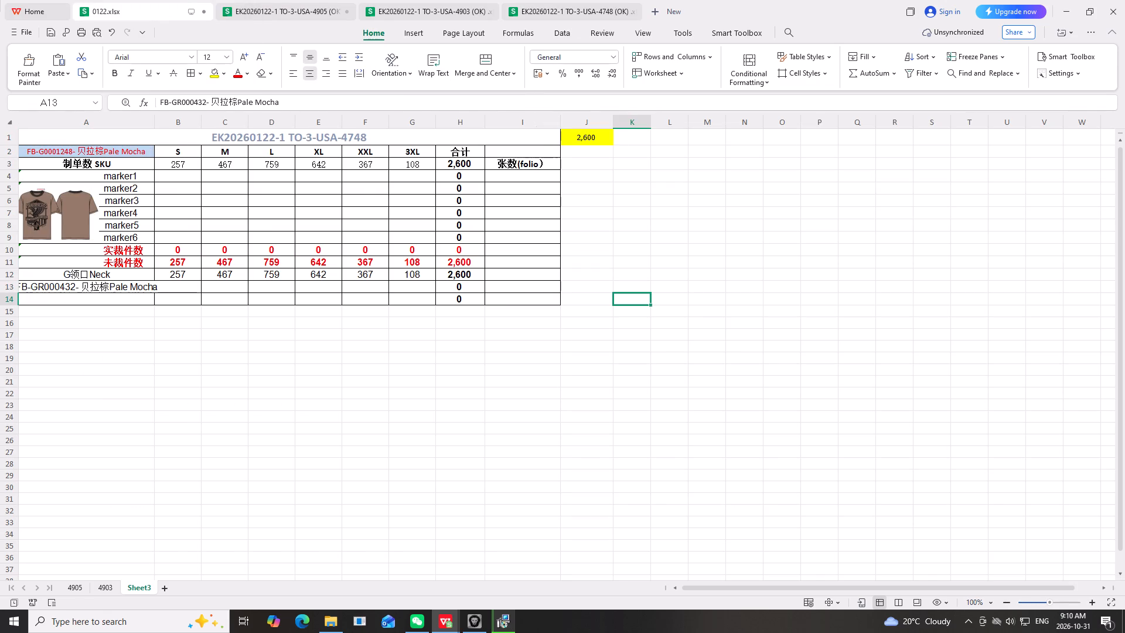
Reduce the font size of the neck fabric cell A13 on sheet 4905 to 11.
{"action": "left_click", "coordinate": [63, 591]}
{"action": "left_click_drag", "start_coordinate": [148, 385], "coordinate": [150, 377]}
{"action": "left_click", "coordinate": [112, 290]}
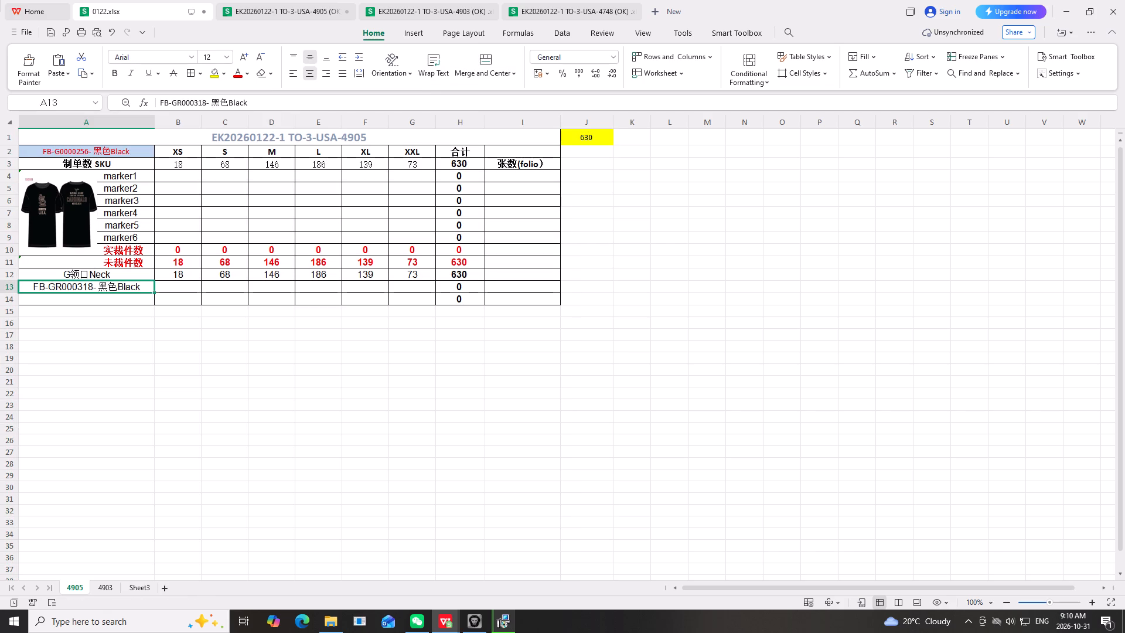
{"action": "left_click", "coordinate": [258, 57]}
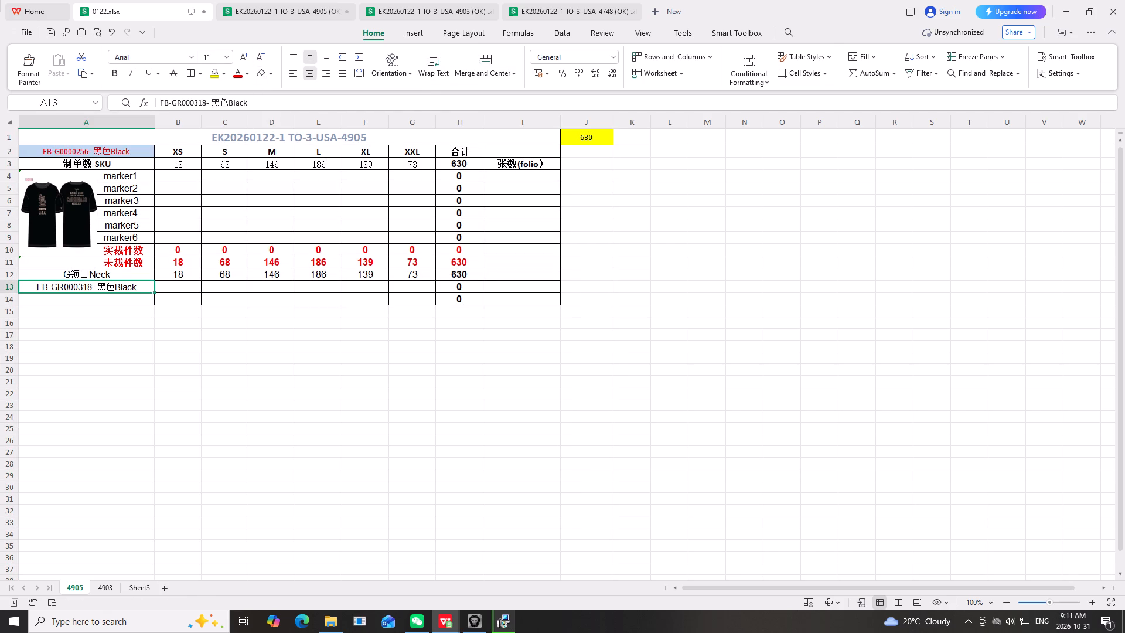
{"action": "left_click", "coordinate": [159, 371]}
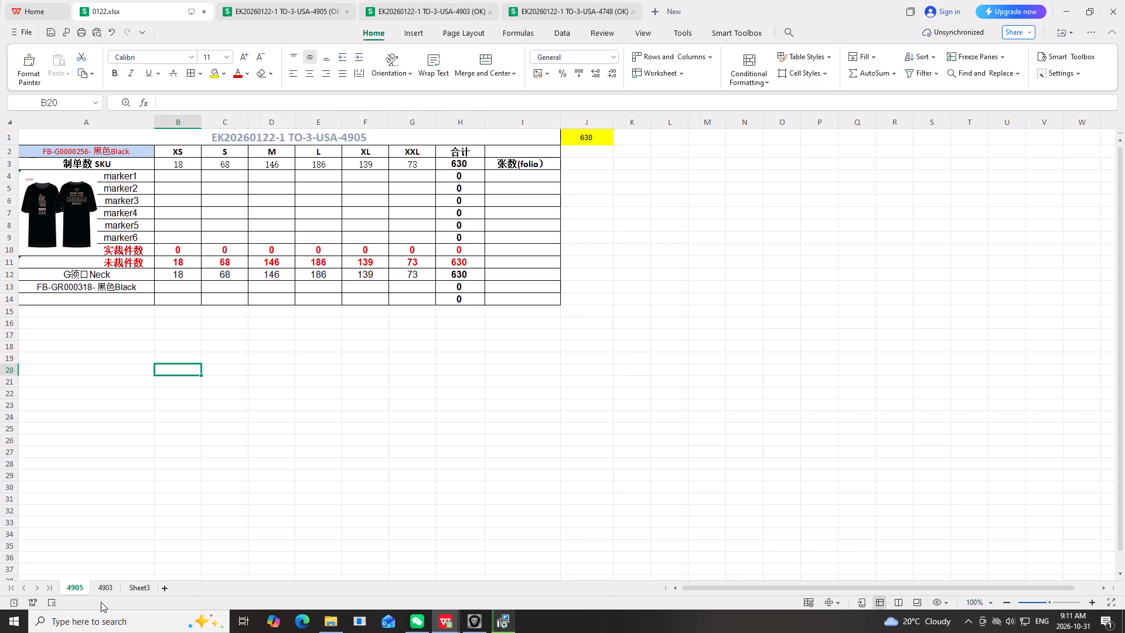
Reduce the font size of the neck fabric cell A13 on sheet 4903, first to 11 and finally to 10.
{"action": "left_click", "coordinate": [101, 593]}
{"action": "left_click", "coordinate": [128, 290]}
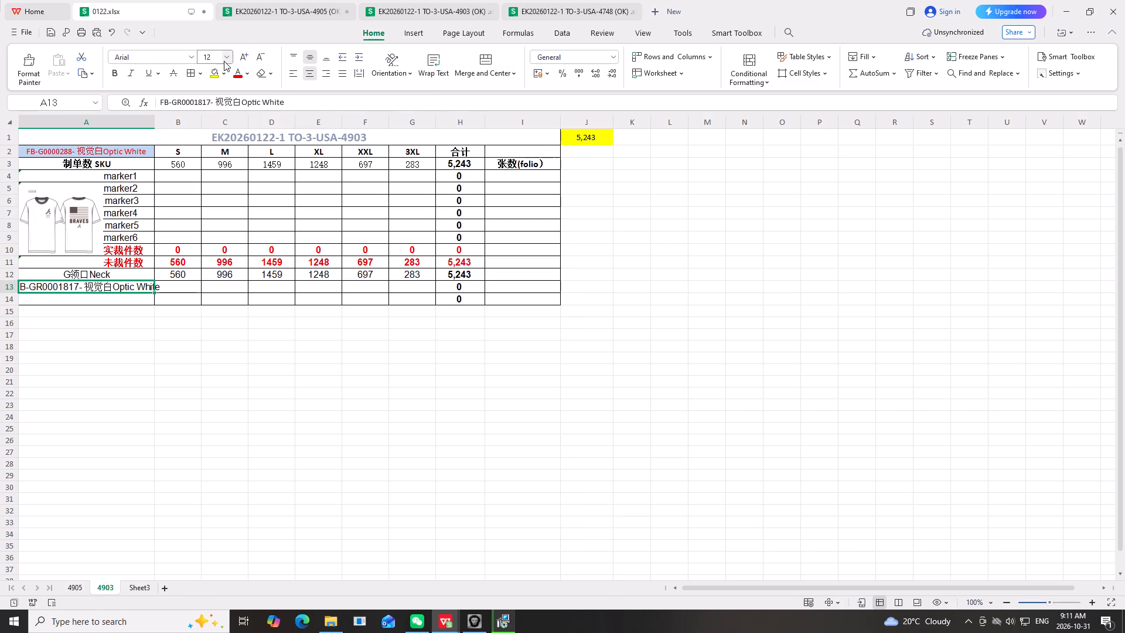
{"action": "left_click", "coordinate": [225, 58]}
{"action": "left_click", "coordinate": [214, 141]}
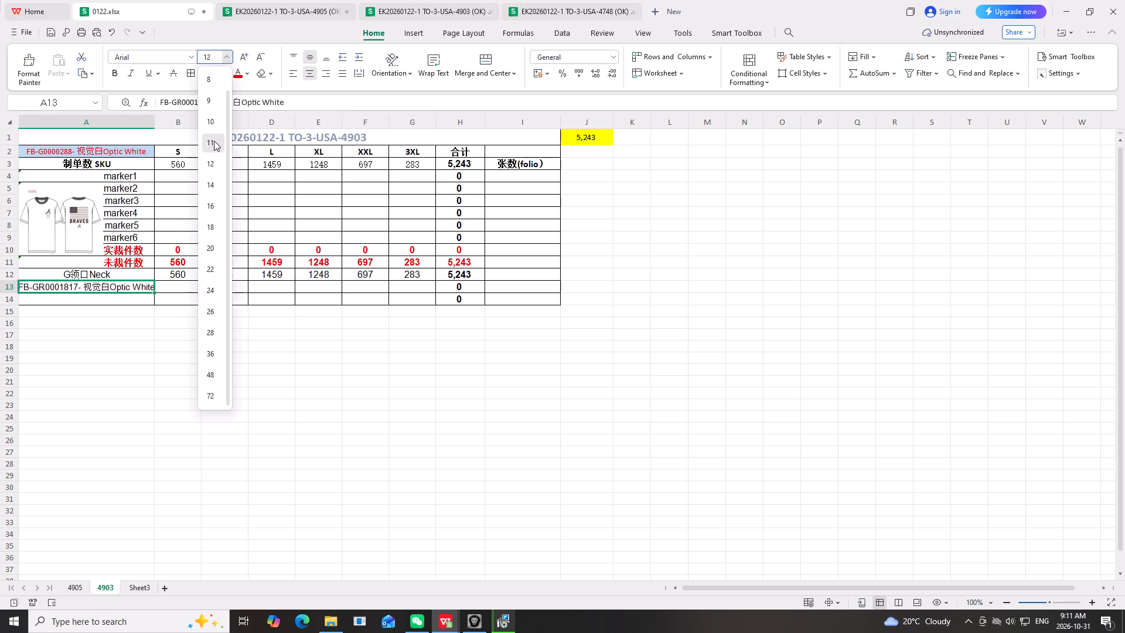
{"action": "left_click", "coordinate": [221, 350]}
{"action": "left_click", "coordinate": [136, 288]}
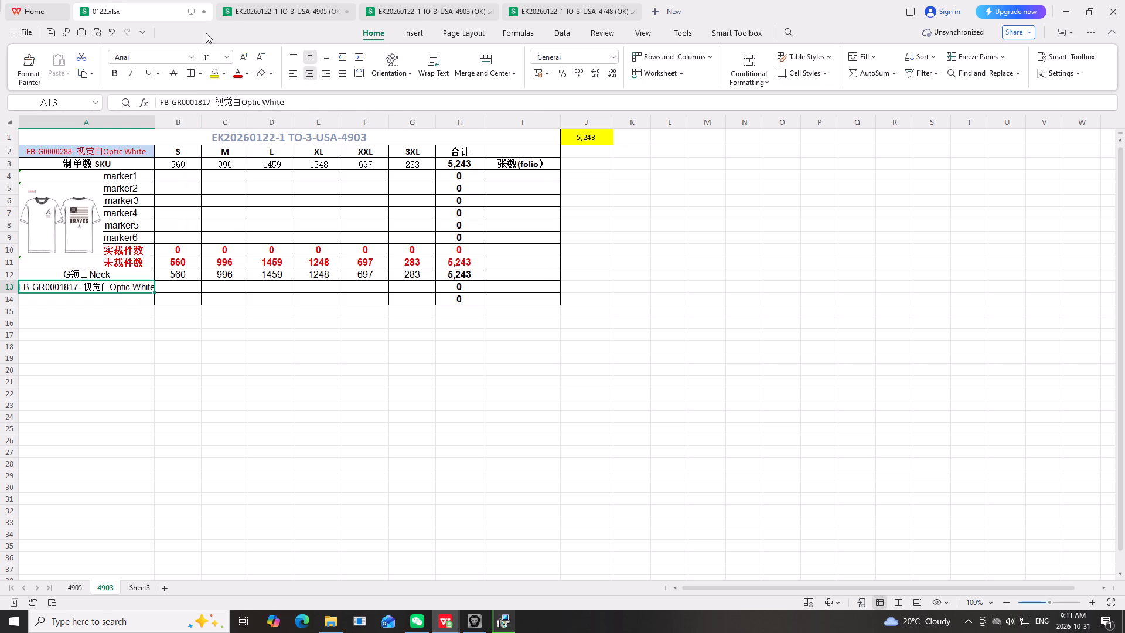
{"action": "left_click", "coordinate": [225, 55]}
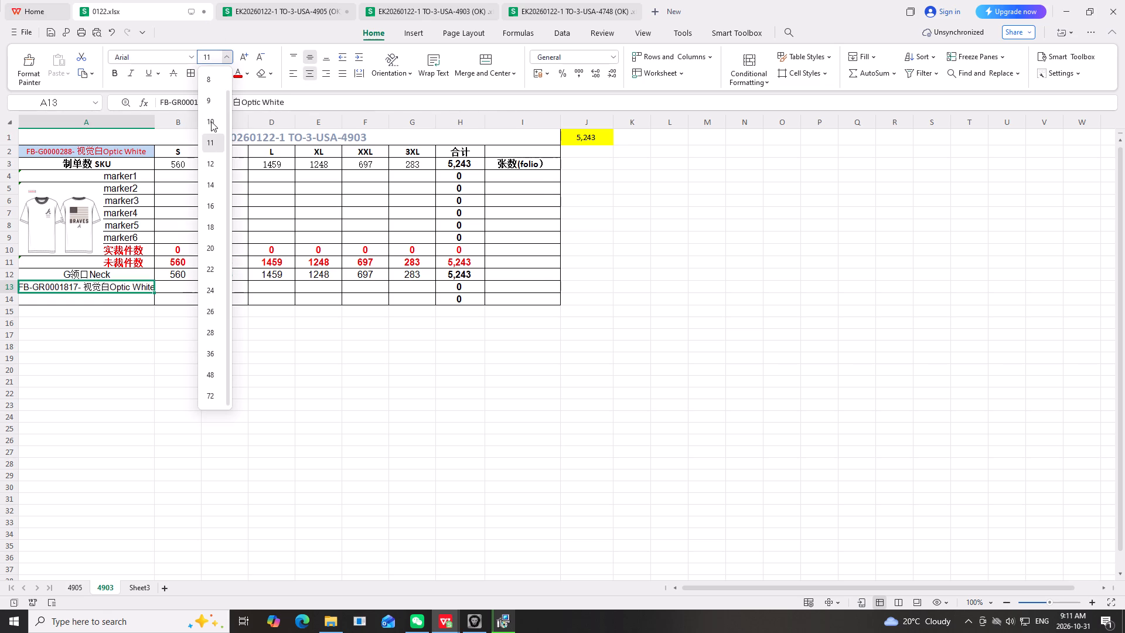
{"action": "left_click", "coordinate": [211, 121]}
{"action": "left_click", "coordinate": [227, 353]}
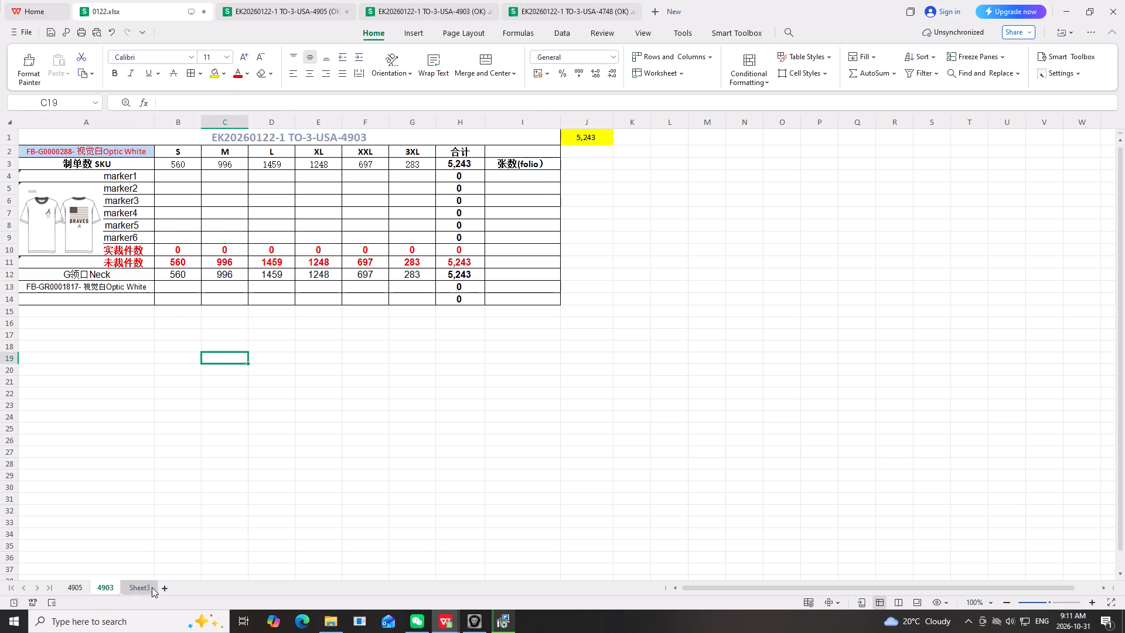
Reduce the font size of the neck fabric cell A13 on Sheet3, first to 11 and finally to 10.
{"action": "left_click", "coordinate": [146, 584]}
{"action": "left_click", "coordinate": [145, 290]}
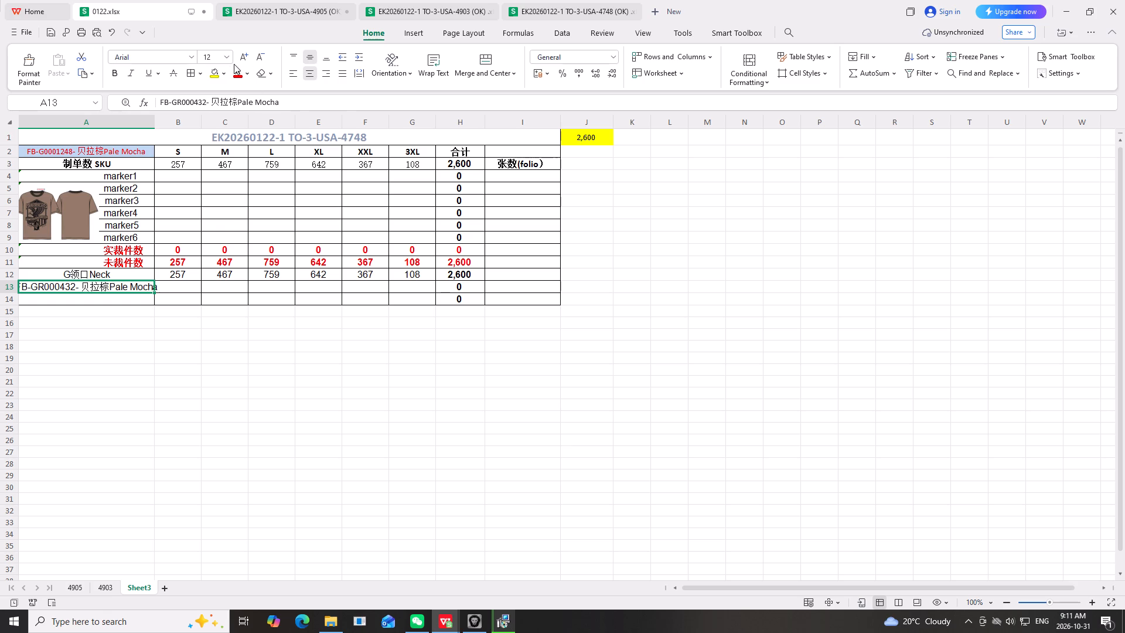
{"action": "left_click", "coordinate": [226, 57]}
{"action": "left_click", "coordinate": [217, 144]}
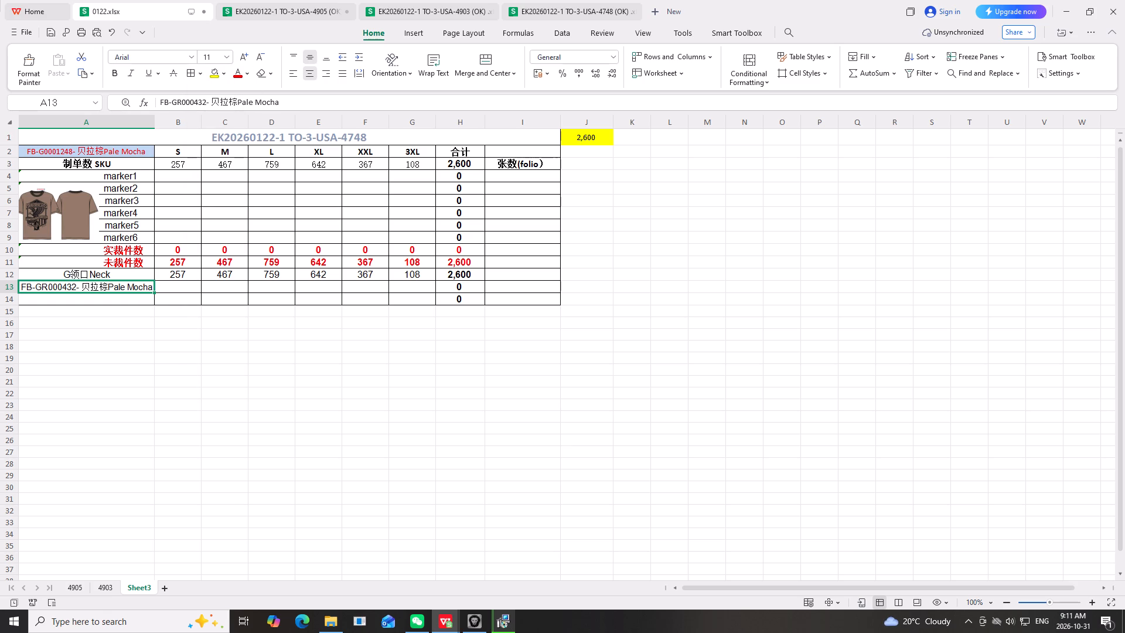
{"action": "left_click", "coordinate": [283, 414]}
{"action": "left_click", "coordinate": [129, 290]}
{"action": "left_click", "coordinate": [226, 55]}
{"action": "left_click", "coordinate": [219, 125]}
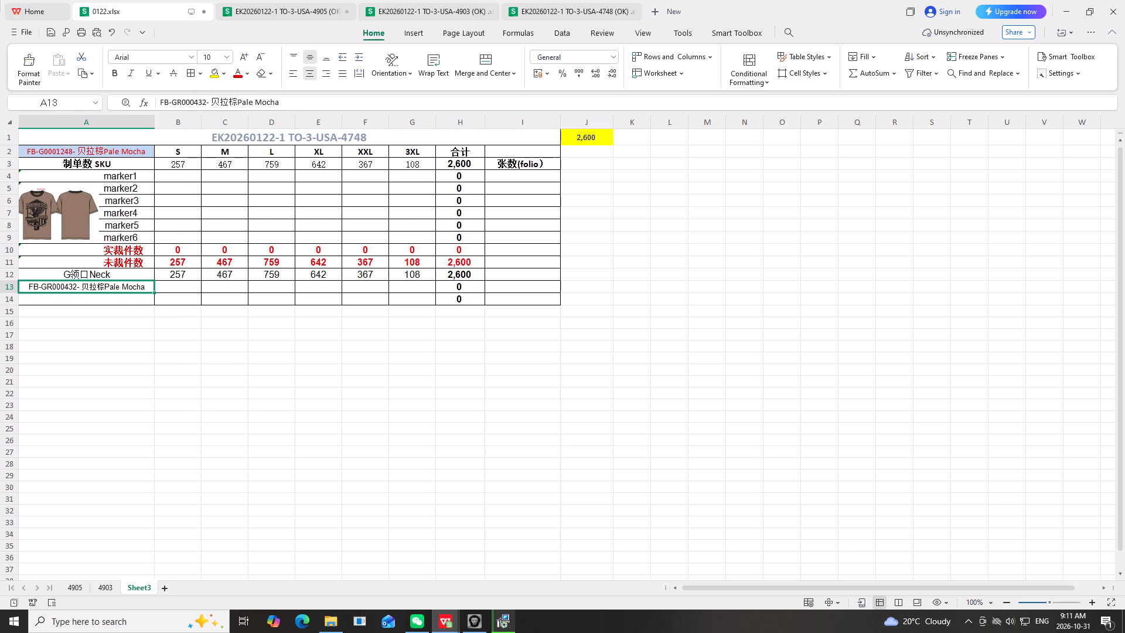
{"action": "left_click", "coordinate": [320, 400]}
{"action": "left_click", "coordinate": [647, 318]}
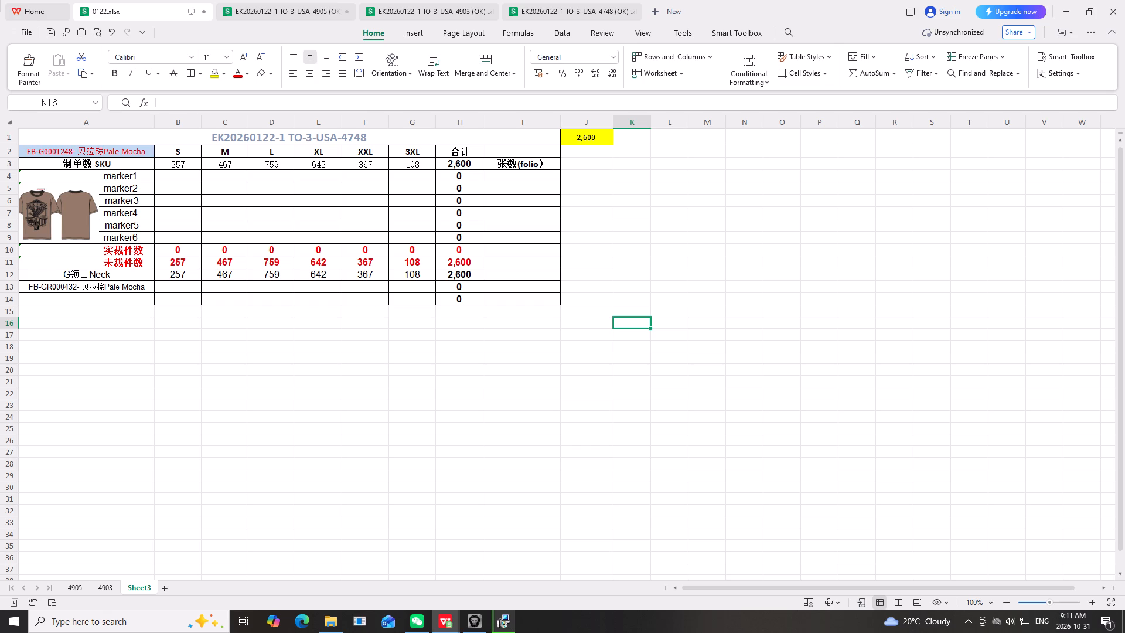
Rename Sheet3 as 4748.
{"action": "left_click", "coordinate": [220, 420]}
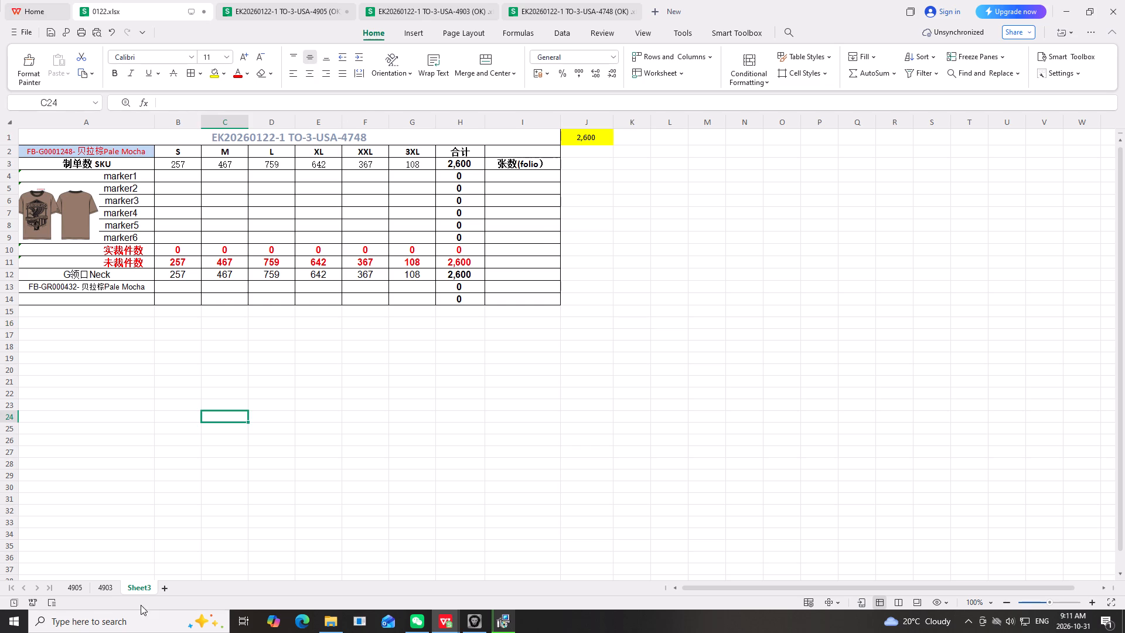
{"action": "right_click", "coordinate": [135, 590]}
{"action": "left_click", "coordinate": [195, 421]}
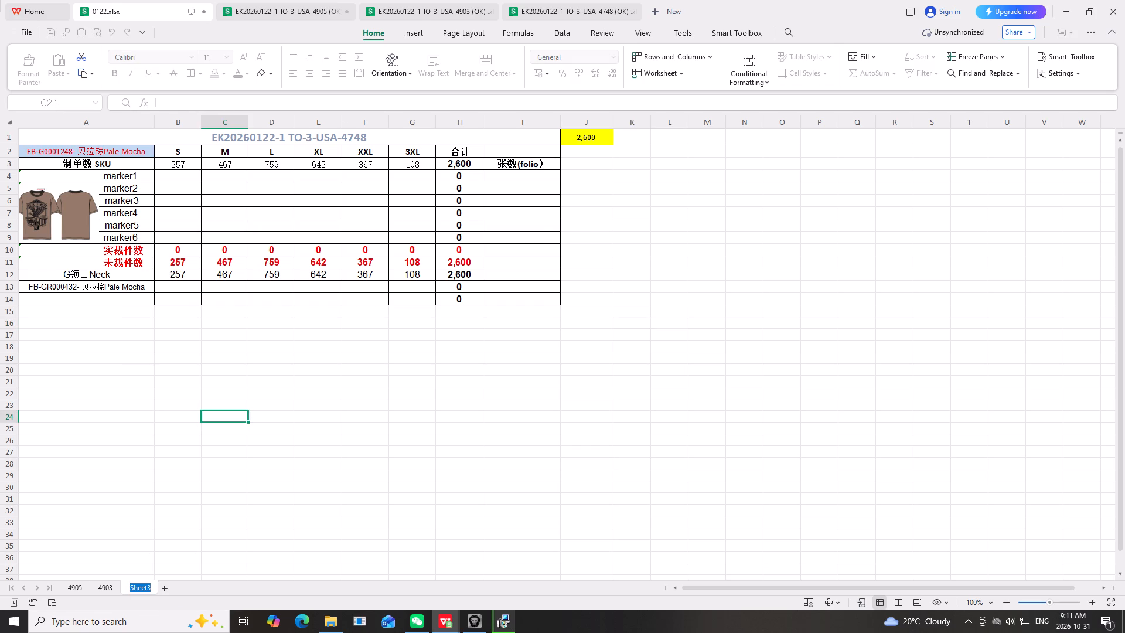
{"action": "type", "text": "4748"}
{"action": "left_click", "coordinate": [480, 458]}
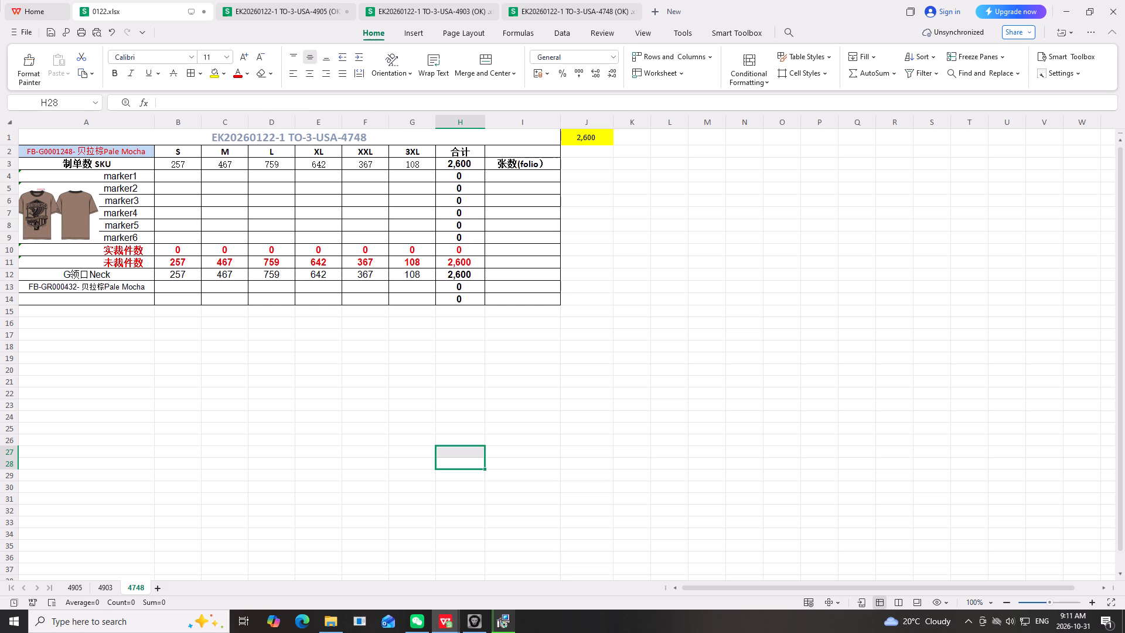
{"action": "left_click", "coordinate": [656, 423]}
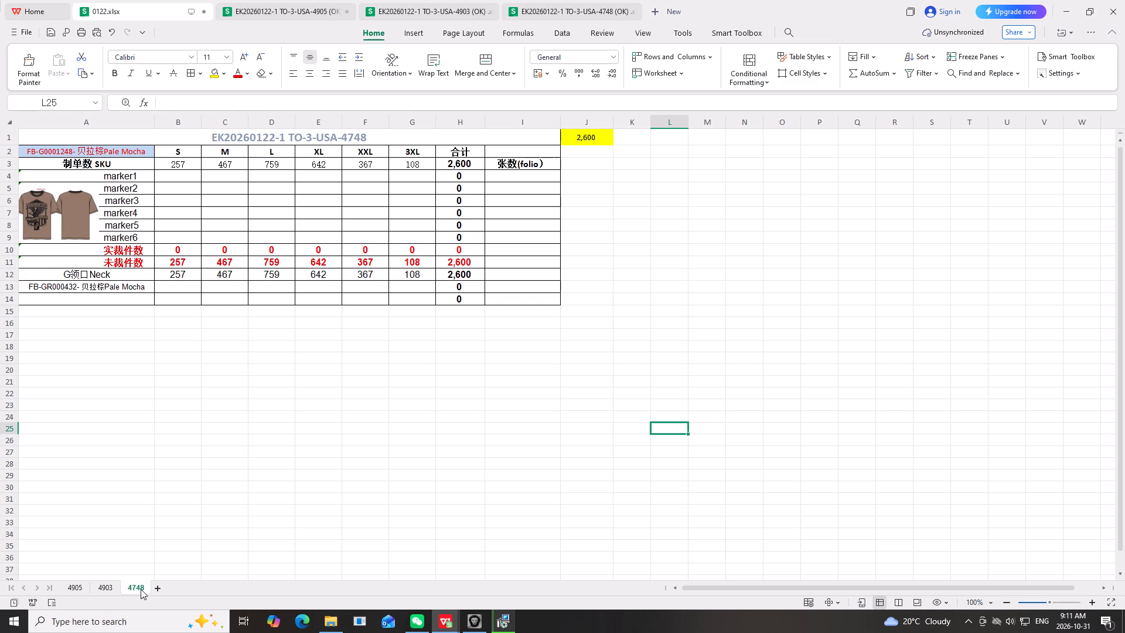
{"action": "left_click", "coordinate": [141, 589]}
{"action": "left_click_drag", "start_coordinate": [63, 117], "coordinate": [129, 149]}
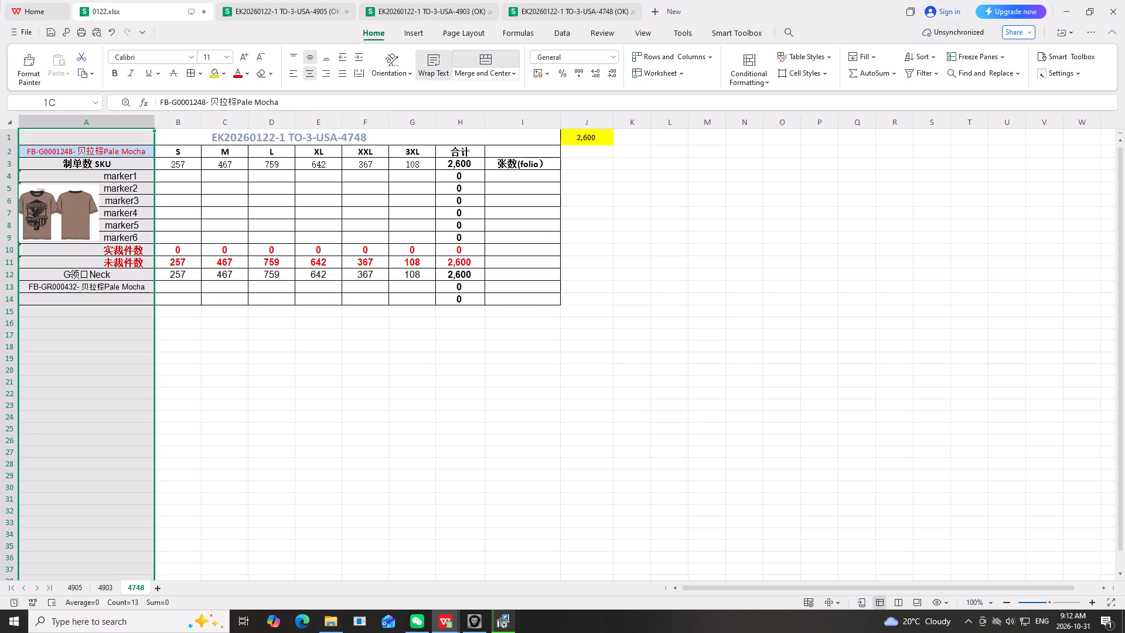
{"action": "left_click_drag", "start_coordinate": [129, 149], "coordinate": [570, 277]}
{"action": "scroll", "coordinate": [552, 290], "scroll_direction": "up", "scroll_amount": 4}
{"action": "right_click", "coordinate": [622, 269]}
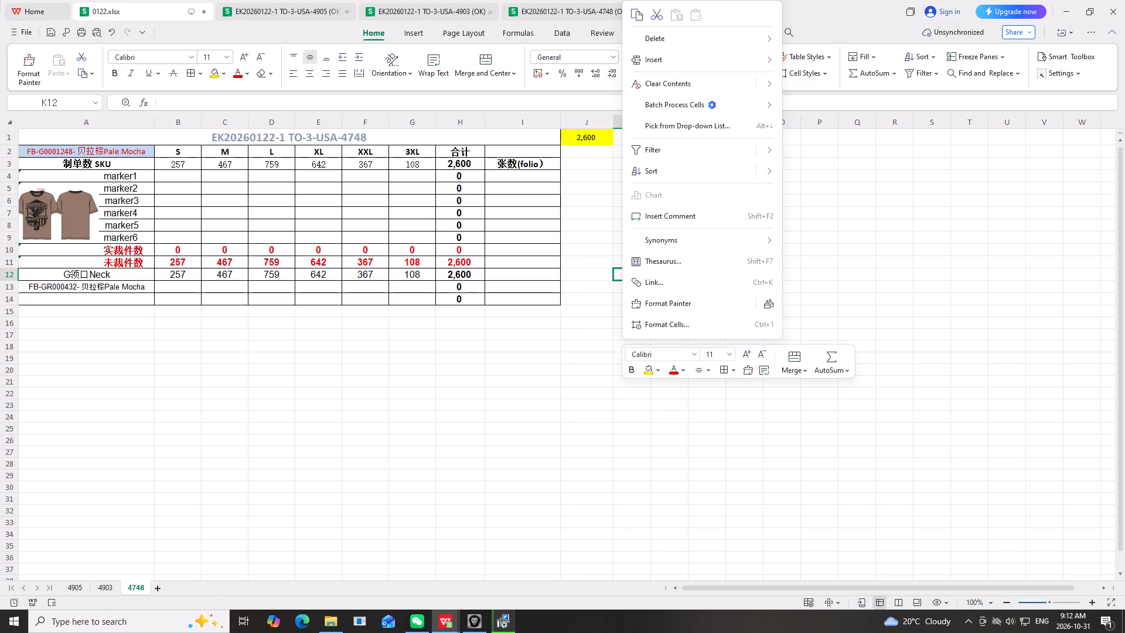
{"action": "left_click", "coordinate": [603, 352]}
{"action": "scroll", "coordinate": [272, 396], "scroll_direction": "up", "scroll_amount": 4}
Copy columns A to J of sheet 4748 and paste them at A1 of a newly added sheet.
{"action": "left_click_drag", "start_coordinate": [40, 124], "coordinate": [77, 140]}
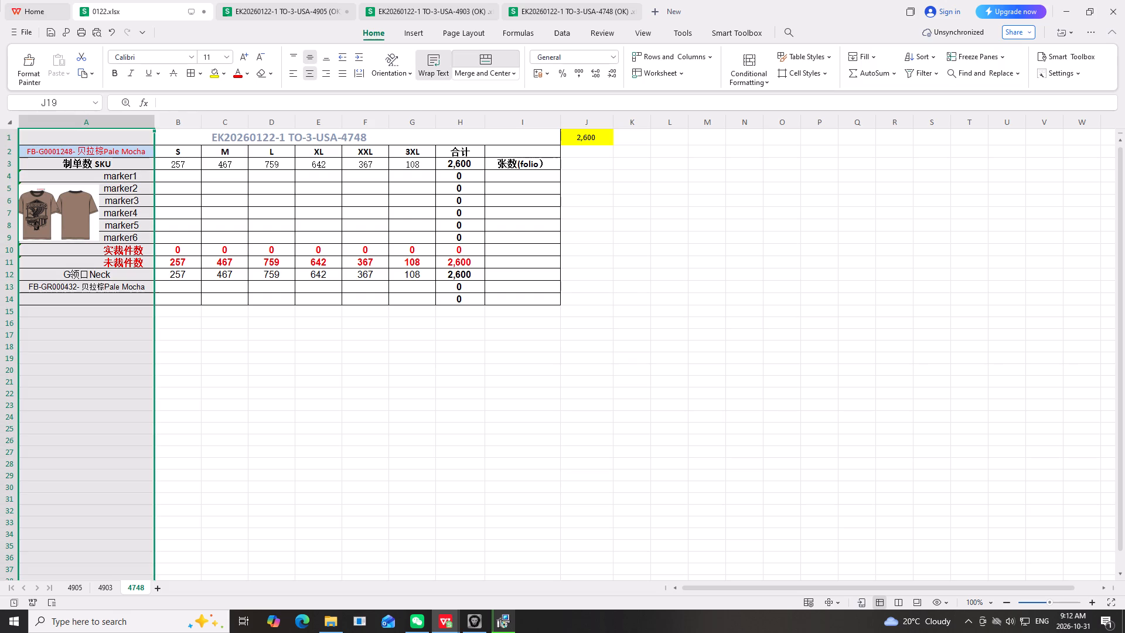
{"action": "left_click_drag", "start_coordinate": [77, 140], "coordinate": [589, 334]}
{"action": "scroll", "coordinate": [304, 424], "scroll_direction": "up", "scroll_amount": 3}
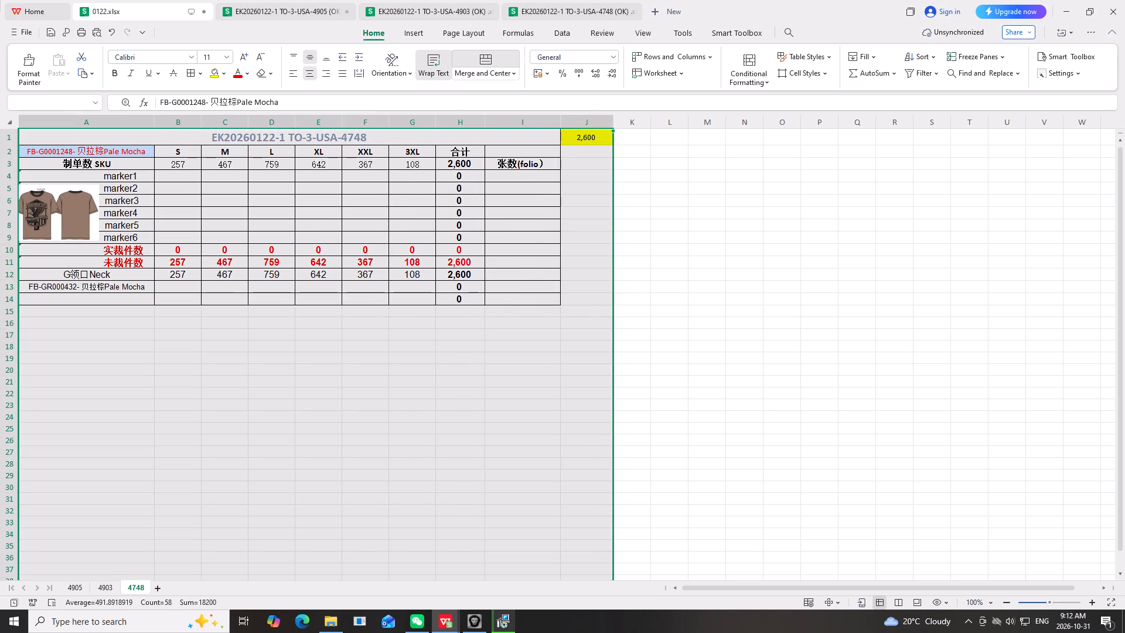
{"action": "right_click", "coordinate": [353, 394]}
{"action": "left_click", "coordinate": [370, 186]}
{"action": "scroll", "coordinate": [338, 501], "scroll_direction": "up", "scroll_amount": 5}
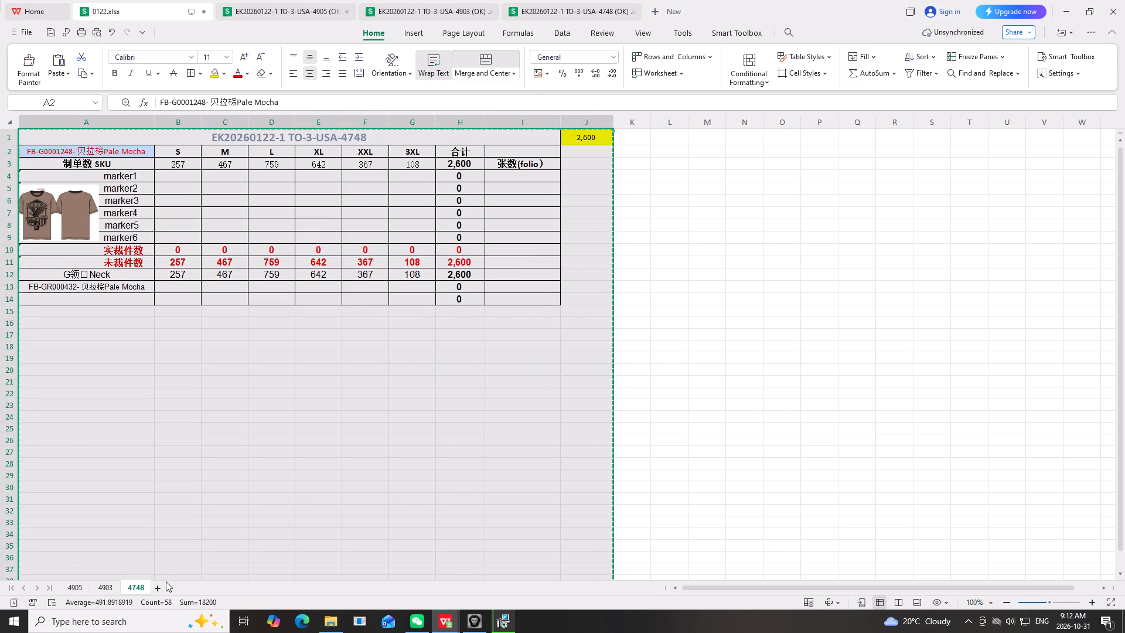
{"action": "left_click", "coordinate": [159, 587]}
{"action": "right_click", "coordinate": [45, 137]}
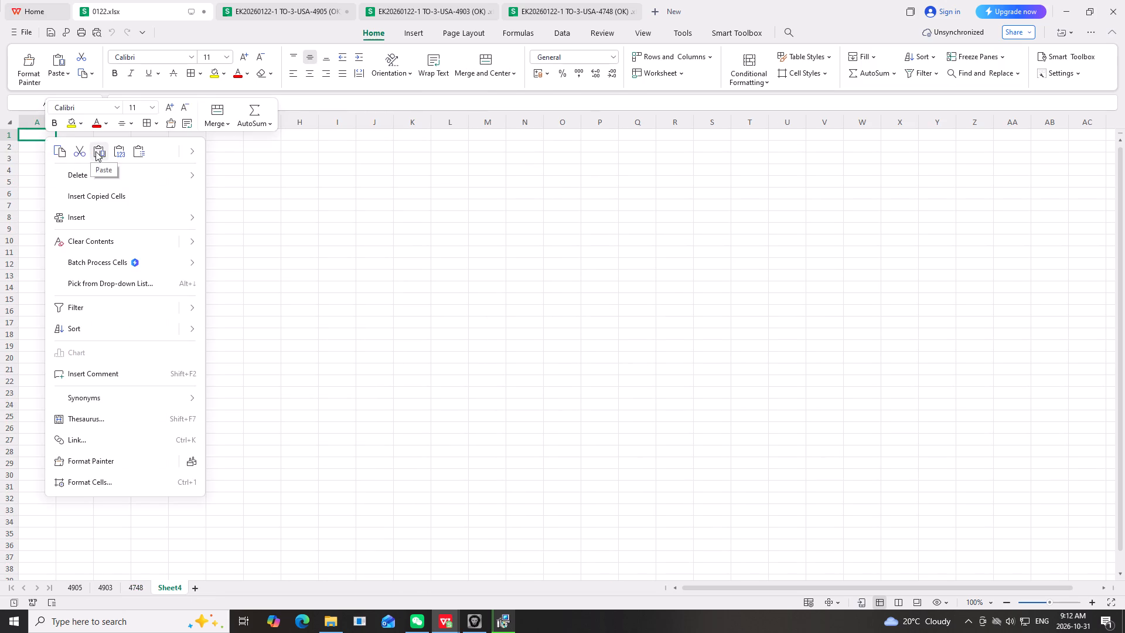
{"action": "left_click", "coordinate": [96, 151]}
{"action": "left_click", "coordinate": [760, 268]}
{"action": "scroll", "coordinate": [230, 186], "scroll_direction": "up", "scroll_amount": 2}
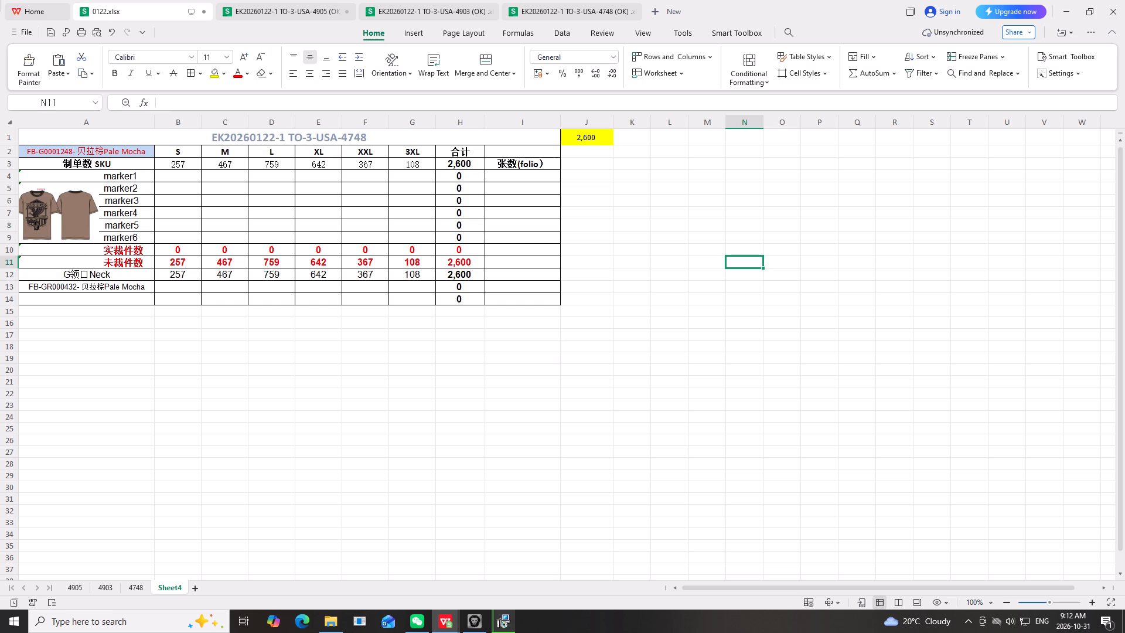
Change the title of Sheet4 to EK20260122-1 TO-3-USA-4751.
{"action": "double_click", "coordinate": [377, 132]}
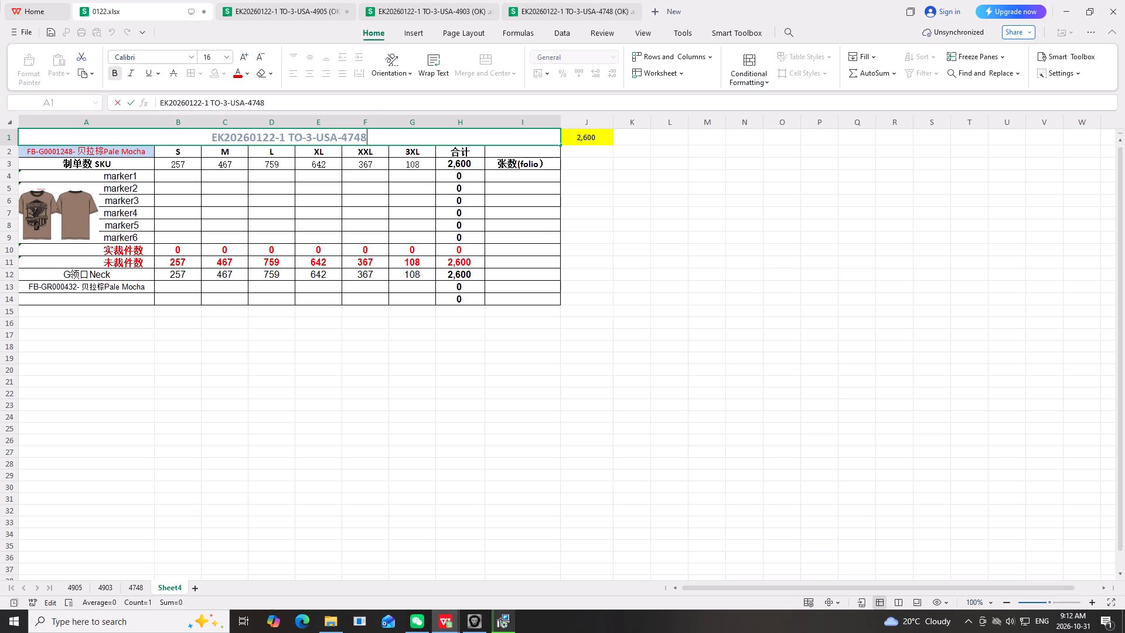
{"action": "key", "text": "BackSpace"}
{"action": "key", "text": "BackSpace"}
{"action": "type", "text": "51"}
{"action": "left_click", "coordinate": [519, 380]}
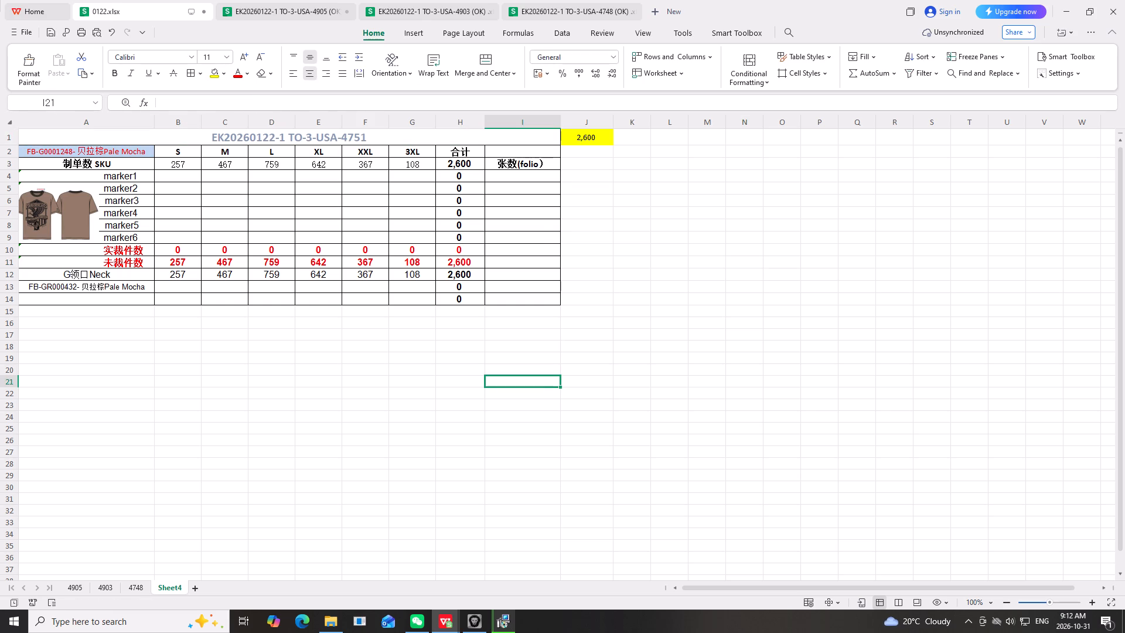
Clear the SKU quantities in B3:G3 and delete the T-shirt picture from Sheet4.
{"action": "left_click_drag", "start_coordinate": [178, 166], "coordinate": [401, 164]}
{"action": "key", "text": "Delete"}
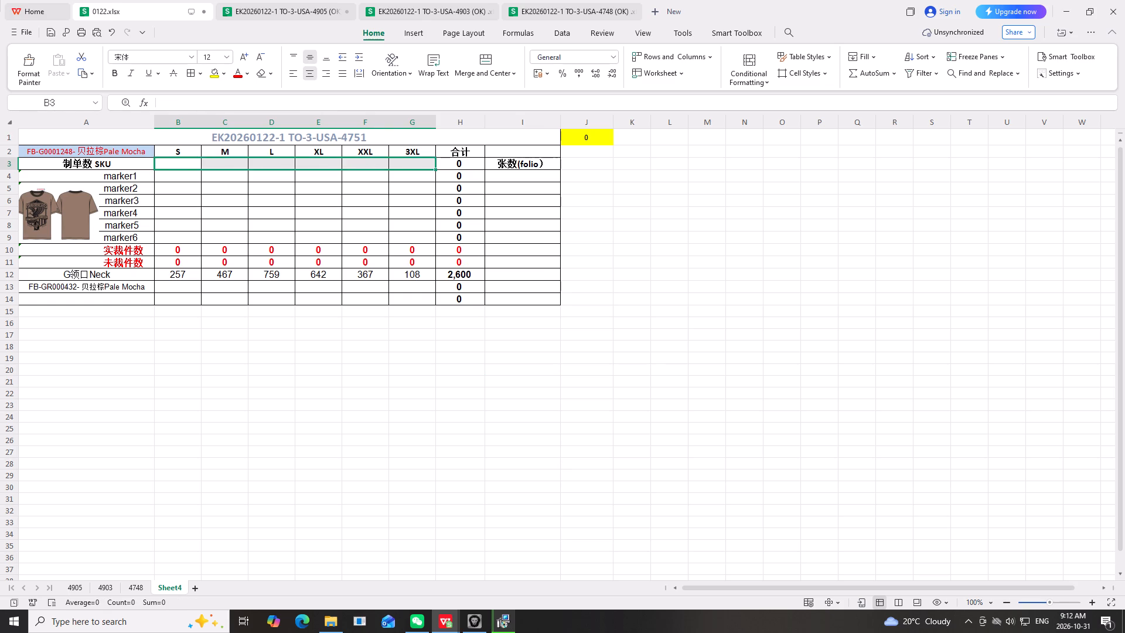
{"action": "left_click", "coordinate": [88, 209]}
{"action": "key", "text": "Delete"}
{"action": "left_click", "coordinate": [188, 352]}
Clear the fabric names in A2 and A13 and the neck quantities in B12:G12 on Sheet4.
{"action": "left_click", "coordinate": [112, 145]}
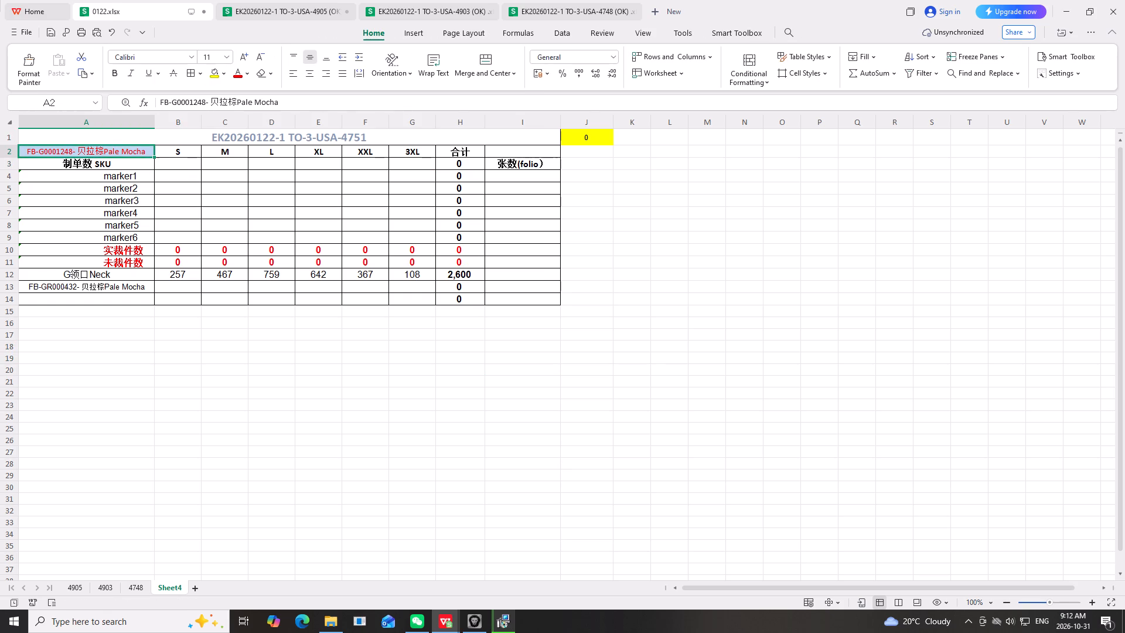
{"action": "key", "text": "Delete"}
{"action": "left_click", "coordinate": [99, 289]}
{"action": "key", "text": "Delete"}
{"action": "left_click_drag", "start_coordinate": [177, 273], "coordinate": [275, 271]}
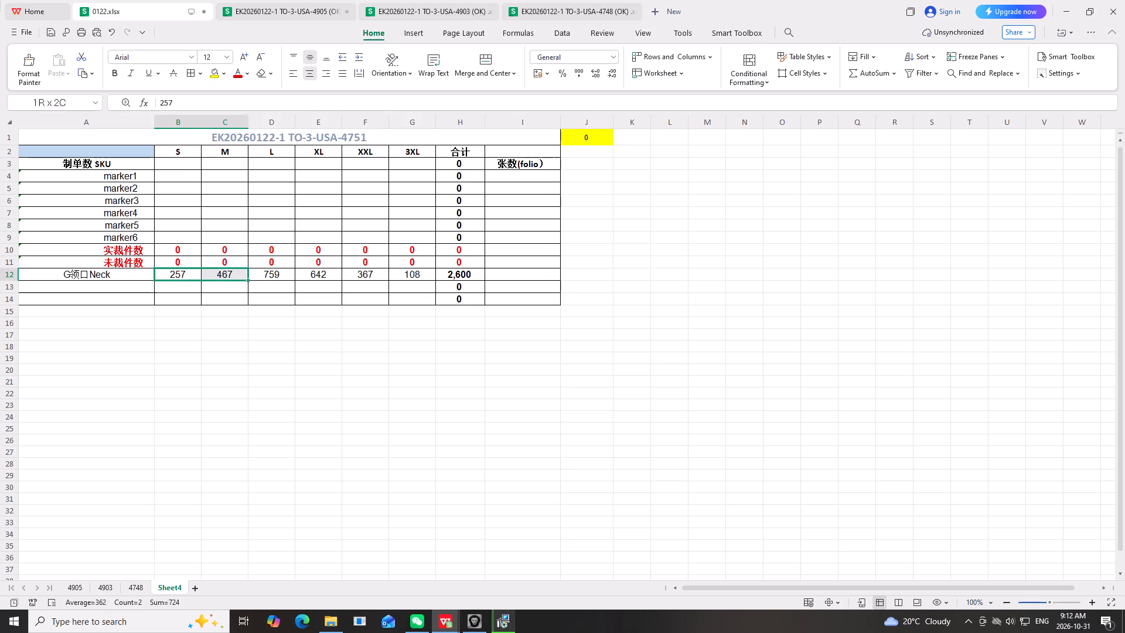
{"action": "left_click_drag", "start_coordinate": [275, 271], "coordinate": [418, 278]}
{"action": "key", "text": "Delete"}
{"action": "left_click", "coordinate": [630, 306]}
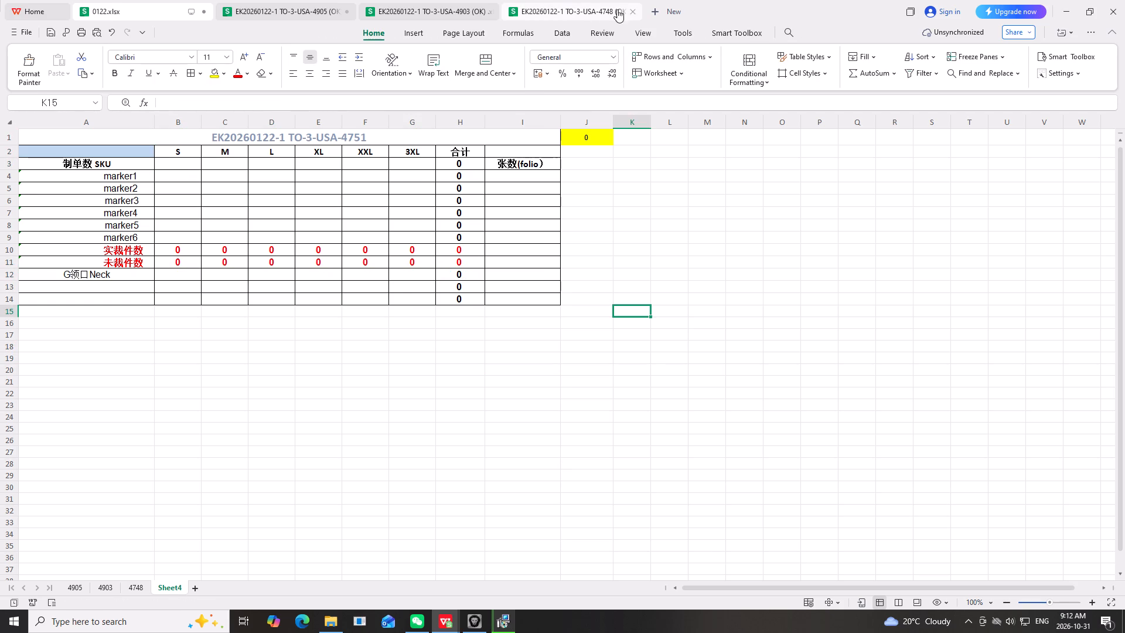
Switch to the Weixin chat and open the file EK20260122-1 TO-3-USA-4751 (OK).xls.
{"action": "left_click", "coordinate": [414, 616]}
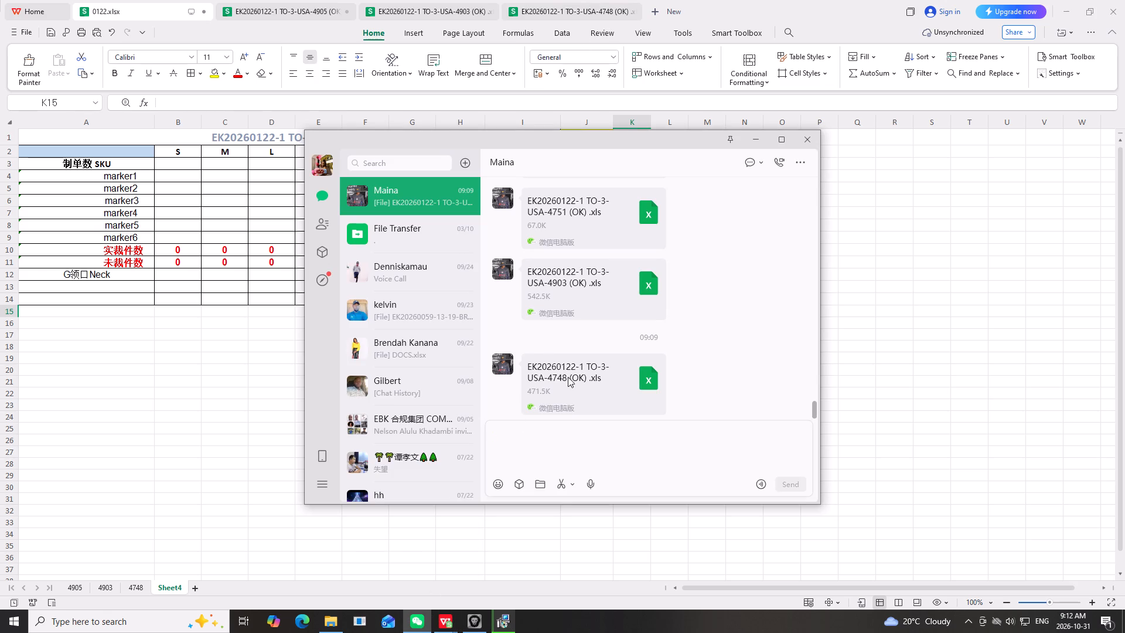
{"action": "scroll", "coordinate": [562, 316], "scroll_direction": "up", "scroll_amount": 3}
{"action": "double_click", "coordinate": [571, 324]}
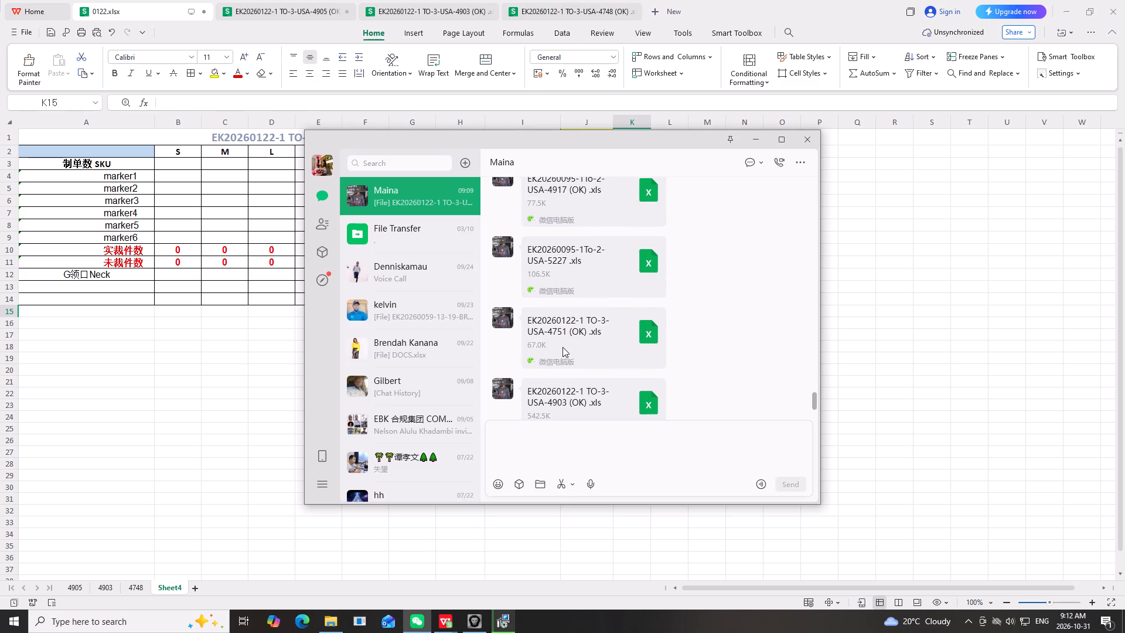
{"action": "scroll", "coordinate": [206, 375], "scroll_direction": "up", "scroll_amount": 1}
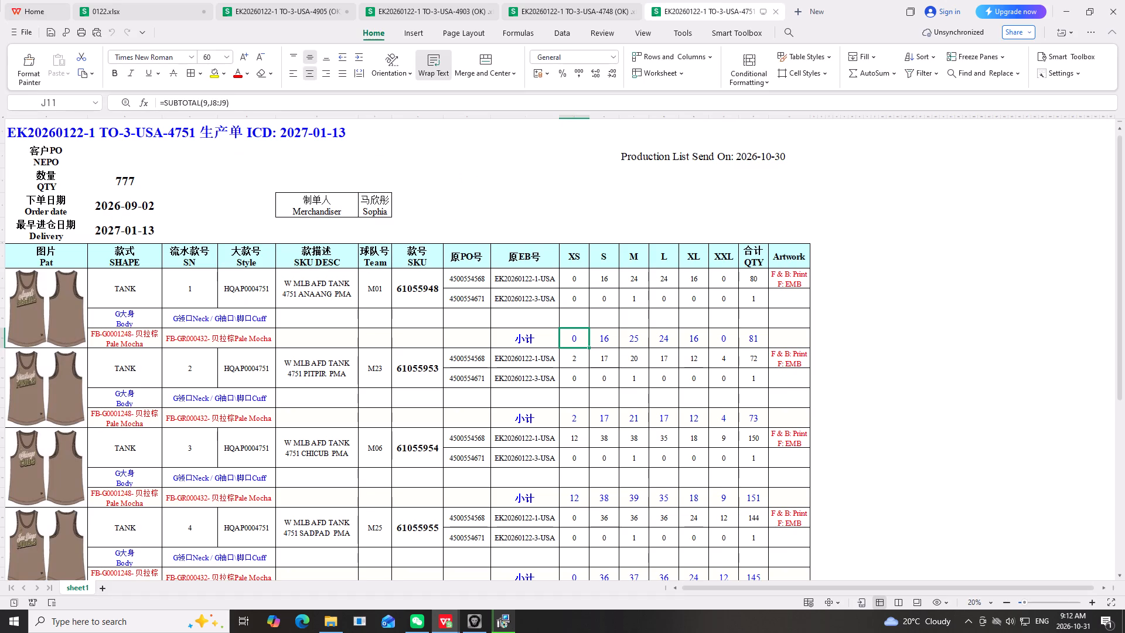
Copy the size headers XS to XXL from the 4751 order and paste them at B2 on Sheet4 of 0122.xlsx.
{"action": "left_click", "coordinate": [633, 224]}
{"action": "scroll", "coordinate": [345, 368], "scroll_direction": "up", "scroll_amount": 7}
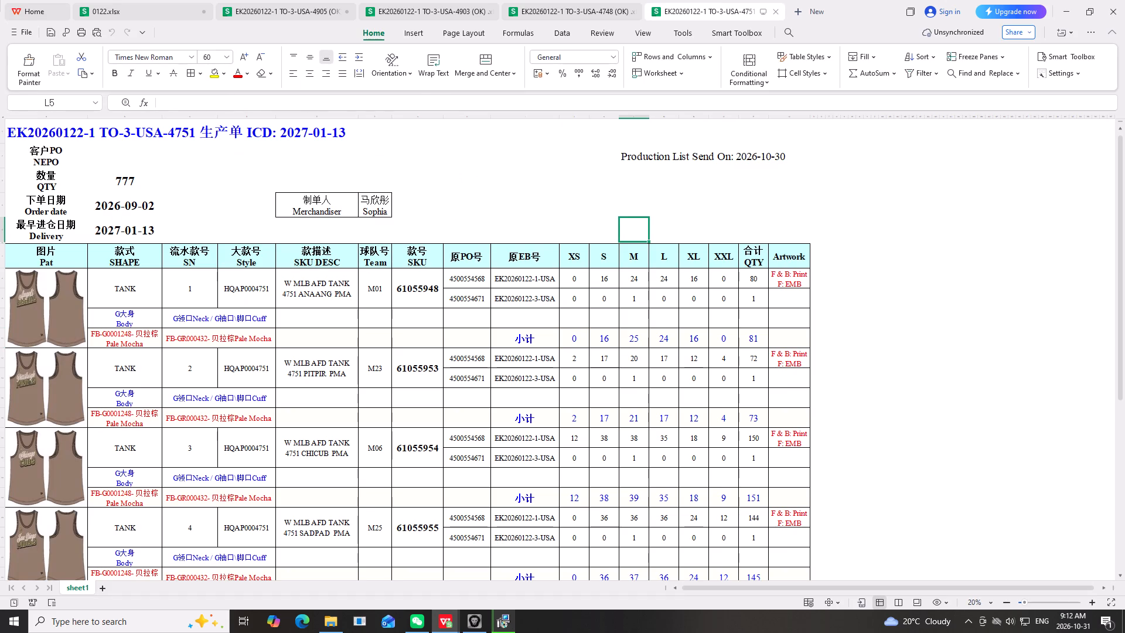
{"action": "left_click_drag", "start_coordinate": [577, 256], "coordinate": [715, 258]}
{"action": "right_click", "coordinate": [715, 258]}
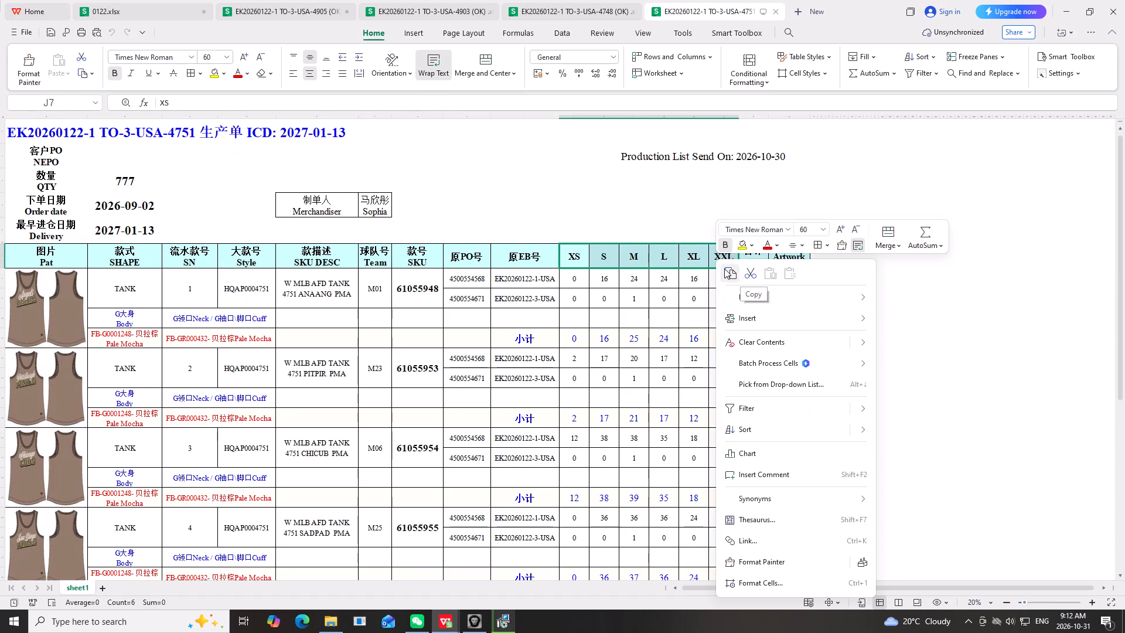
{"action": "left_click", "coordinate": [724, 268]}
{"action": "left_click", "coordinate": [161, 15]}
{"action": "scroll", "coordinate": [346, 193], "scroll_direction": "up", "scroll_amount": 4}
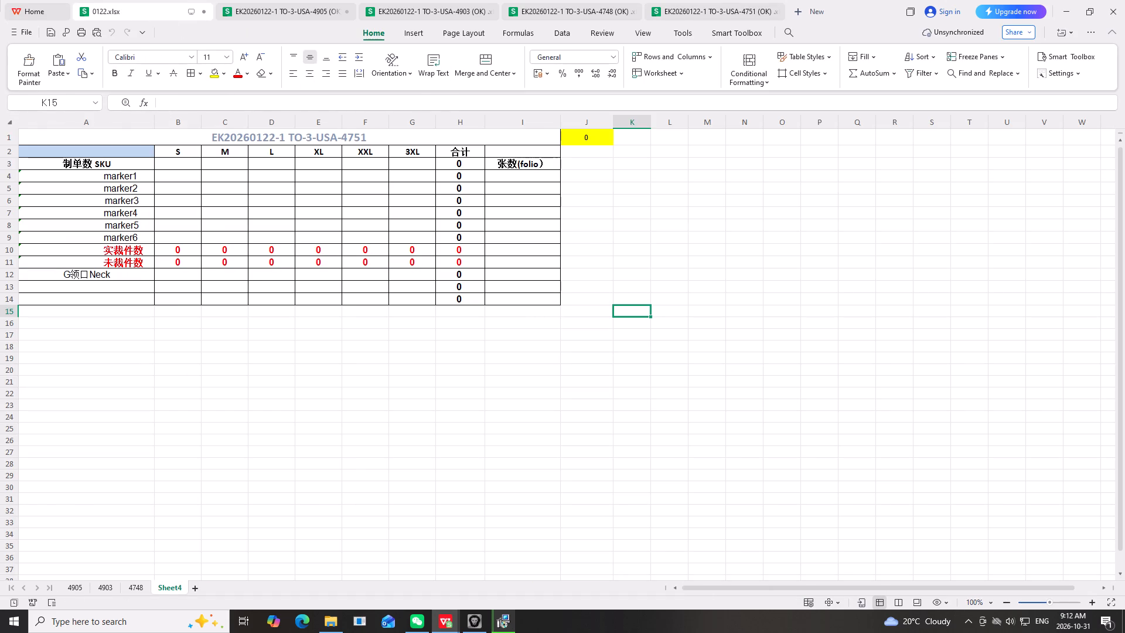
{"action": "left_click", "coordinate": [188, 151]}
{"action": "right_click", "coordinate": [187, 151]}
{"action": "left_click", "coordinate": [256, 165]}
{"action": "left_click", "coordinate": [697, 287]}
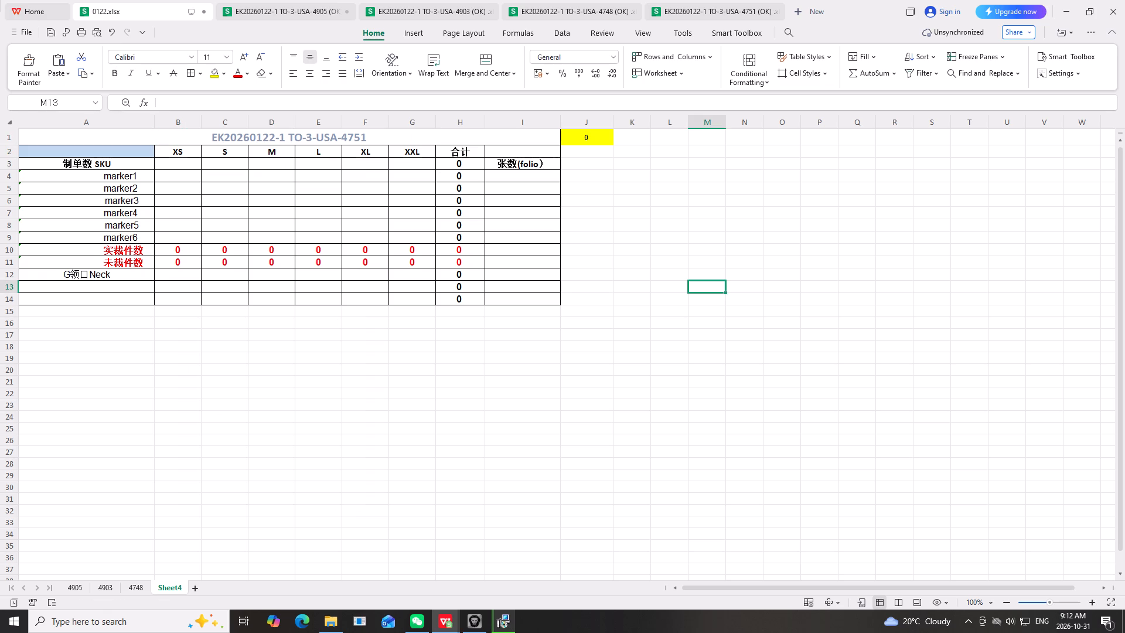
{"action": "scroll", "coordinate": [423, 461], "scroll_direction": "up", "scroll_amount": 5}
Copy the first tank top picture from the 4751 order and paste it at O4 on Sheet4 of 0122.xlsx.
{"action": "left_click", "coordinate": [712, 8]}
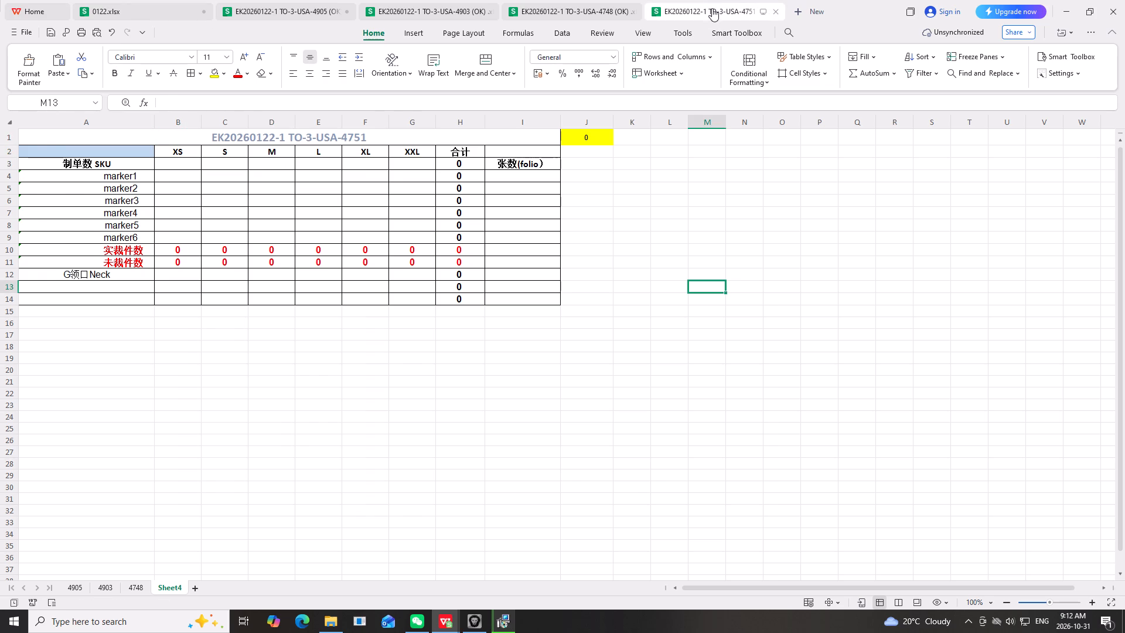
{"action": "scroll", "coordinate": [197, 300], "scroll_direction": "up", "scroll_amount": 2}
{"action": "left_click", "coordinate": [57, 318]}
{"action": "right_click", "coordinate": [57, 318]}
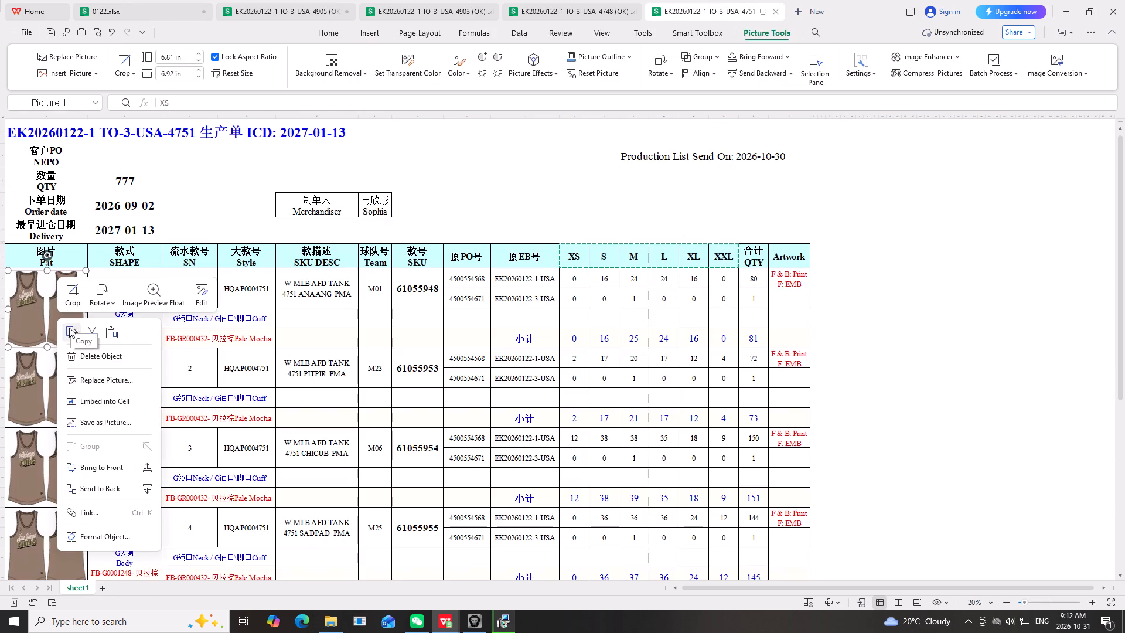
{"action": "left_click", "coordinate": [68, 328]}
{"action": "left_click", "coordinate": [171, 12]}
{"action": "right_click", "coordinate": [763, 170]}
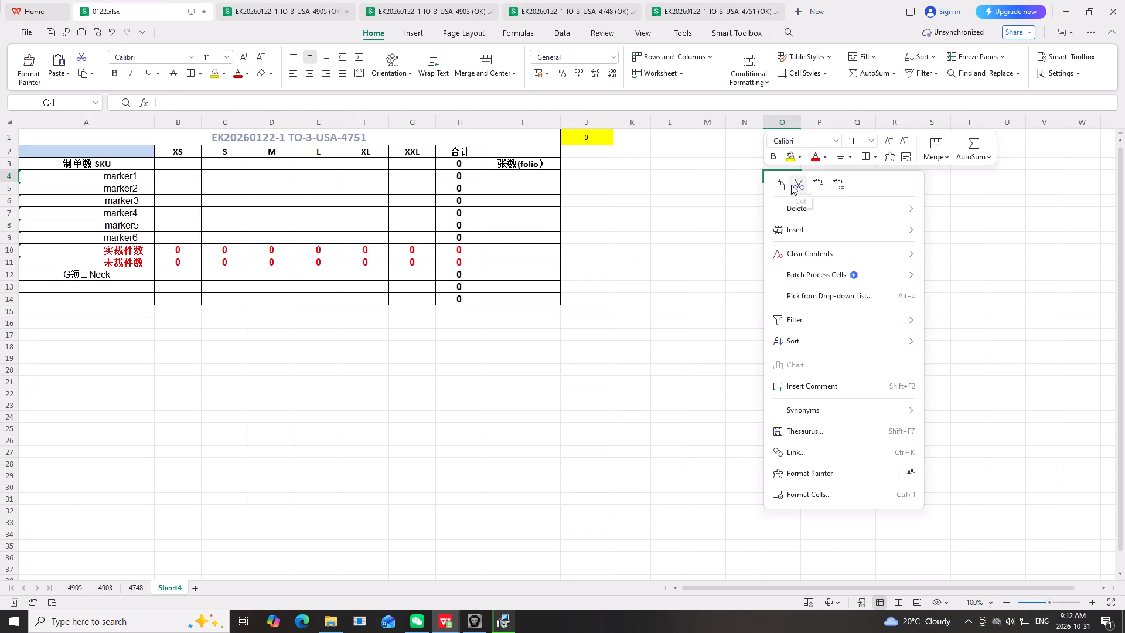
{"action": "left_click", "coordinate": [816, 185]}
Shrink the pasted tank top picture to about 1.48 in high and 1.82 in wide.
{"action": "left_click_drag", "start_coordinate": [1038, 229], "coordinate": [831, 211]}
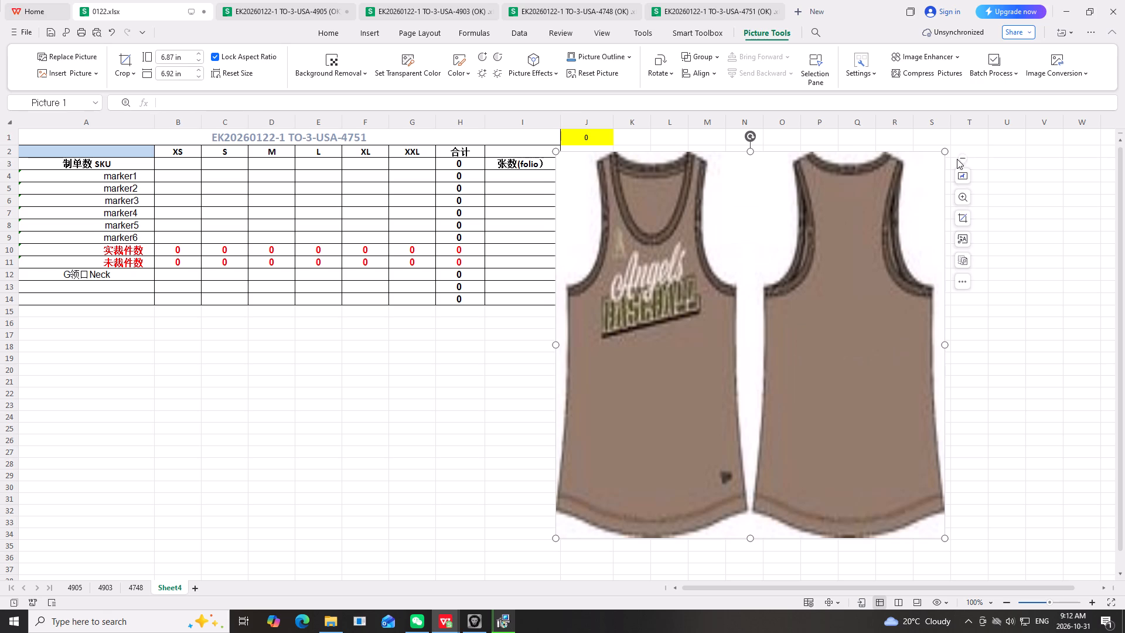
{"action": "left_click_drag", "start_coordinate": [944, 151], "coordinate": [680, 396]}
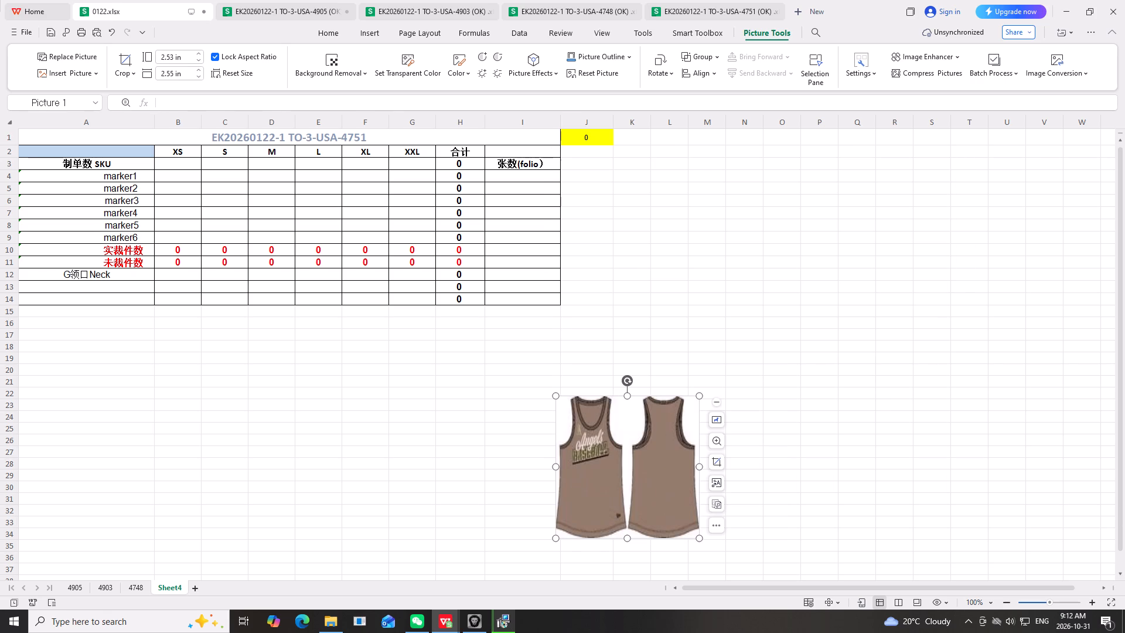
{"action": "left_click_drag", "start_coordinate": [699, 397], "coordinate": [679, 436]}
{"action": "left_click", "coordinate": [654, 461]}
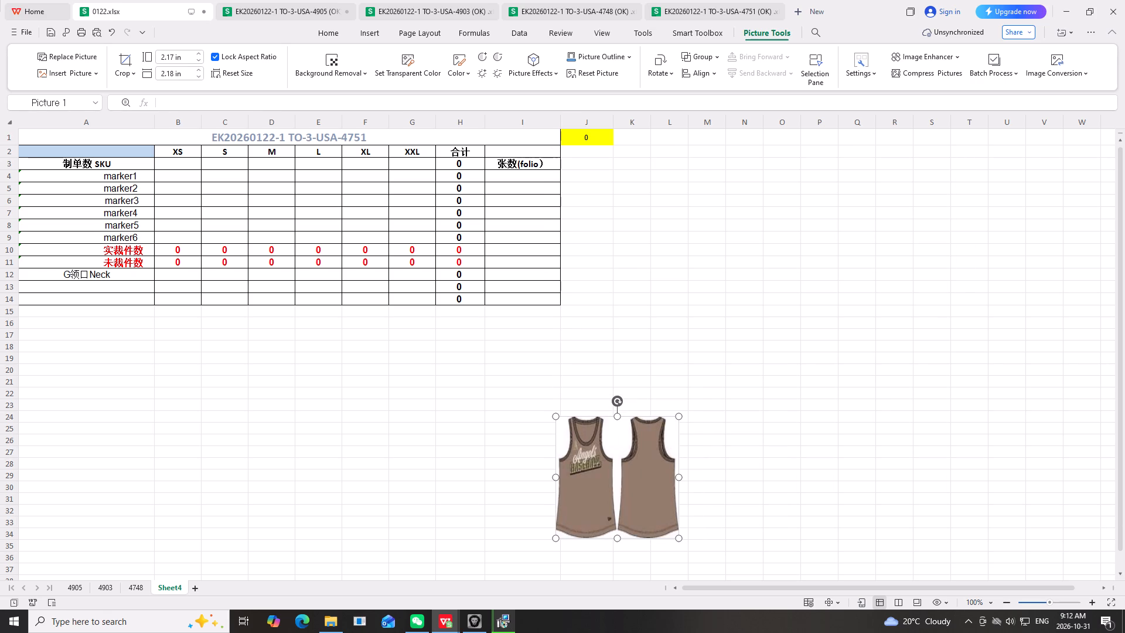
{"action": "left_click", "coordinate": [679, 414]}
{"action": "left_click", "coordinate": [629, 471]}
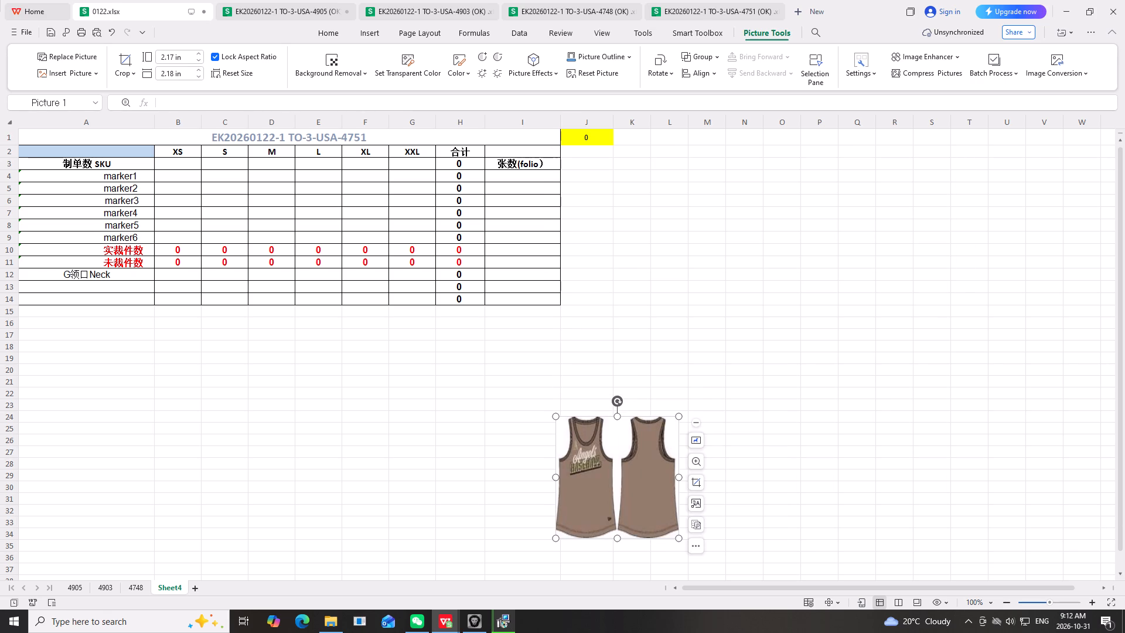
{"action": "left_click", "coordinate": [677, 416]}
{"action": "left_click", "coordinate": [646, 473]}
{"action": "left_click", "coordinate": [674, 539]}
{"action": "left_click", "coordinate": [639, 486]}
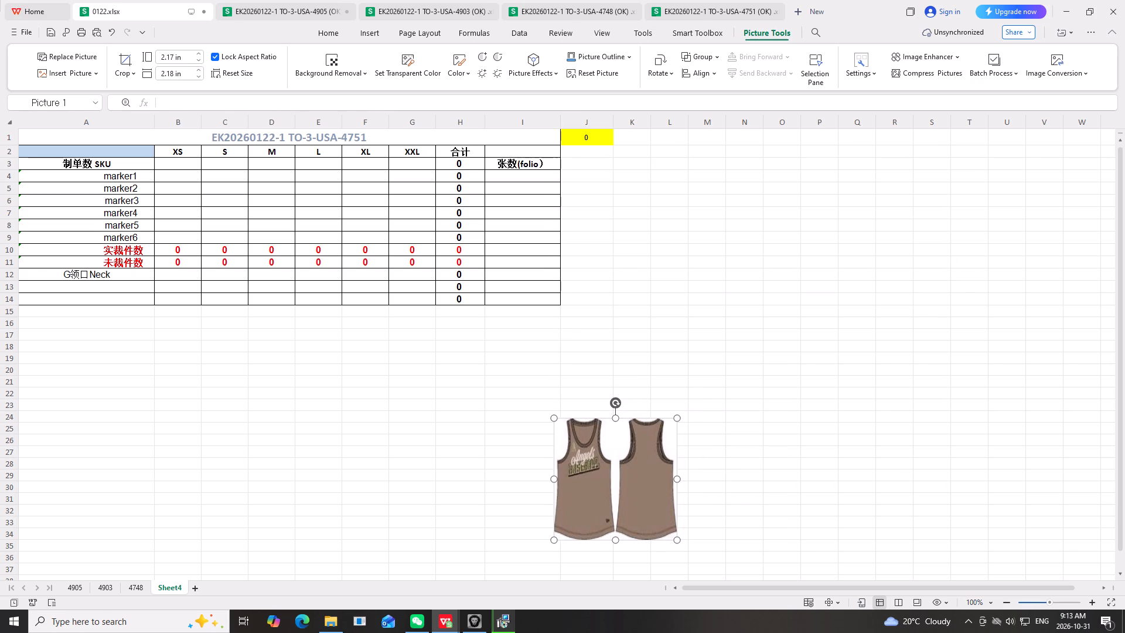
{"action": "left_click_drag", "start_coordinate": [617, 420], "coordinate": [619, 458]}
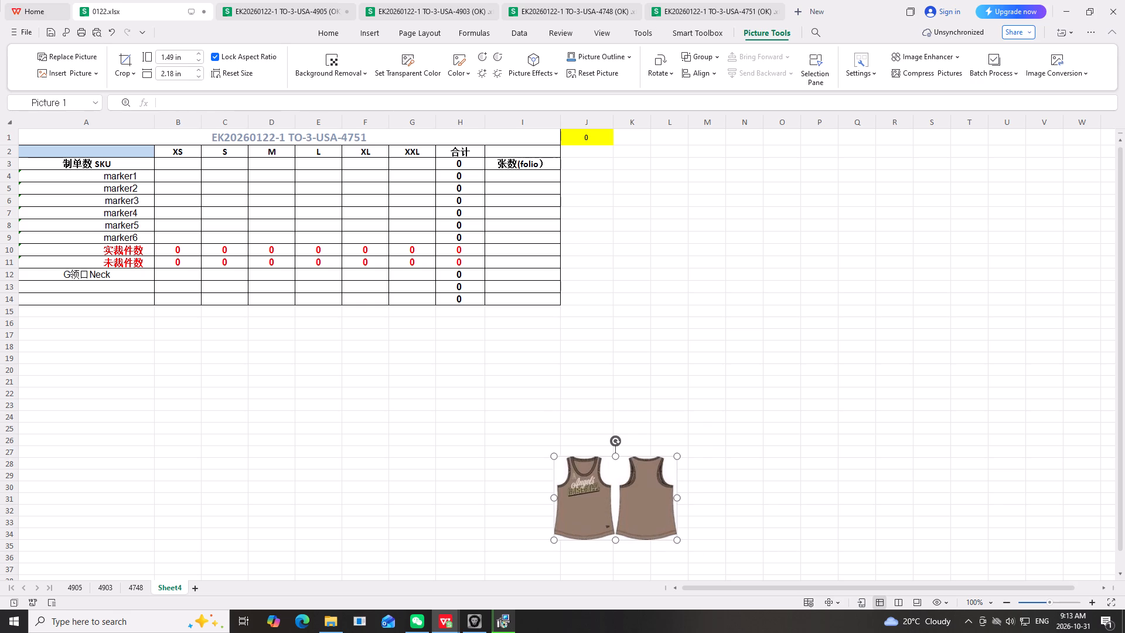
{"action": "left_click", "coordinate": [675, 457]}
{"action": "left_click", "coordinate": [642, 487]}
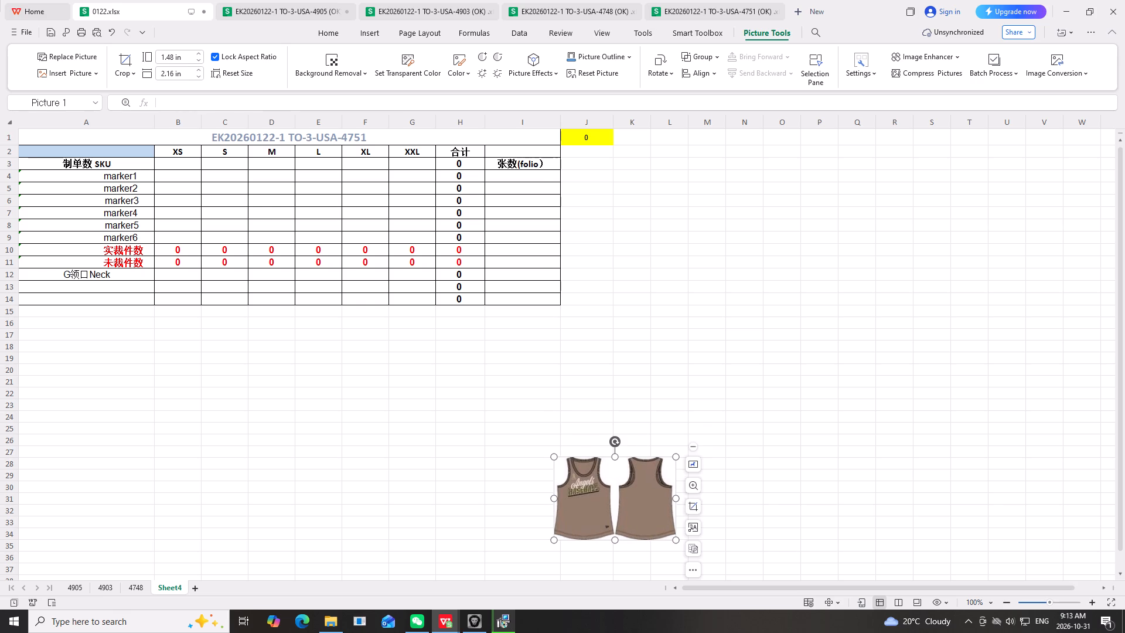
{"action": "left_click_drag", "start_coordinate": [677, 496], "coordinate": [657, 508]}
{"action": "left_click", "coordinate": [649, 511]}
Move the tank top picture into column A beside the marker labels and shrink it to about 1.4 in wide.
{"action": "left_click_drag", "start_coordinate": [622, 494], "coordinate": [56, 244]}
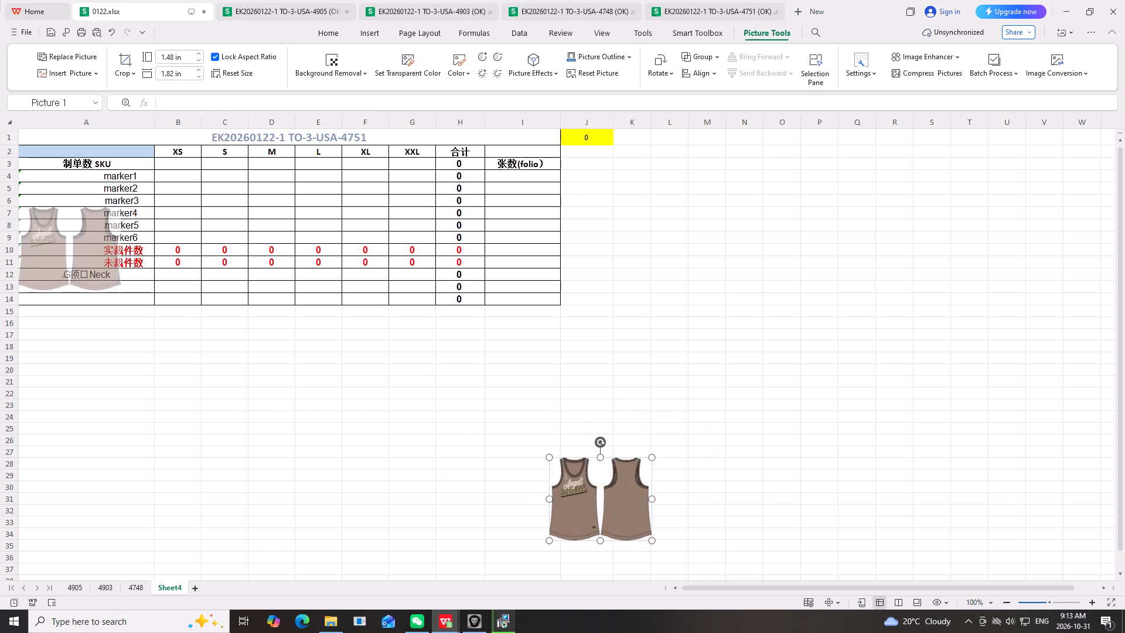
{"action": "left_click_drag", "start_coordinate": [56, 244], "coordinate": [44, 216]}
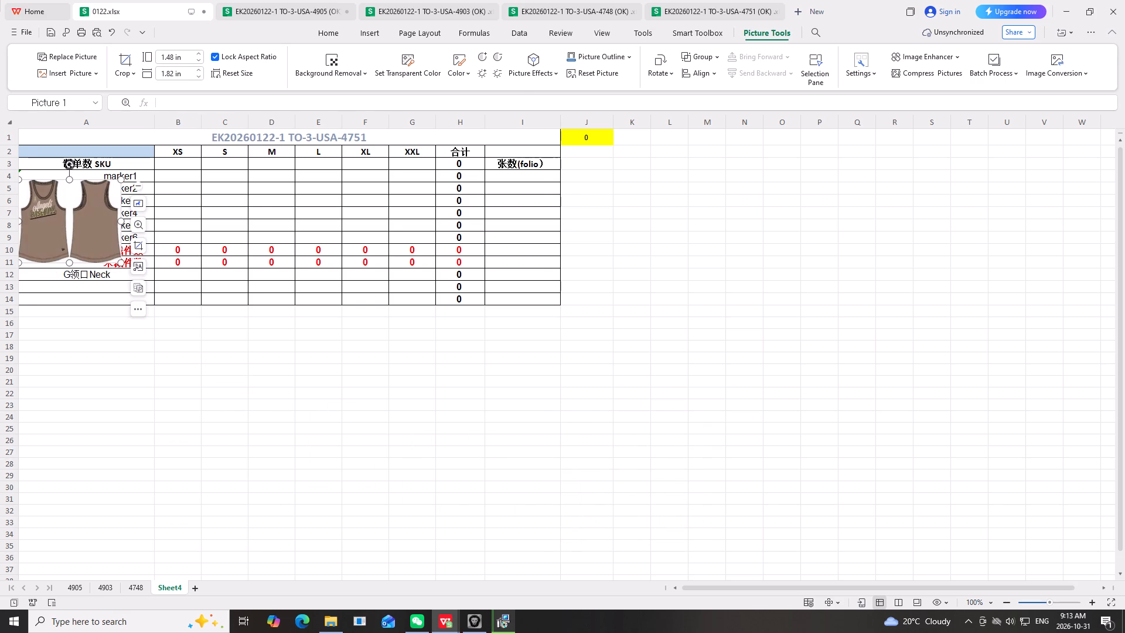
{"action": "left_click_drag", "start_coordinate": [120, 421], "coordinate": [116, 414]}
{"action": "left_click", "coordinate": [62, 238]}
{"action": "left_click_drag", "start_coordinate": [119, 181], "coordinate": [109, 185]}
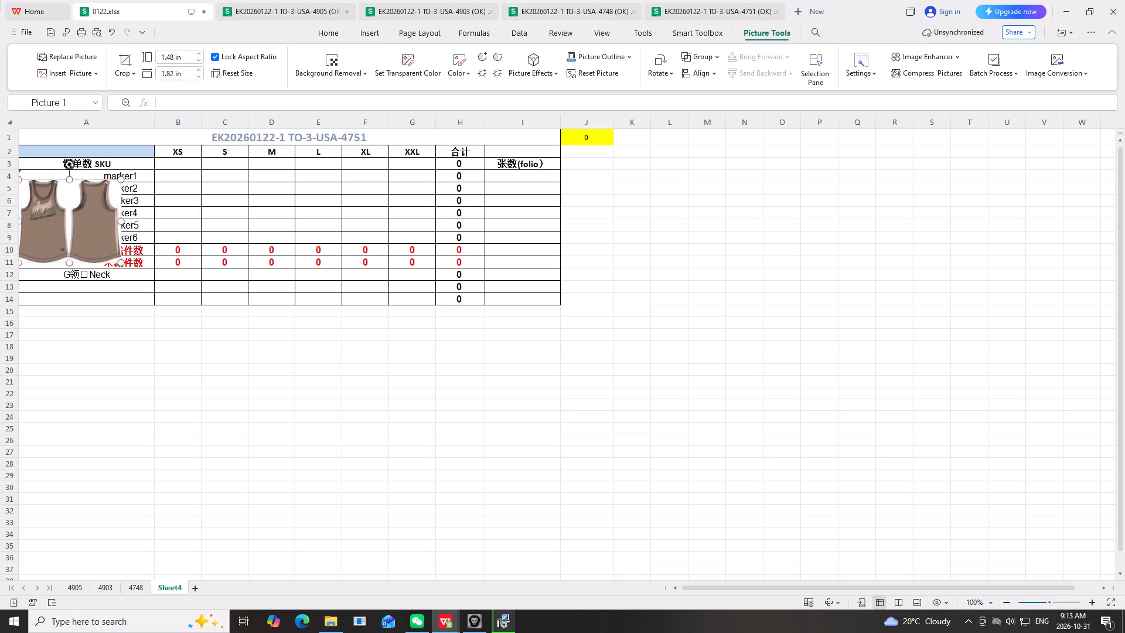
{"action": "left_click_drag", "start_coordinate": [109, 185], "coordinate": [90, 193]}
{"action": "left_click_drag", "start_coordinate": [104, 226], "coordinate": [96, 229]}
{"action": "left_click", "coordinate": [162, 369]}
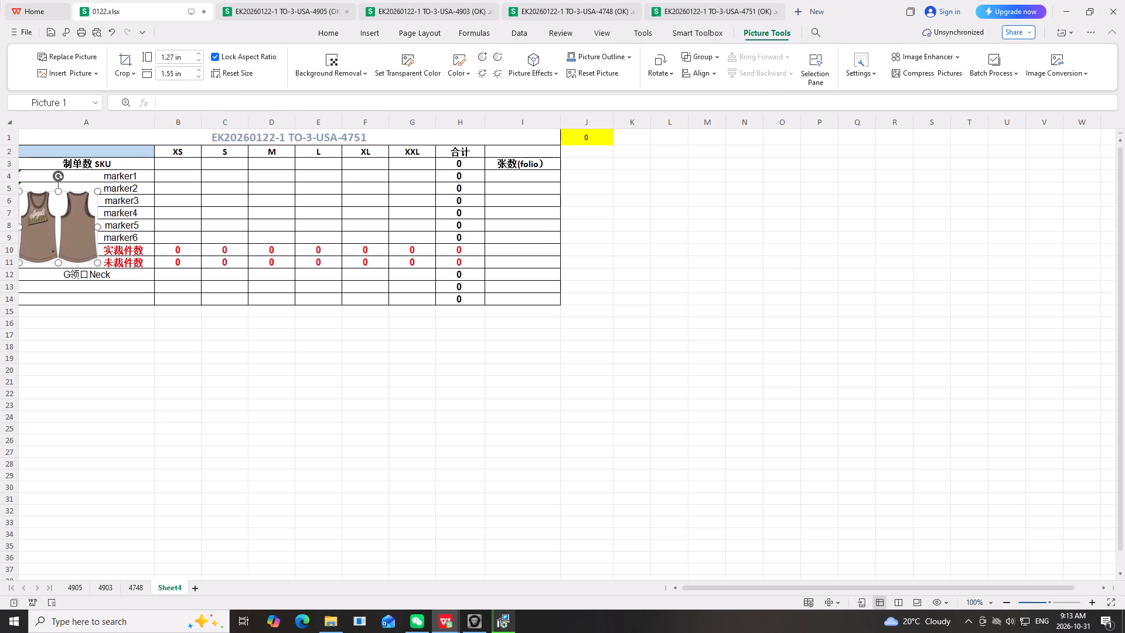
Adjust the tank top picture's height so it spans from the top of row 5 to the bottom of row 10.
{"action": "left_click", "coordinate": [51, 232]}
{"action": "left_click", "coordinate": [134, 356]}
{"action": "left_click", "coordinate": [71, 241]}
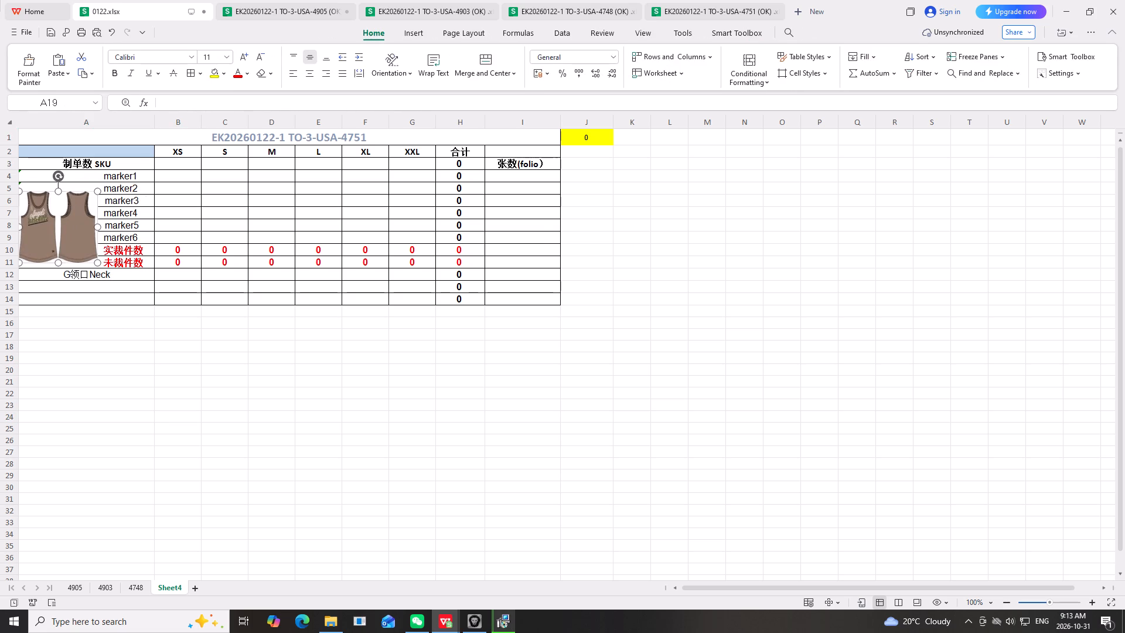
{"action": "left_click_drag", "start_coordinate": [59, 262], "coordinate": [59, 254]}
{"action": "left_click", "coordinate": [121, 361]}
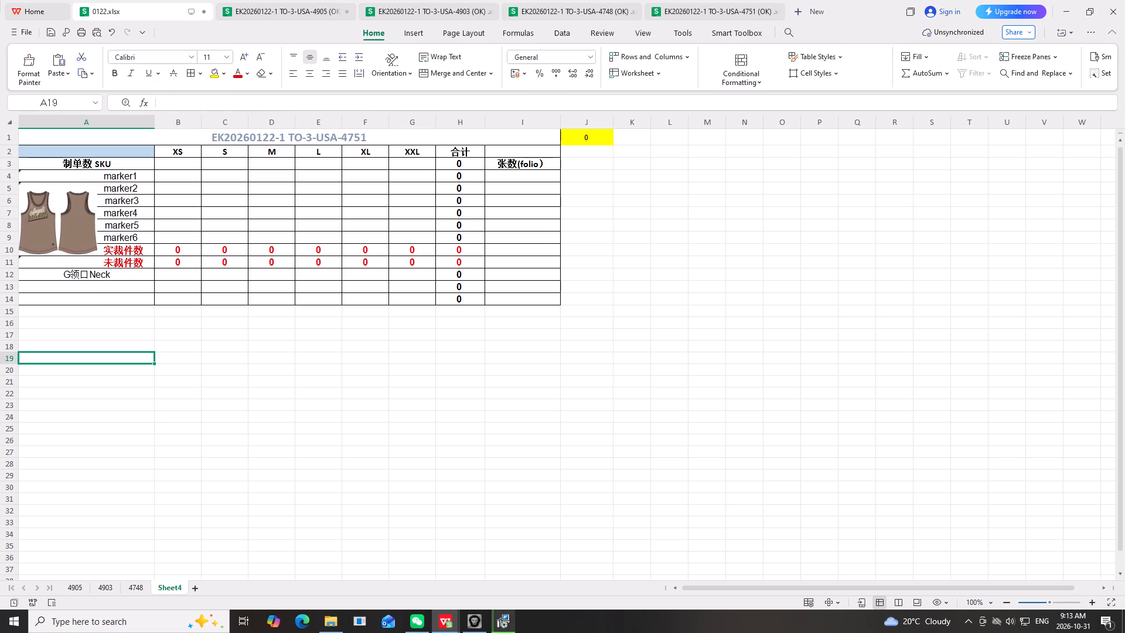
{"action": "left_click", "coordinate": [59, 219]}
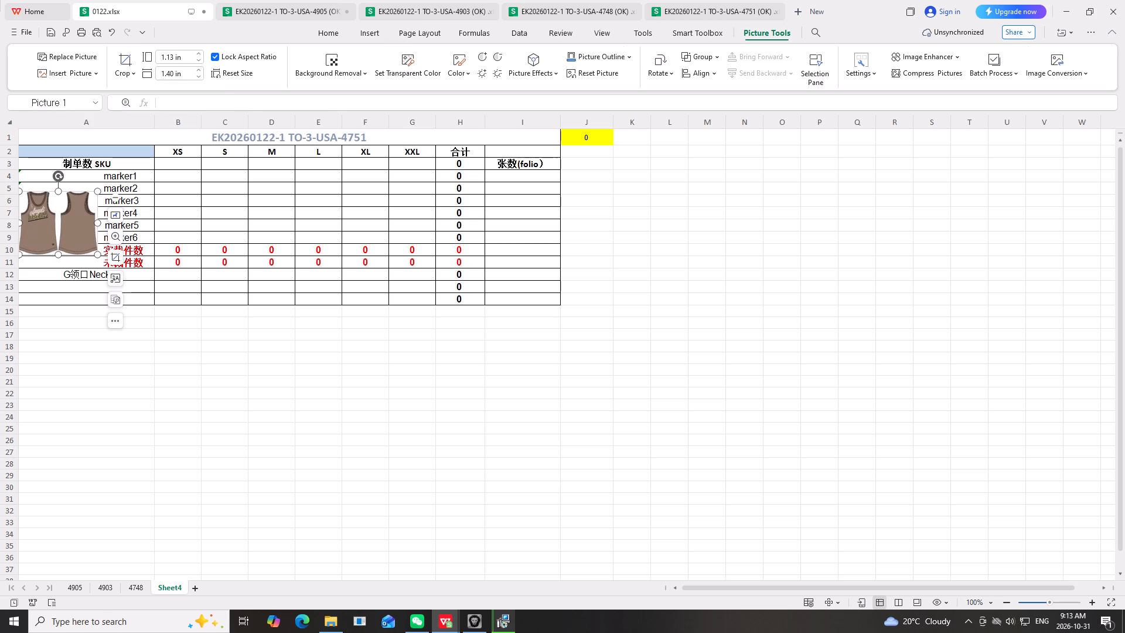
{"action": "left_click_drag", "start_coordinate": [57, 189], "coordinate": [59, 183]}
{"action": "left_click", "coordinate": [238, 408]}
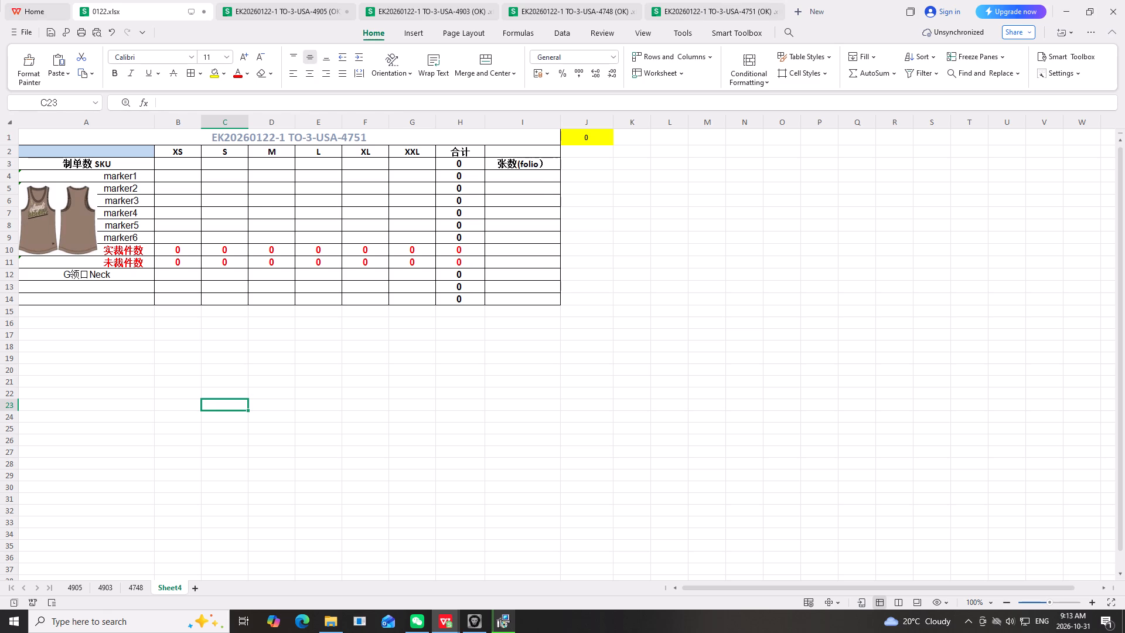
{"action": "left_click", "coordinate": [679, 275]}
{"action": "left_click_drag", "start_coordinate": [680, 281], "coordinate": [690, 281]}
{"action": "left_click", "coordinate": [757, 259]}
Copy the body fabric code FB-G0001248- 贝拉棕Pale Mocha from the 4751 order into A2 of Sheet4 in 0122.xlsx.
{"action": "left_click", "coordinate": [717, 12]}
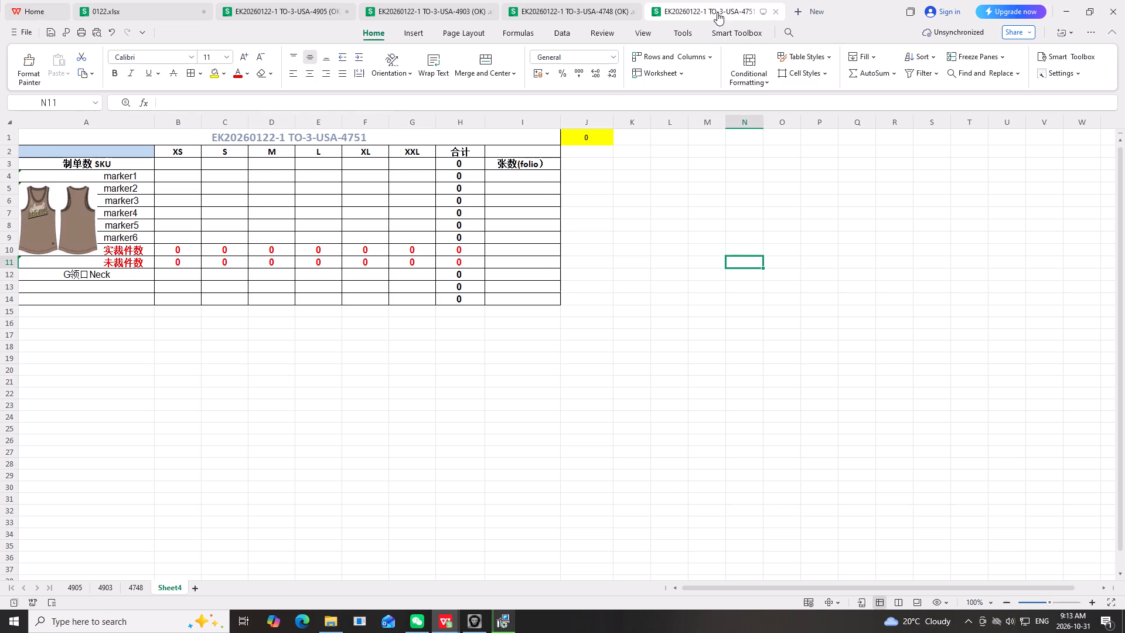
{"action": "left_click", "coordinate": [318, 427]}
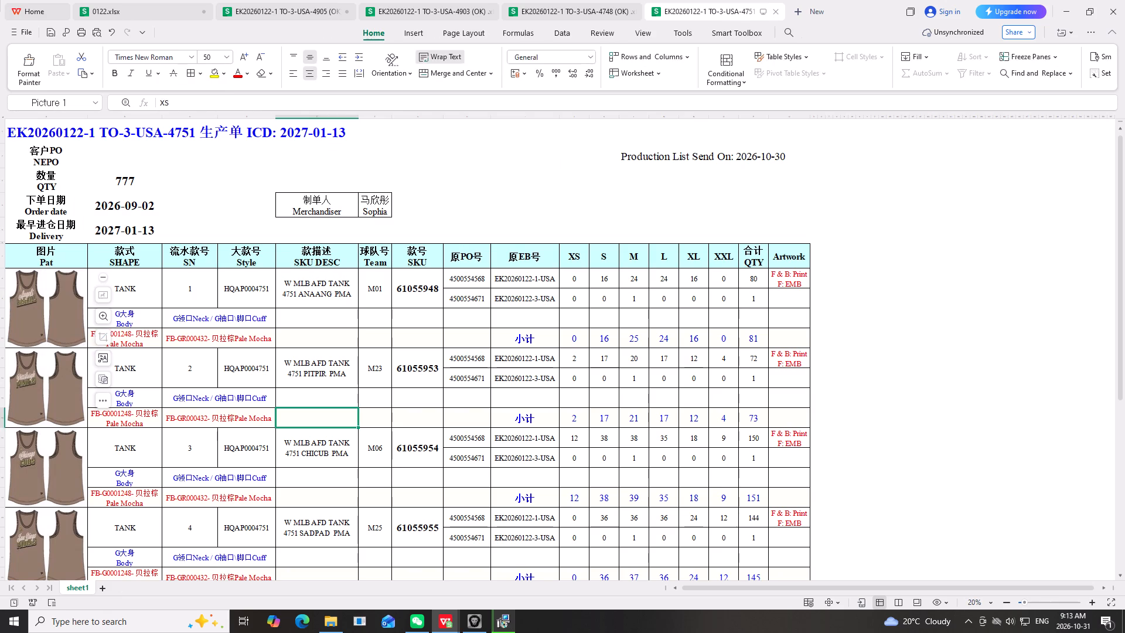
{"action": "left_click", "coordinate": [120, 342]}
{"action": "right_click", "coordinate": [120, 342]}
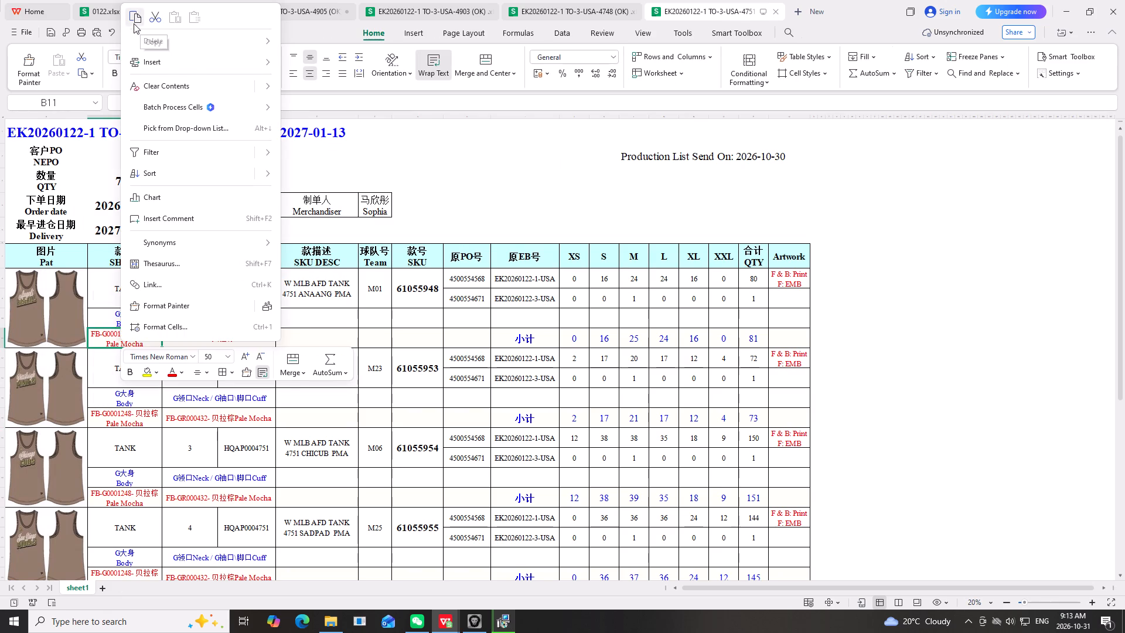
{"action": "left_click", "coordinate": [134, 22]}
{"action": "left_click", "coordinate": [153, 6]}
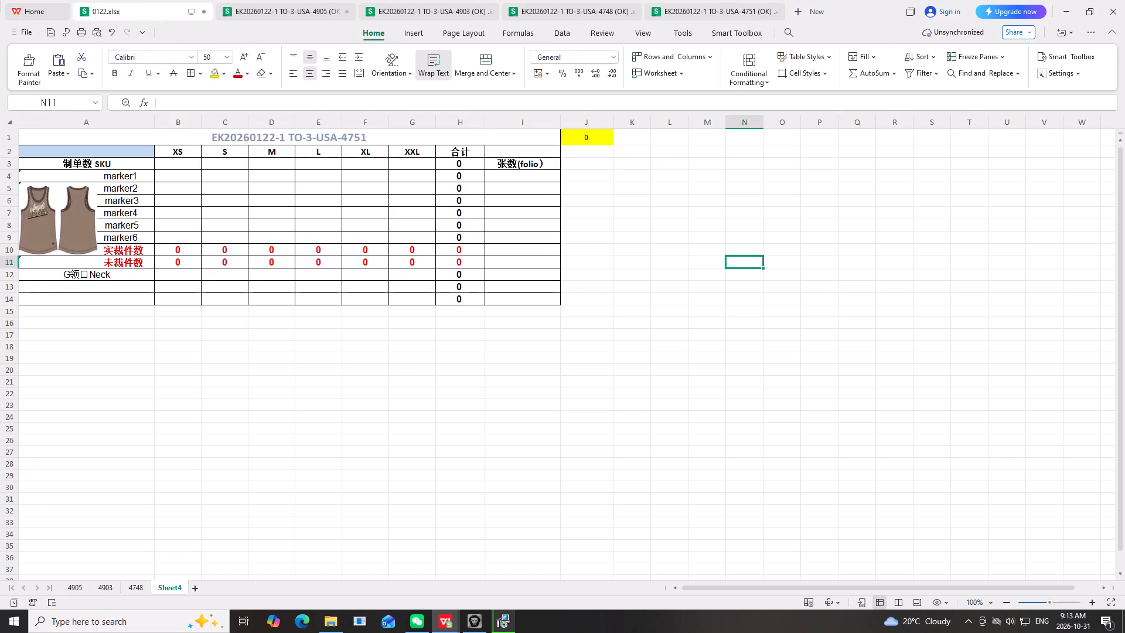
{"action": "scroll", "coordinate": [115, 232], "scroll_direction": "up", "scroll_amount": 1}
{"action": "left_click", "coordinate": [94, 151]}
{"action": "right_click_drag", "start_coordinate": [94, 151], "coordinate": [103, 159]}
{"action": "left_click", "coordinate": [166, 165]}
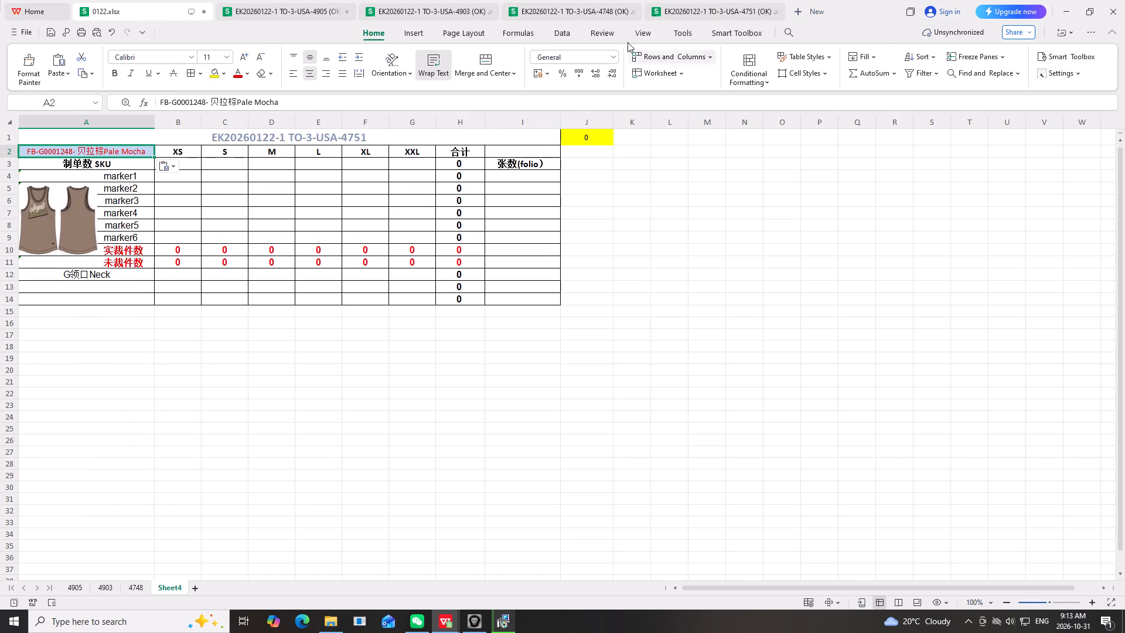
Copy the neck fabric code FB-GR000432- 贝拉棕Pale Mocha from the 4751 order into A13 of Sheet4, below the G领口Neck label.
{"action": "left_click", "coordinate": [726, 9]}
{"action": "left_click", "coordinate": [218, 335]}
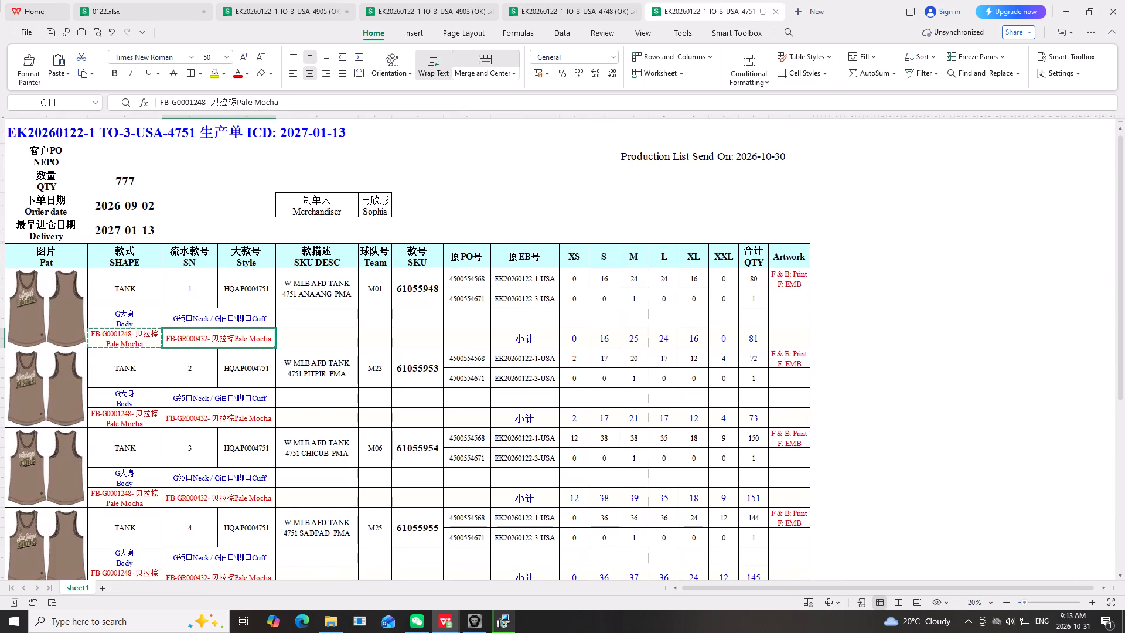
{"action": "right_click_drag", "start_coordinate": [218, 335], "coordinate": [214, 319]}
{"action": "left_click", "coordinate": [234, 12]}
{"action": "left_click", "coordinate": [165, 7]}
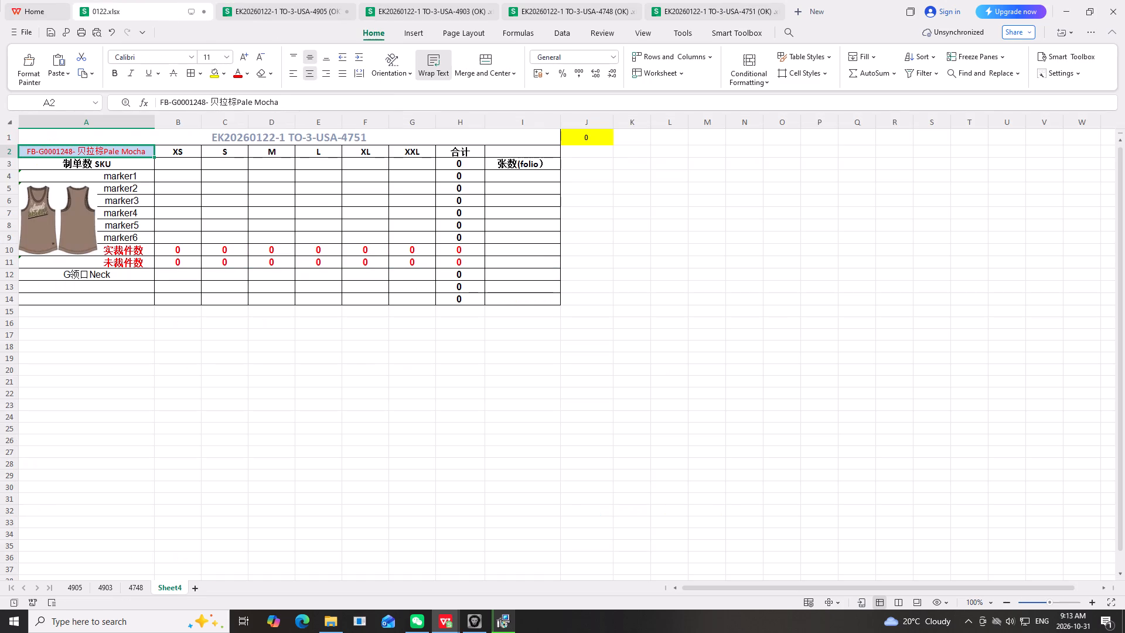
{"action": "left_click", "coordinate": [120, 288]}
{"action": "right_click_drag", "start_coordinate": [120, 288], "coordinate": [121, 271]}
{"action": "left_click", "coordinate": [192, 19]}
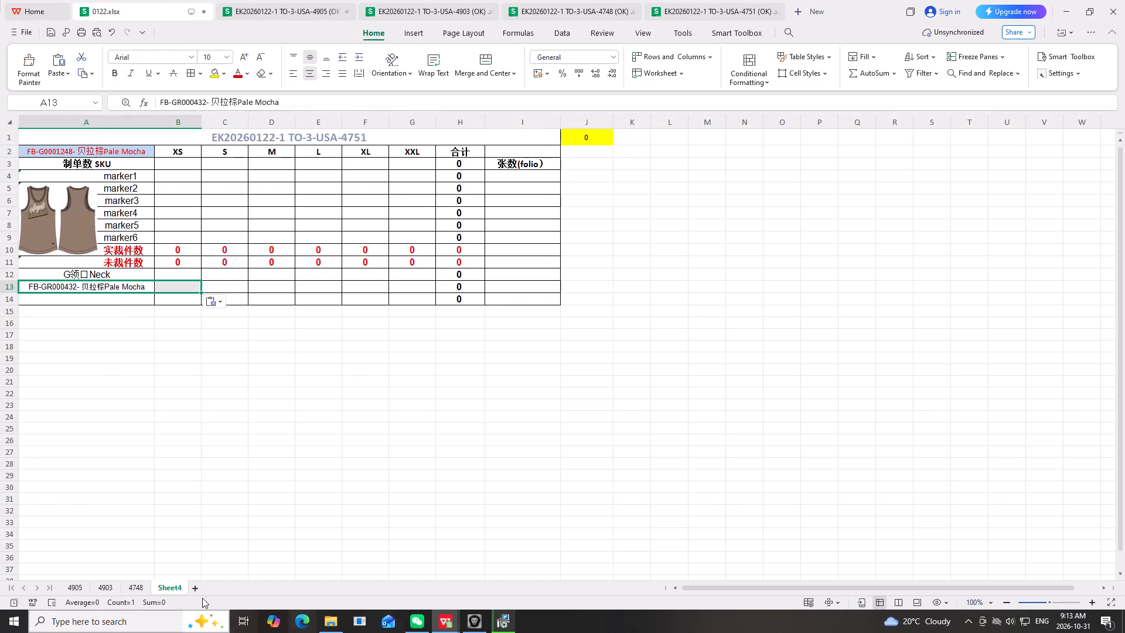
{"action": "left_click", "coordinate": [691, 340]}
Copy the 4751 order's XS–XXL totals (34, 159, 205, 190, 129, 60) and paste them as values into B3:G3 of Sheet4.
{"action": "left_click", "coordinate": [708, 6]}
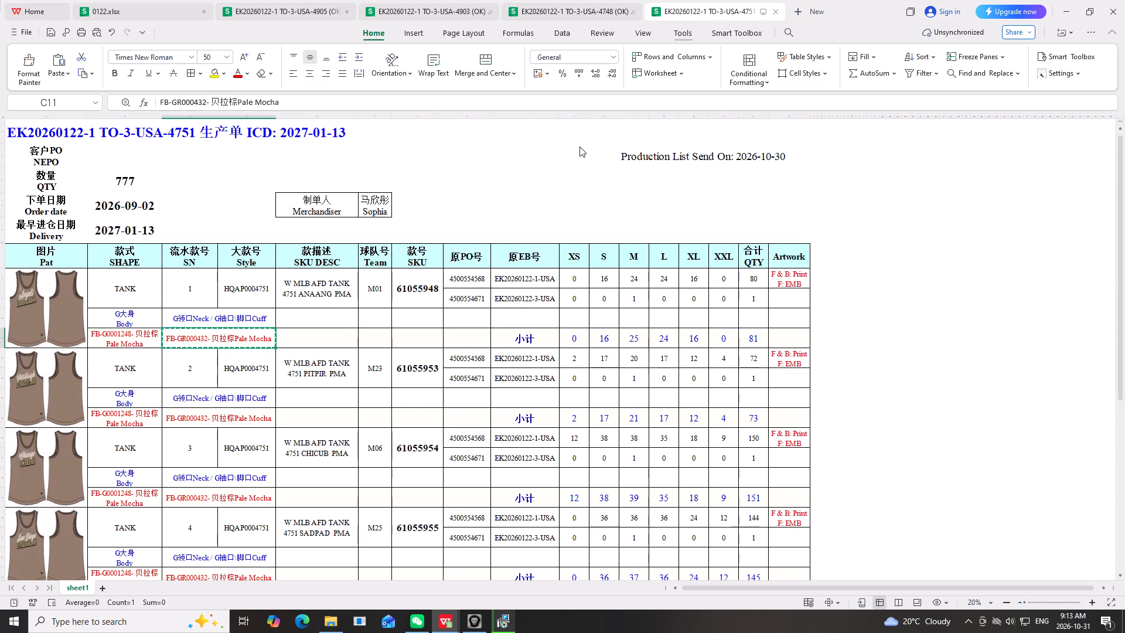
{"action": "scroll", "coordinate": [662, 384], "scroll_direction": "down", "scroll_amount": 16}
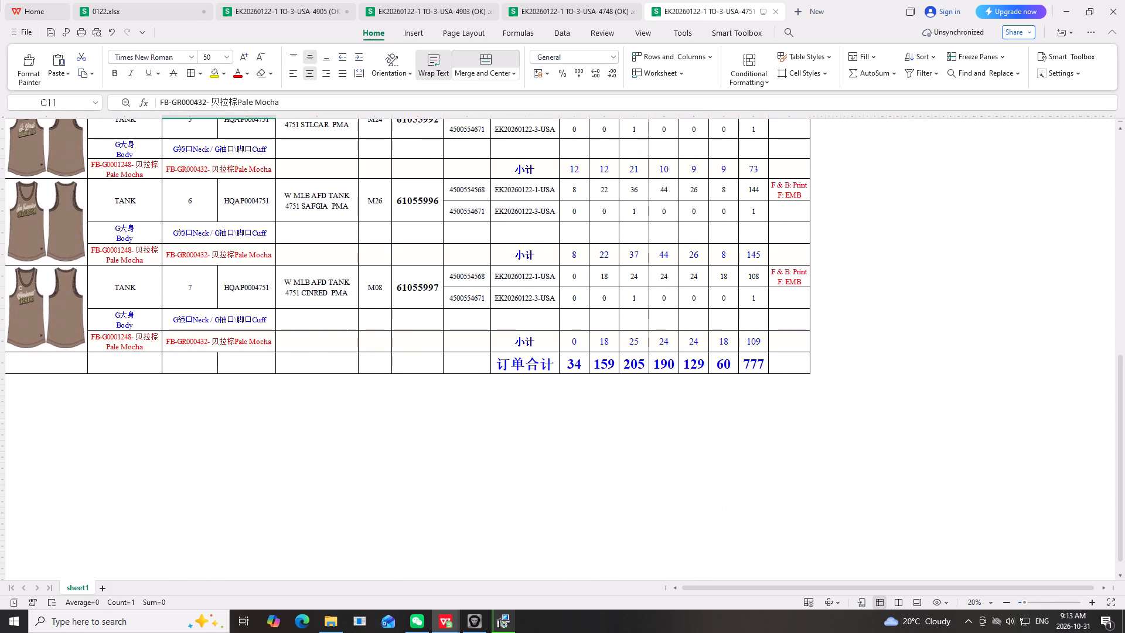
{"action": "left_click_drag", "start_coordinate": [578, 363], "coordinate": [723, 363]}
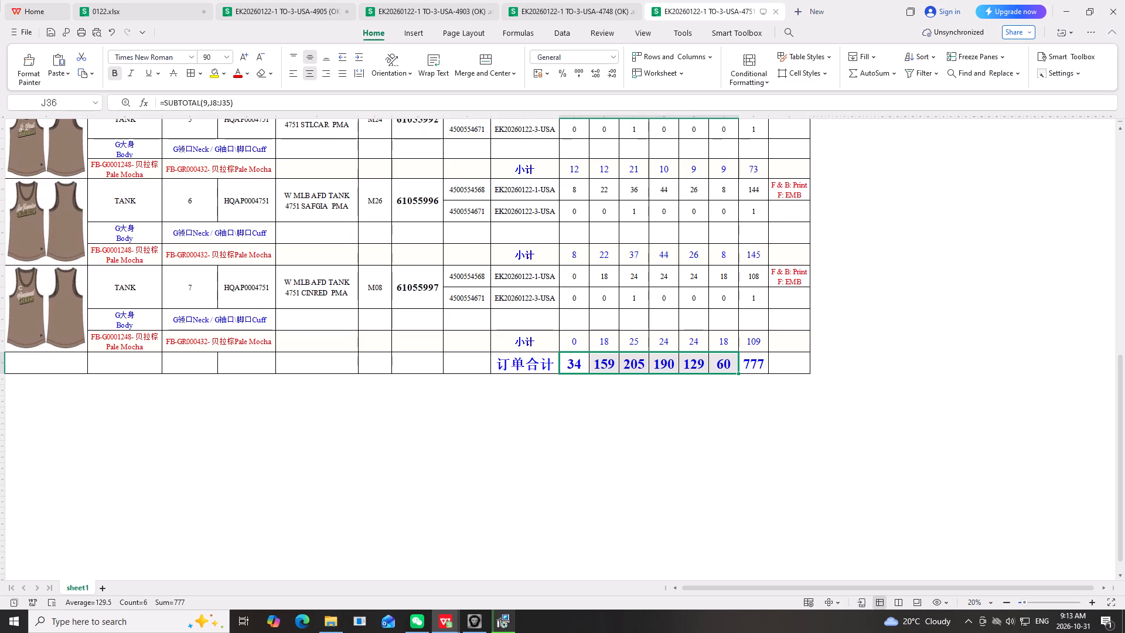
{"action": "right_click", "coordinate": [666, 365]}
{"action": "left_click", "coordinate": [681, 38]}
{"action": "left_click", "coordinate": [132, 4]}
{"action": "scroll", "coordinate": [192, 186], "scroll_direction": "up", "scroll_amount": 2}
{"action": "left_click", "coordinate": [187, 162]}
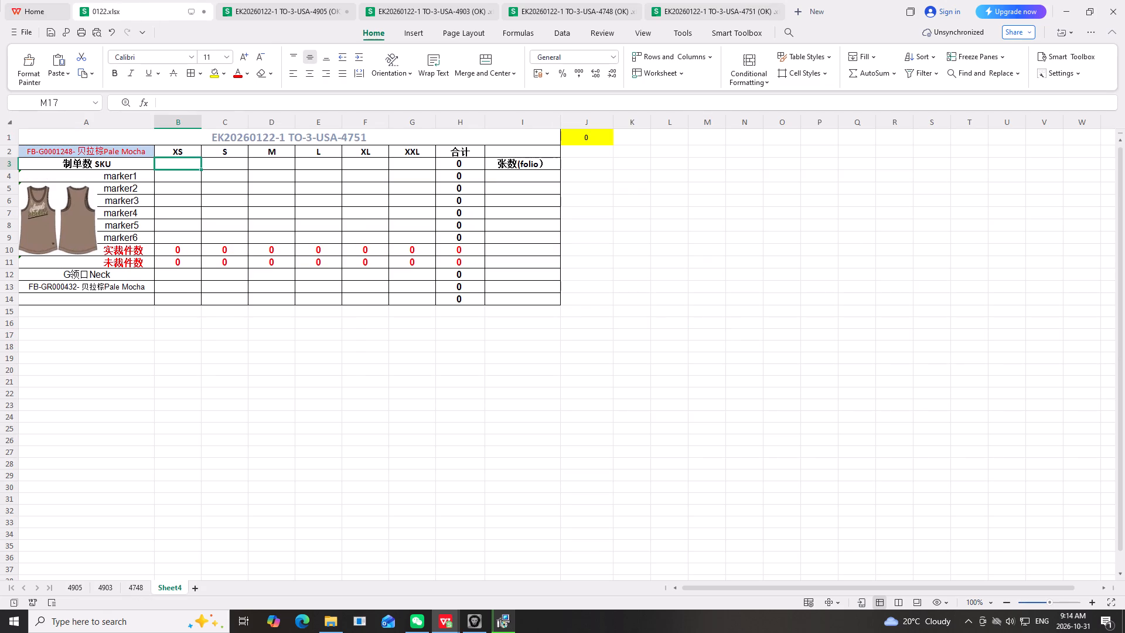
{"action": "right_click", "coordinate": [187, 162]}
{"action": "left_click", "coordinate": [264, 176]}
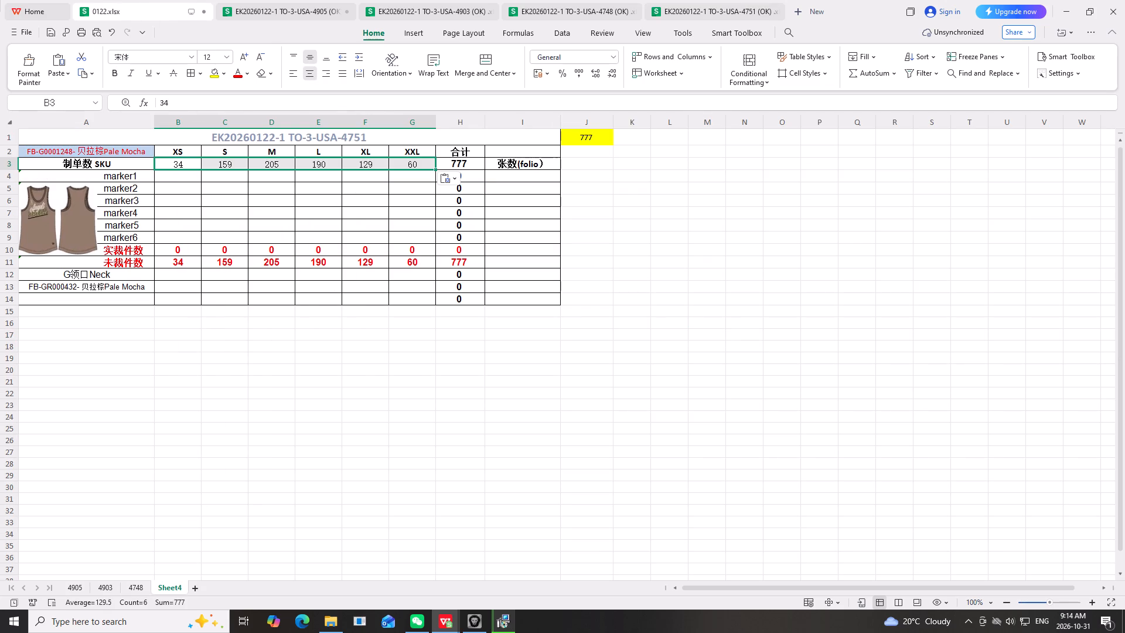
Paste the same XS–XXL order totals as values into the G领口Neck row, B12:G12.
{"action": "right_click", "coordinate": [182, 277]}
{"action": "left_click", "coordinate": [251, 19]}
{"action": "left_click", "coordinate": [886, 281]}
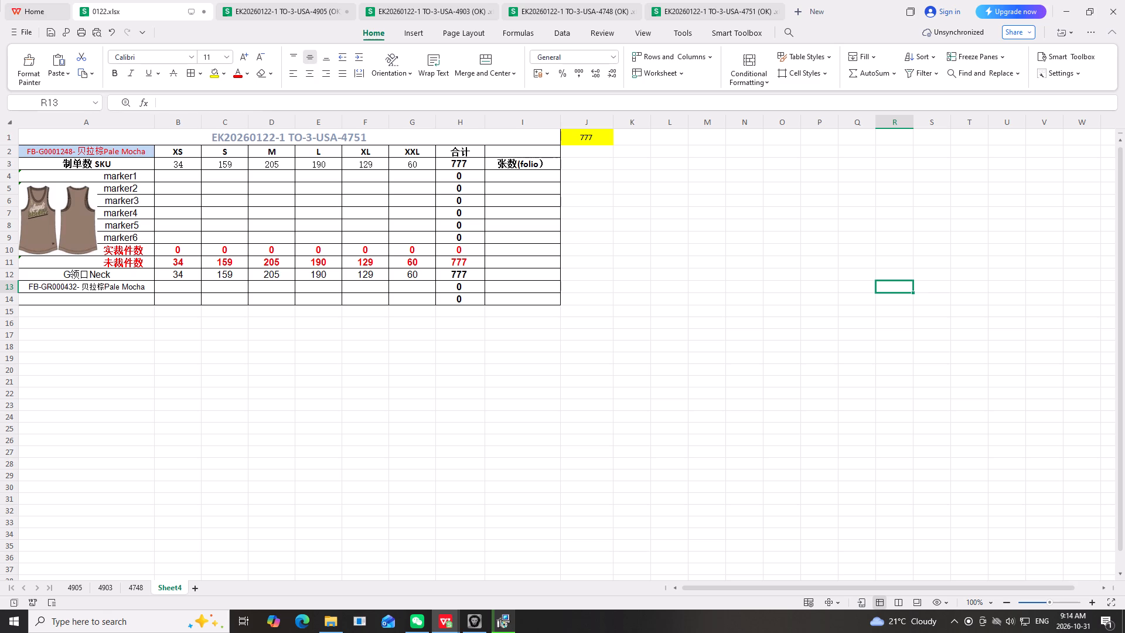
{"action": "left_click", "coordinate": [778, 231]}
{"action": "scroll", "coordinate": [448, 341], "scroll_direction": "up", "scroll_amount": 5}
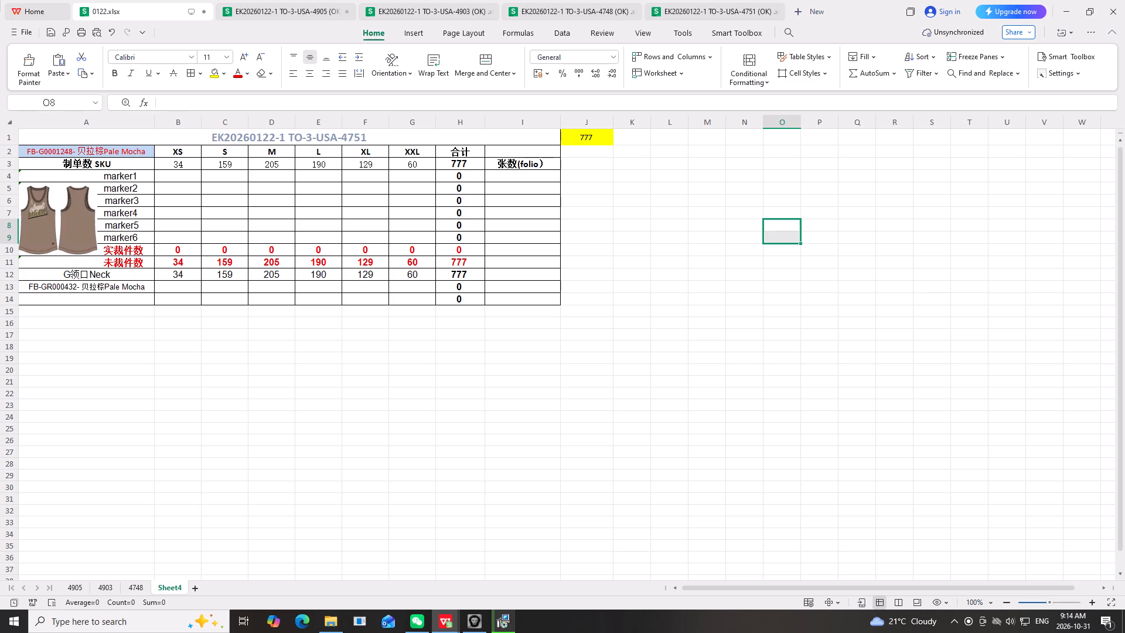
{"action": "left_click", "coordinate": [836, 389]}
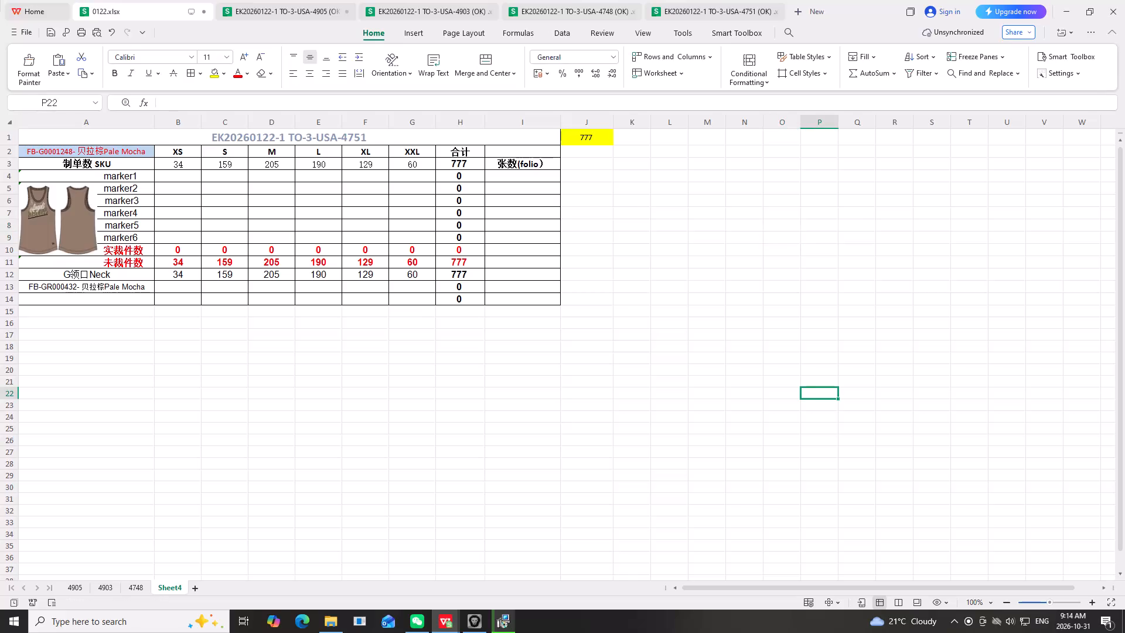
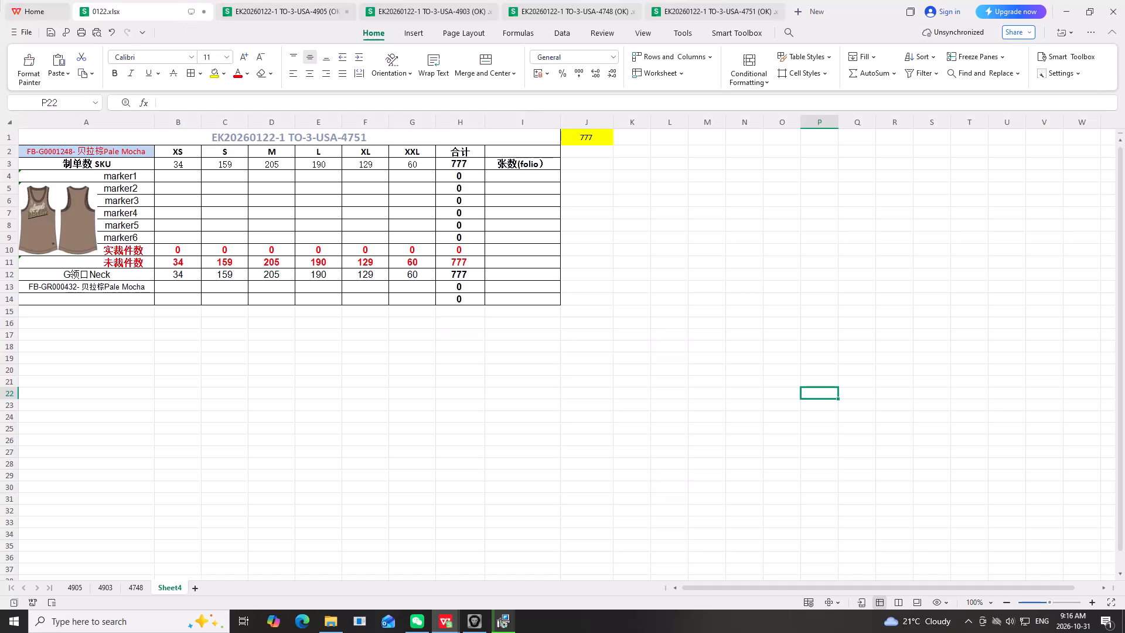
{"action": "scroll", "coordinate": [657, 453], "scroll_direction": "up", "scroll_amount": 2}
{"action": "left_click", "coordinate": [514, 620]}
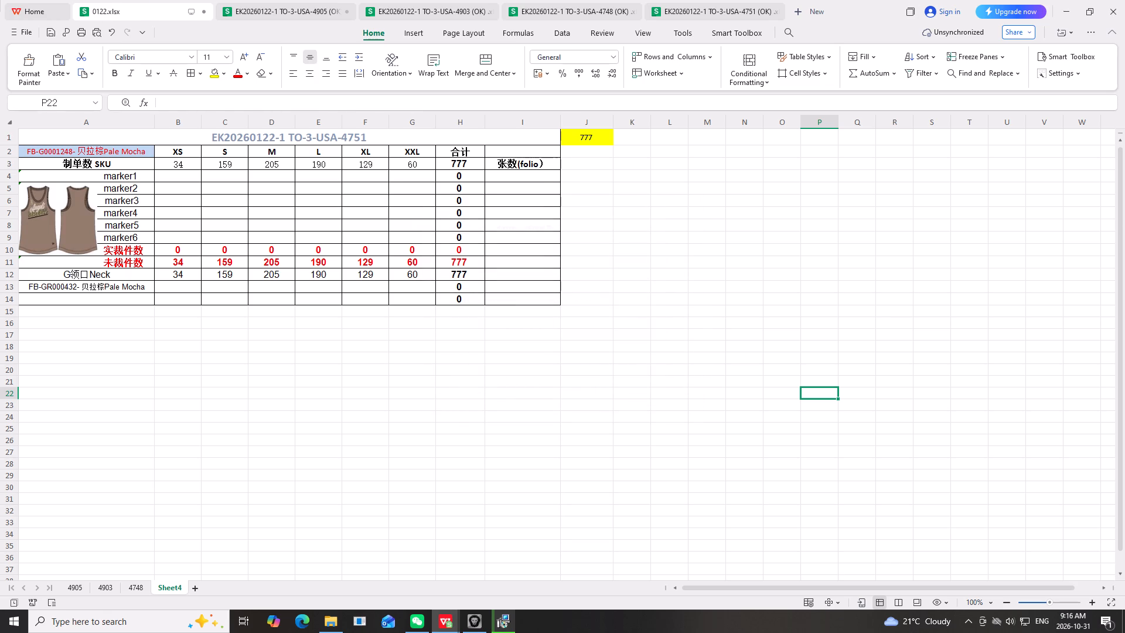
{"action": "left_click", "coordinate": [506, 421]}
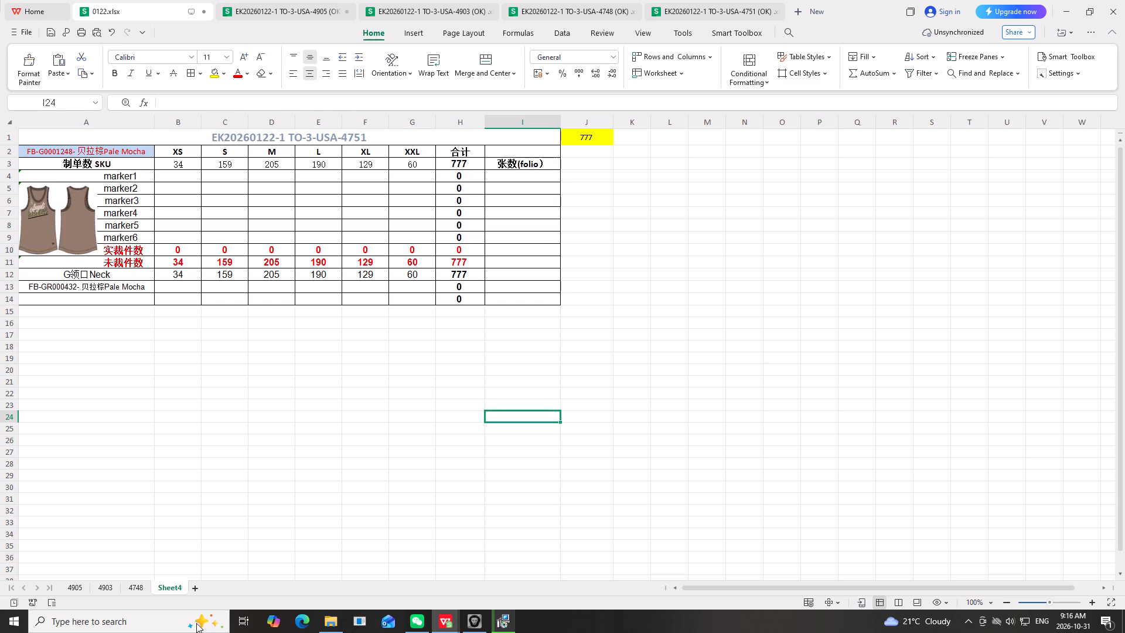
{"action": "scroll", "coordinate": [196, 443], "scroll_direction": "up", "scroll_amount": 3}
Rename Sheet4 of 0122.xlsx as 4751.
{"action": "right_click", "coordinate": [171, 589]}
{"action": "left_click", "coordinate": [215, 424]}
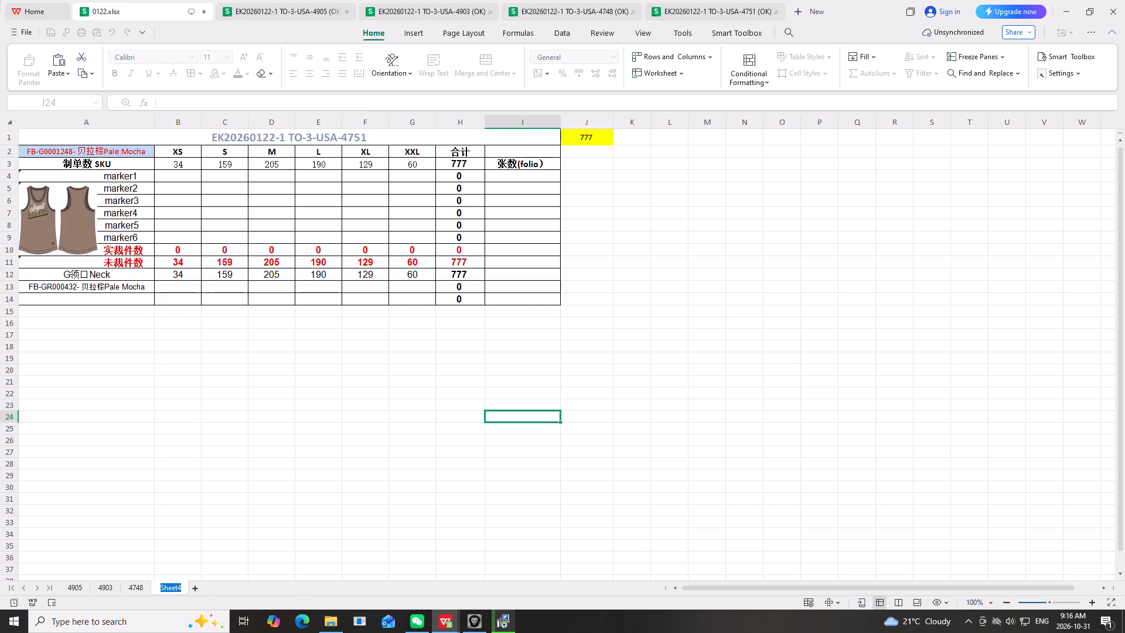
{"action": "type", "text": "4751"}
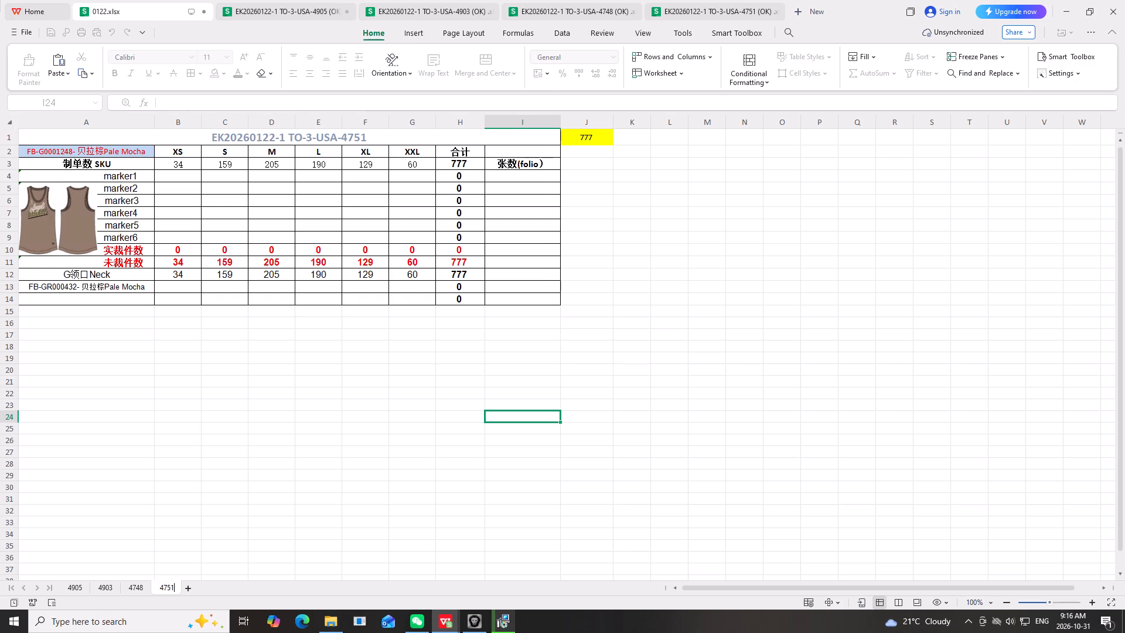
{"action": "left_click_drag", "start_coordinate": [878, 336], "coordinate": [886, 331]}
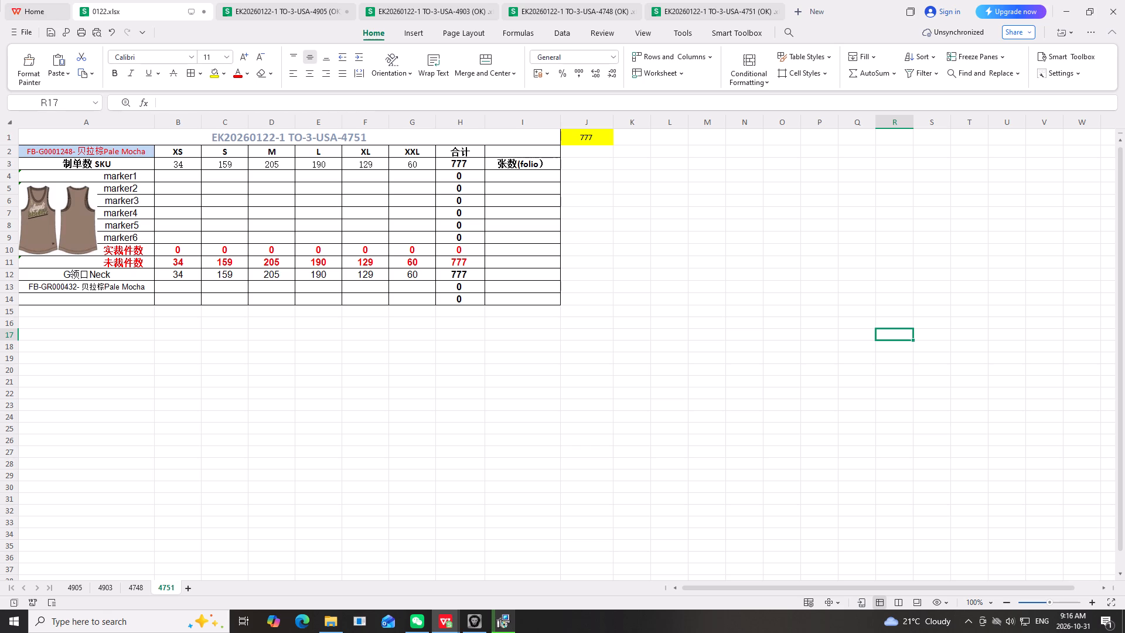
Save the 0122.xlsx workbook.
{"action": "left_click", "coordinate": [752, 239]}
{"action": "scroll", "coordinate": [167, 63], "scroll_direction": "up", "scroll_amount": 3}
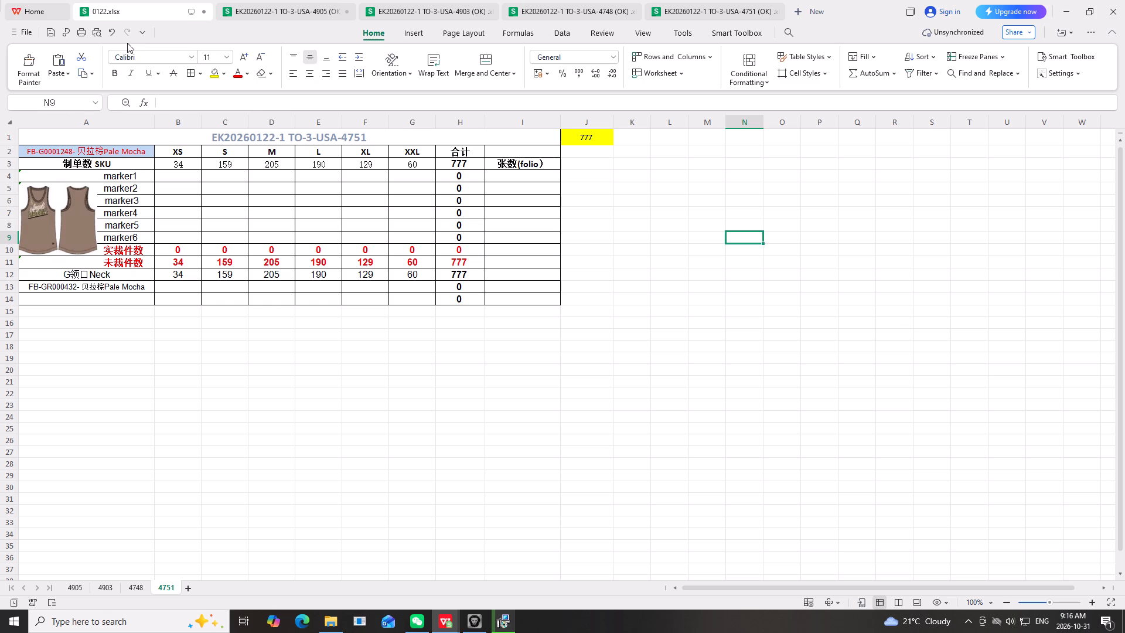
{"action": "triple_click", "coordinate": [50, 30]}
{"action": "triple_click", "coordinate": [50, 30]}
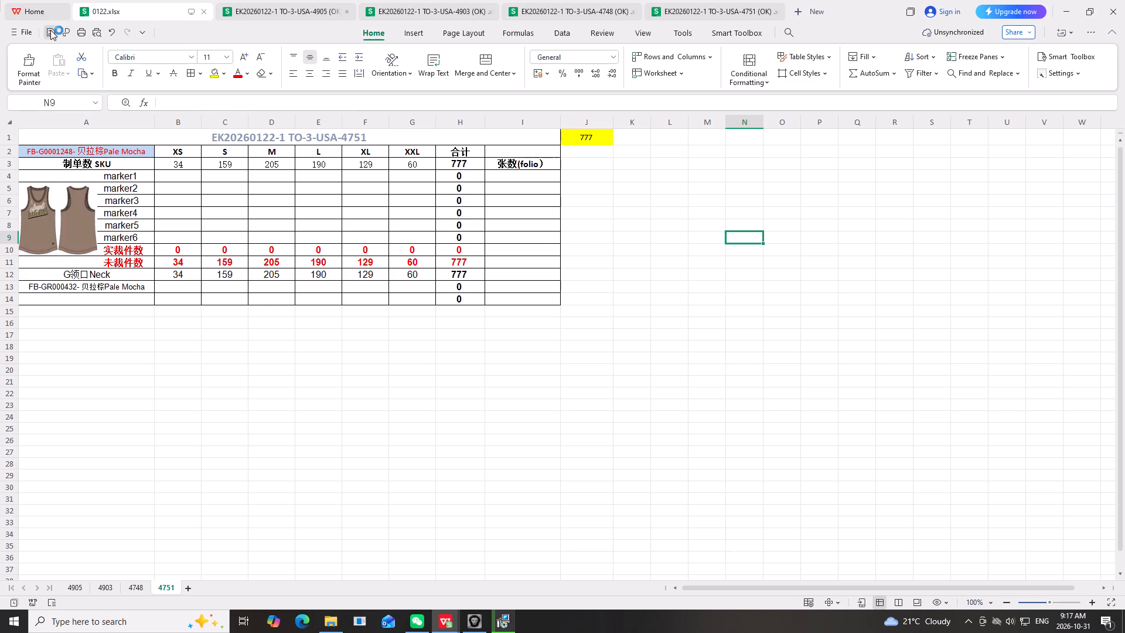
{"action": "triple_click", "coordinate": [50, 30]}
{"action": "left_click", "coordinate": [50, 30]}
Check sheets 4905 and 4903 of 0122.xlsx against their production orders, and bring up the 4748 order.
{"action": "left_click", "coordinate": [75, 590]}
{"action": "left_click", "coordinate": [321, 10]}
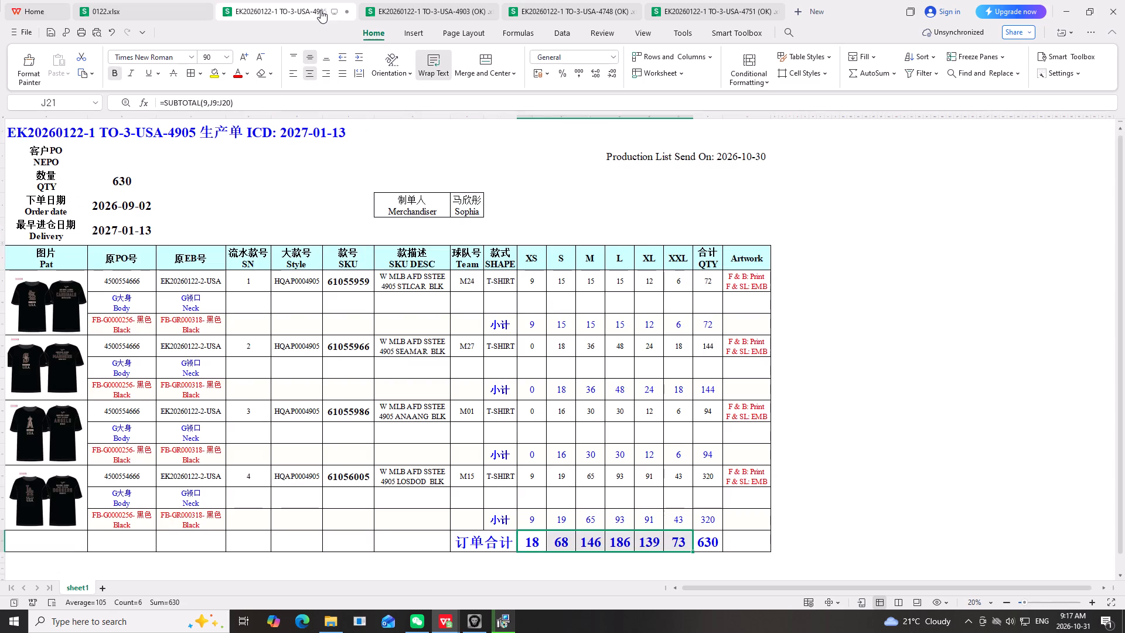
{"action": "left_click", "coordinate": [149, 11]}
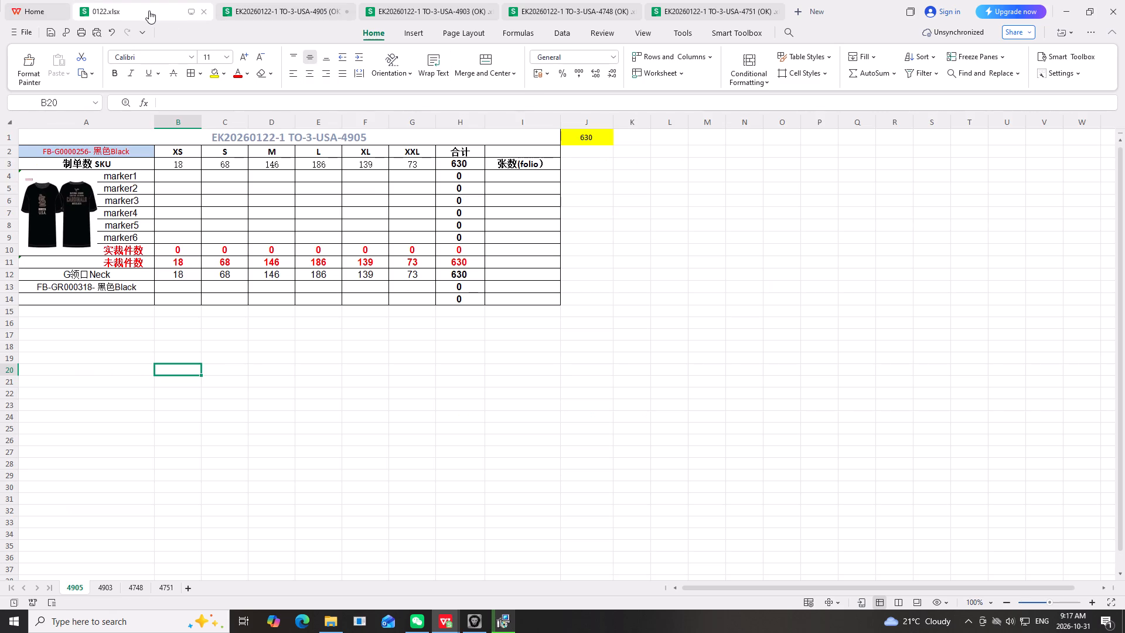
{"action": "scroll", "coordinate": [237, 393], "scroll_direction": "up", "scroll_amount": 1}
{"action": "left_click", "coordinate": [111, 587]}
{"action": "left_click", "coordinate": [460, 6]}
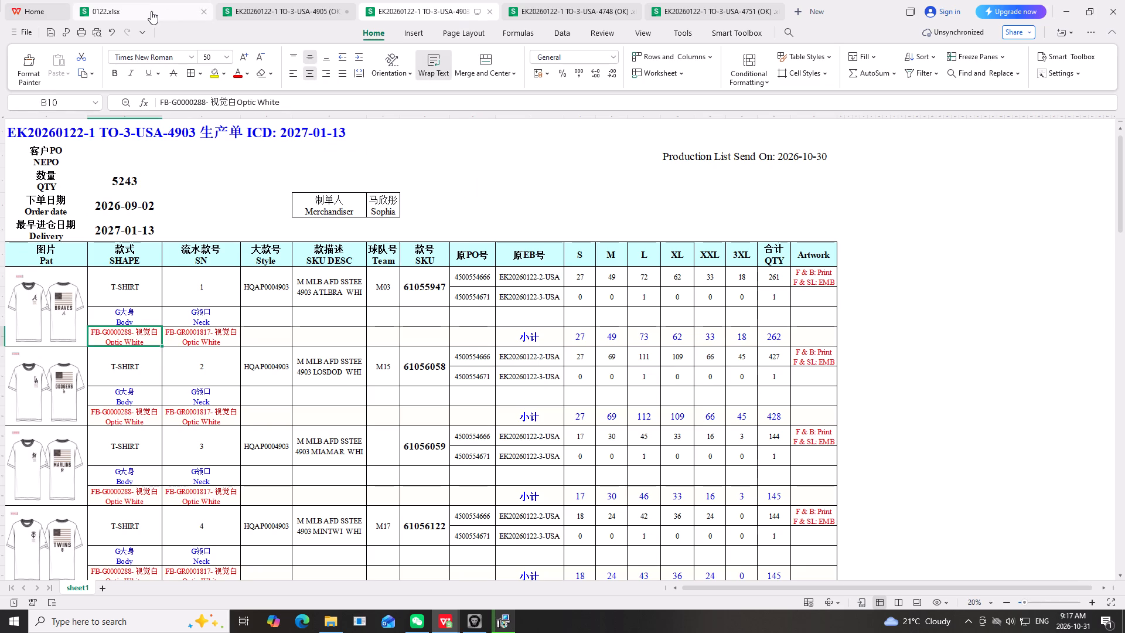
{"action": "left_click", "coordinate": [151, 12]}
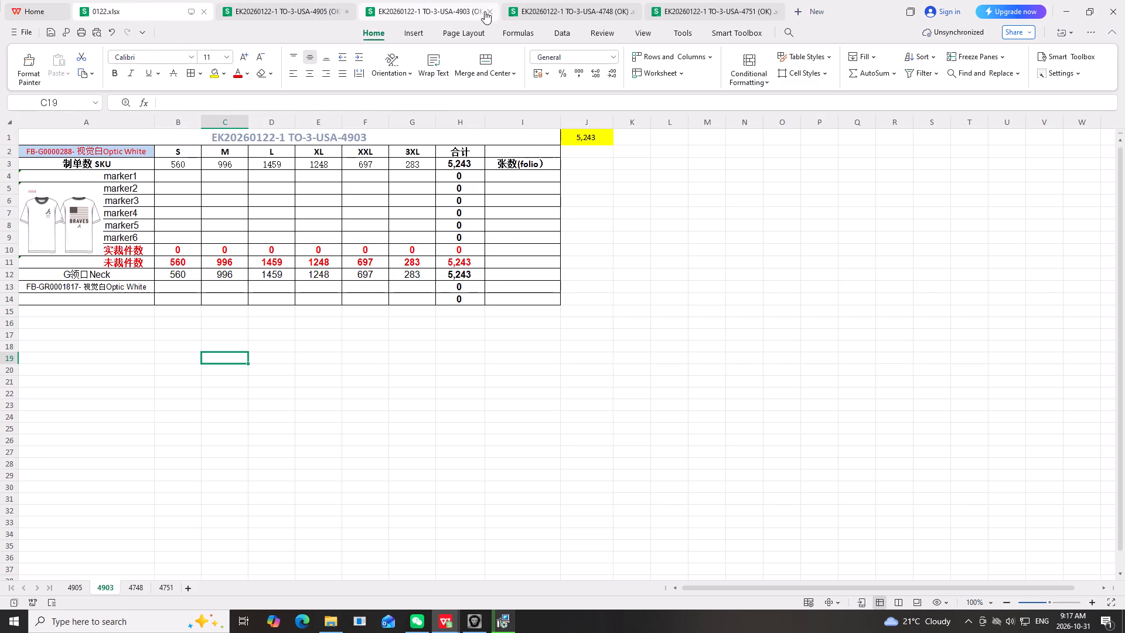
{"action": "left_click", "coordinate": [579, 6]}
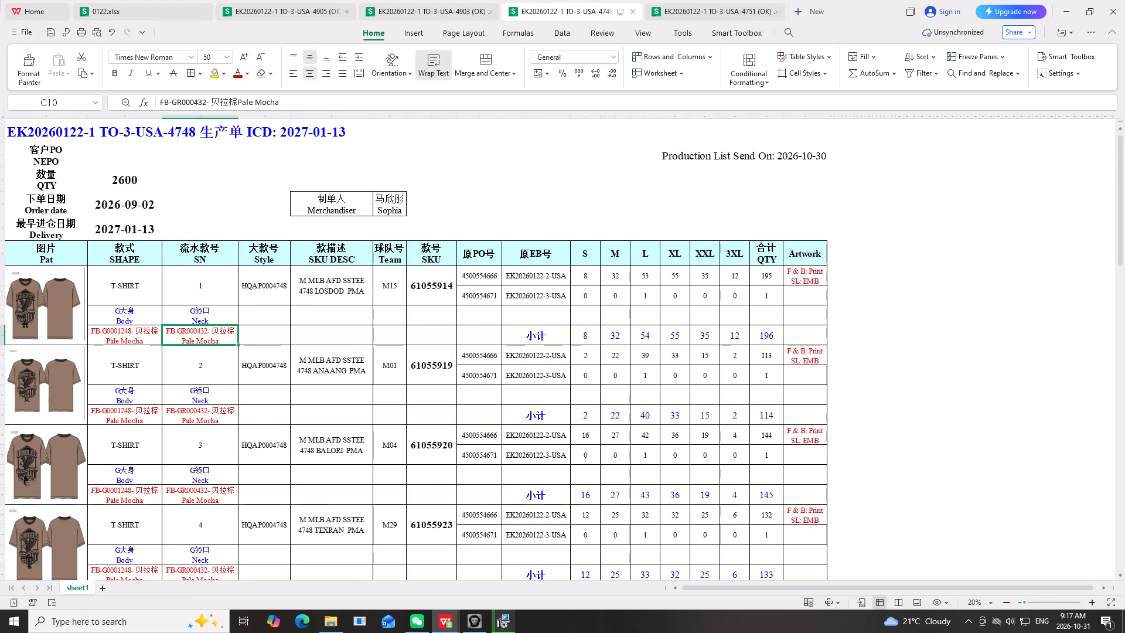
Return to the 0122.xlsx workbook and bring up the sheet to check against the 4748 production order.
{"action": "left_click", "coordinate": [128, 11]}
{"action": "left_click", "coordinate": [141, 590]}
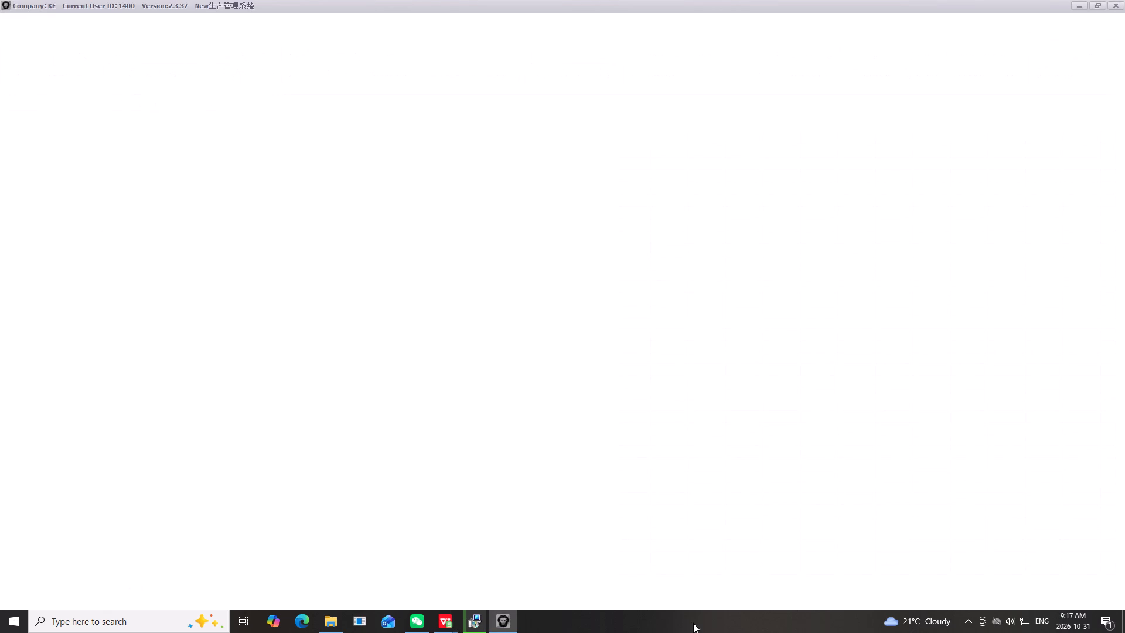
Open the PID Issue and PID Issue List pages of PROD MGT in the production management system.
{"action": "left_click", "coordinate": [64, 375]}
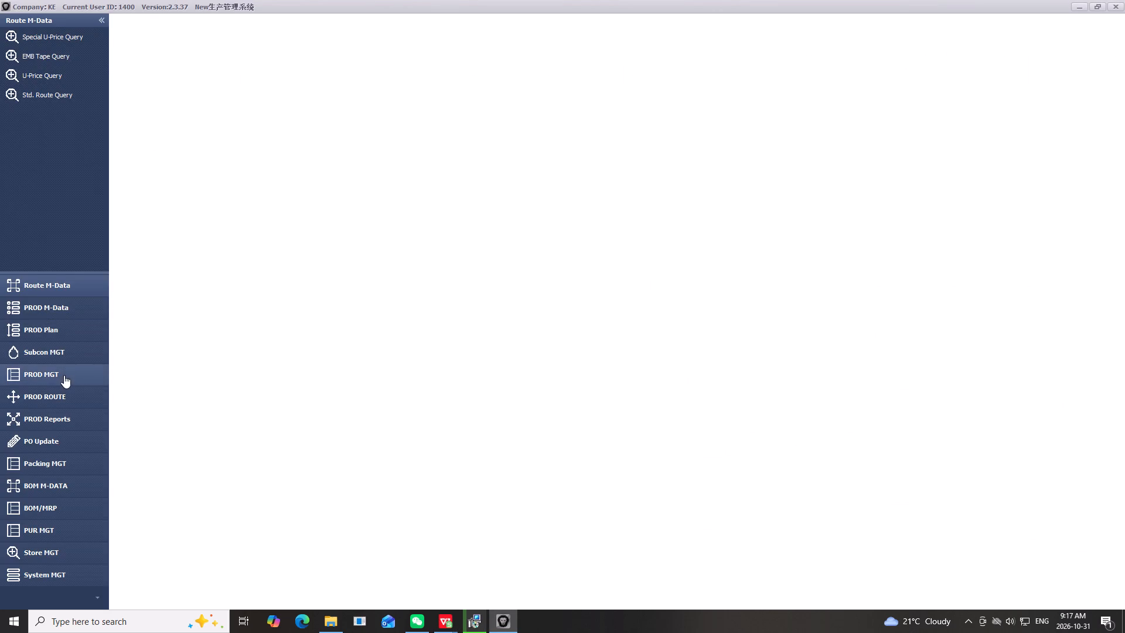
{"action": "left_click", "coordinate": [45, 46]}
{"action": "left_click", "coordinate": [53, 55]}
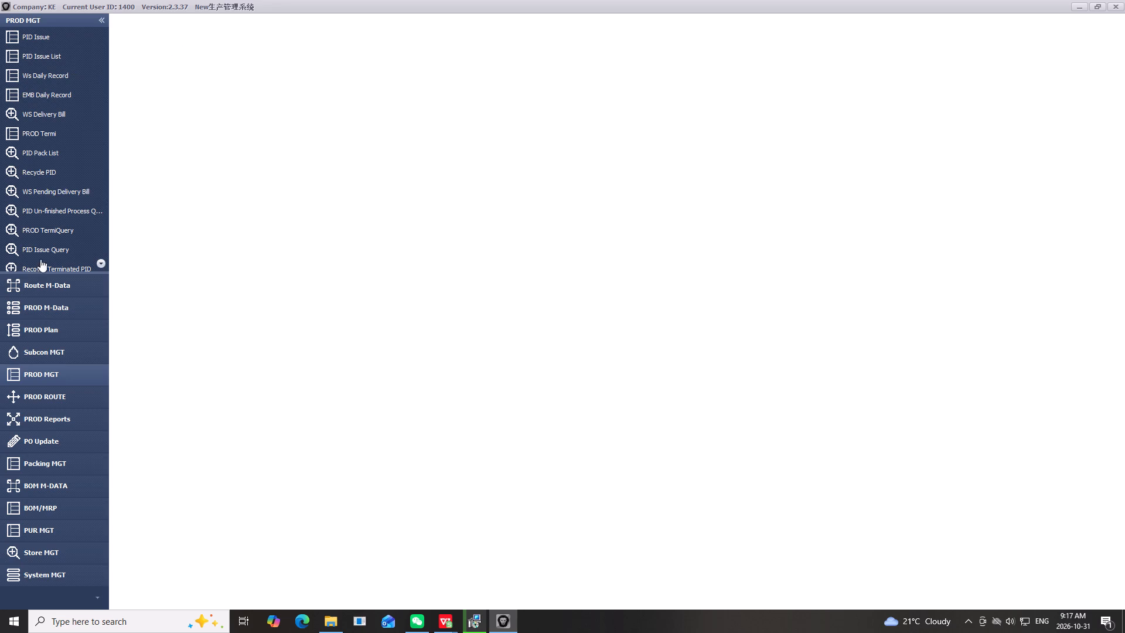
Open the PROD ROUTE and PROD Route List pages of the PROD ROUTE module.
{"action": "left_click", "coordinate": [47, 396]}
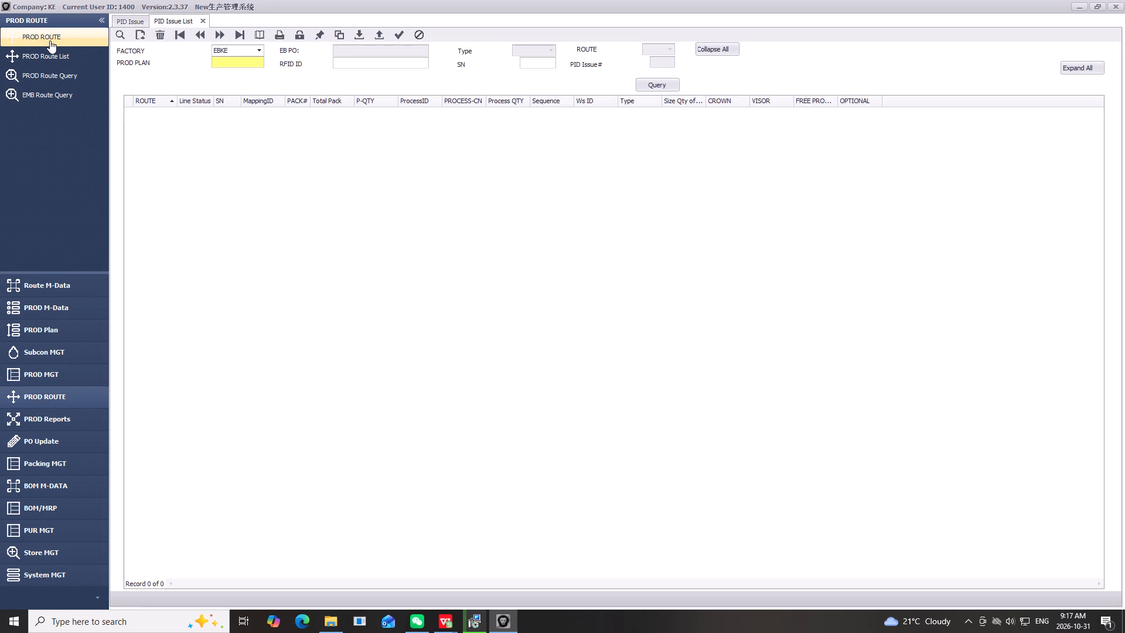
{"action": "left_click", "coordinate": [50, 40]}
{"action": "left_click", "coordinate": [53, 50]}
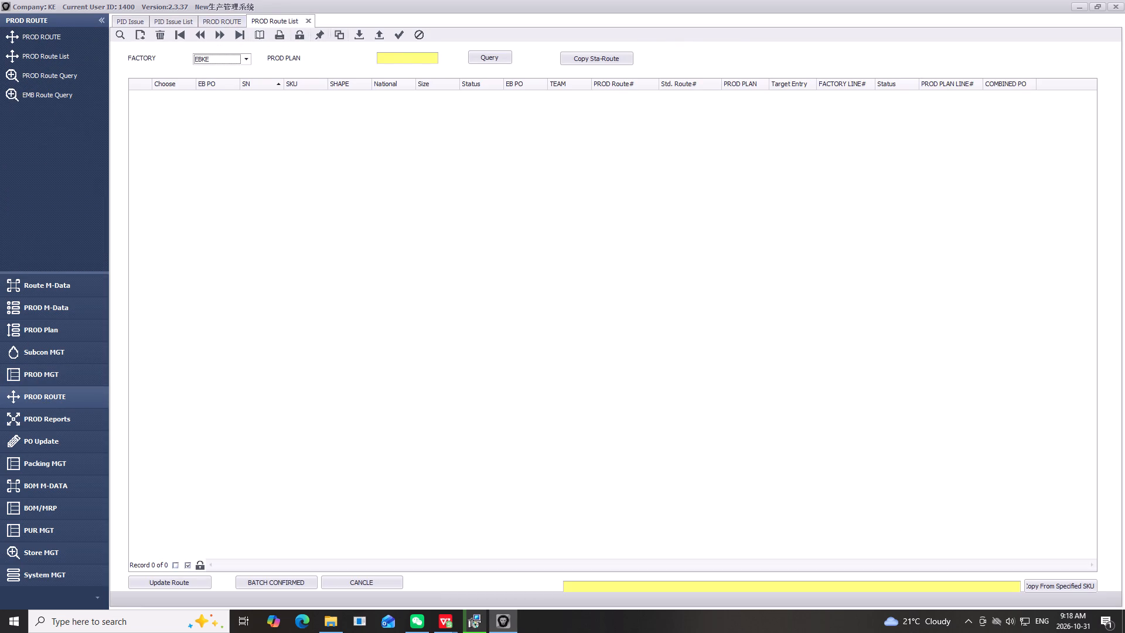
Enter 0 as the PROD PLAN in PROD Route List to bring up the production plan selection list.
{"action": "left_click", "coordinate": [415, 57]}
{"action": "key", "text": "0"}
{"action": "key", "text": "Tab"}
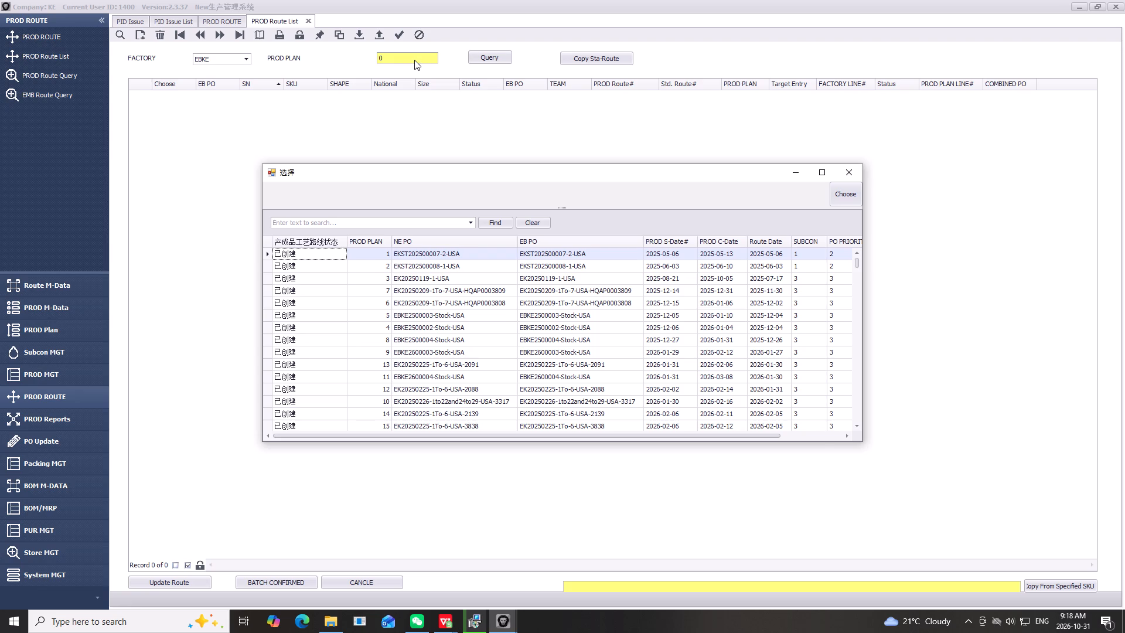
In the production system's route list, search the production plan picker for 1002 and close it without choosing a plan.
{"action": "type", "text": "1002"}
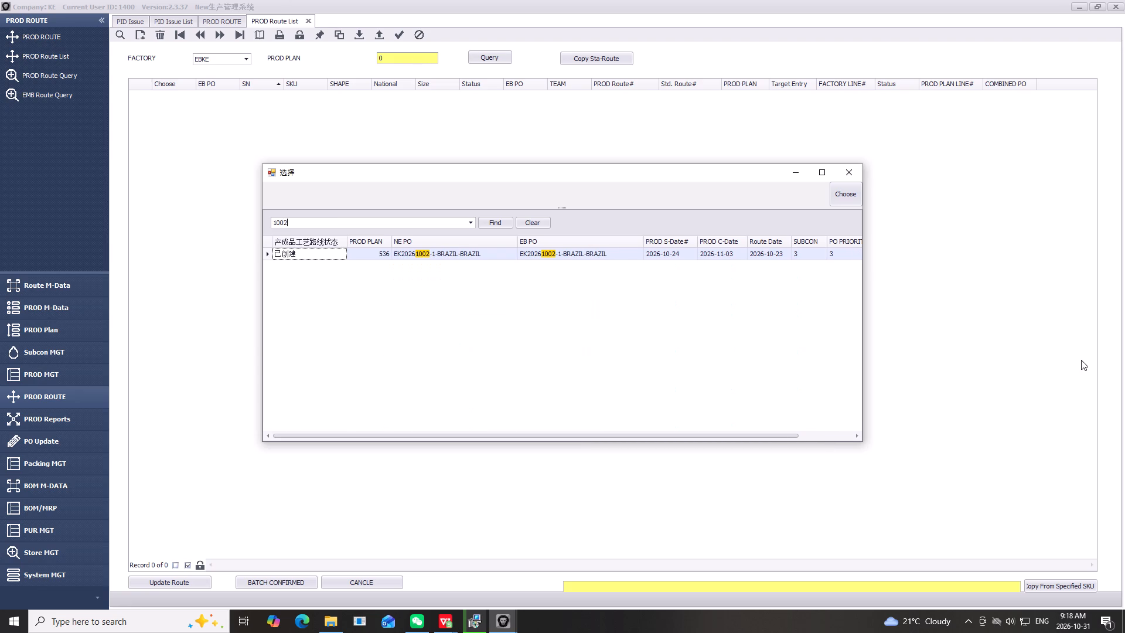
{"action": "left_click", "coordinate": [847, 173]}
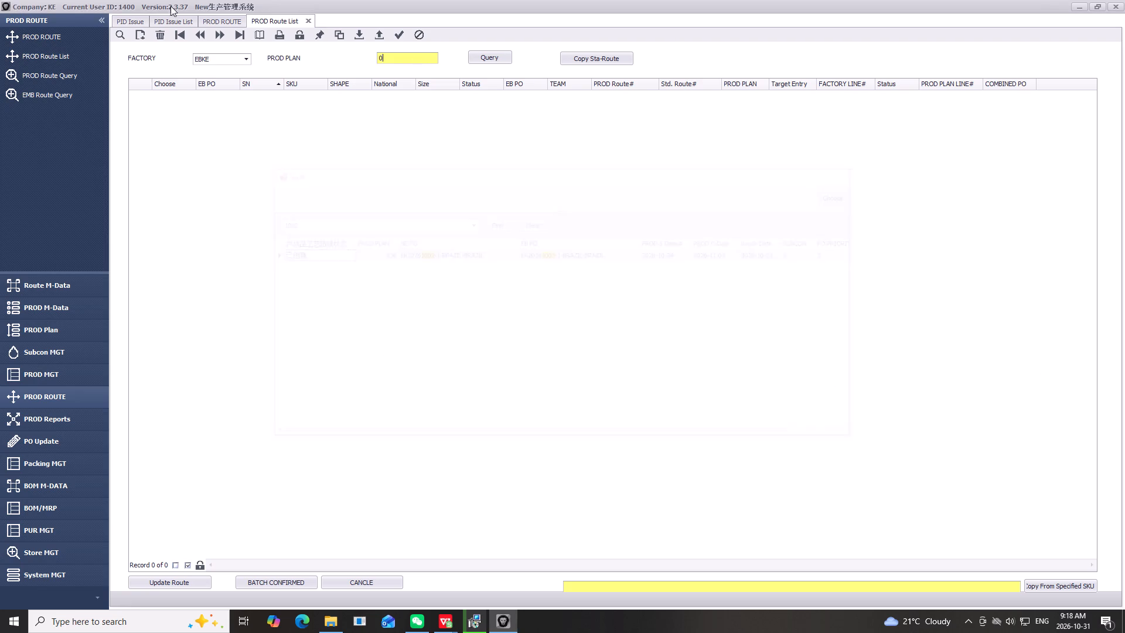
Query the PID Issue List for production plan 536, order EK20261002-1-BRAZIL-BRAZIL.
{"action": "left_click", "coordinate": [166, 22]}
{"action": "left_click", "coordinate": [237, 62]}
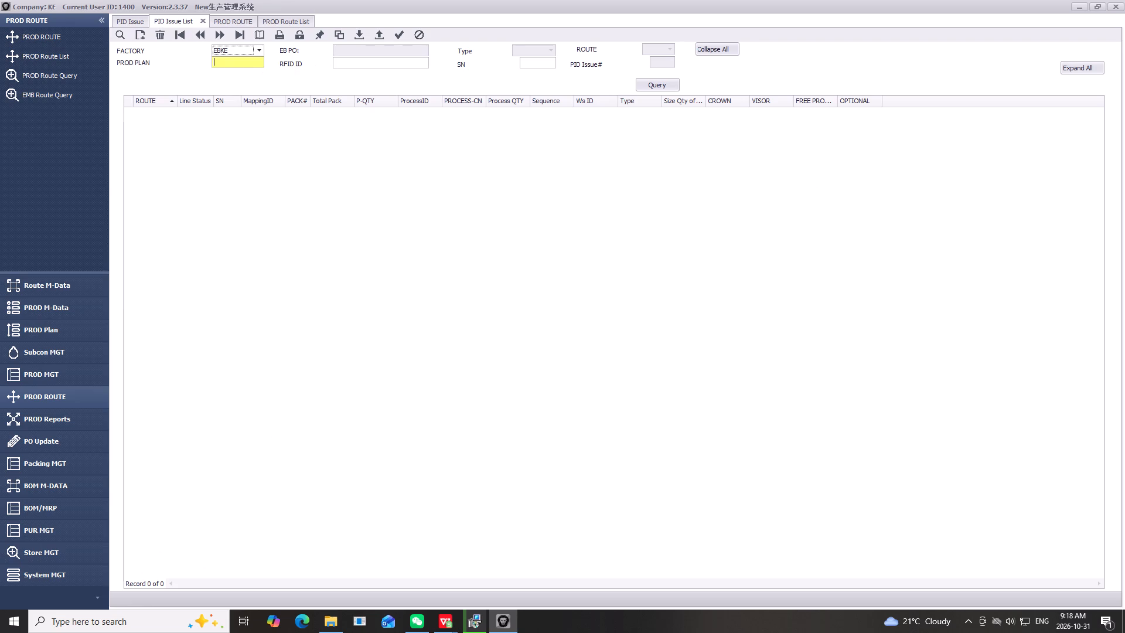
{"action": "key", "text": "Tab"}
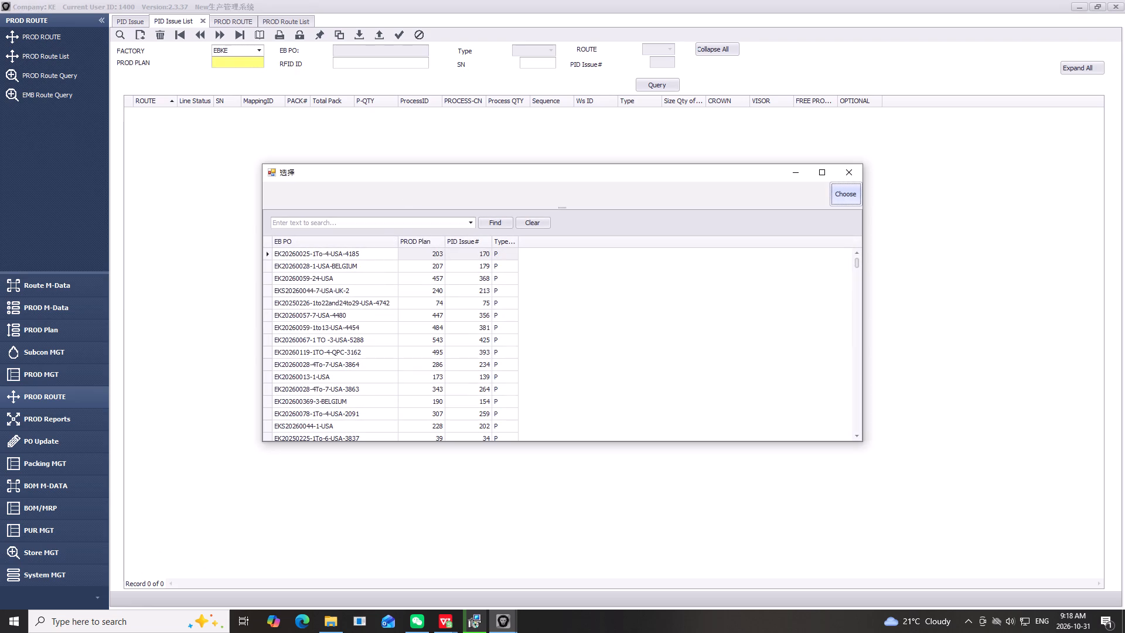
{"action": "left_click", "coordinate": [394, 223]}
{"action": "key", "text": "5"}
{"action": "type", "text": "36"}
{"action": "left_click", "coordinate": [437, 253]}
{"action": "left_click", "coordinate": [847, 192]}
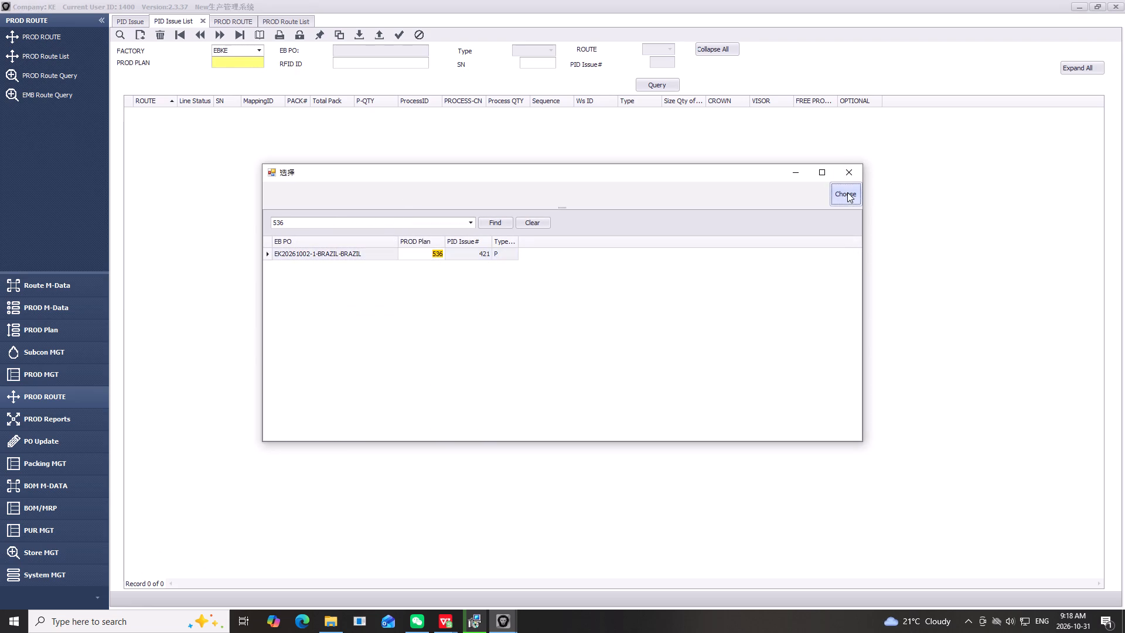
{"action": "left_click", "coordinate": [656, 89]}
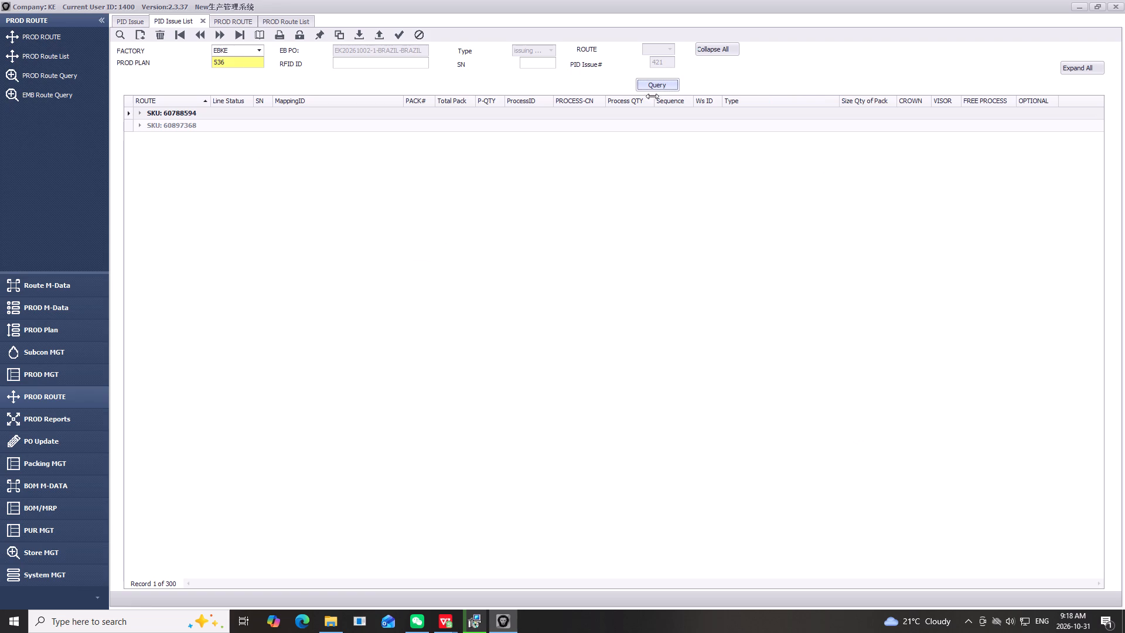
{"action": "double_click", "coordinate": [210, 128]}
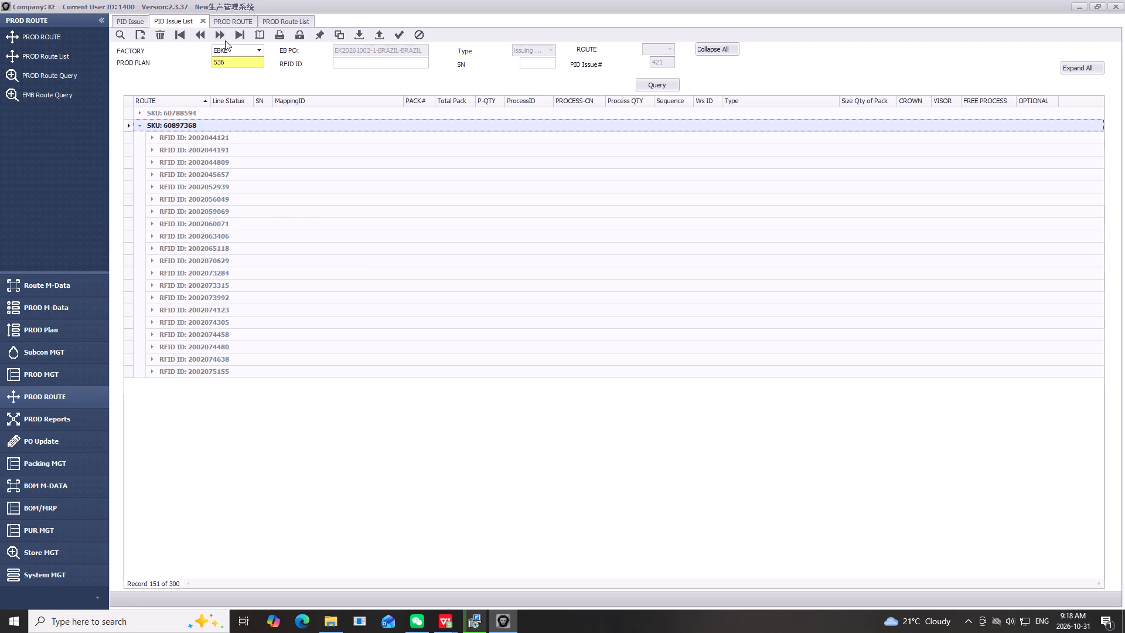
{"action": "double_click", "coordinate": [265, 139]}
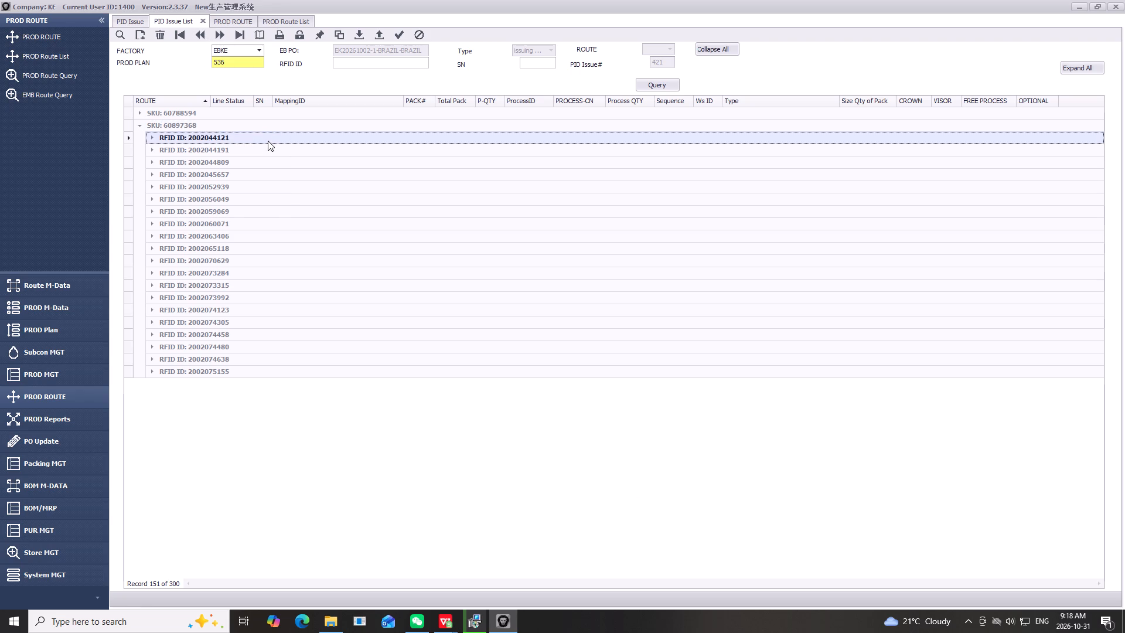
{"action": "double_click", "coordinate": [270, 140]}
{"action": "double_click", "coordinate": [399, 198]}
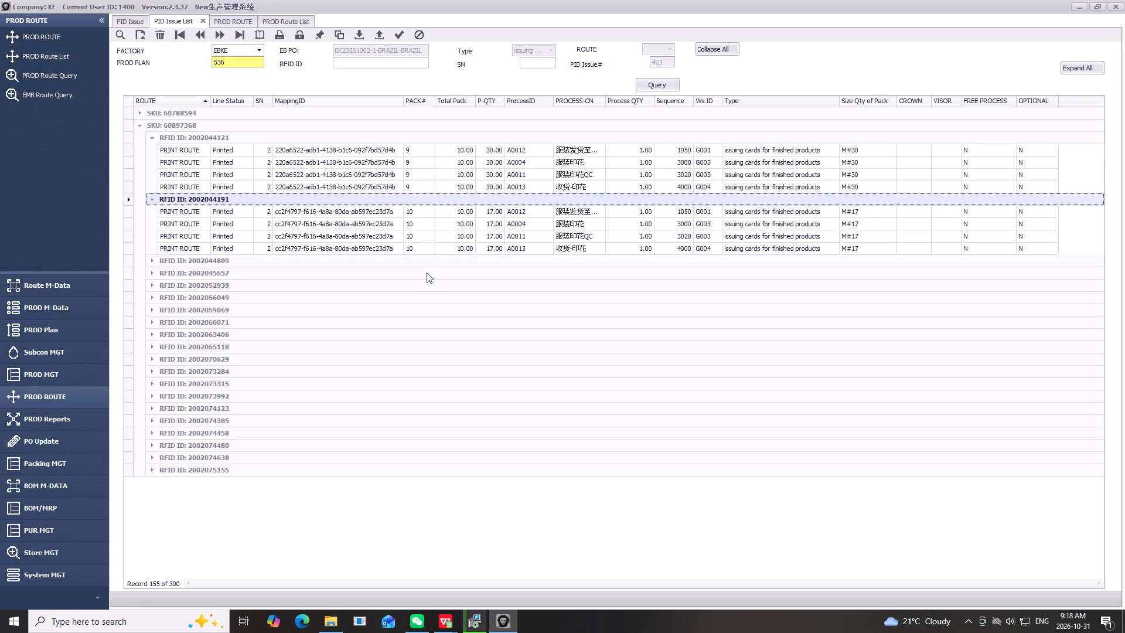
{"action": "double_click", "coordinate": [425, 265]}
{"action": "double_click", "coordinate": [411, 408]}
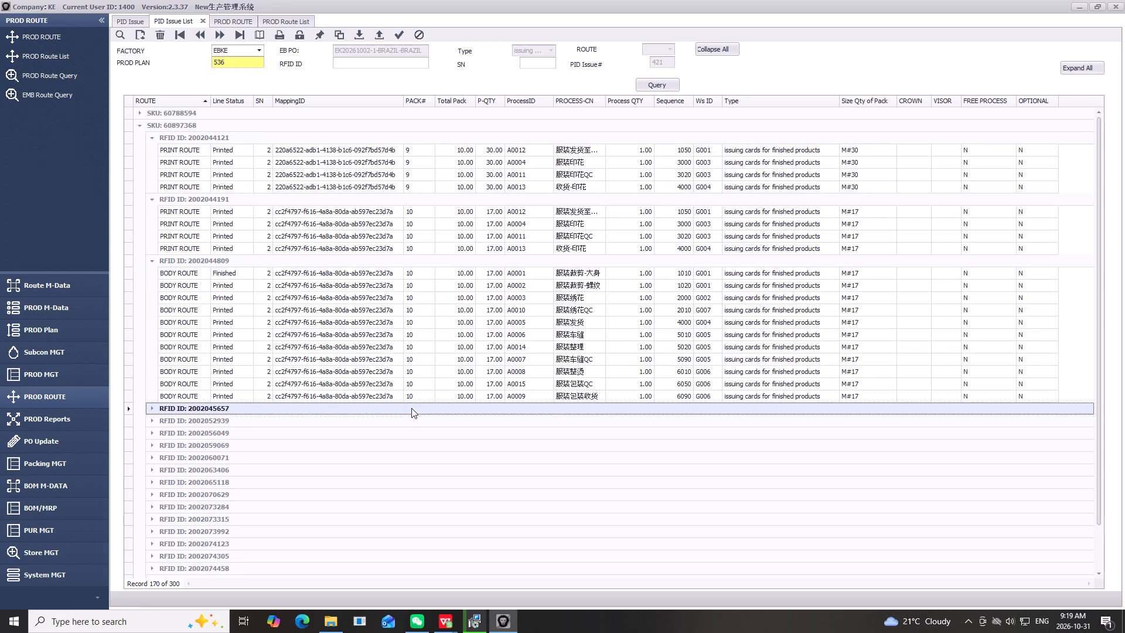
{"action": "scroll", "coordinate": [392, 357], "scroll_direction": "down", "scroll_amount": 5}
{"action": "double_click", "coordinate": [407, 387]}
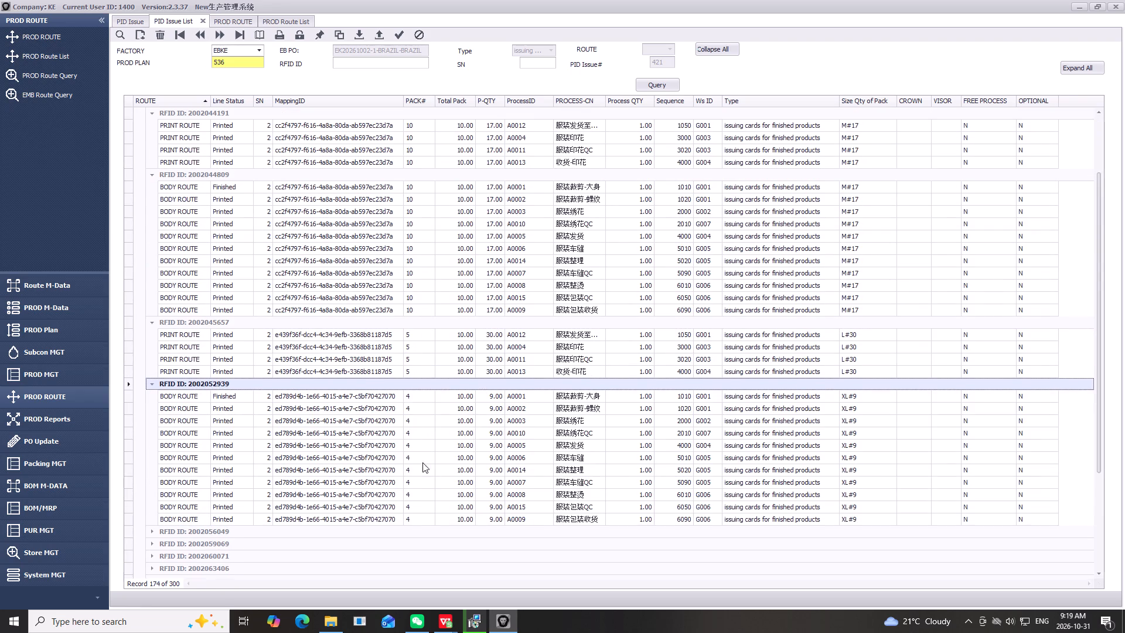
{"action": "scroll", "coordinate": [414, 428], "scroll_direction": "down", "scroll_amount": 5}
{"action": "left_click", "coordinate": [425, 403]}
{"action": "double_click", "coordinate": [424, 397]}
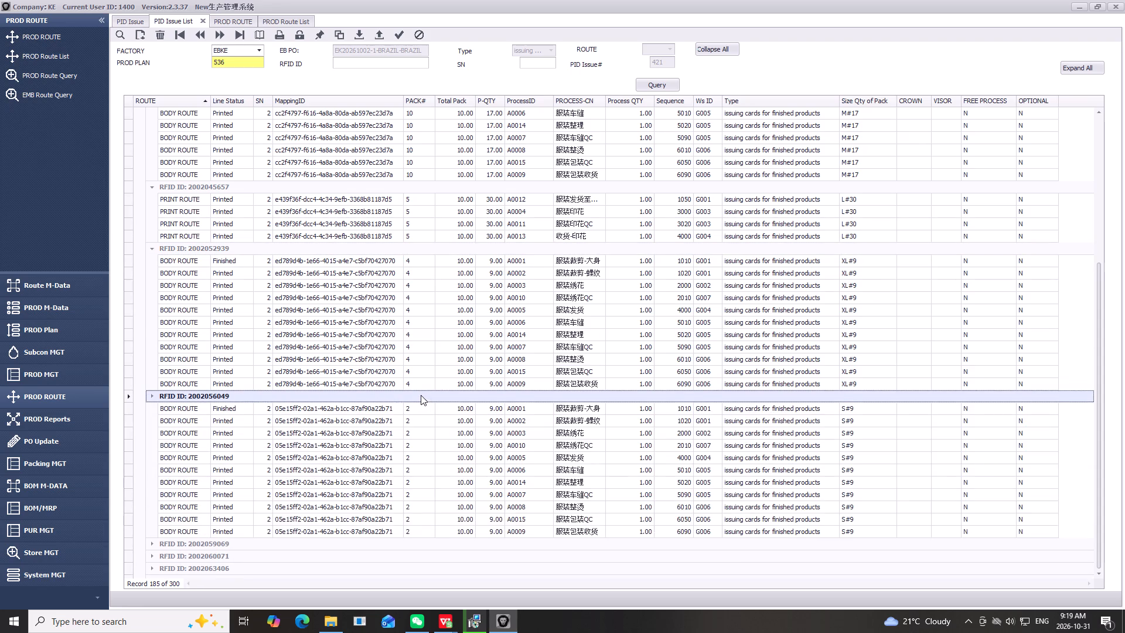
{"action": "scroll", "coordinate": [417, 389], "scroll_direction": "down", "scroll_amount": 5}
{"action": "double_click", "coordinate": [385, 404]}
{"action": "scroll", "coordinate": [386, 372], "scroll_direction": "down", "scroll_amount": 5}
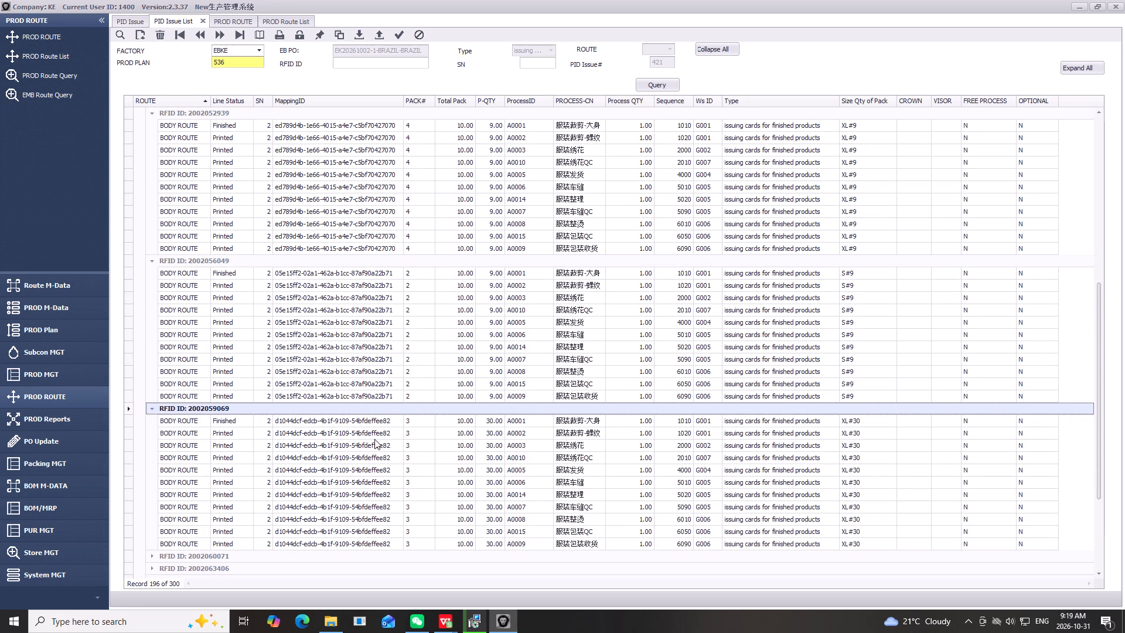
{"action": "scroll", "coordinate": [374, 439], "scroll_direction": "down", "scroll_amount": 6}
{"action": "double_click", "coordinate": [389, 418]}
{"action": "scroll", "coordinate": [376, 379], "scroll_direction": "down", "scroll_amount": 5}
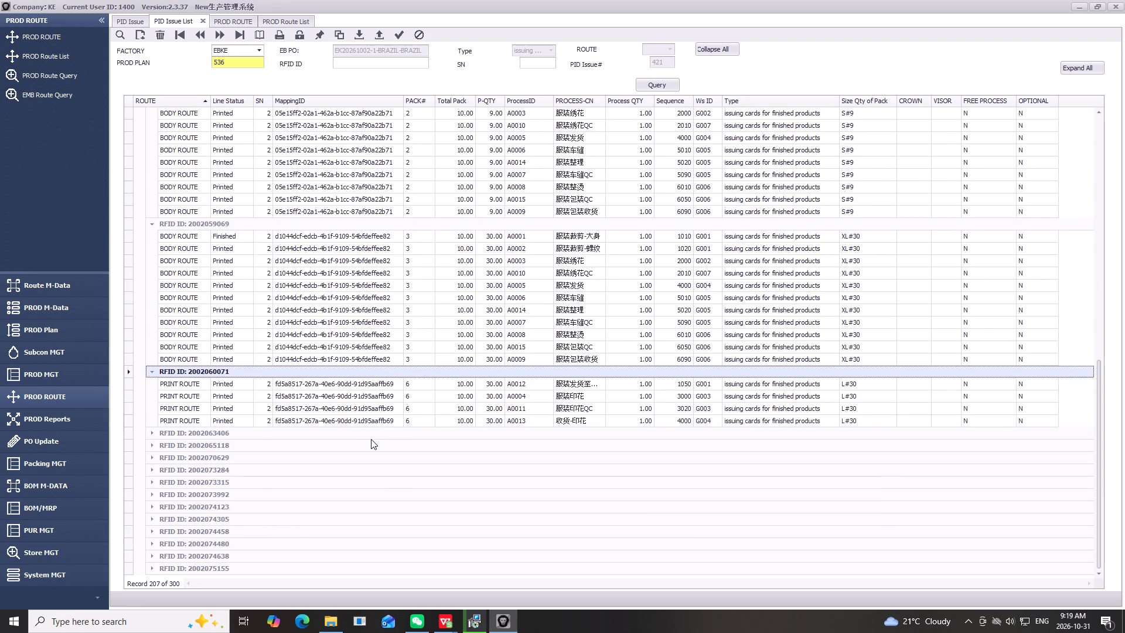
{"action": "double_click", "coordinate": [388, 438]}
{"action": "scroll", "coordinate": [382, 430], "scroll_direction": "down", "scroll_amount": 6}
{"action": "double_click", "coordinate": [393, 447]}
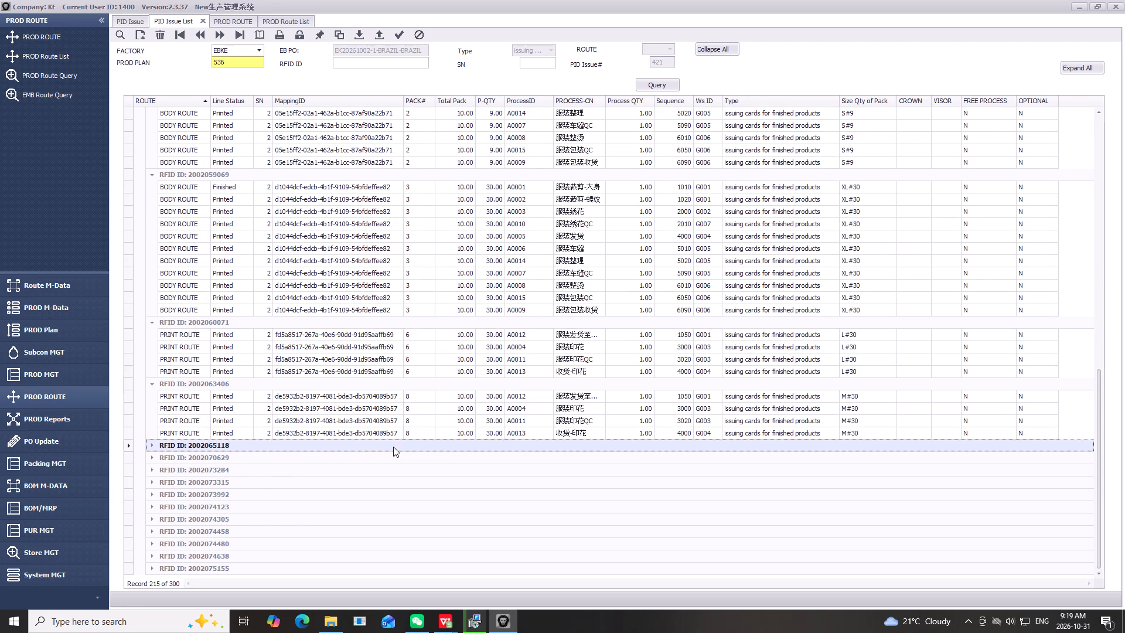
{"action": "scroll", "coordinate": [396, 427], "scroll_direction": "down", "scroll_amount": 10}
{"action": "double_click", "coordinate": [394, 461]}
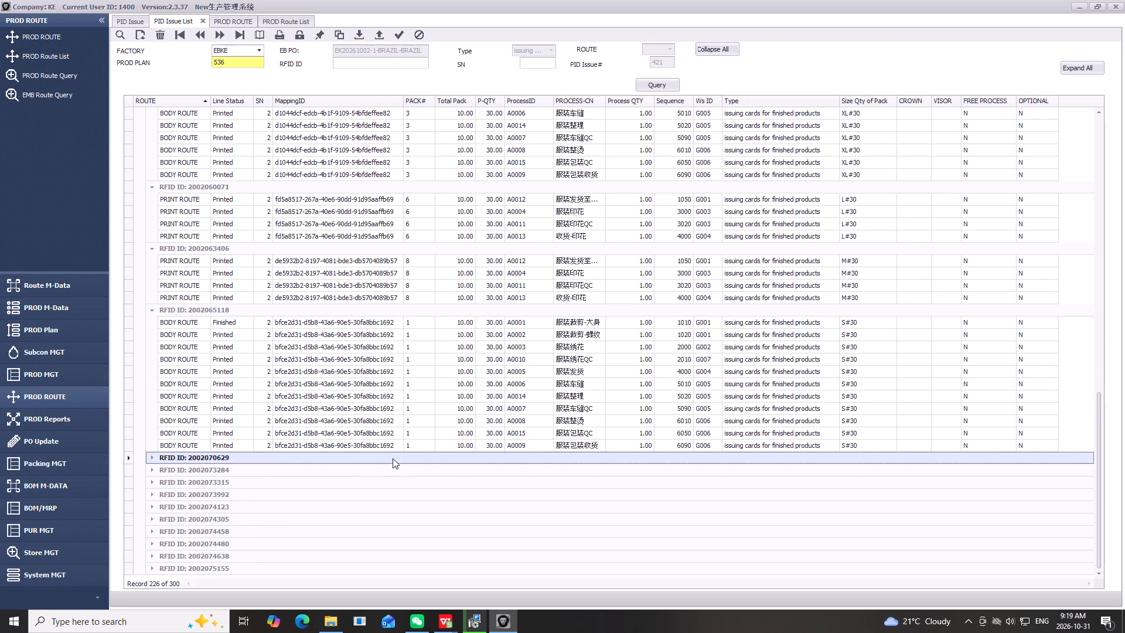
{"action": "scroll", "coordinate": [393, 447], "scroll_direction": "down", "scroll_amount": 10}
{"action": "double_click", "coordinate": [394, 469]}
{"action": "scroll", "coordinate": [393, 435], "scroll_direction": "down", "scroll_amount": 6}
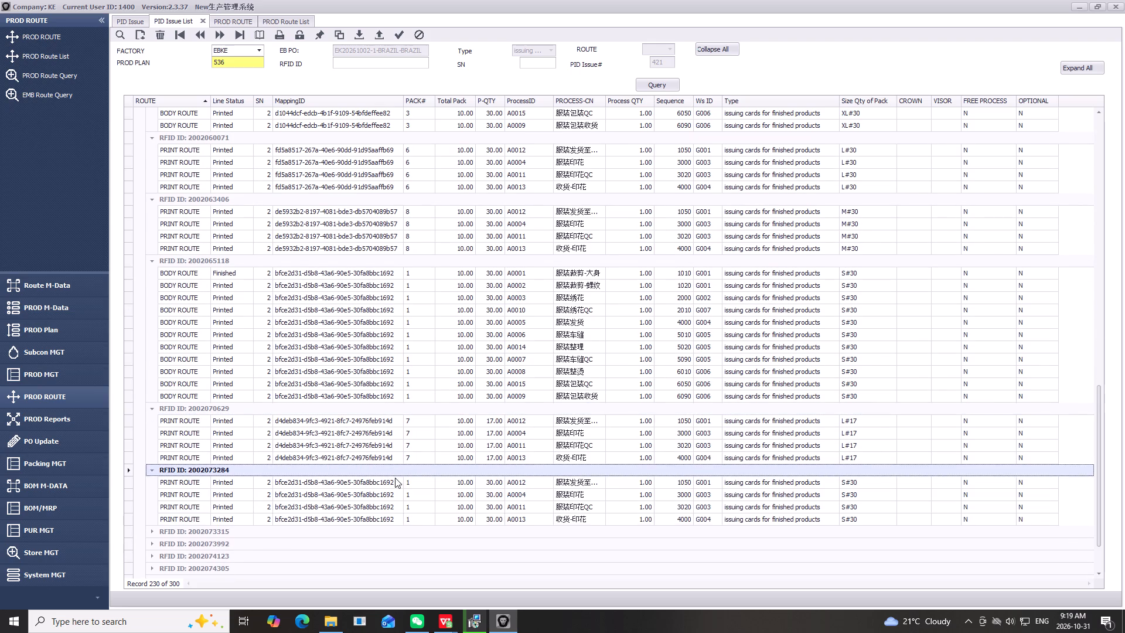
{"action": "double_click", "coordinate": [407, 526]}
{"action": "scroll", "coordinate": [391, 452], "scroll_direction": "down", "scroll_amount": 6}
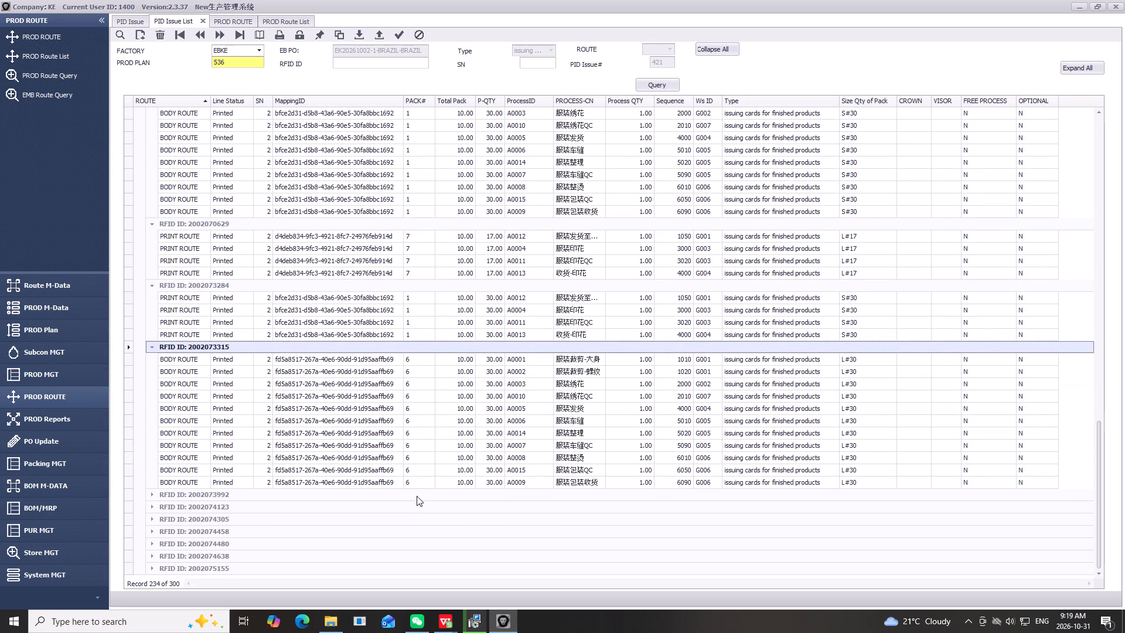
{"action": "left_click", "coordinate": [417, 496]}
{"action": "left_click", "coordinate": [417, 496]}
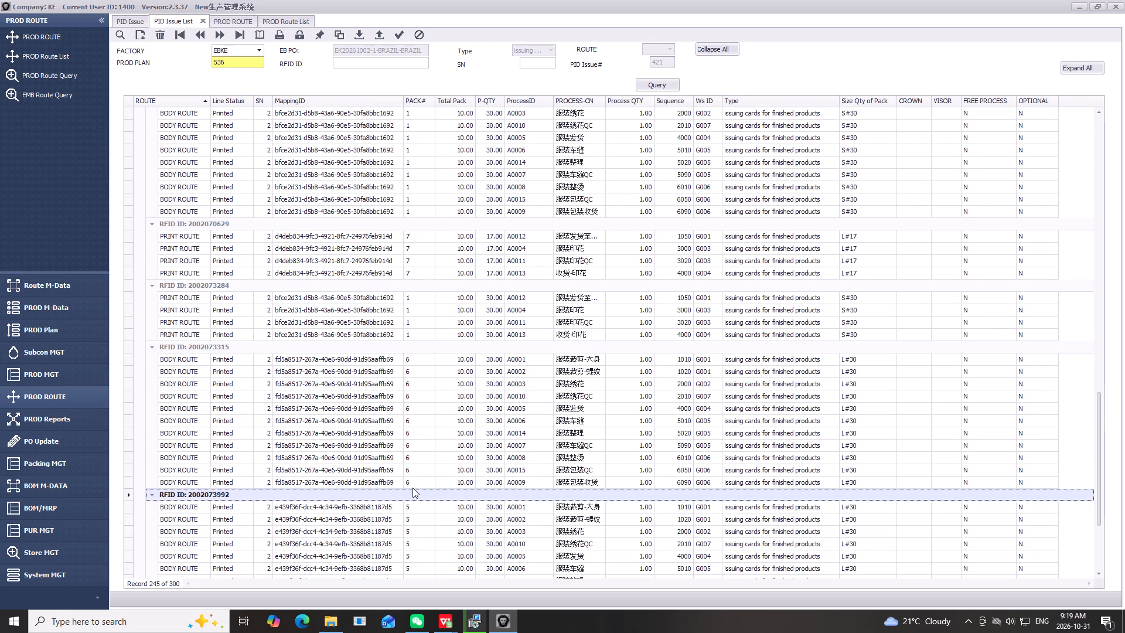
{"action": "scroll", "coordinate": [396, 456], "scroll_direction": "down", "scroll_amount": 6}
{"action": "left_click", "coordinate": [412, 506]}
{"action": "left_click", "coordinate": [416, 507]}
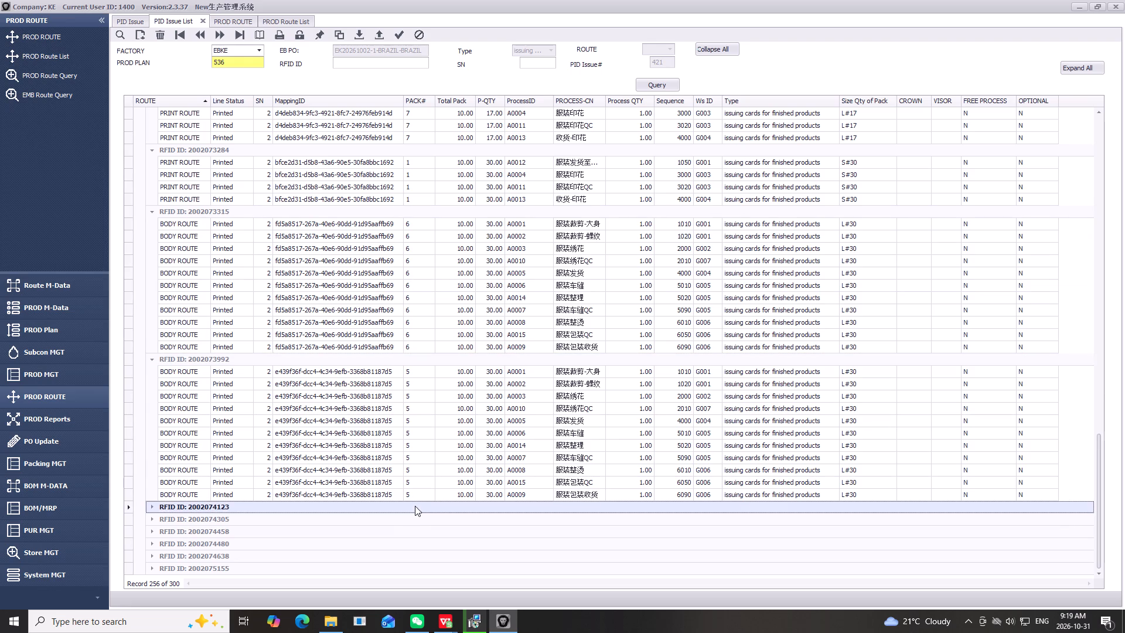
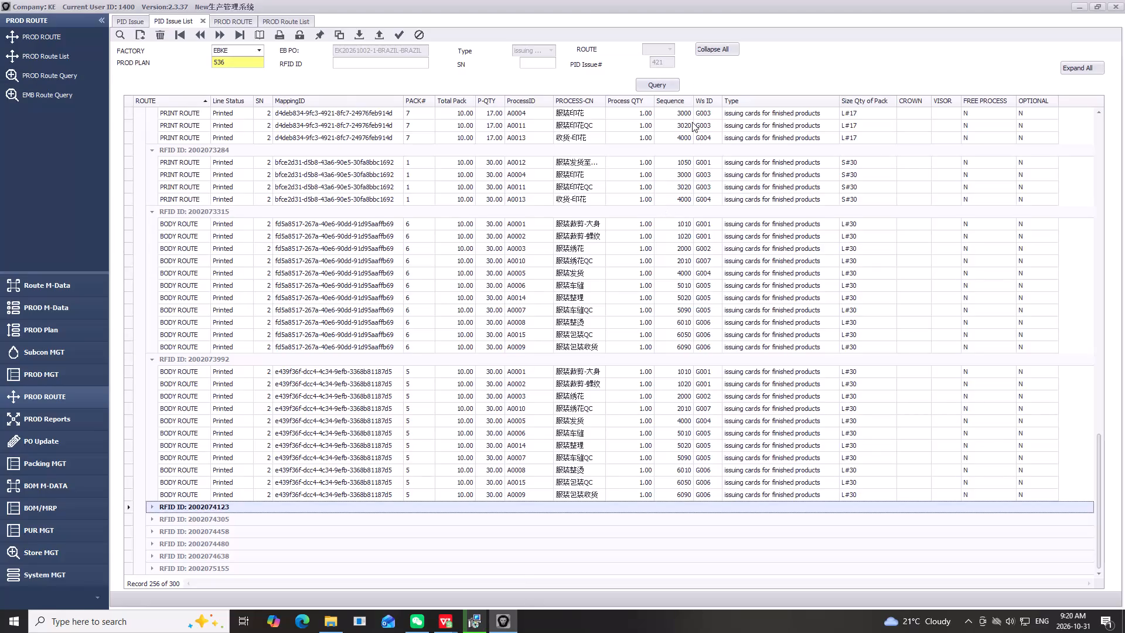
Switch to WPS Office and compare sheets 4748 and 4751 of workbook 0122 with their source production lists.
{"action": "left_click", "coordinate": [1078, 2]}
{"action": "left_click", "coordinate": [826, 254]}
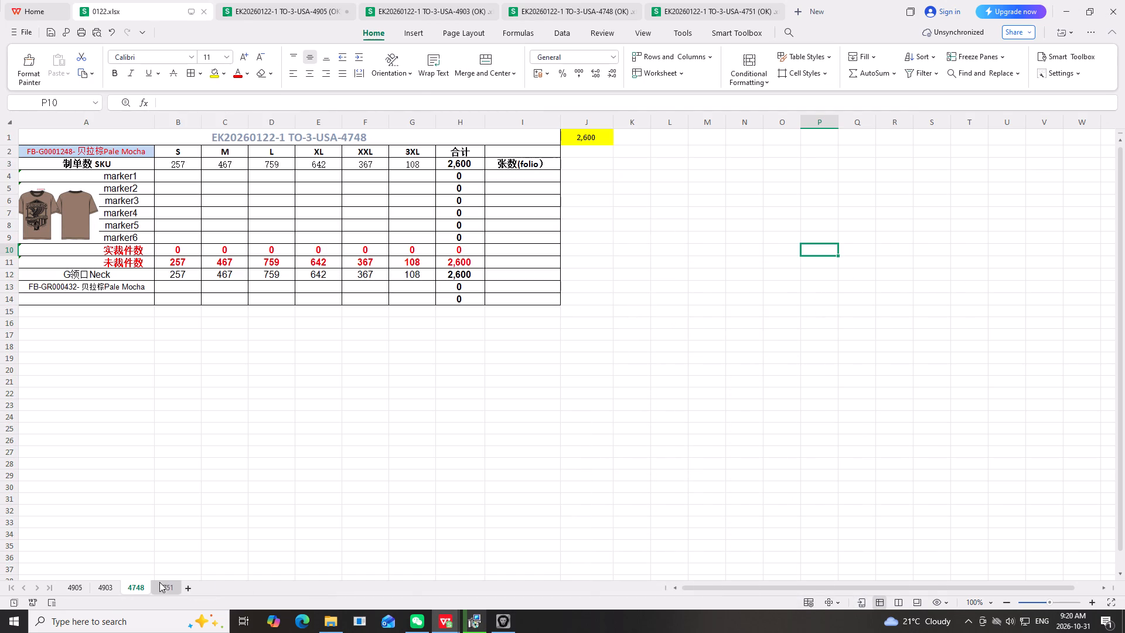
{"action": "left_click", "coordinate": [590, 10]}
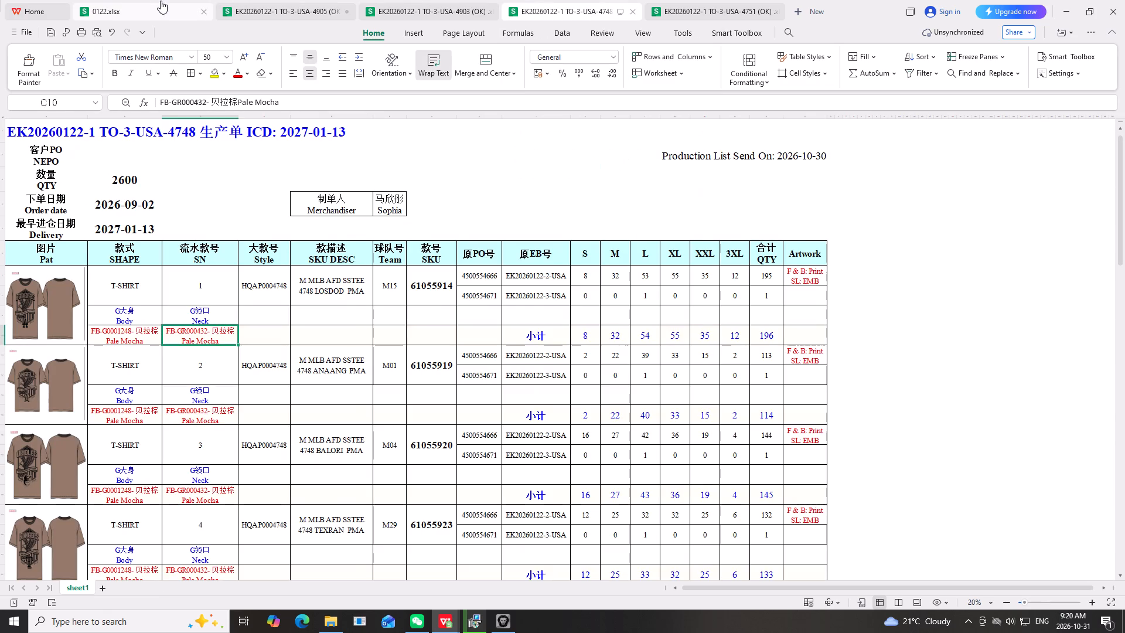
{"action": "left_click", "coordinate": [136, 5]}
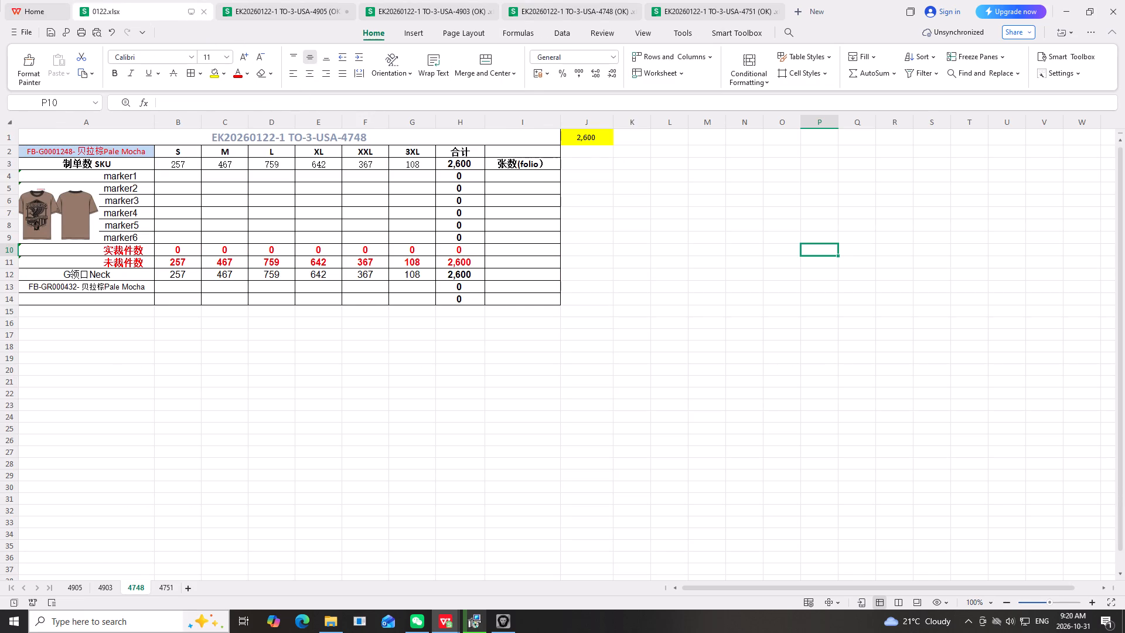
{"action": "left_click", "coordinate": [169, 586]}
{"action": "left_click", "coordinate": [701, 8]}
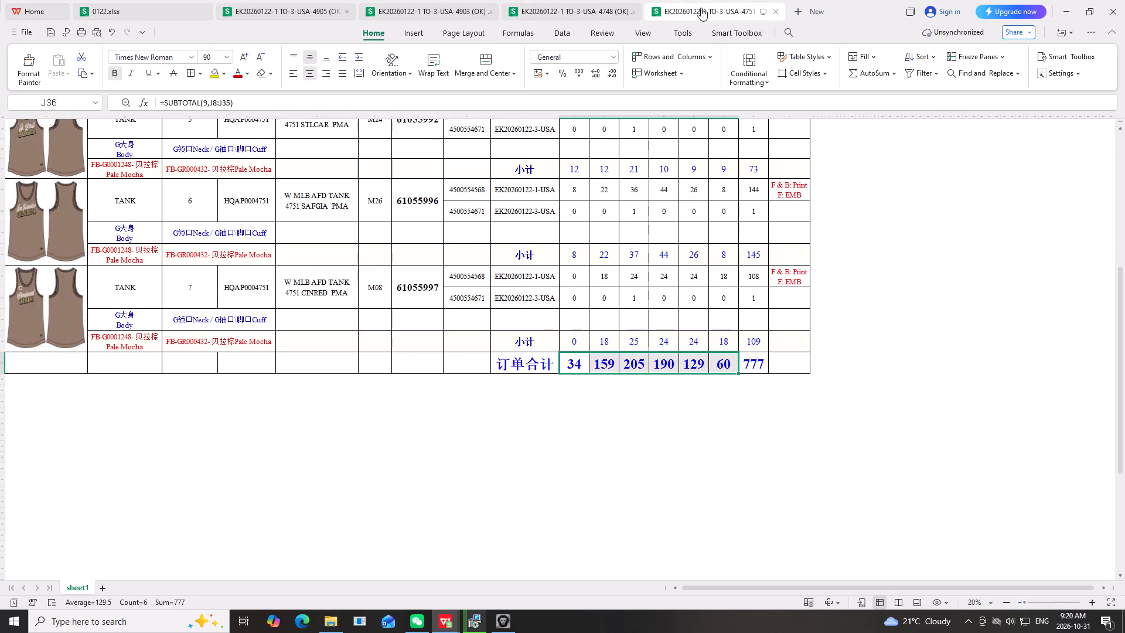
{"action": "scroll", "coordinate": [369, 324], "scroll_direction": "up", "scroll_amount": 20}
{"action": "scroll", "coordinate": [369, 324], "scroll_direction": "up", "scroll_amount": 4}
{"action": "scroll", "coordinate": [503, 331], "scroll_direction": "up", "scroll_amount": 3}
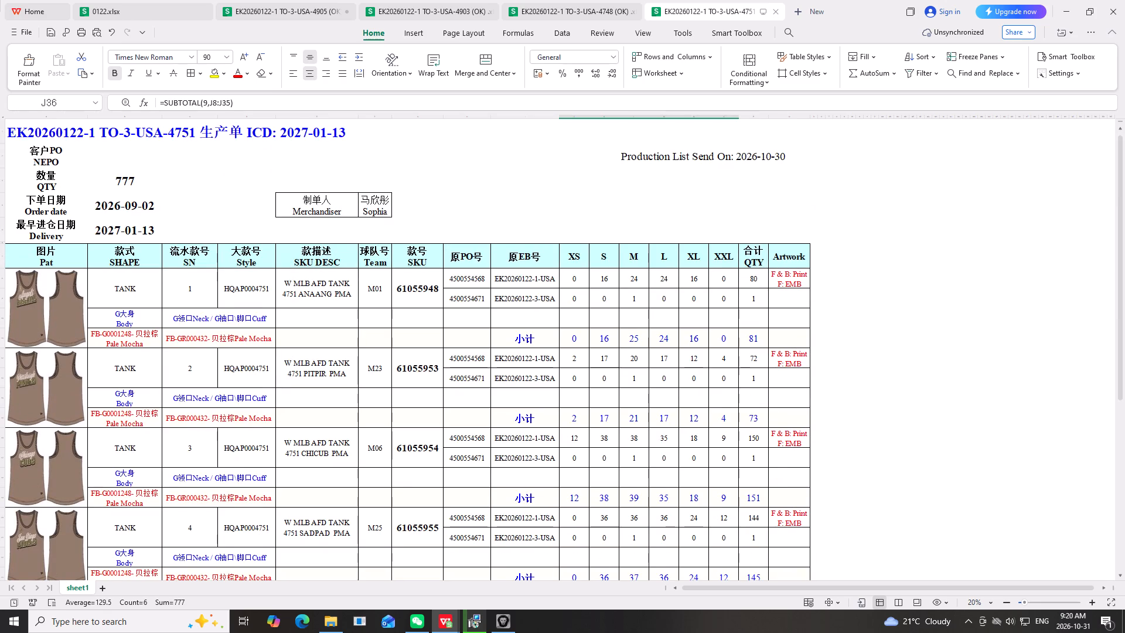
{"action": "left_click", "coordinate": [153, 7]}
{"action": "left_click", "coordinate": [715, 318]}
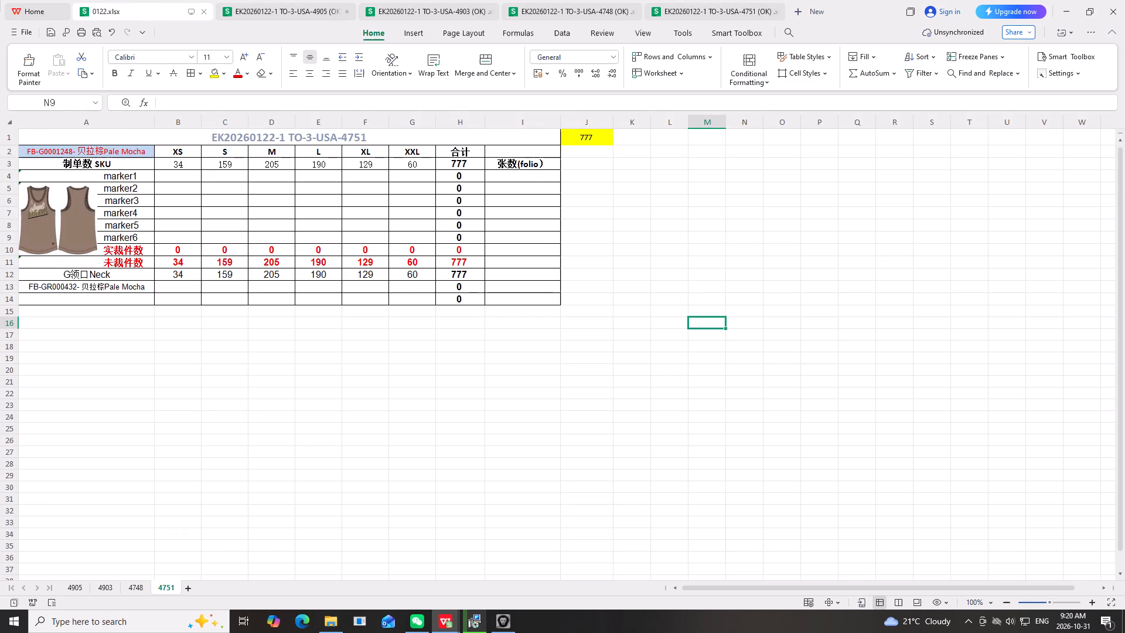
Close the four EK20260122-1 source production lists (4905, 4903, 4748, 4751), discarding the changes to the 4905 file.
{"action": "left_click", "coordinate": [296, 8]}
{"action": "left_click", "coordinate": [349, 9]}
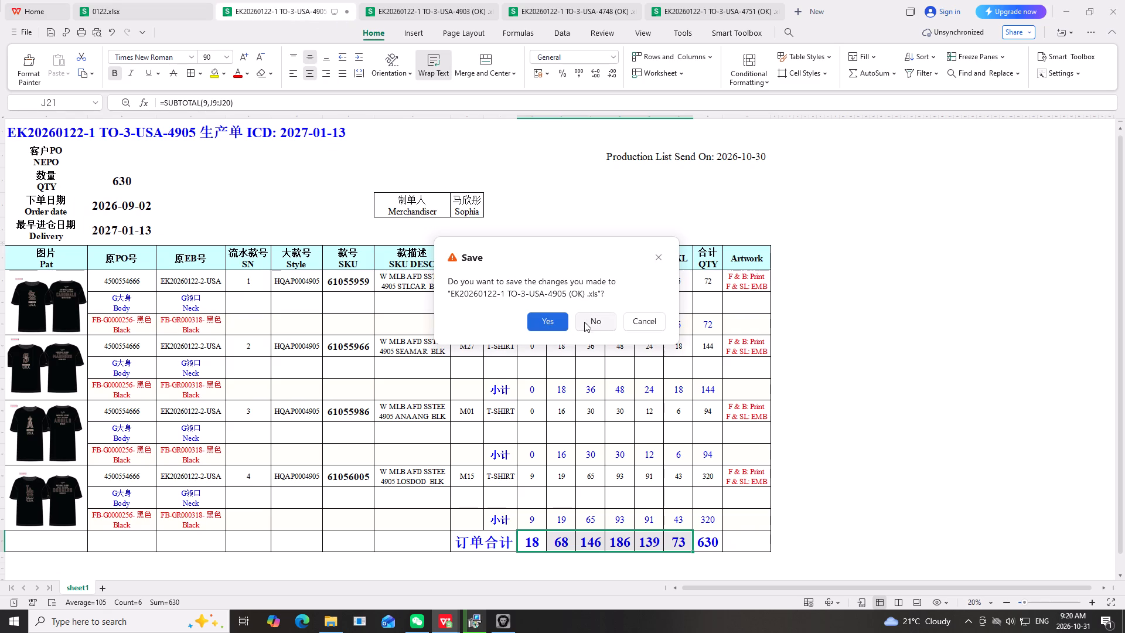
{"action": "left_click", "coordinate": [596, 322]}
{"action": "left_click", "coordinate": [346, 11]}
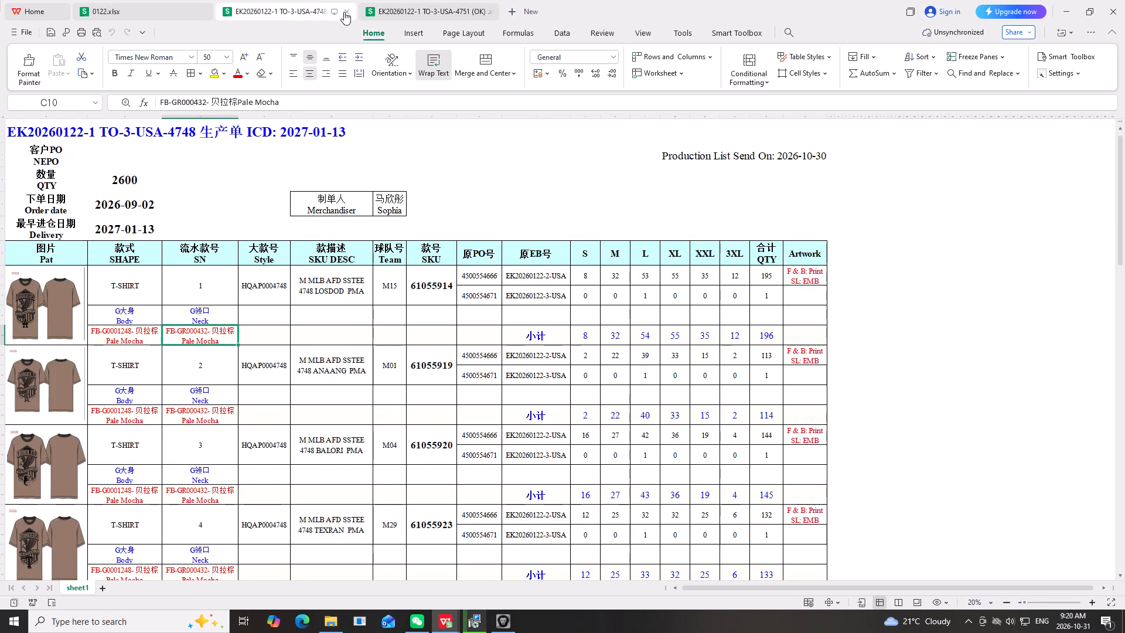
{"action": "left_click", "coordinate": [345, 12]}
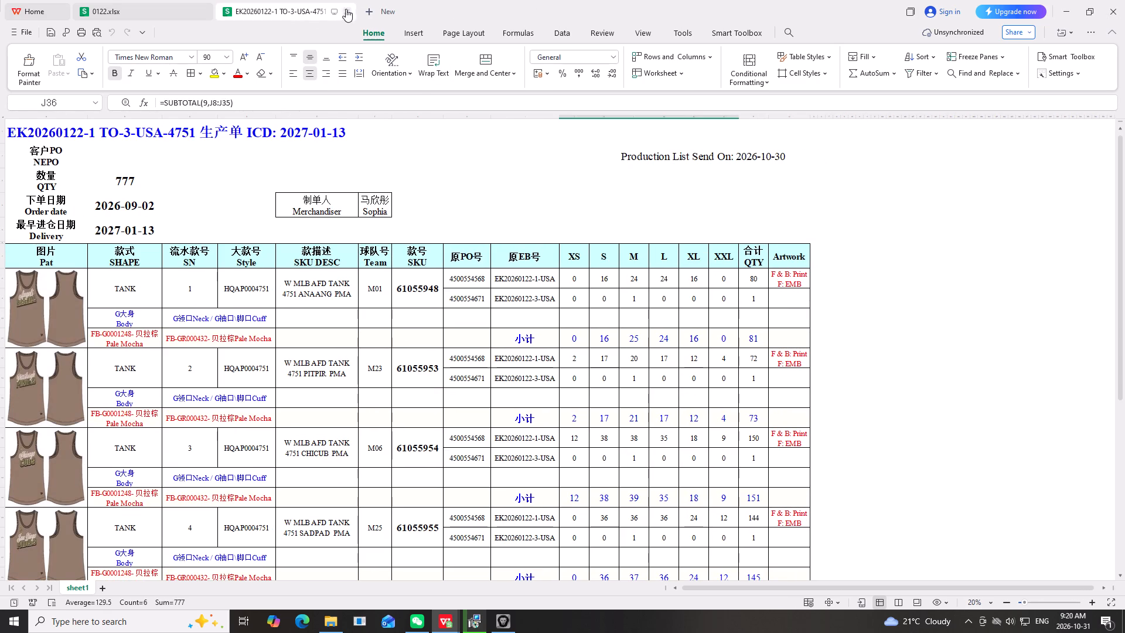
{"action": "left_click", "coordinate": [347, 11]}
Save workbook 0122.
{"action": "left_click", "coordinate": [316, 510]}
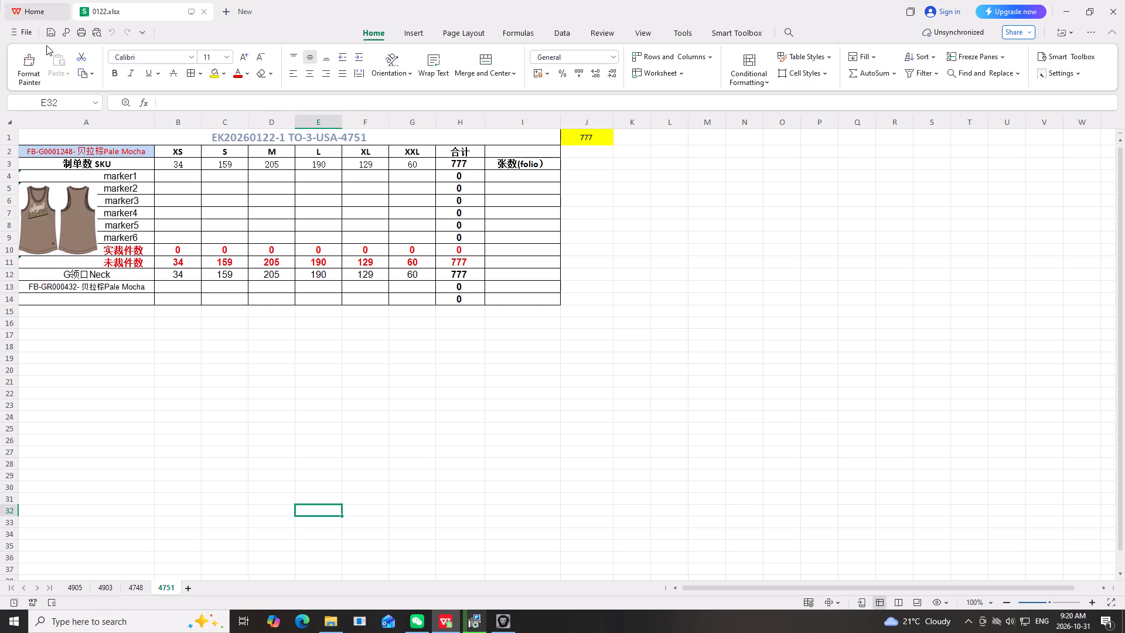
{"action": "triple_click", "coordinate": [47, 31]}
{"action": "left_click", "coordinate": [47, 30]}
{"action": "double_click", "coordinate": [47, 30]}
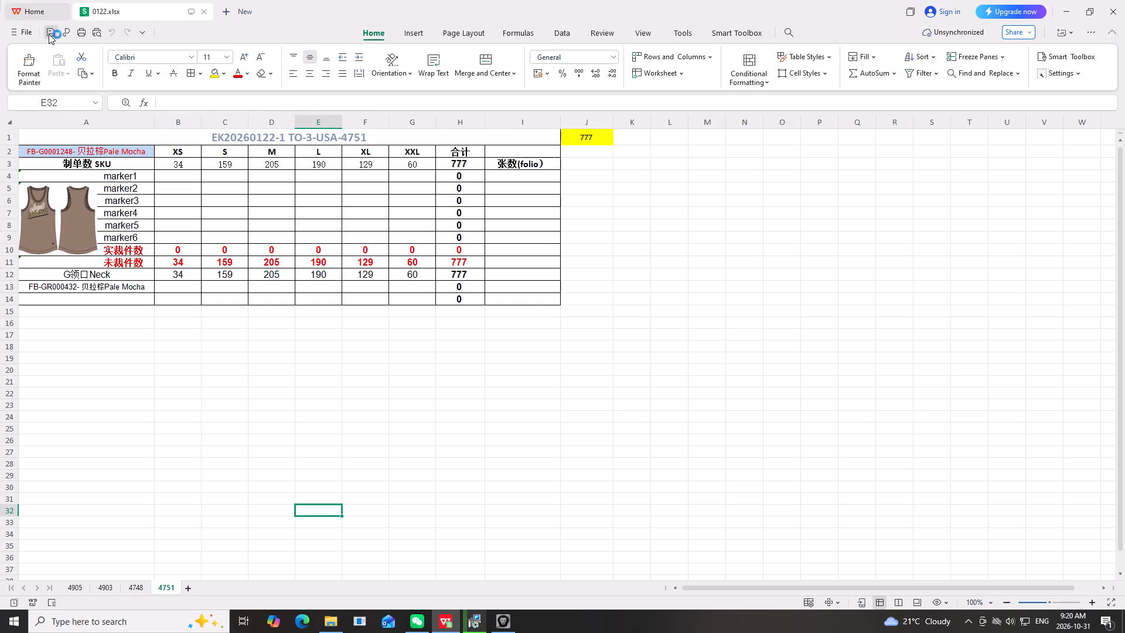
{"action": "left_click", "coordinate": [48, 32]}
Look through the files in the "cutting plan all styles" folder, then return to workbook 0122.
{"action": "left_click", "coordinate": [333, 625]}
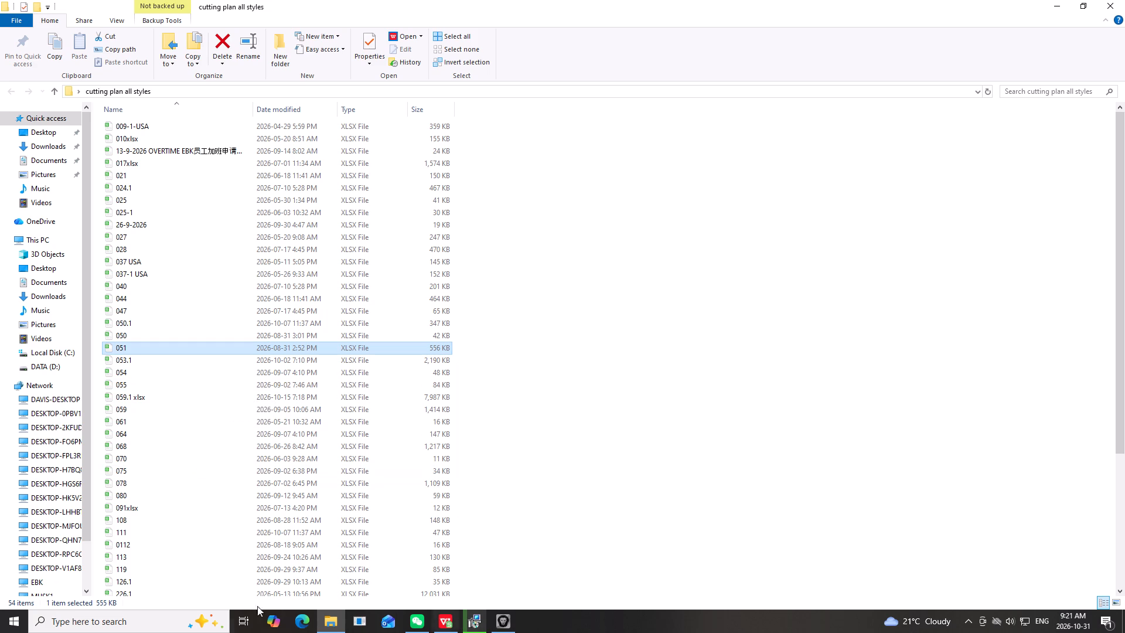
{"action": "scroll", "coordinate": [229, 506], "scroll_direction": "down", "scroll_amount": 5}
{"action": "scroll", "coordinate": [142, 512], "scroll_direction": "down", "scroll_amount": 6}
{"action": "scroll", "coordinate": [158, 529], "scroll_direction": "up", "scroll_amount": 4}
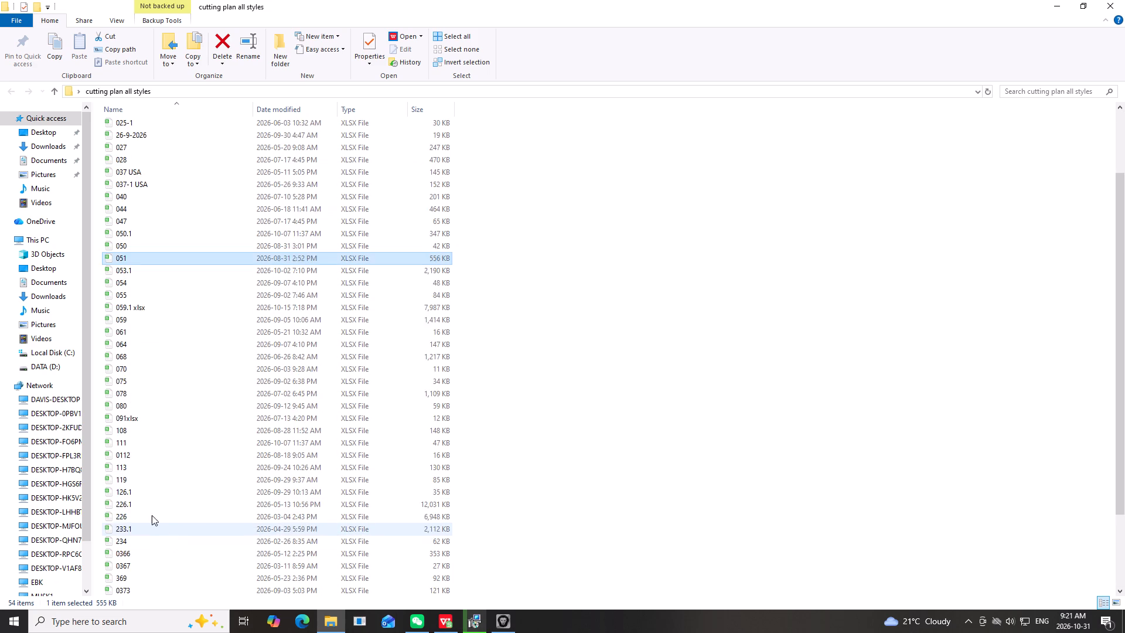
{"action": "scroll", "coordinate": [150, 515], "scroll_direction": "up", "scroll_amount": 14}
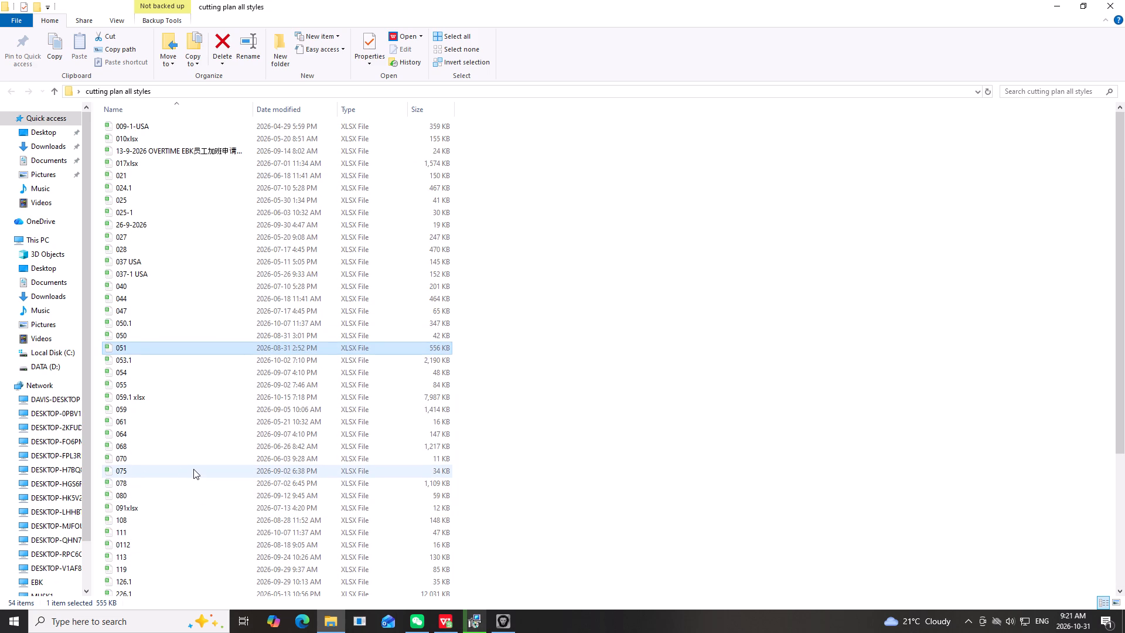
{"action": "scroll", "coordinate": [193, 469], "scroll_direction": "up", "scroll_amount": 2}
{"action": "left_click", "coordinate": [632, 440]}
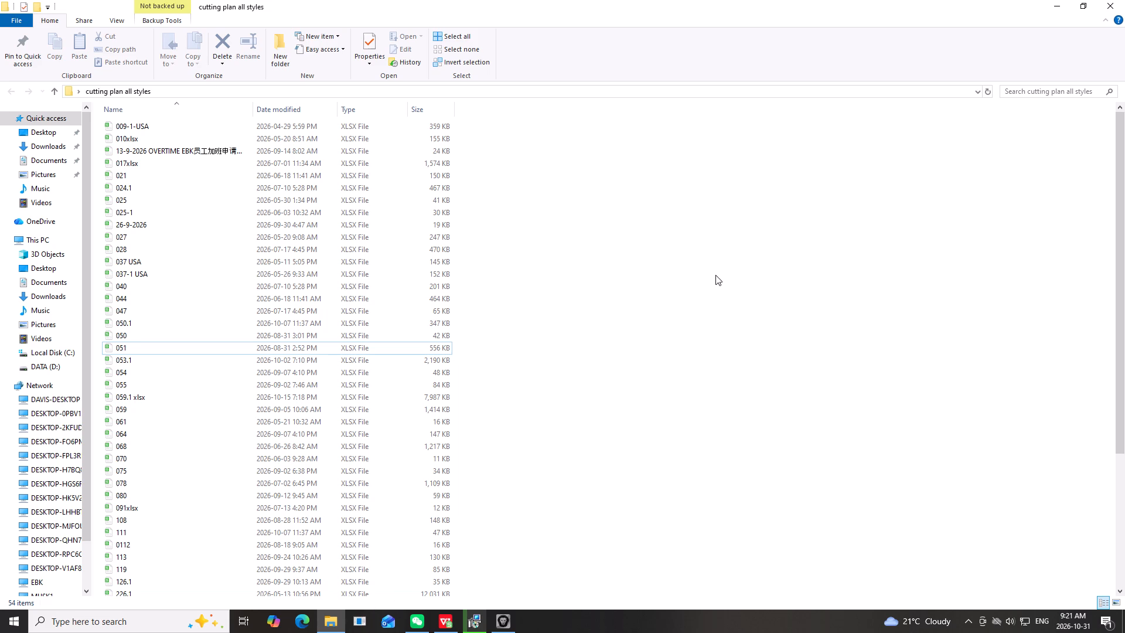
{"action": "left_click", "coordinate": [1056, 4]}
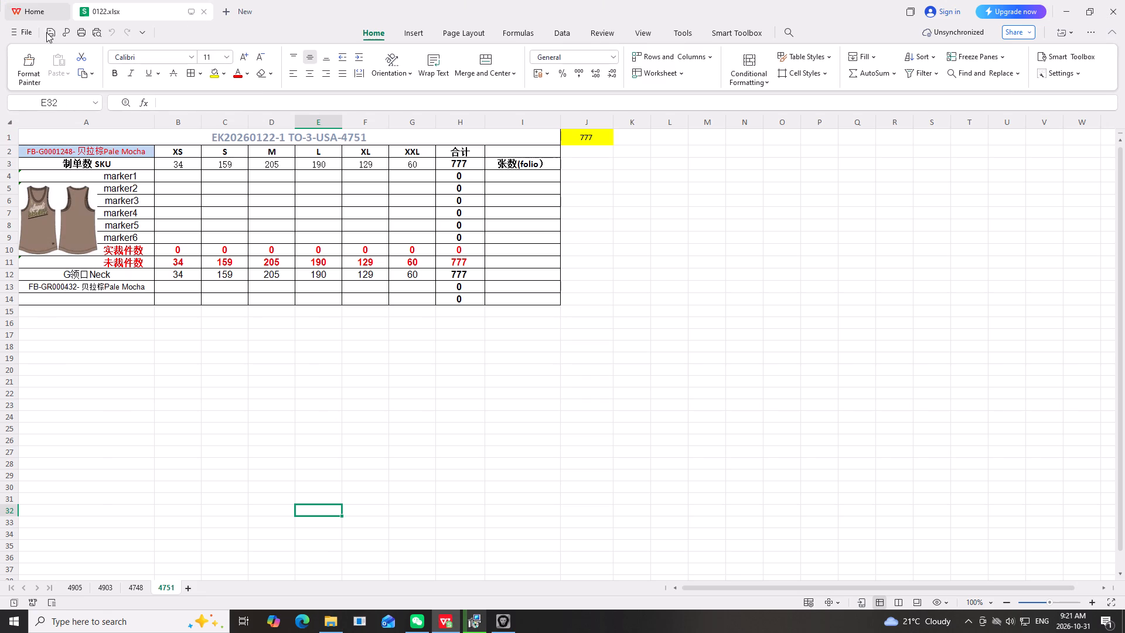
Save workbook 0122 again.
{"action": "triple_click", "coordinate": [48, 31]}
{"action": "left_click", "coordinate": [48, 31]}
{"action": "triple_click", "coordinate": [48, 30]}
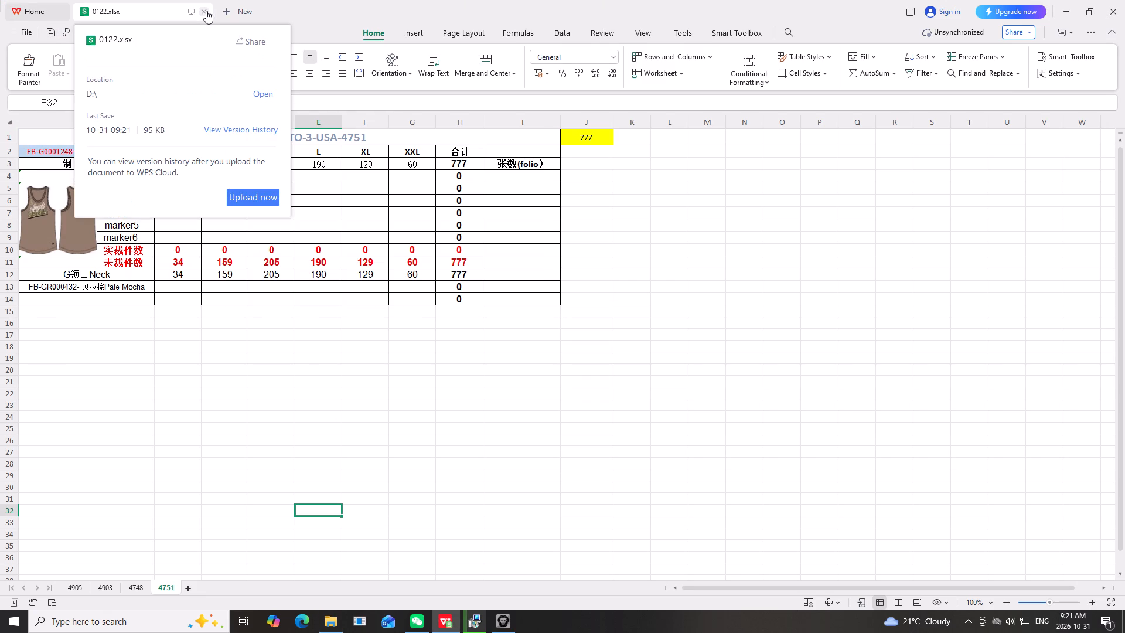
{"action": "left_click", "coordinate": [727, 325]}
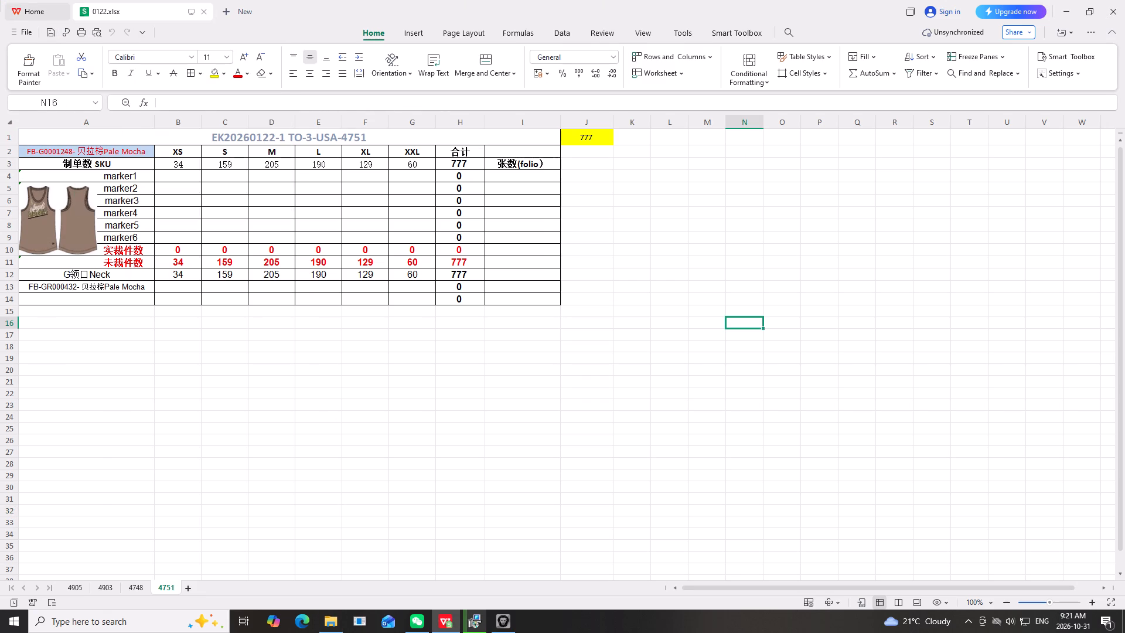
Send the 0122 workbook from DATA (D:) to the contact 勇 in WeChat.
{"action": "left_click", "coordinate": [417, 617]}
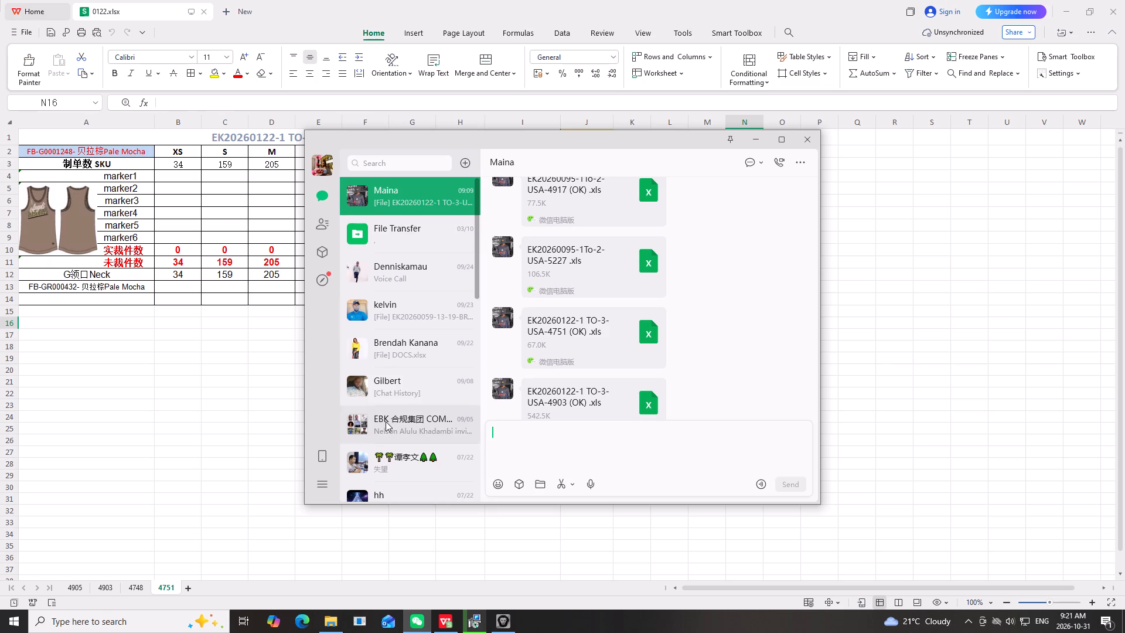
{"action": "scroll", "coordinate": [399, 392], "scroll_direction": "down", "scroll_amount": 4}
{"action": "scroll", "coordinate": [401, 386], "scroll_direction": "up", "scroll_amount": 10}
{"action": "scroll", "coordinate": [407, 360], "scroll_direction": "down", "scroll_amount": 2}
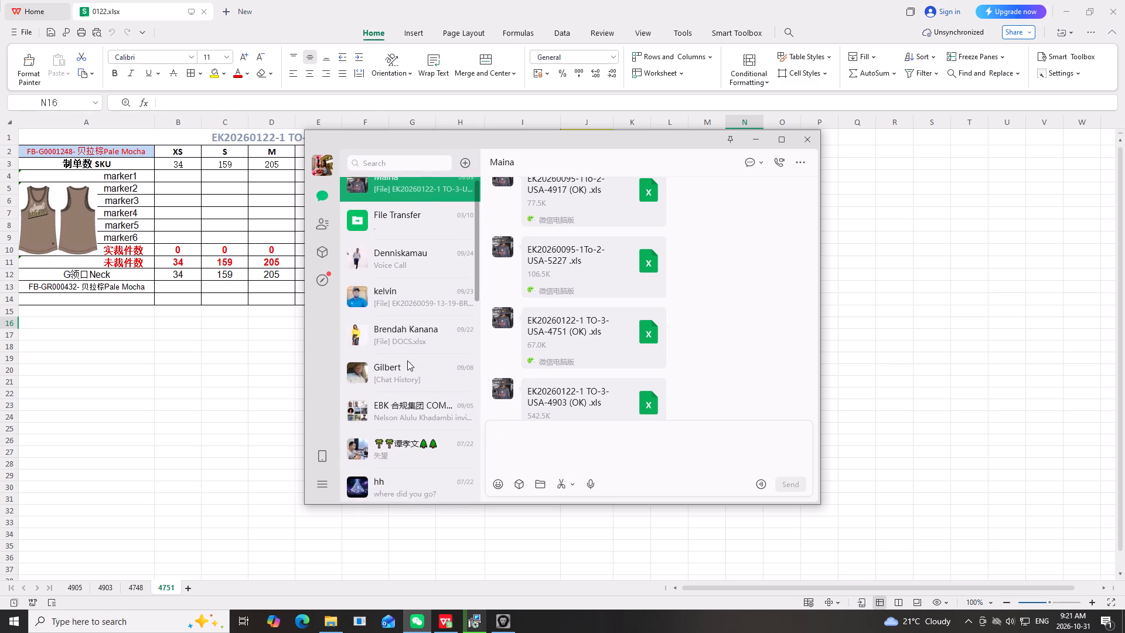
{"action": "scroll", "coordinate": [407, 360], "scroll_direction": "down", "scroll_amount": 5}
{"action": "left_click", "coordinate": [414, 265]}
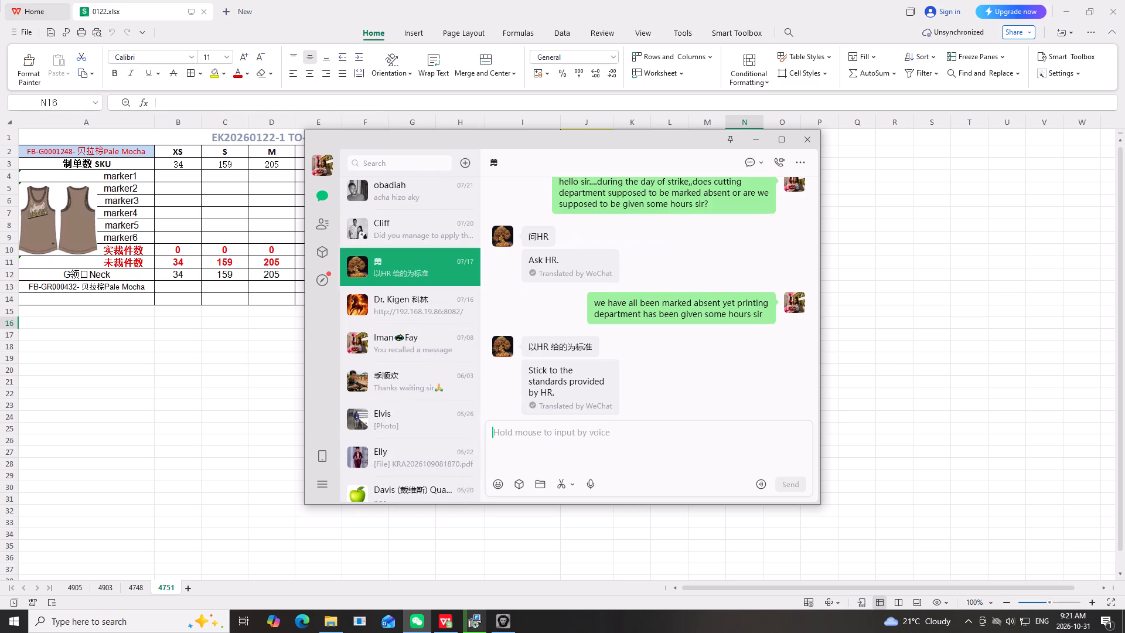
{"action": "left_click", "coordinate": [539, 486]}
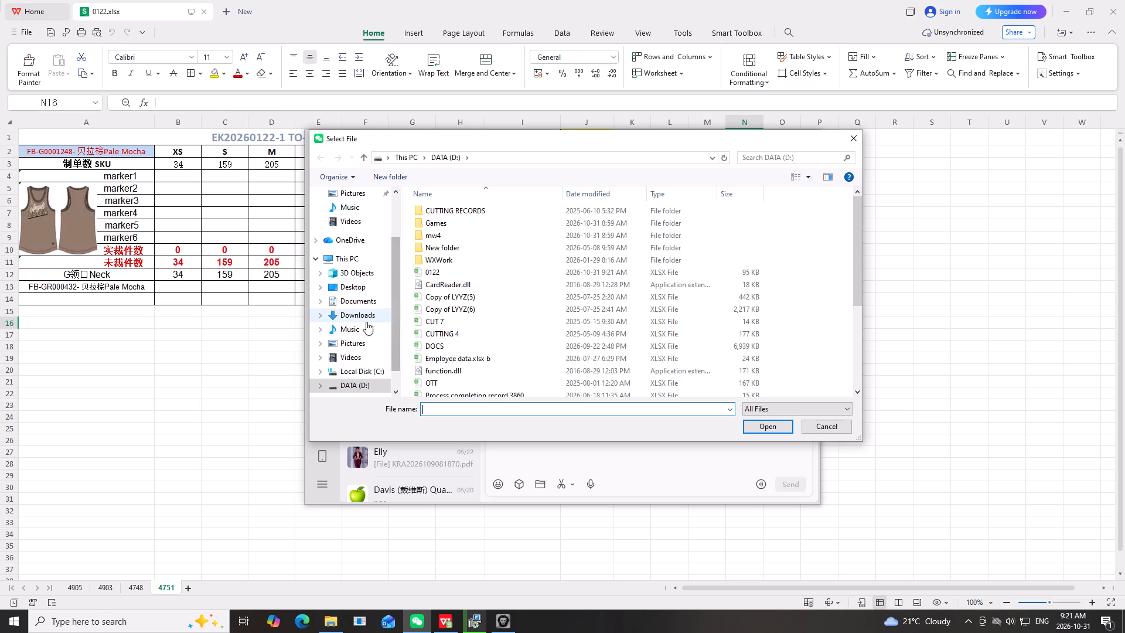
{"action": "left_click", "coordinate": [350, 261]}
{"action": "double_click", "coordinate": [361, 386]}
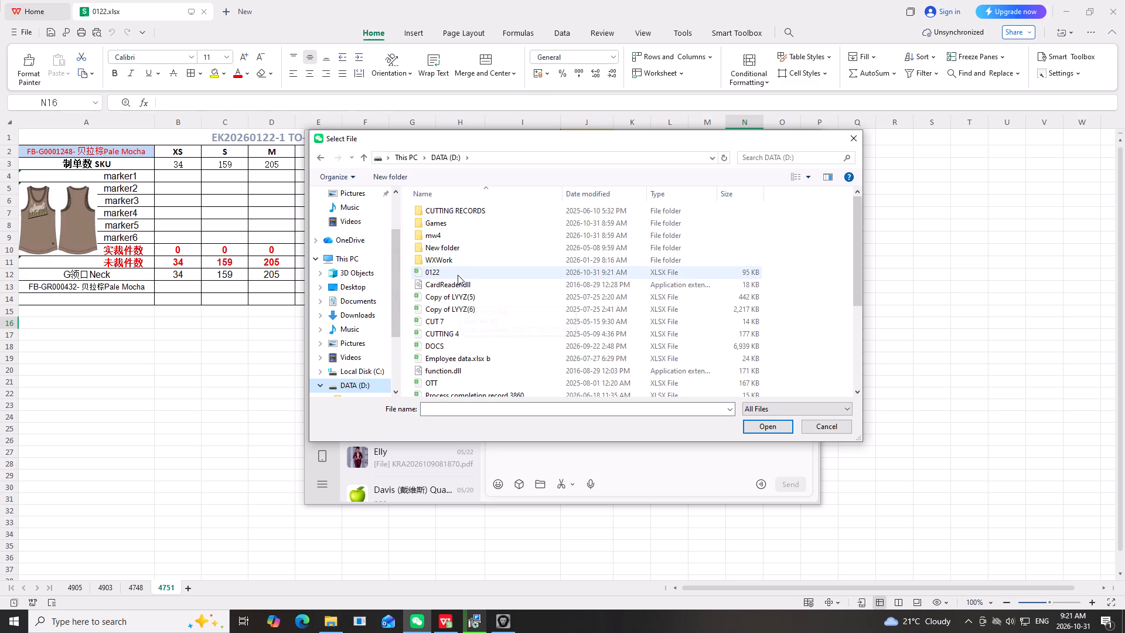
{"action": "left_click", "coordinate": [456, 275]}
{"action": "left_click", "coordinate": [768, 429]}
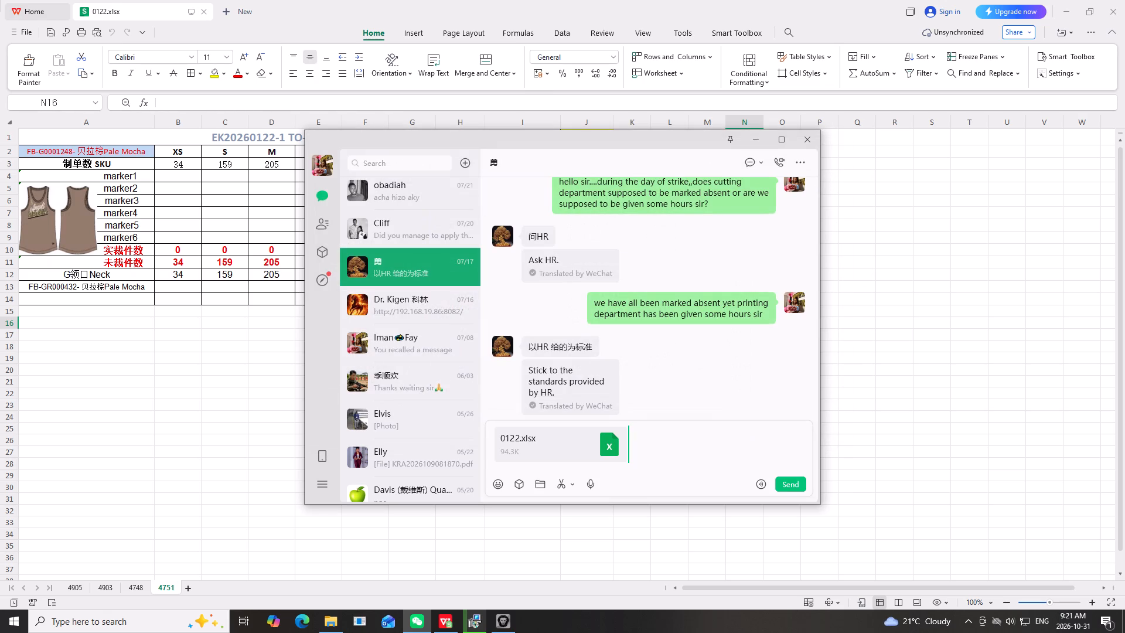
{"action": "left_click", "coordinate": [787, 484]}
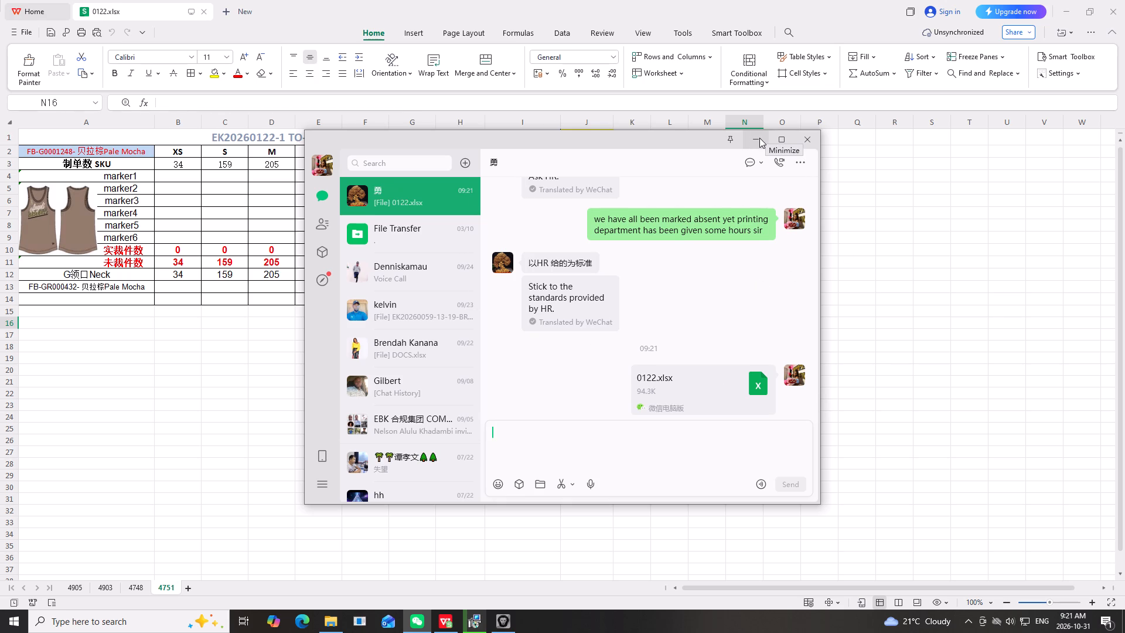
Back in WPS Office, review sheets 4905, 4903, 4748 and 4751 of workbook 0122.
{"action": "left_click_drag", "start_coordinate": [979, 228], "coordinate": [969, 230]}
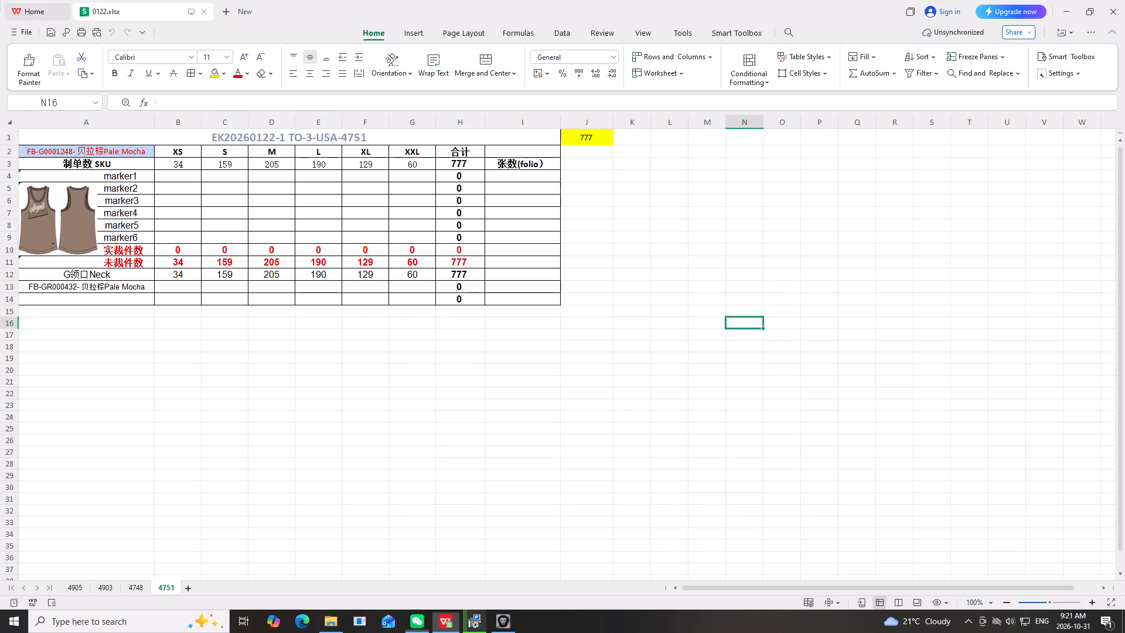
{"action": "left_click", "coordinate": [147, 16]}
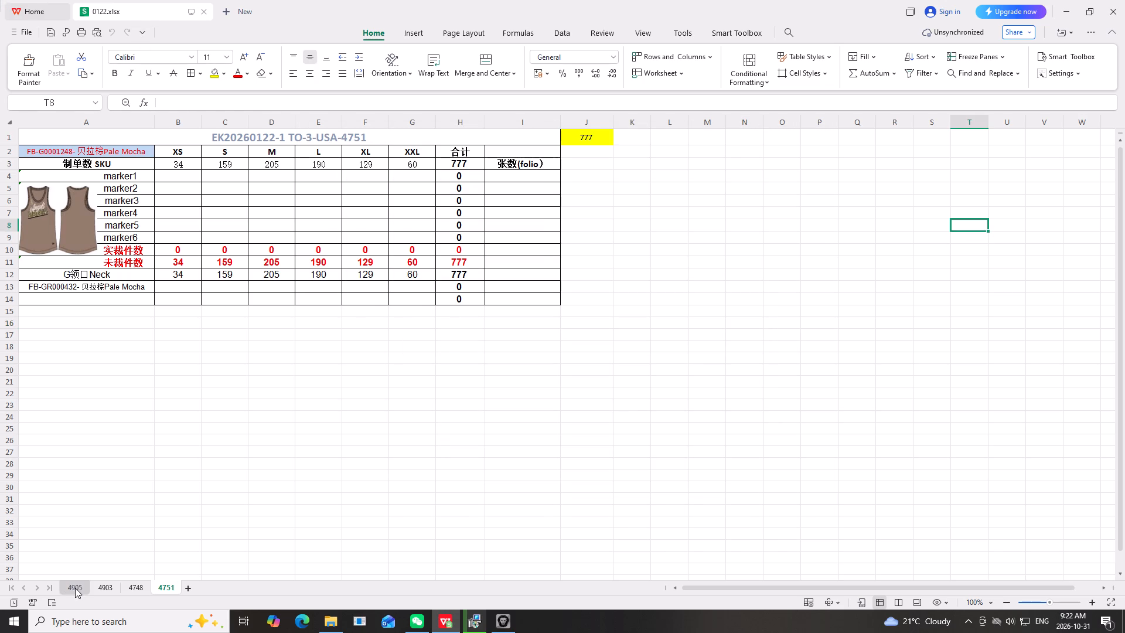
{"action": "left_click", "coordinate": [76, 588]}
{"action": "left_click", "coordinate": [108, 588]}
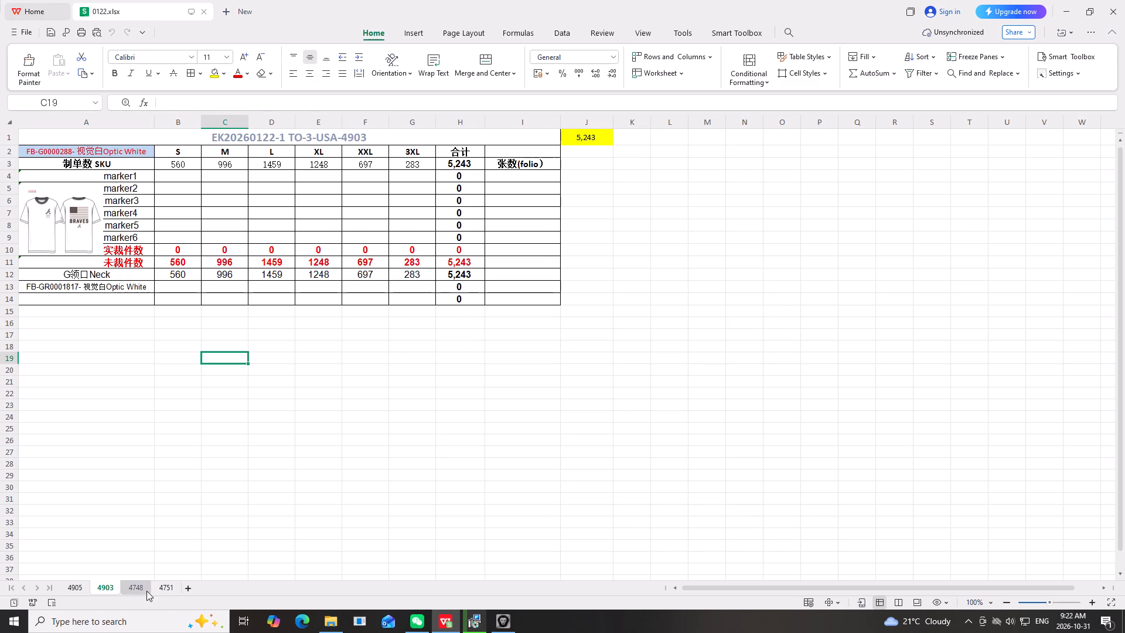
{"action": "left_click", "coordinate": [141, 588]}
{"action": "left_click", "coordinate": [158, 588]}
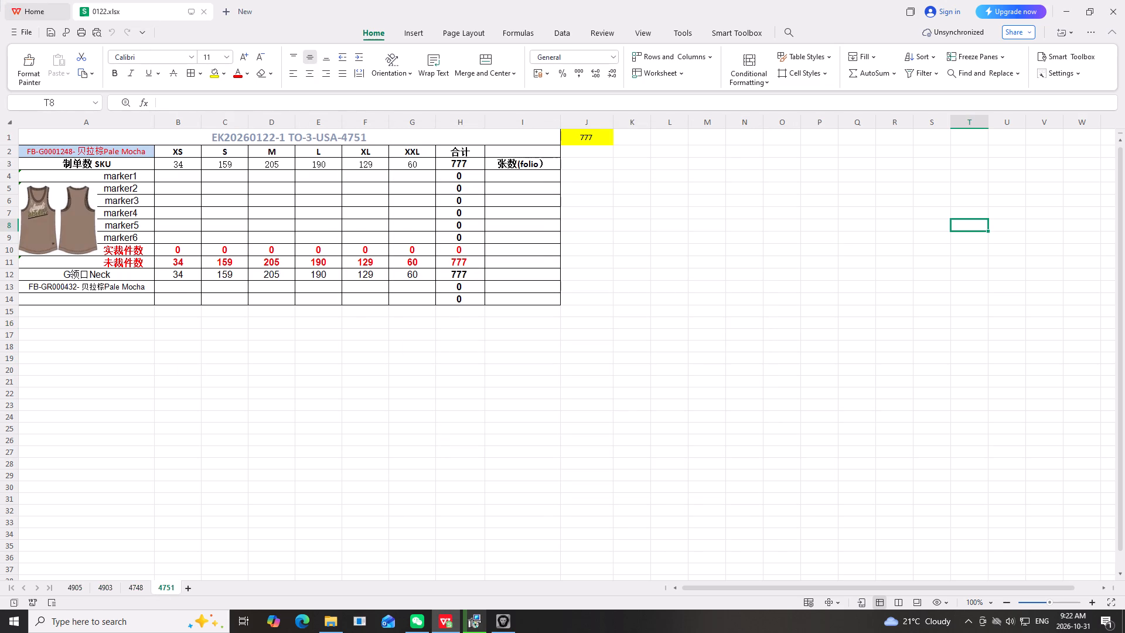
{"action": "left_click", "coordinate": [324, 516]}
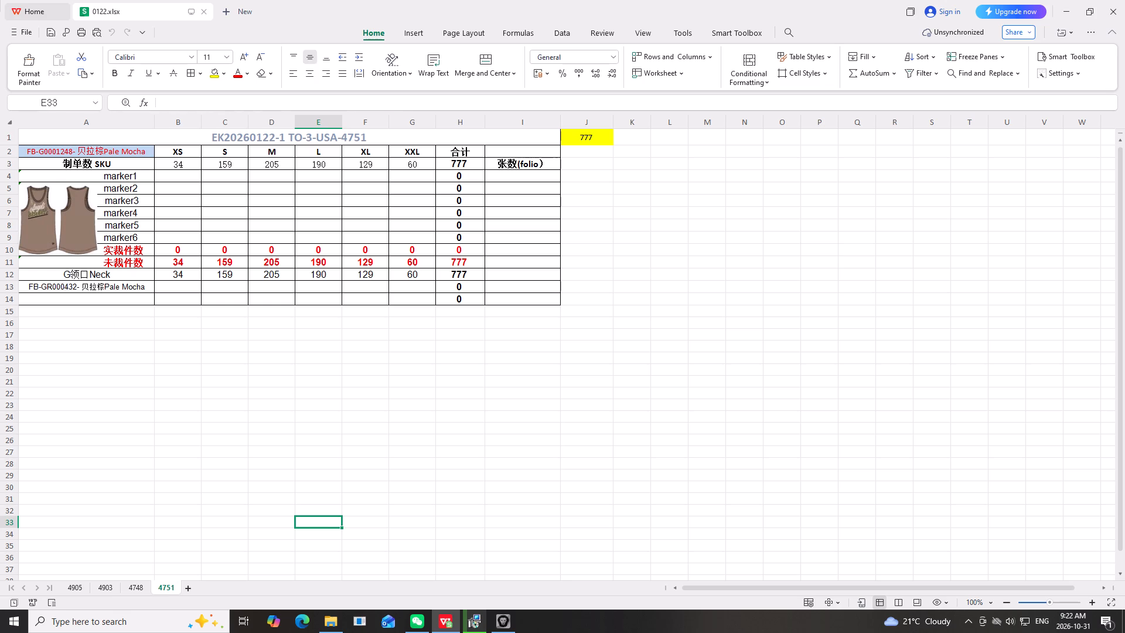
Look through the "cutting plan all styles" folder in File Explorer and open workbook 051.
{"action": "left_click", "coordinate": [325, 624]}
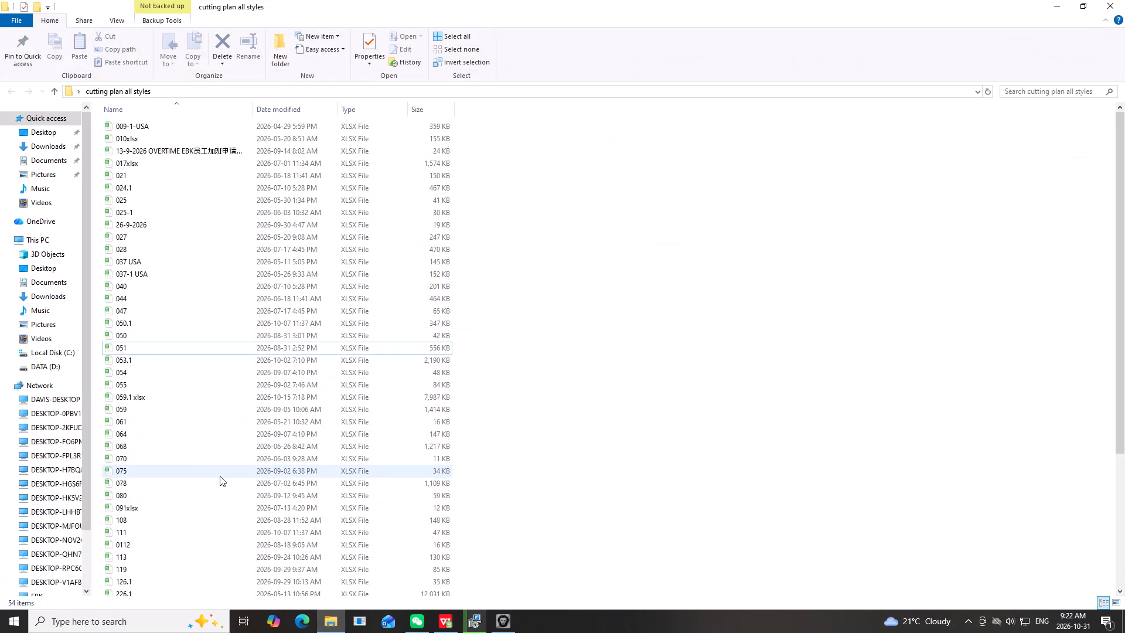
{"action": "scroll", "coordinate": [216, 244], "scroll_direction": "up", "scroll_amount": 7}
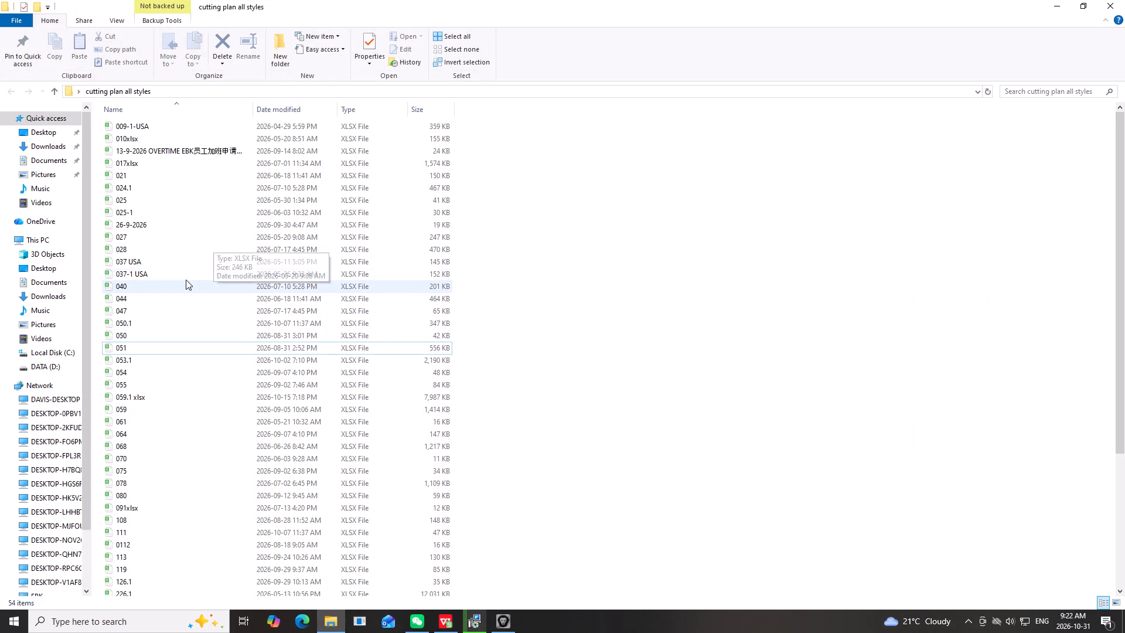
{"action": "scroll", "coordinate": [186, 280], "scroll_direction": "up", "scroll_amount": 1}
{"action": "scroll", "coordinate": [145, 404], "scroll_direction": "down", "scroll_amount": 5}
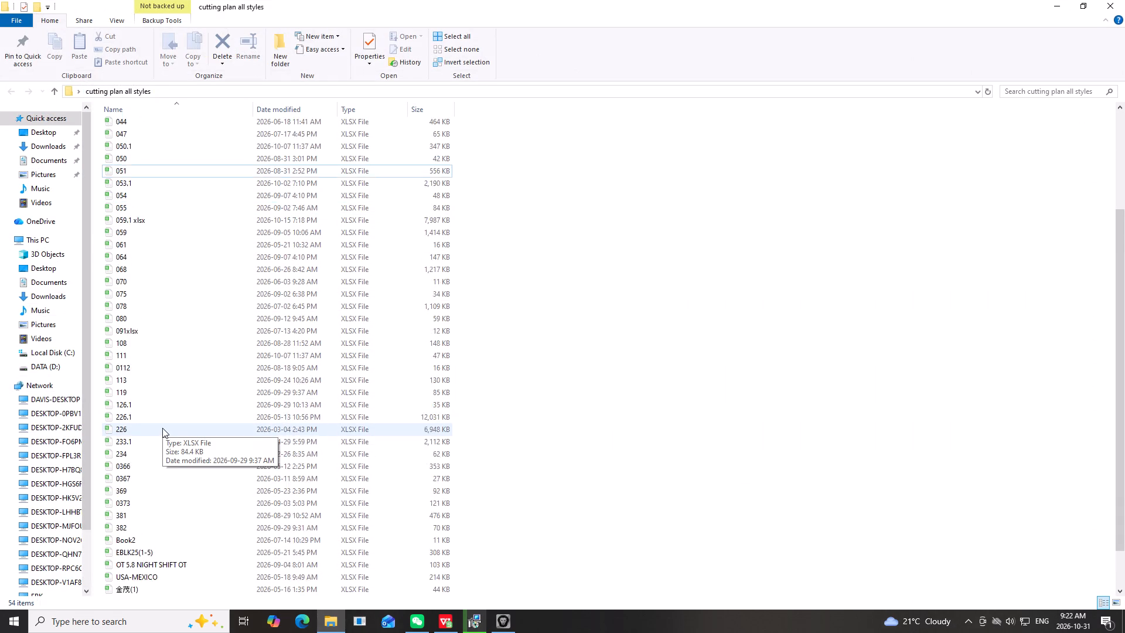
{"action": "scroll", "coordinate": [162, 428], "scroll_direction": "down", "scroll_amount": 2}
{"action": "scroll", "coordinate": [168, 433], "scroll_direction": "up", "scroll_amount": 13}
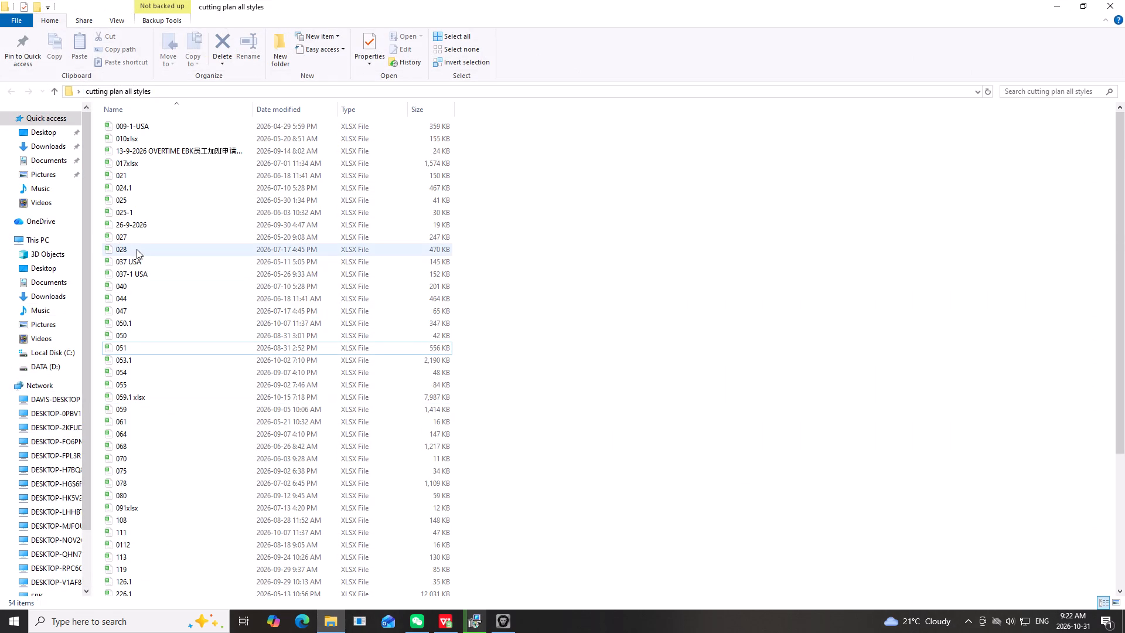
{"action": "left_click", "coordinate": [132, 346]}
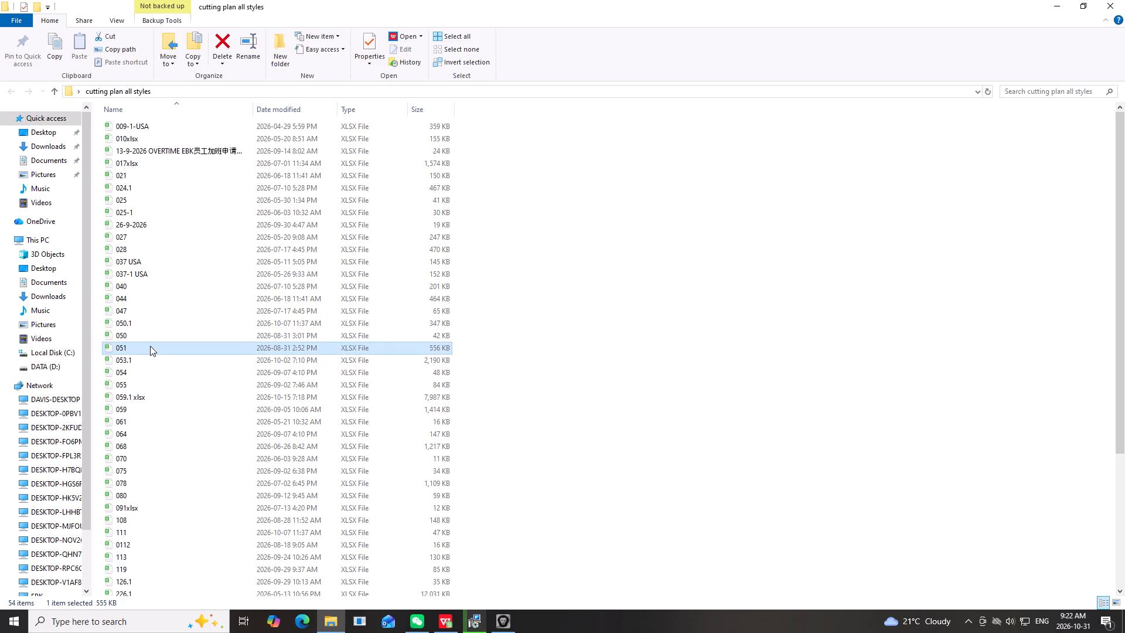
{"action": "double_click", "coordinate": [154, 346]}
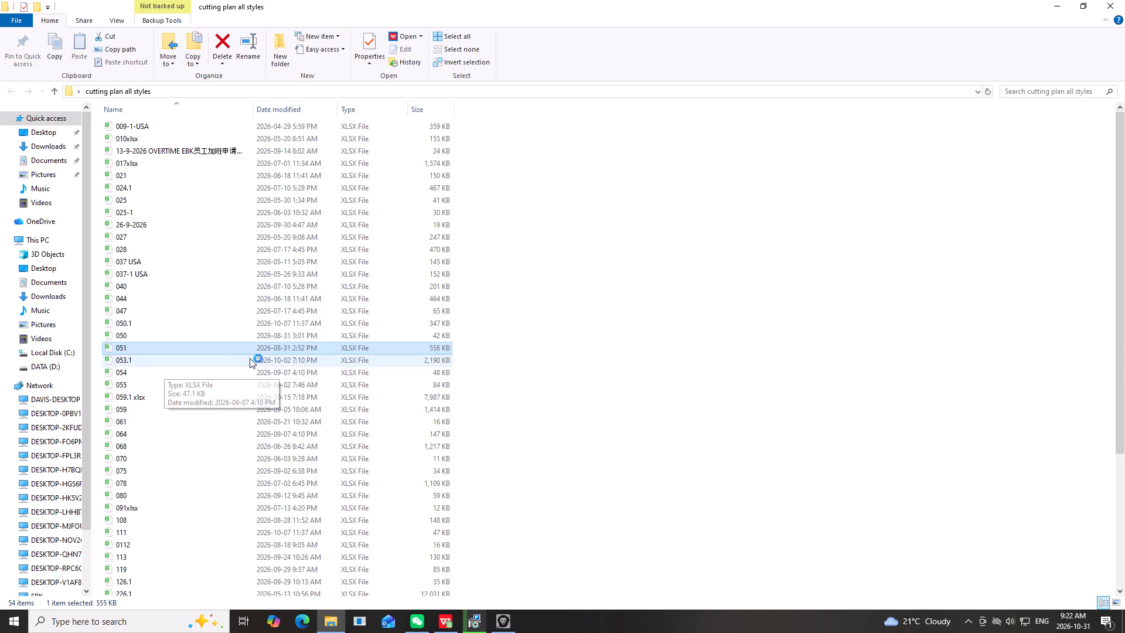
Examine sheets 4930, 4931, 4935, 4936 and 4937 of workbook 051, then close the workbook.
{"action": "left_click", "coordinate": [724, 309]}
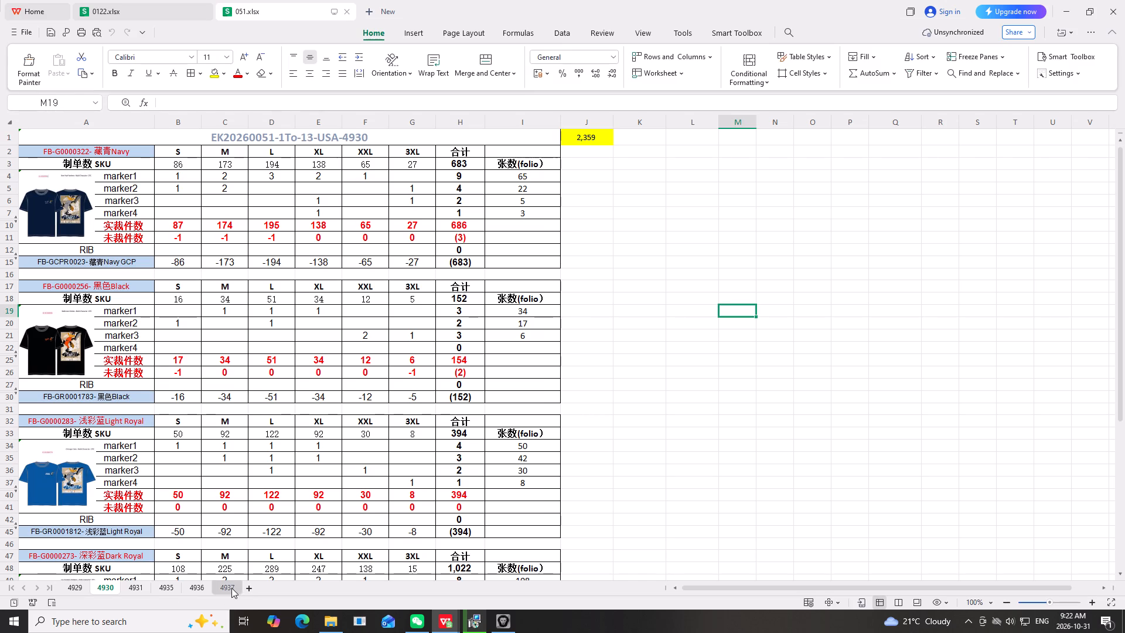
{"action": "left_click", "coordinate": [138, 586]}
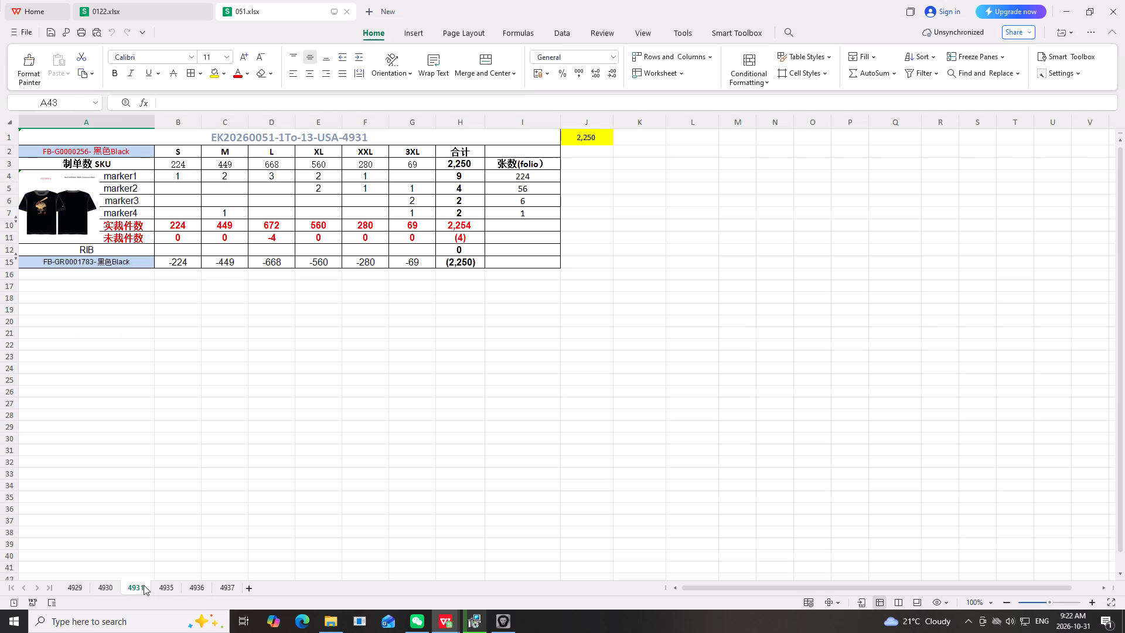
{"action": "left_click", "coordinate": [170, 588]}
{"action": "left_click", "coordinate": [192, 588]}
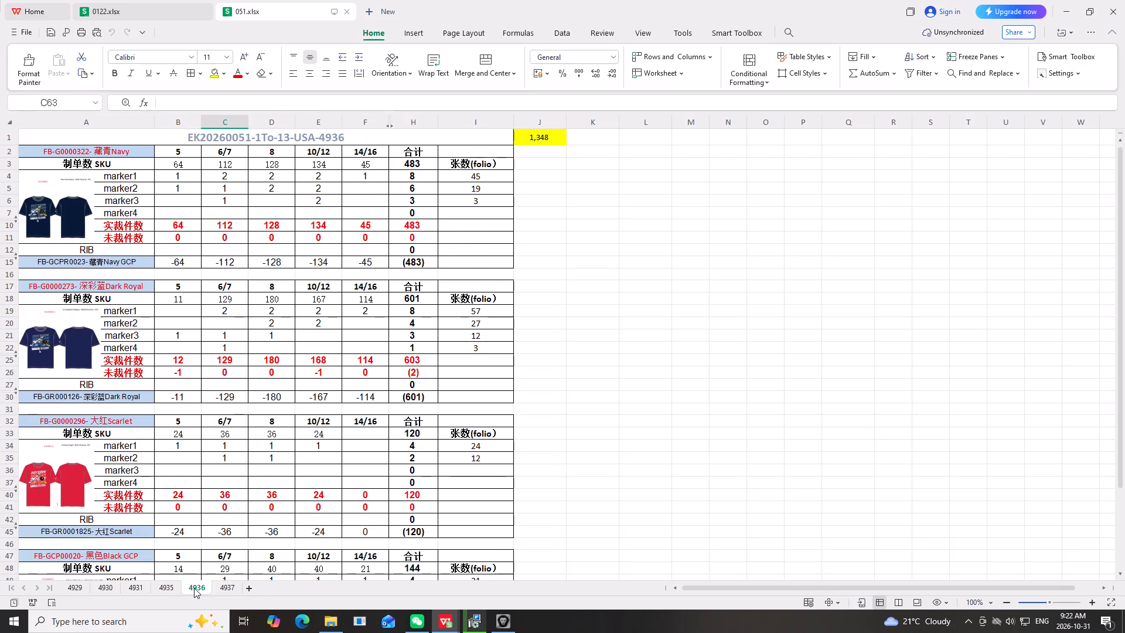
{"action": "left_click", "coordinate": [222, 588]}
{"action": "scroll", "coordinate": [320, 481], "scroll_direction": "up", "scroll_amount": 5}
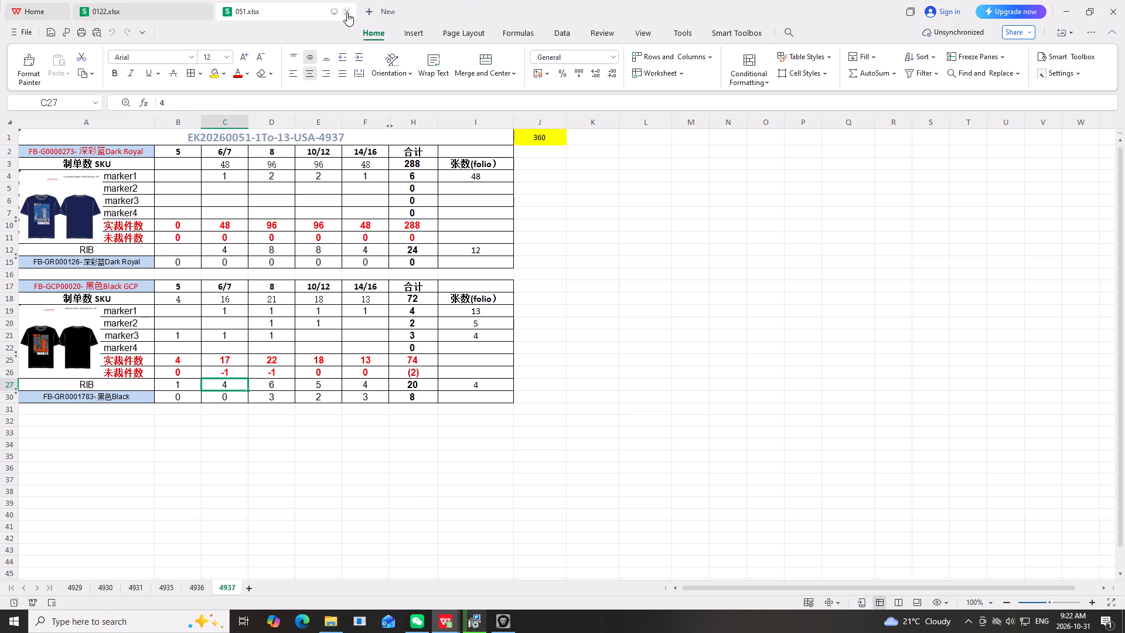
{"action": "left_click", "coordinate": [348, 12]}
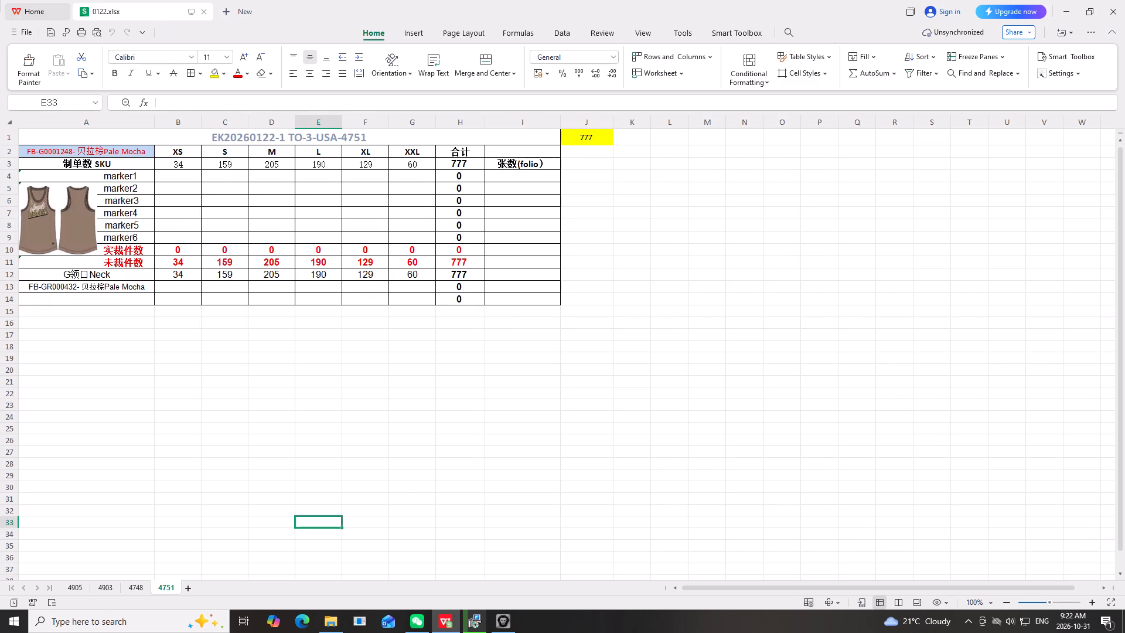
Copy columns A to J of sheet 4905 in workbook 0122.
{"action": "left_click", "coordinate": [77, 582]}
{"action": "scroll", "coordinate": [203, 397], "scroll_direction": "up", "scroll_amount": 8}
{"action": "scroll", "coordinate": [292, 469], "scroll_direction": "up", "scroll_amount": 10}
{"action": "left_click_drag", "start_coordinate": [83, 122], "coordinate": [483, 250]}
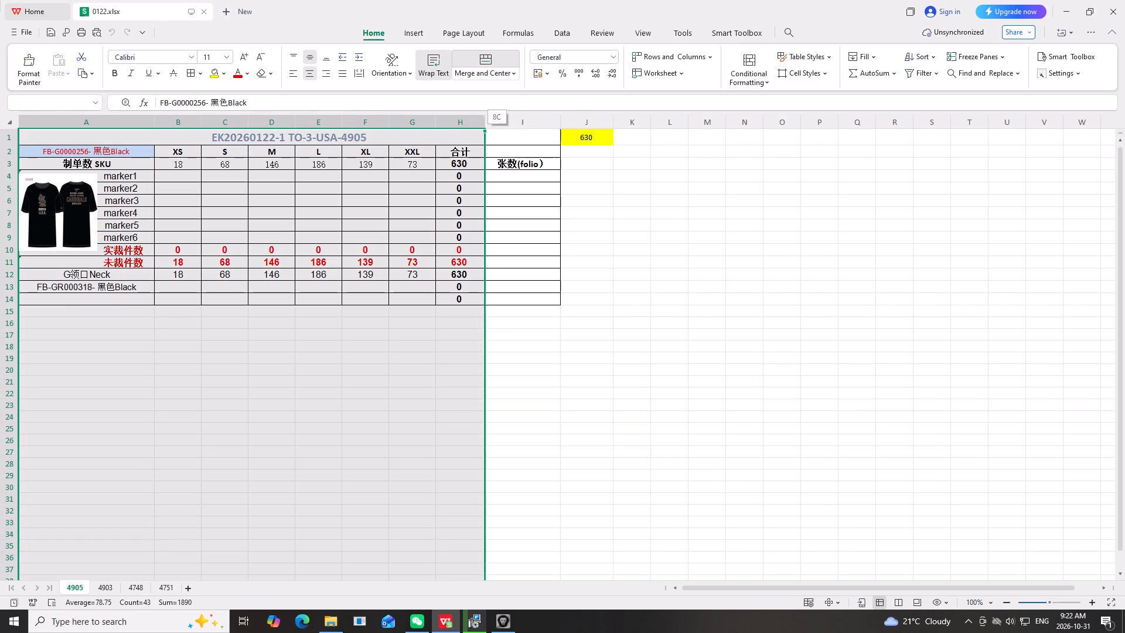
{"action": "left_click_drag", "start_coordinate": [483, 250], "coordinate": [574, 283]}
{"action": "scroll", "coordinate": [494, 343], "scroll_direction": "up", "scroll_amount": 6}
{"action": "right_click", "coordinate": [564, 245]}
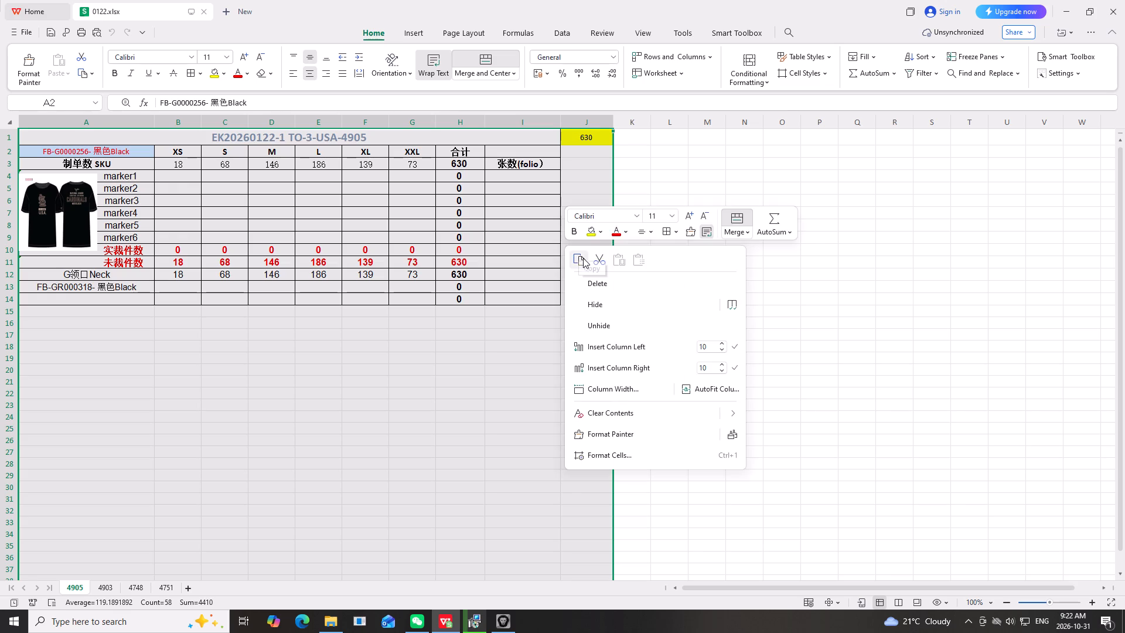
{"action": "left_click", "coordinate": [580, 263]}
{"action": "scroll", "coordinate": [450, 457], "scroll_direction": "up", "scroll_amount": 10}
{"action": "scroll", "coordinate": [359, 455], "scroll_direction": "up", "scroll_amount": 7}
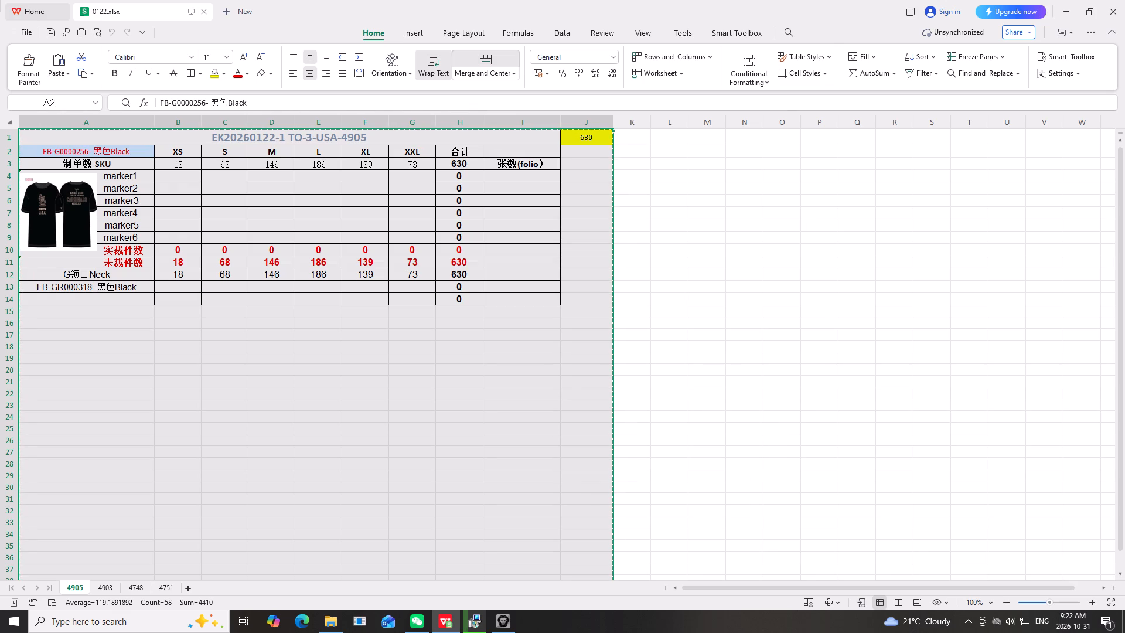
{"action": "scroll", "coordinate": [370, 450], "scroll_direction": "up", "scroll_amount": 7}
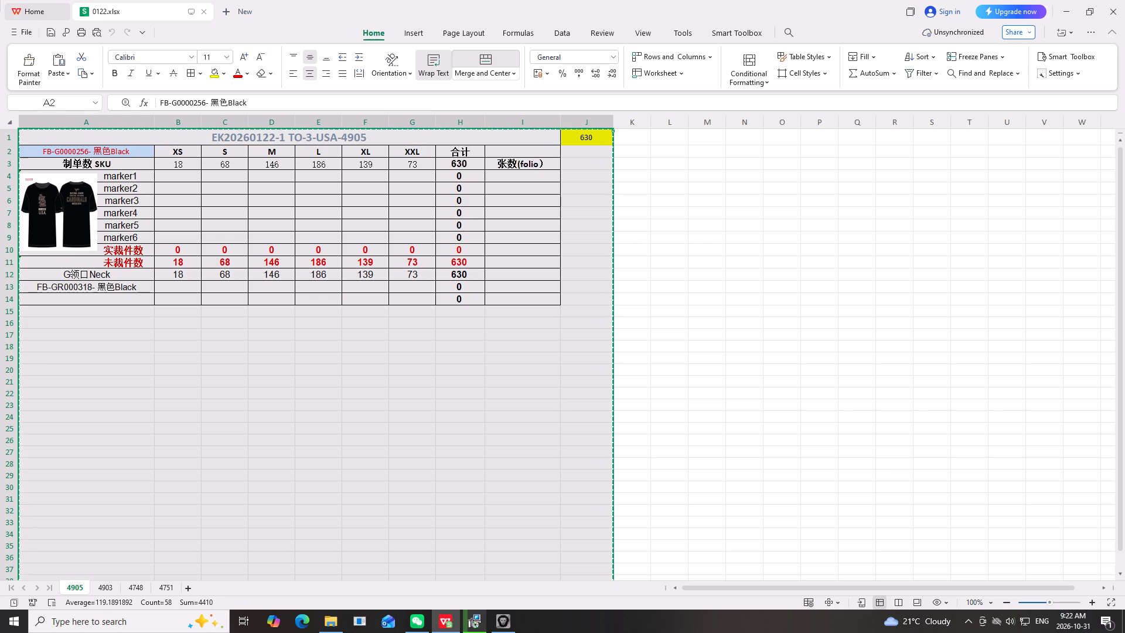
Reopen workbook 051 from the "cutting plan all styles" folder and add a new sheet after sheet 4937.
{"action": "left_click", "coordinate": [331, 620]}
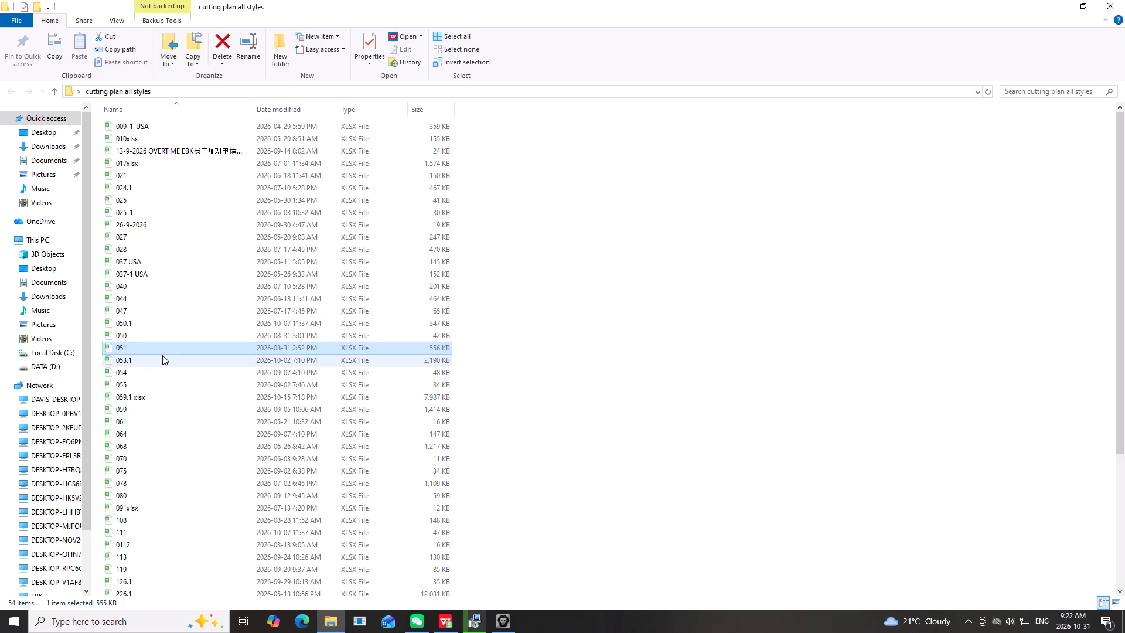
{"action": "double_click", "coordinate": [171, 349]}
{"action": "scroll", "coordinate": [667, 464], "scroll_direction": "up", "scroll_amount": 3}
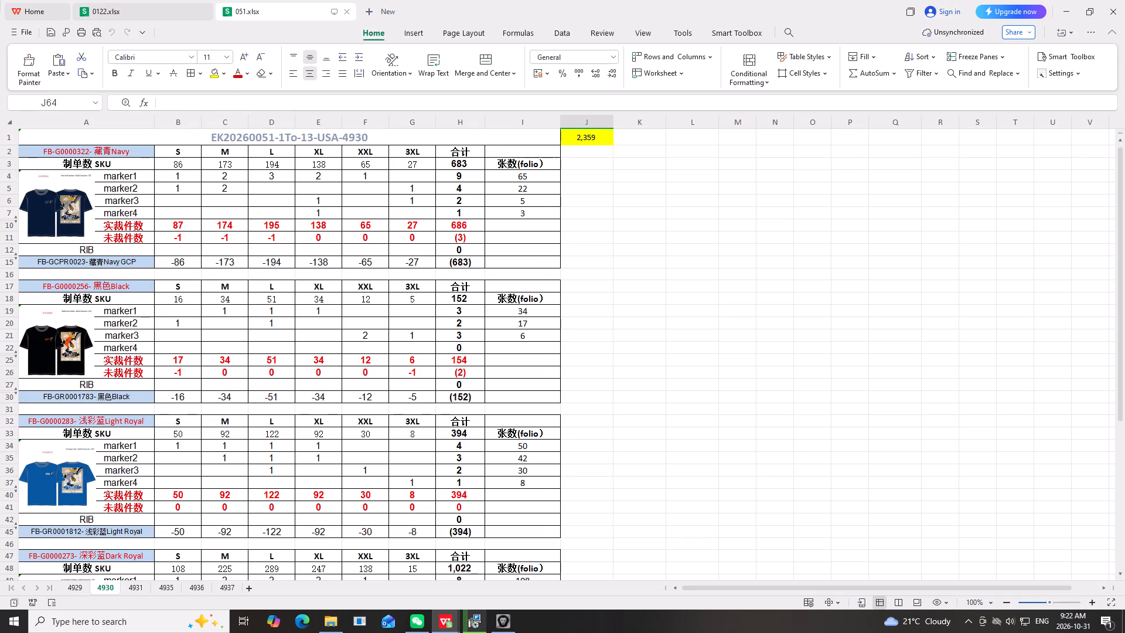
{"action": "left_click", "coordinate": [251, 587]}
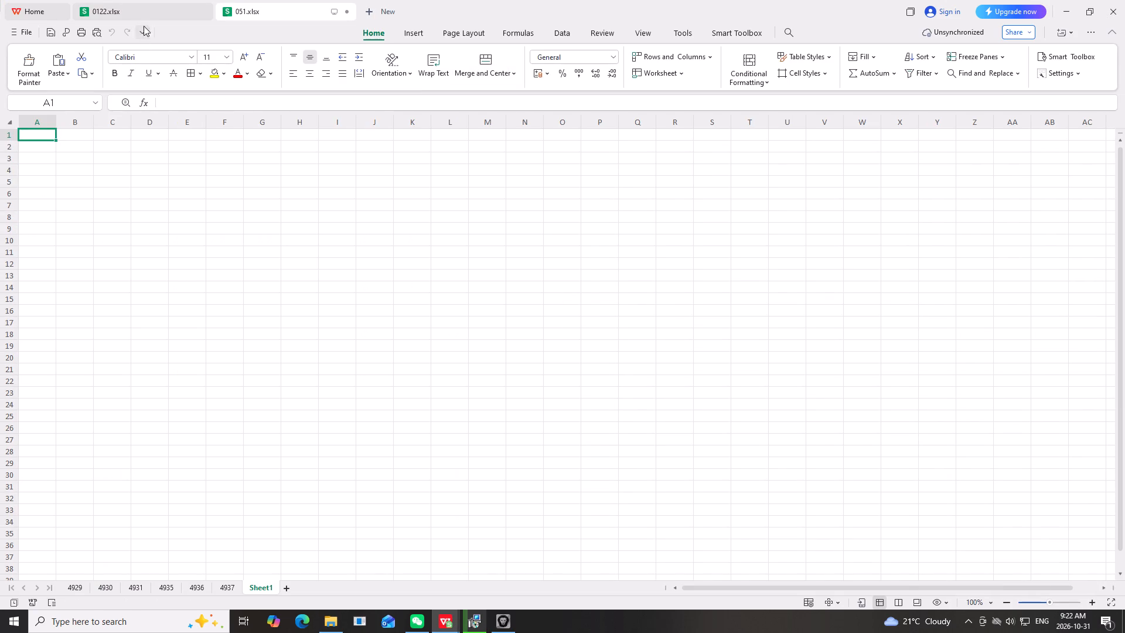
Paste the copied 4905 columns into the new sheet of workbook 051, starting at cell A1.
{"action": "left_click", "coordinate": [165, 13]}
{"action": "scroll", "coordinate": [181, 204], "scroll_direction": "up", "scroll_amount": 5}
{"action": "left_click", "coordinate": [282, 10]}
{"action": "scroll", "coordinate": [283, 259], "scroll_direction": "up", "scroll_amount": 4}
{"action": "right_click", "coordinate": [50, 132]}
{"action": "left_click", "coordinate": [105, 148]}
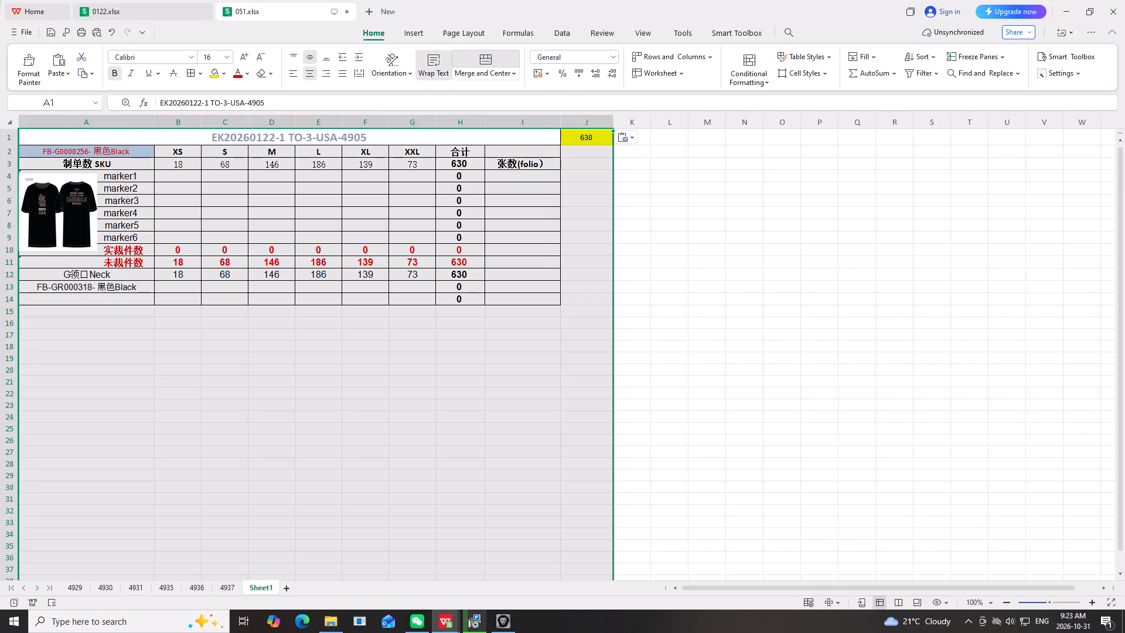
{"action": "left_click", "coordinate": [765, 281]}
Clear the title and the 制单数 SKU size quantities on the new sheet, and delete the shirt picture.
{"action": "left_click", "coordinate": [342, 141]}
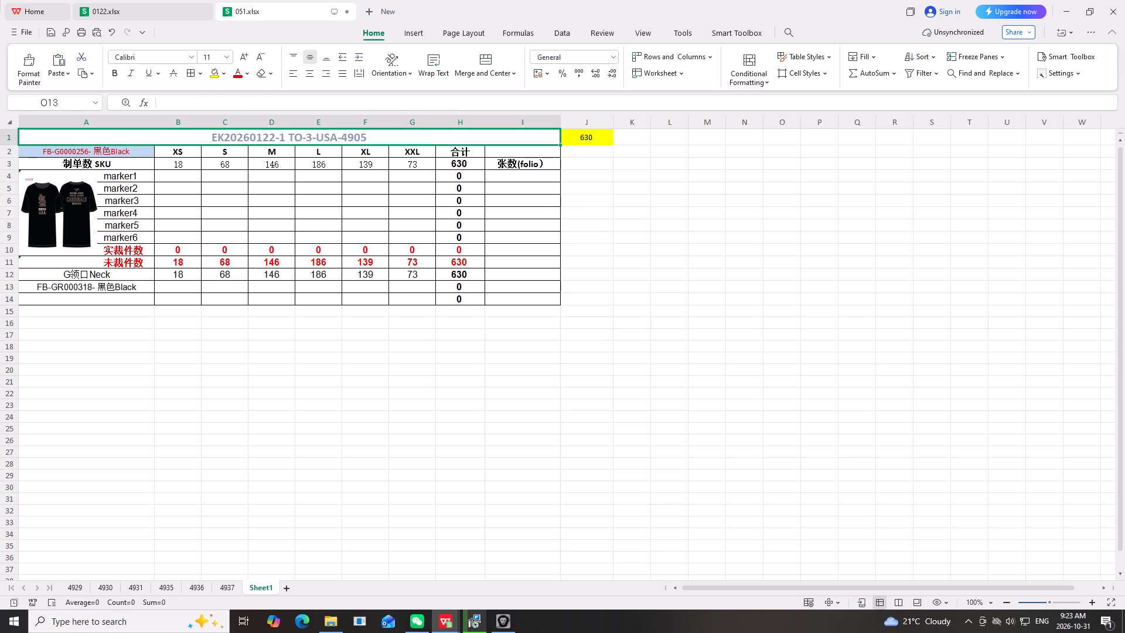
{"action": "key", "text": "Delete"}
{"action": "left_click_drag", "start_coordinate": [178, 165], "coordinate": [425, 174]}
{"action": "key", "text": "Delete"}
{"action": "left_click", "coordinate": [84, 223]}
{"action": "key", "text": "Delete"}
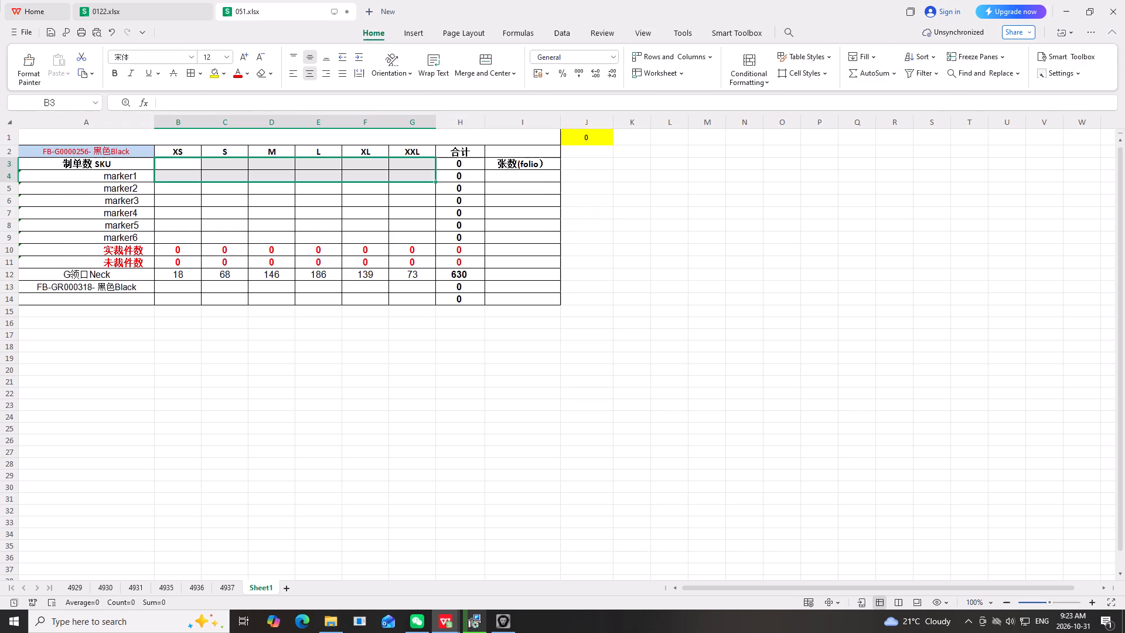
Clear the body fabric name in A2, the neck fabric name in A13 and the G领口Neck size quantities.
{"action": "left_click", "coordinate": [116, 156]}
{"action": "key", "text": "Delete"}
{"action": "left_click", "coordinate": [118, 290]}
{"action": "key", "text": "Delete"}
{"action": "left_click_drag", "start_coordinate": [176, 277], "coordinate": [191, 277]}
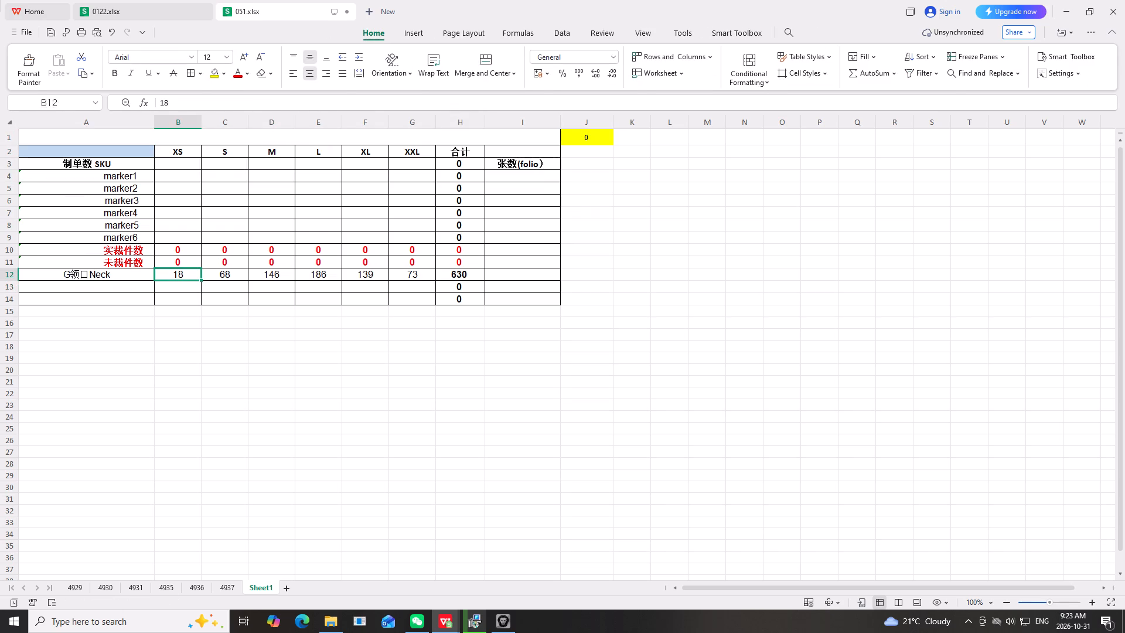
{"action": "left_click_drag", "start_coordinate": [191, 277], "coordinate": [394, 278]}
{"action": "key", "text": "Delete"}
{"action": "left_click", "coordinate": [695, 274]}
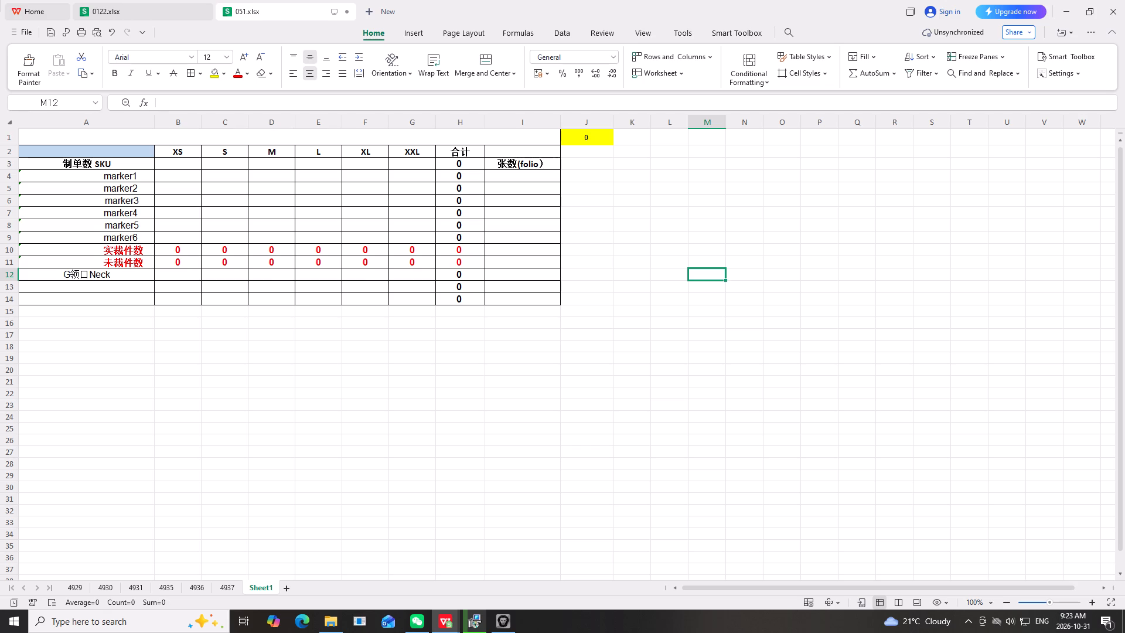
{"action": "scroll", "coordinate": [1107, 397], "scroll_direction": "down", "scroll_amount": 1}
{"action": "scroll", "coordinate": [1087, 194], "scroll_direction": "up", "scroll_amount": 5}
{"action": "scroll", "coordinate": [1011, 340], "scroll_direction": "up", "scroll_amount": 5}
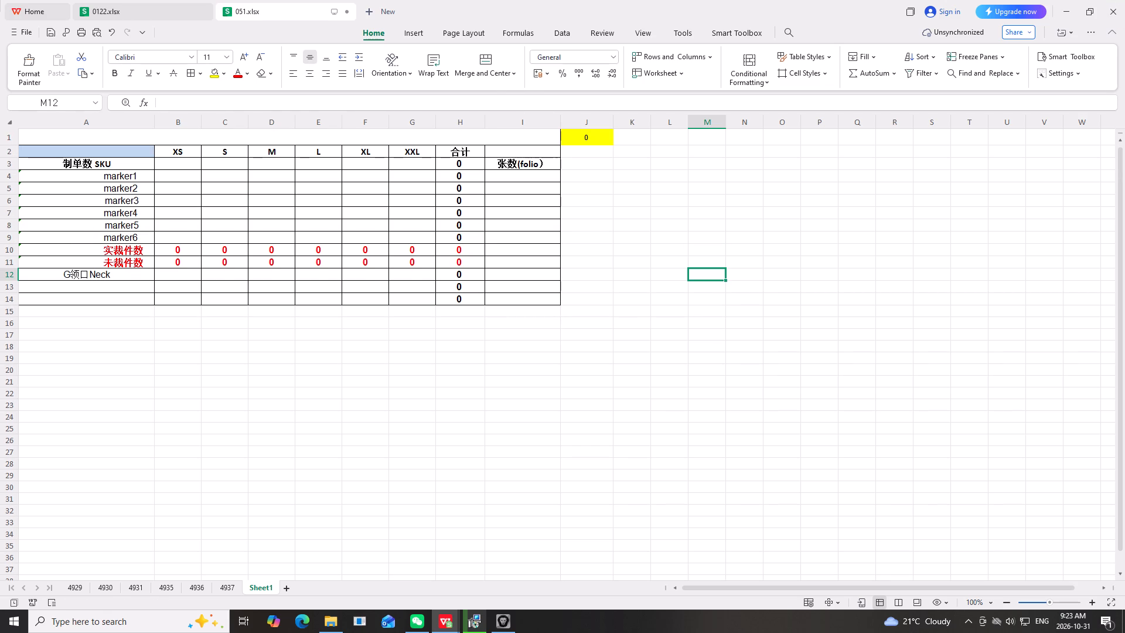
{"action": "left_click", "coordinate": [831, 252]}
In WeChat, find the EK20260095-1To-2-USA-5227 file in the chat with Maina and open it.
{"action": "left_click", "coordinate": [412, 619]}
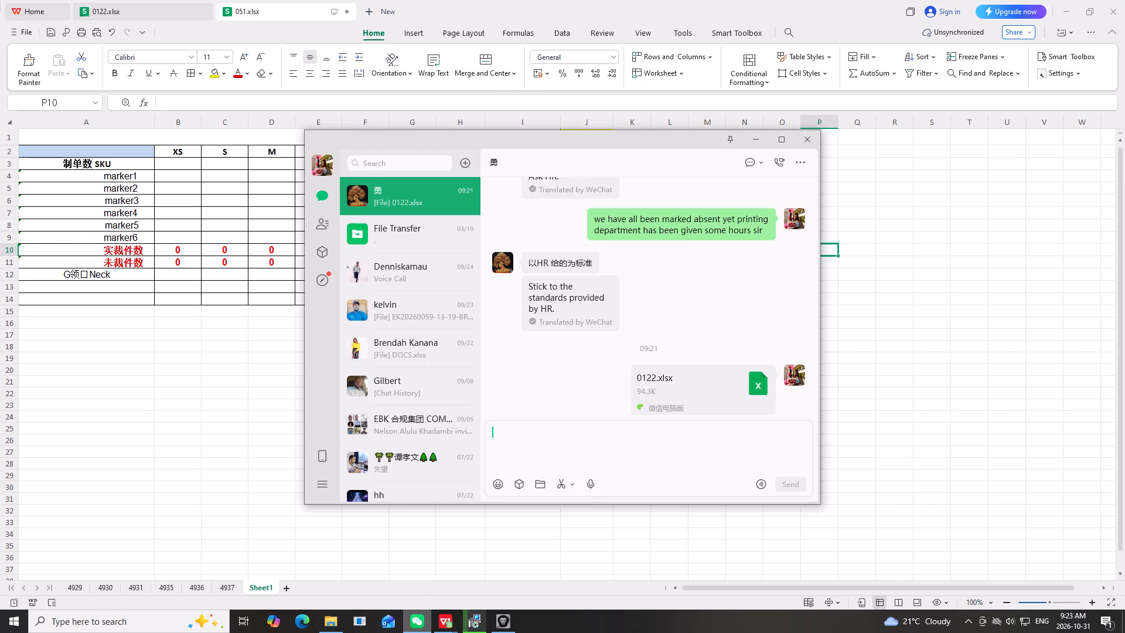
{"action": "scroll", "coordinate": [411, 308], "scroll_direction": "up", "scroll_amount": 11}
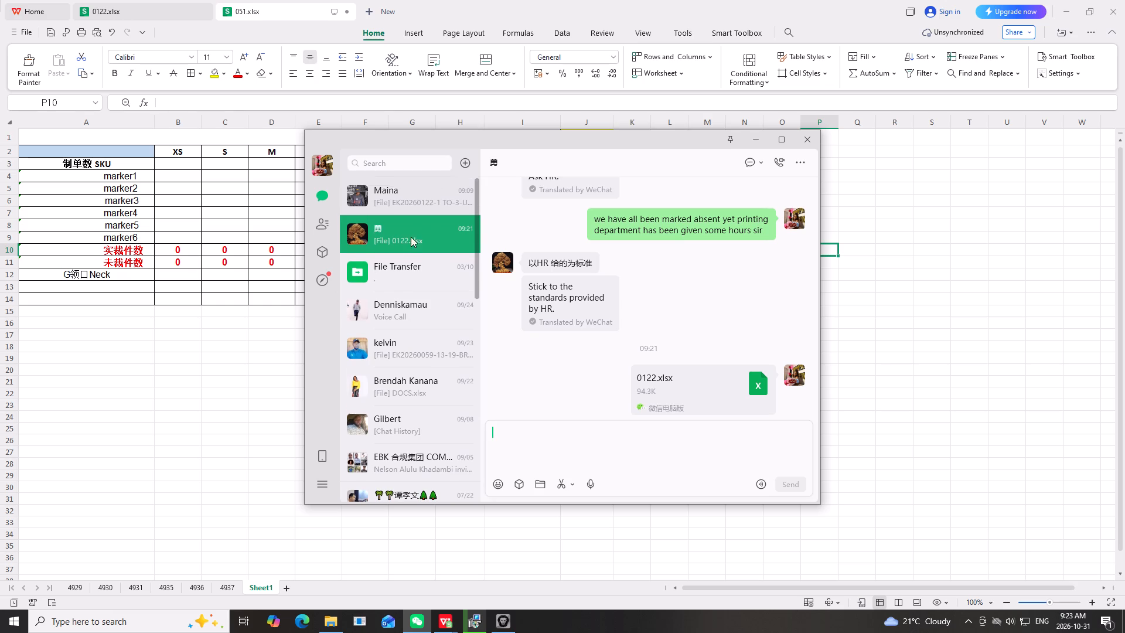
{"action": "left_click", "coordinate": [426, 190]}
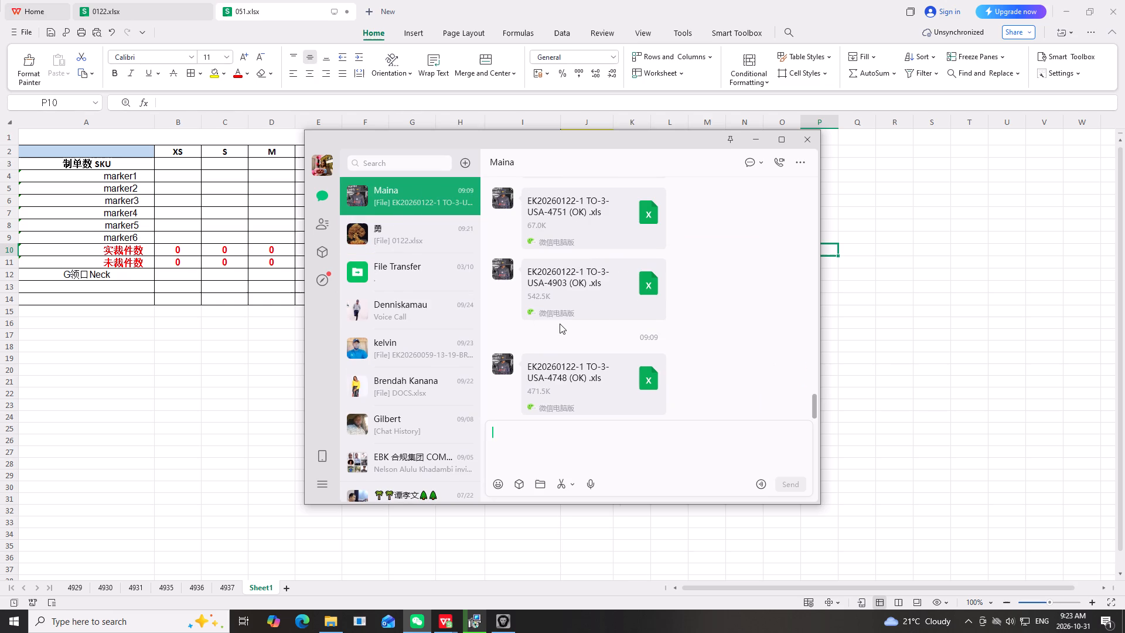
{"action": "scroll", "coordinate": [538, 389], "scroll_direction": "up", "scroll_amount": 11}
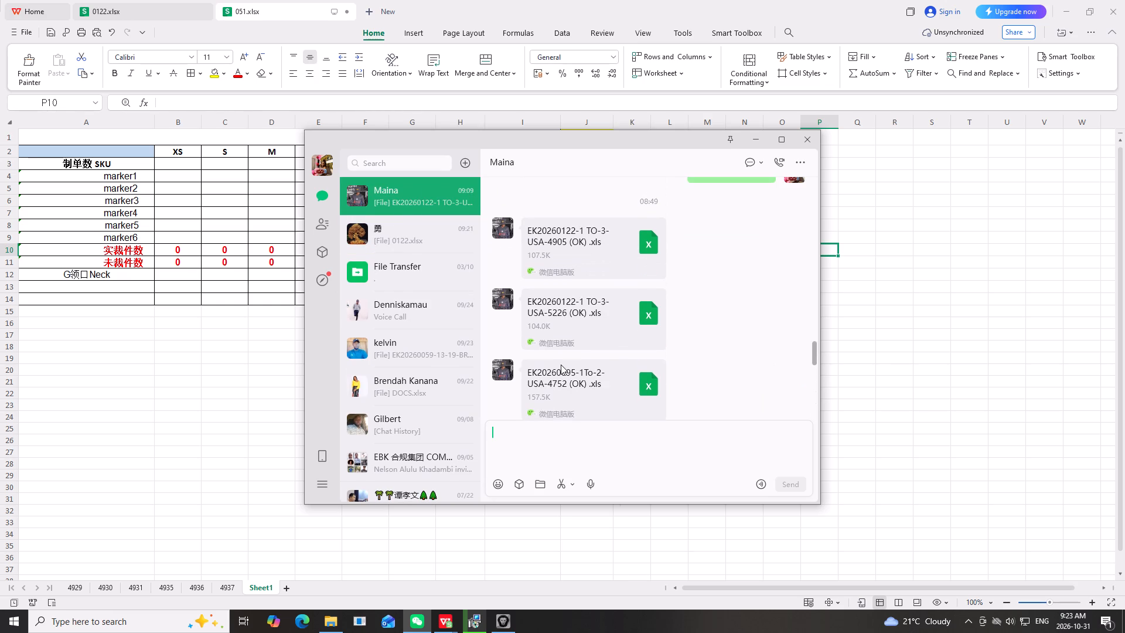
{"action": "scroll", "coordinate": [572, 363], "scroll_direction": "up", "scroll_amount": 4}
{"action": "scroll", "coordinate": [572, 363], "scroll_direction": "down", "scroll_amount": 4}
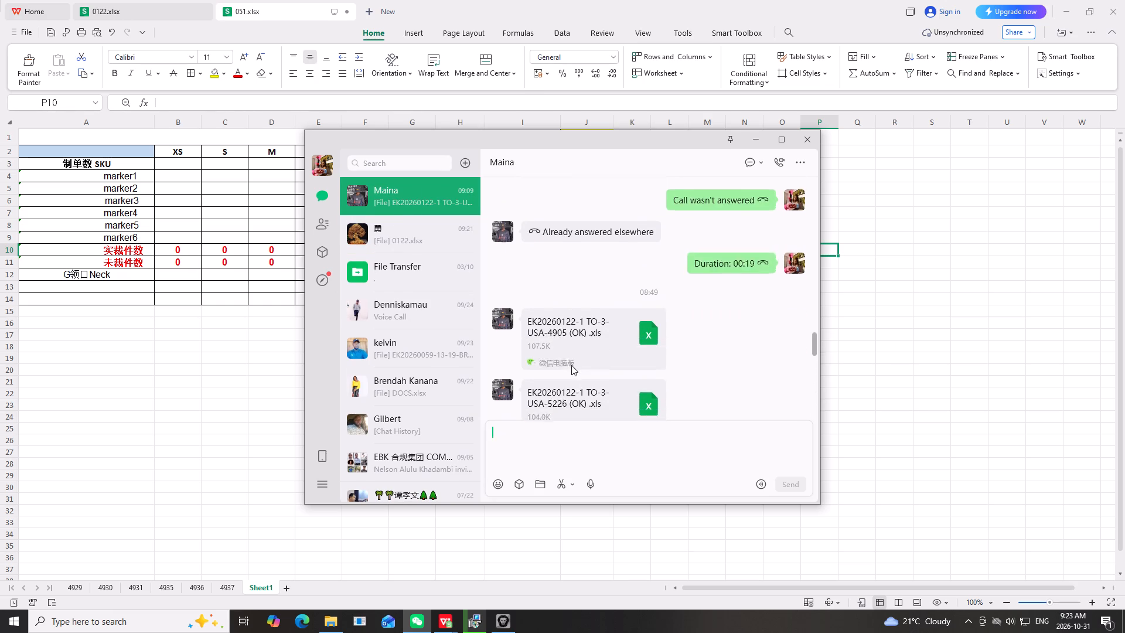
{"action": "scroll", "coordinate": [568, 341], "scroll_direction": "down", "scroll_amount": 7}
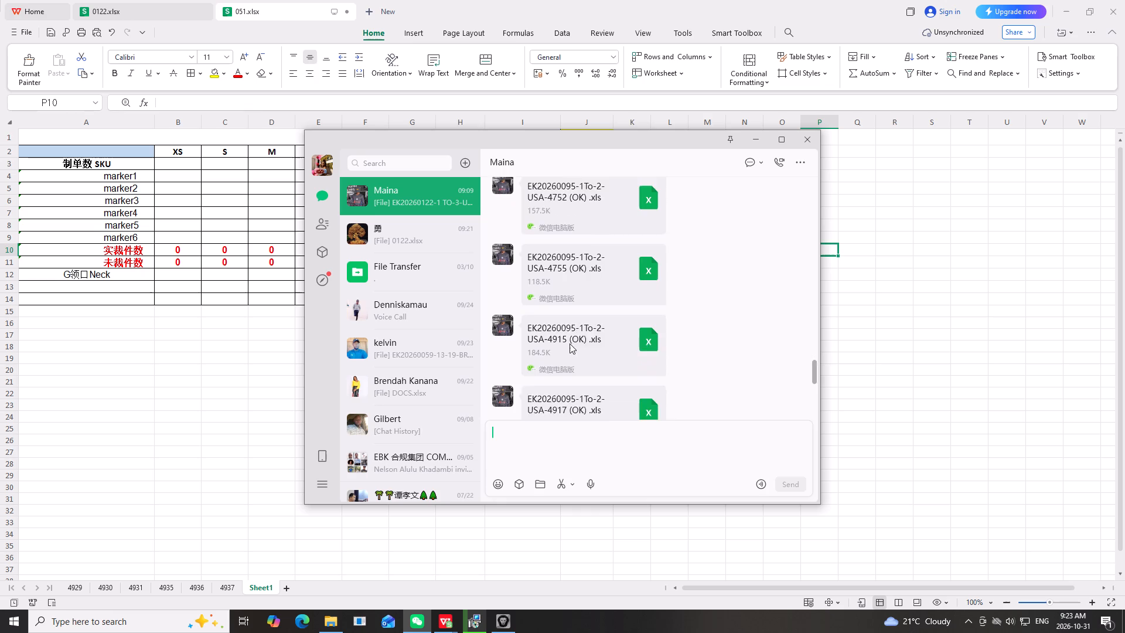
{"action": "scroll", "coordinate": [570, 343], "scroll_direction": "down", "scroll_amount": 3}
{"action": "double_click", "coordinate": [584, 312]}
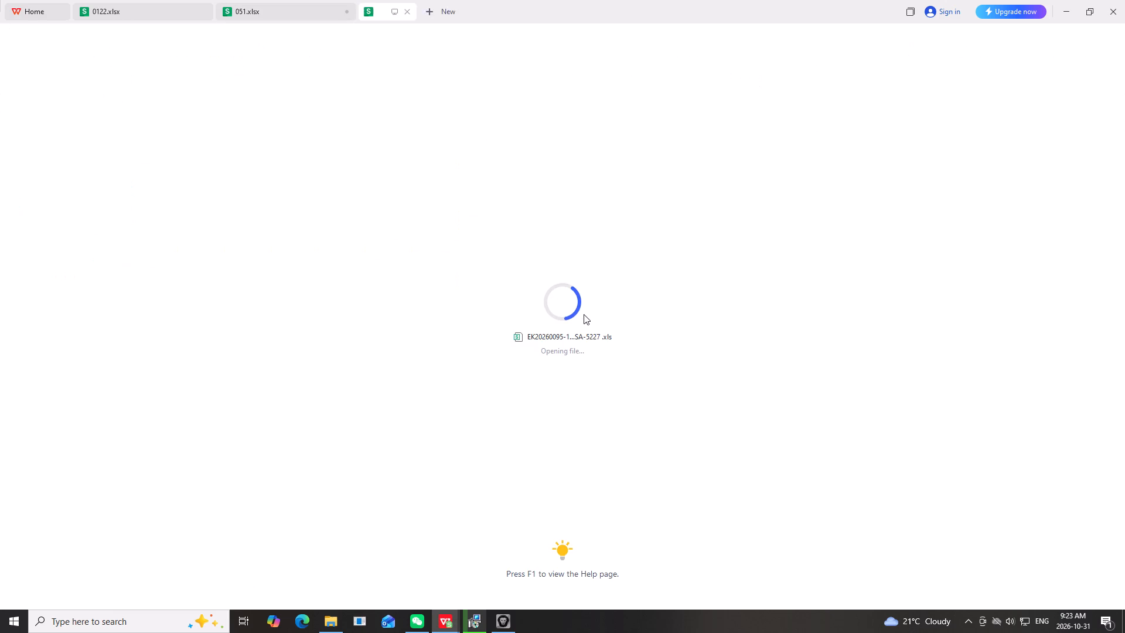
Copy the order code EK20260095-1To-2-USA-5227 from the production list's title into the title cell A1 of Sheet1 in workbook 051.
{"action": "scroll", "coordinate": [445, 377], "scroll_direction": "up", "scroll_amount": 5}
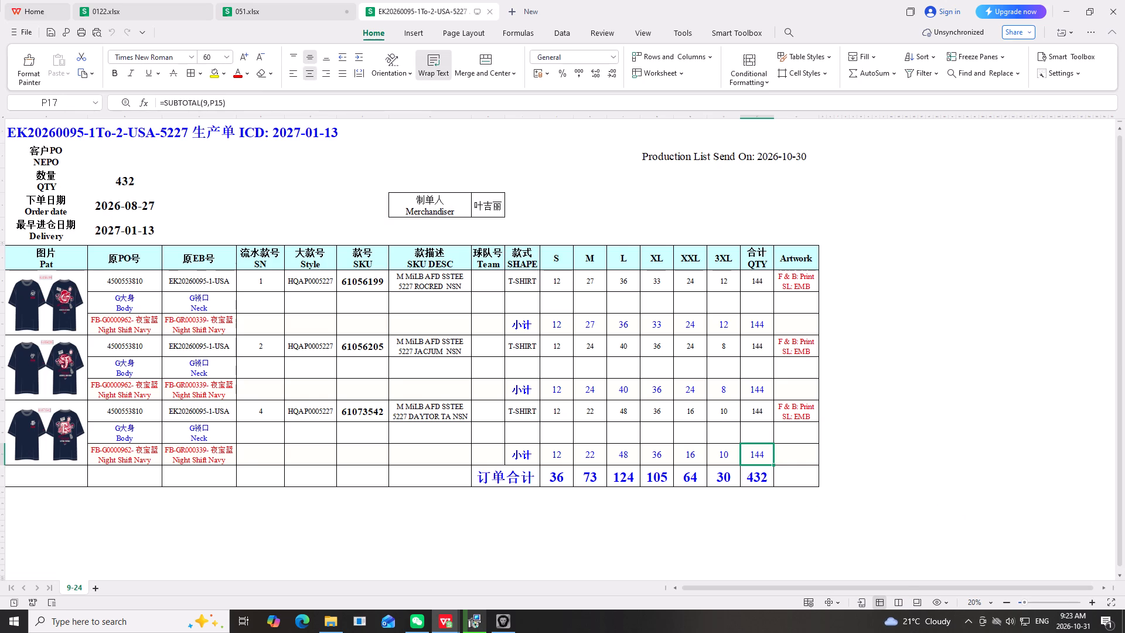
{"action": "left_click", "coordinate": [107, 134]}
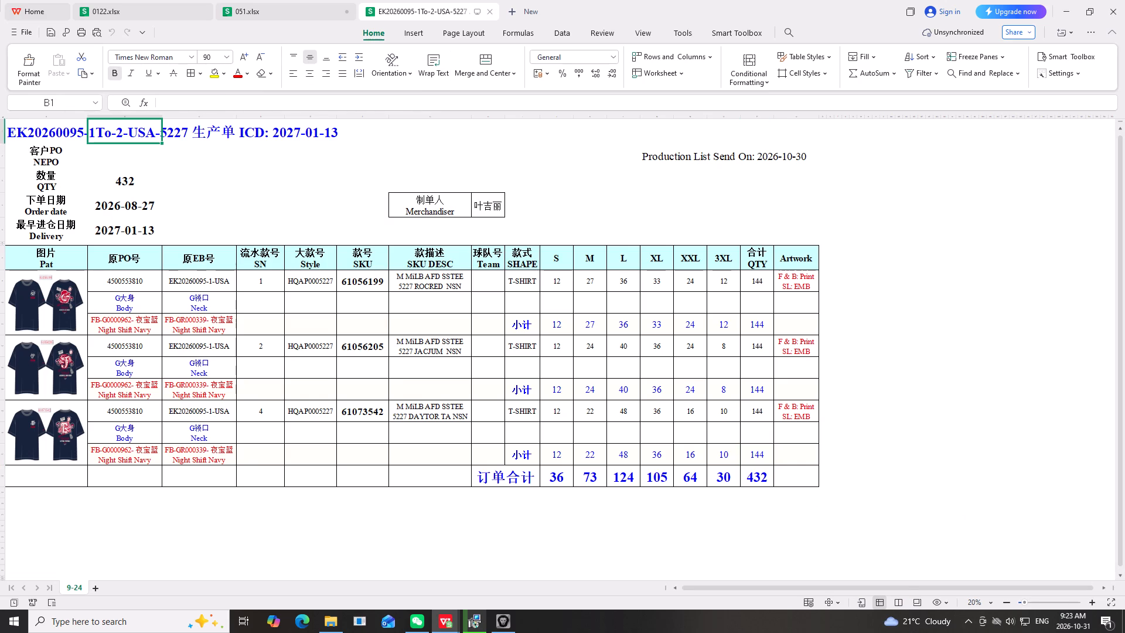
{"action": "left_click", "coordinate": [26, 134]}
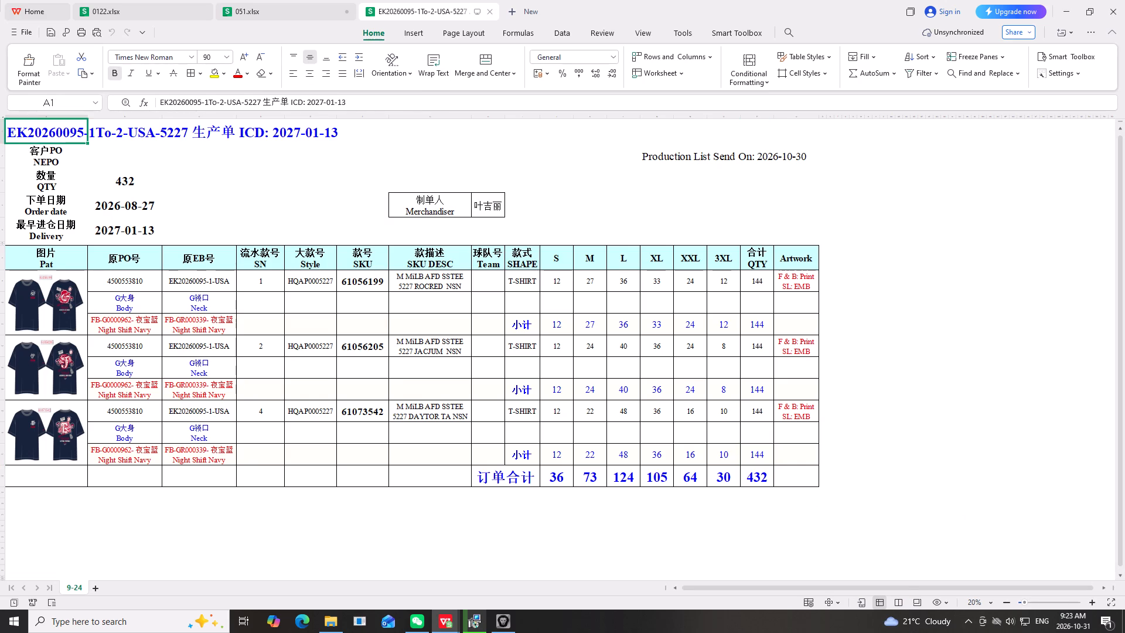
{"action": "left_click_drag", "start_coordinate": [160, 99], "coordinate": [258, 108]}
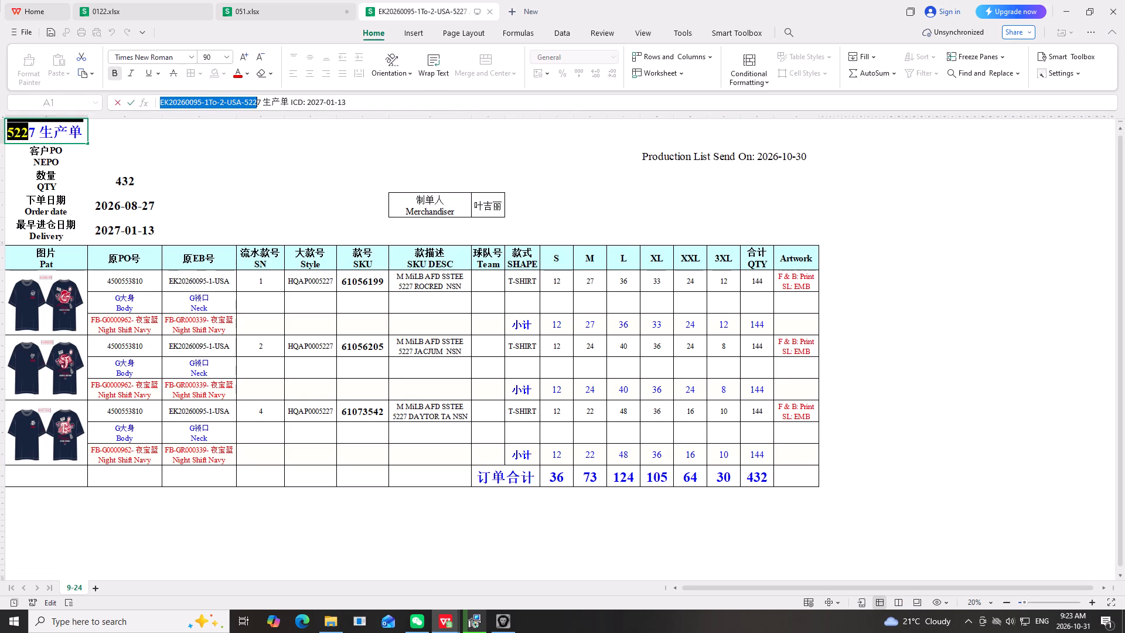
{"action": "left_click_drag", "start_coordinate": [258, 108], "coordinate": [259, 107]}
{"action": "left_click", "coordinate": [270, 89]}
{"action": "left_click", "coordinate": [278, 15]}
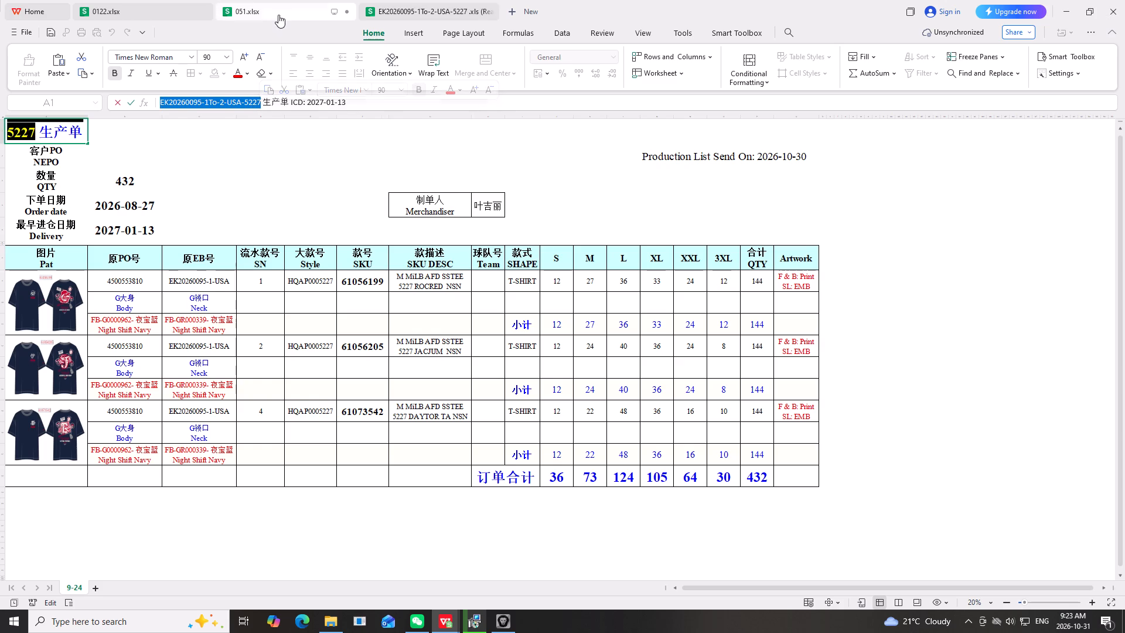
{"action": "scroll", "coordinate": [217, 138], "scroll_direction": "up", "scroll_amount": 2}
{"action": "double_click", "coordinate": [165, 137]}
{"action": "right_click", "coordinate": [166, 137]}
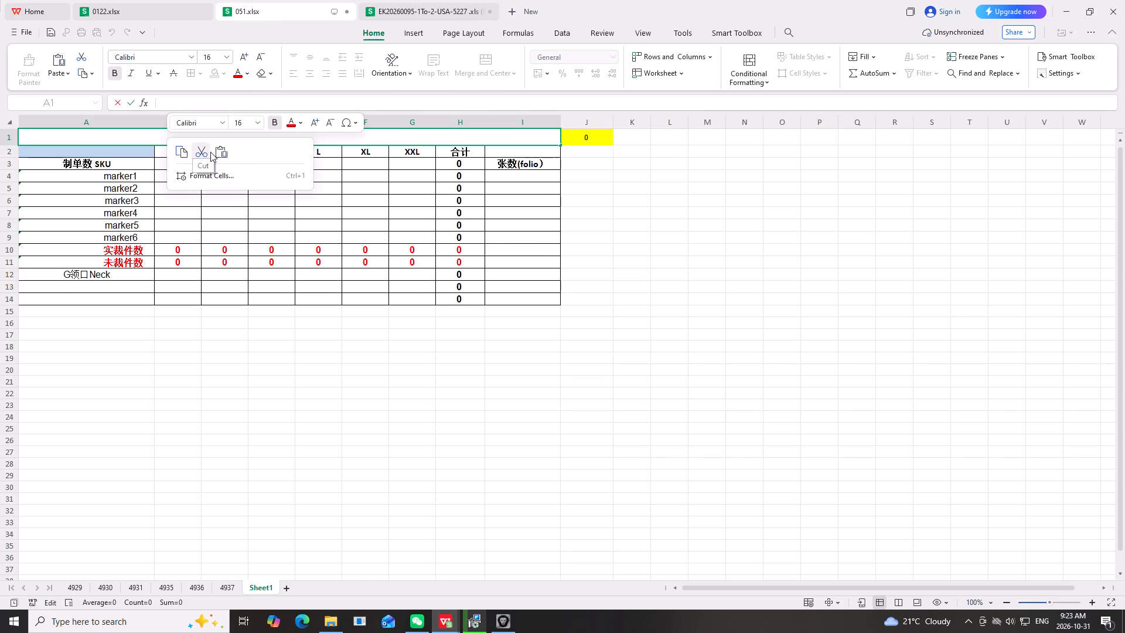
{"action": "left_click", "coordinate": [219, 147]}
{"action": "left_click", "coordinate": [704, 255]}
Copy the size headers S to 3XL from the production list and paste them as values from B2 on Sheet1 of 051.
{"action": "left_click", "coordinate": [438, 8]}
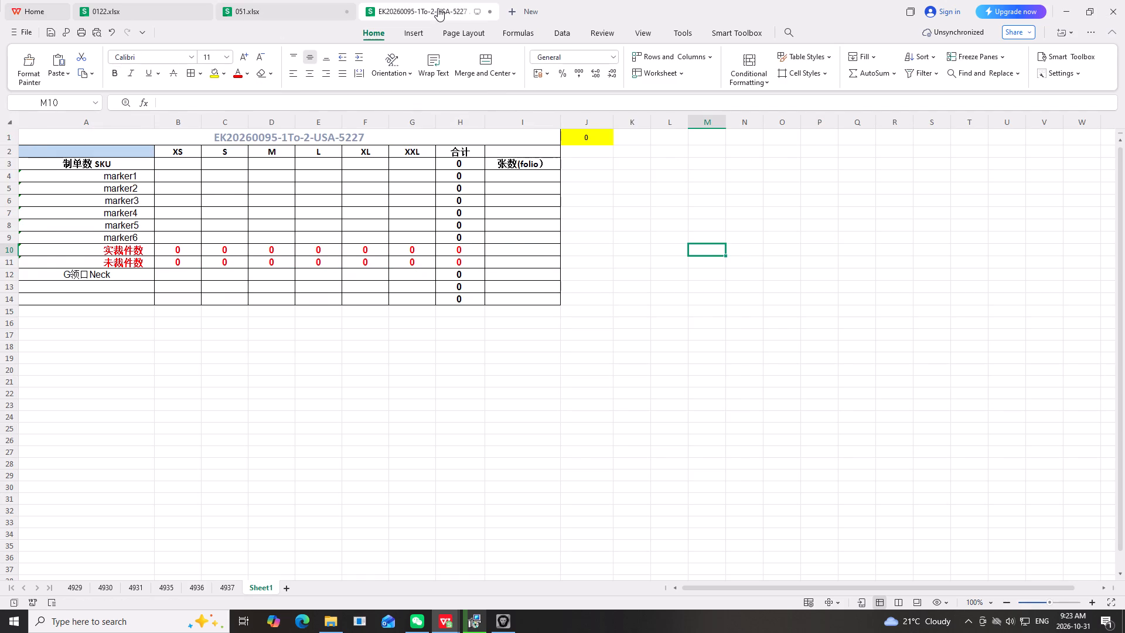
{"action": "scroll", "coordinate": [289, 233], "scroll_direction": "up", "scroll_amount": 1}
{"action": "left_click_drag", "start_coordinate": [558, 259], "coordinate": [705, 261]}
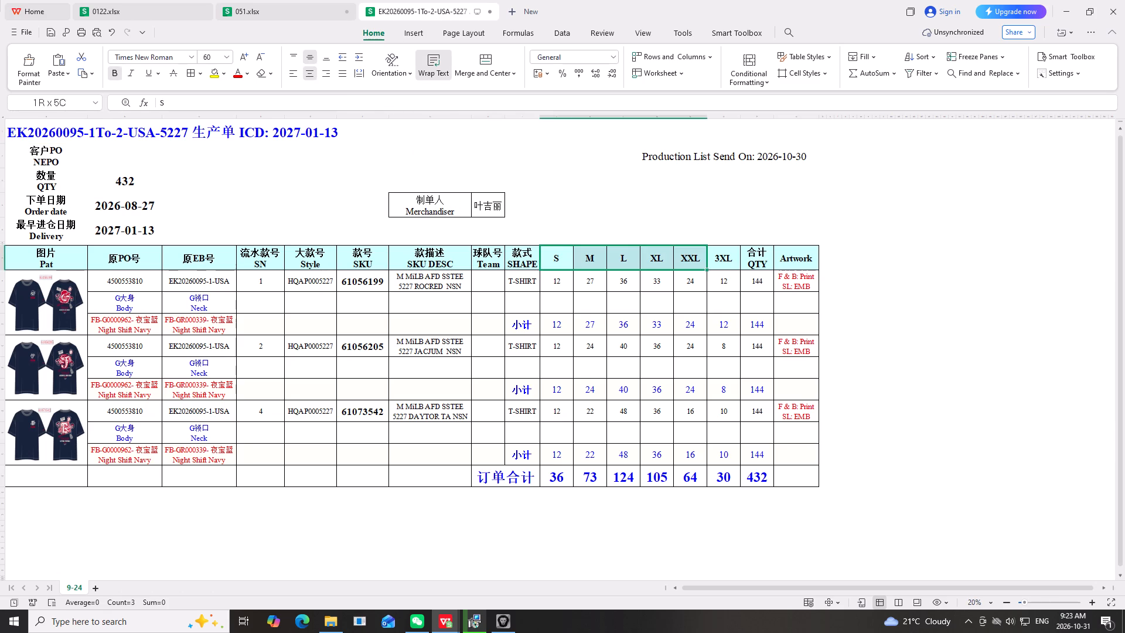
{"action": "left_click_drag", "start_coordinate": [705, 261], "coordinate": [714, 262]}
{"action": "right_click", "coordinate": [714, 262]}
{"action": "left_click", "coordinate": [729, 275]}
{"action": "scroll", "coordinate": [513, 256], "scroll_direction": "up", "scroll_amount": 2}
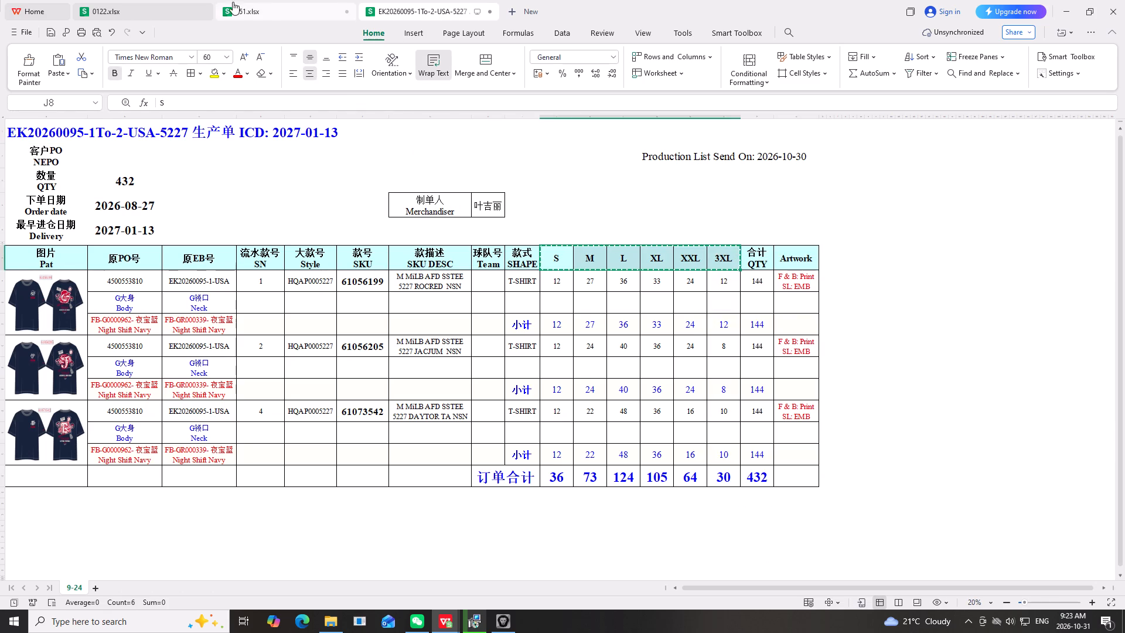
{"action": "left_click", "coordinate": [267, 11]}
{"action": "left_click", "coordinate": [180, 152]}
{"action": "right_click_drag", "start_coordinate": [180, 152], "coordinate": [187, 155]}
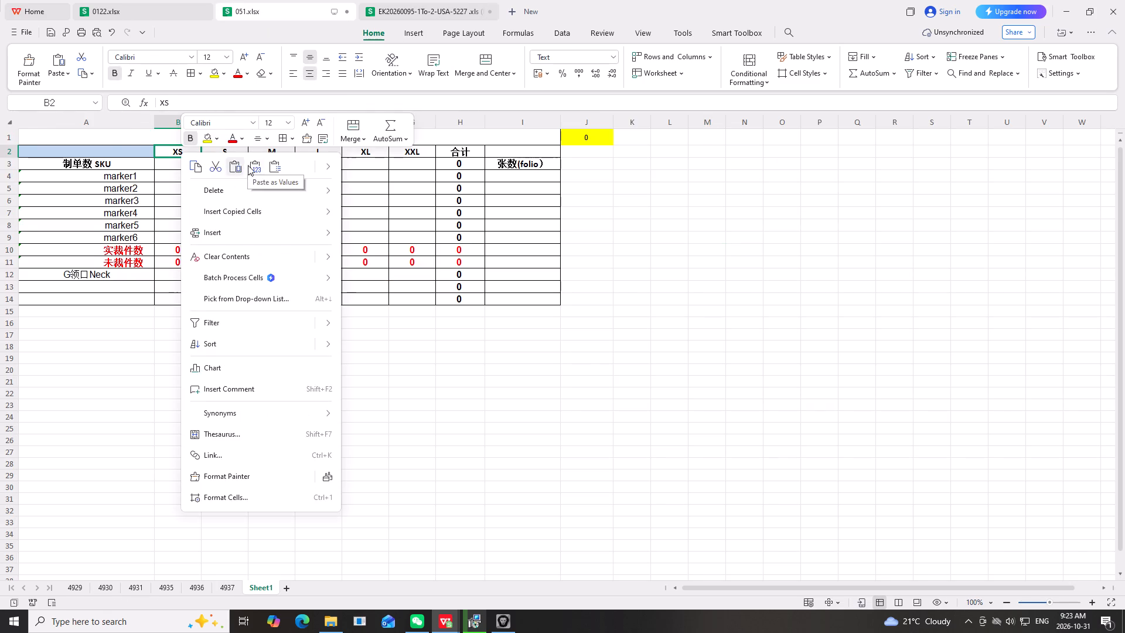
{"action": "left_click", "coordinate": [253, 162]}
{"action": "left_click_drag", "start_coordinate": [702, 215], "coordinate": [691, 207]}
Copy the shirt picture of SKU 61056199 from the production list and paste it at M7 on Sheet1 of 051.
{"action": "left_click", "coordinate": [461, 12]}
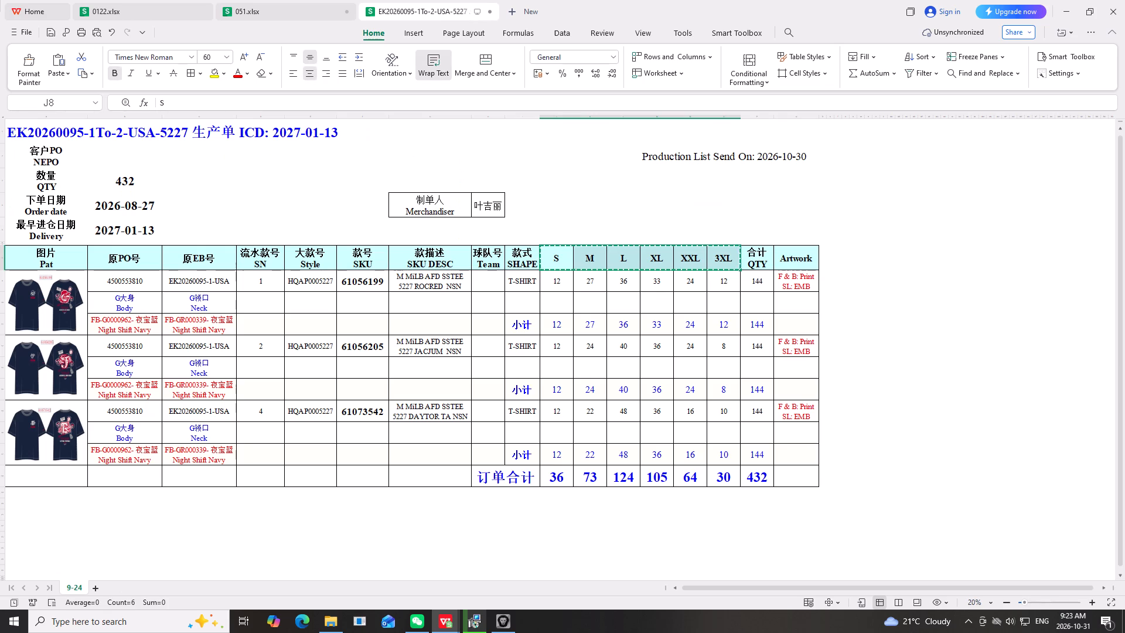
{"action": "left_click", "coordinate": [44, 290]}
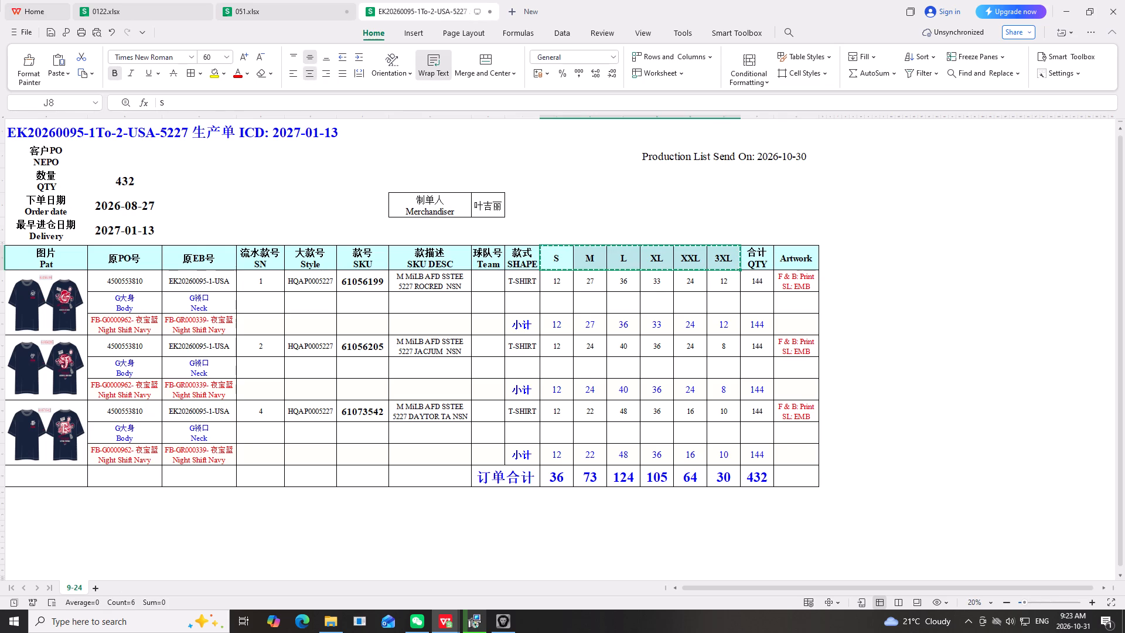
{"action": "right_click", "coordinate": [45, 290]}
{"action": "left_click", "coordinate": [53, 300]}
{"action": "left_click", "coordinate": [269, 7]}
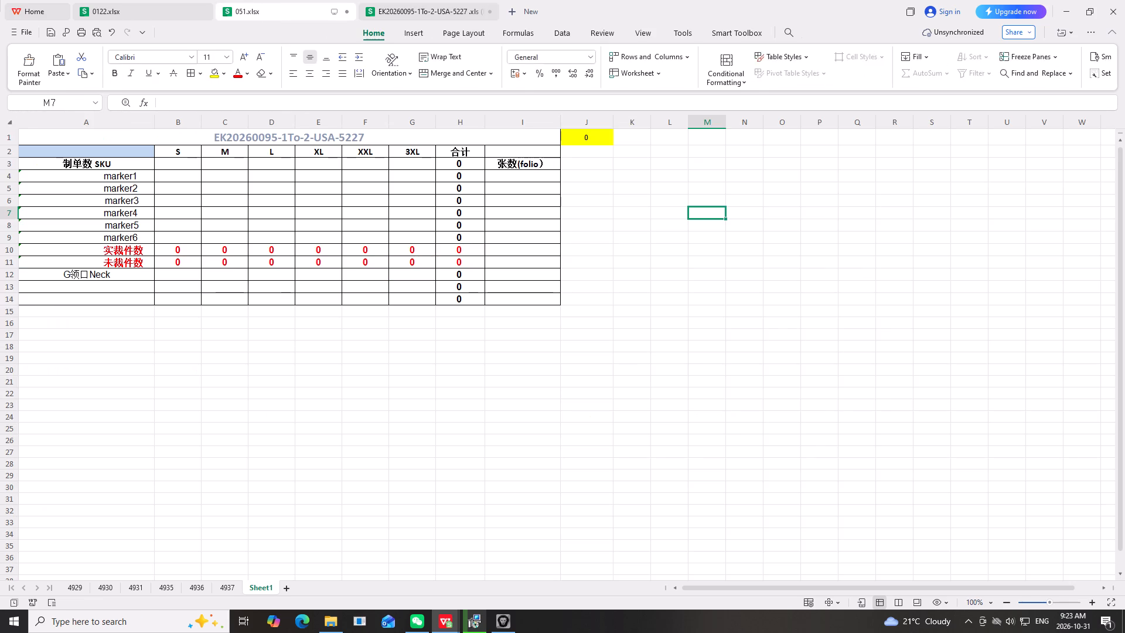
{"action": "right_click", "coordinate": [714, 212]}
{"action": "left_click", "coordinate": [766, 226]}
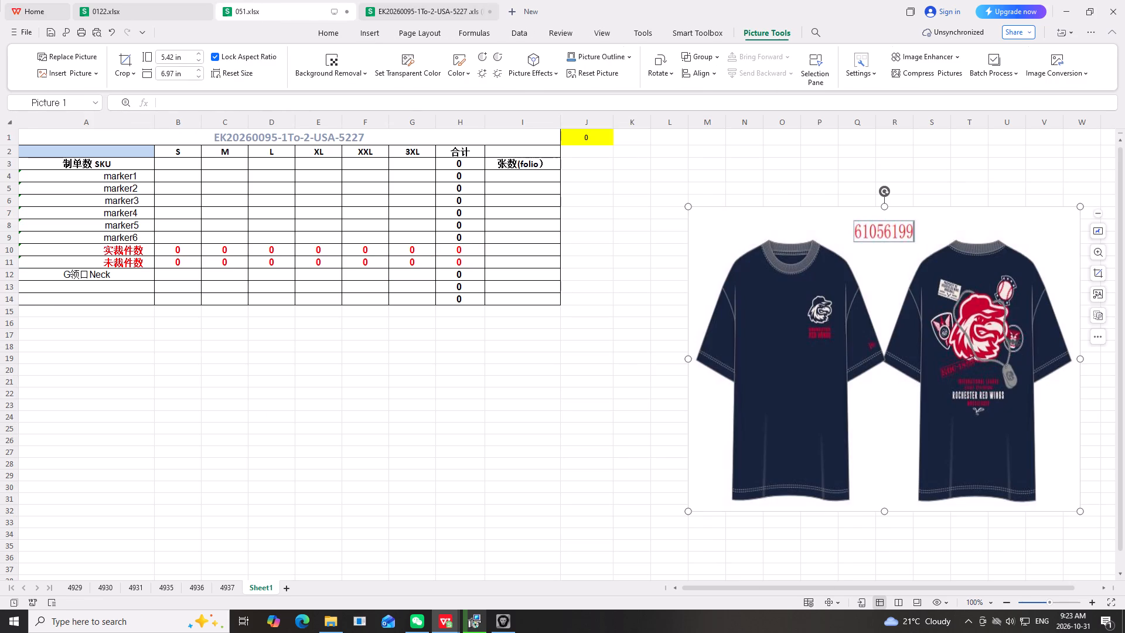
Shrink the pasted shirt picture to about 1.23 by 1.29 in and move it into column A beside the marker labels.
{"action": "left_click_drag", "start_coordinate": [1082, 207], "coordinate": [742, 331]}
{"action": "left_click_drag", "start_coordinate": [800, 382], "coordinate": [718, 261]}
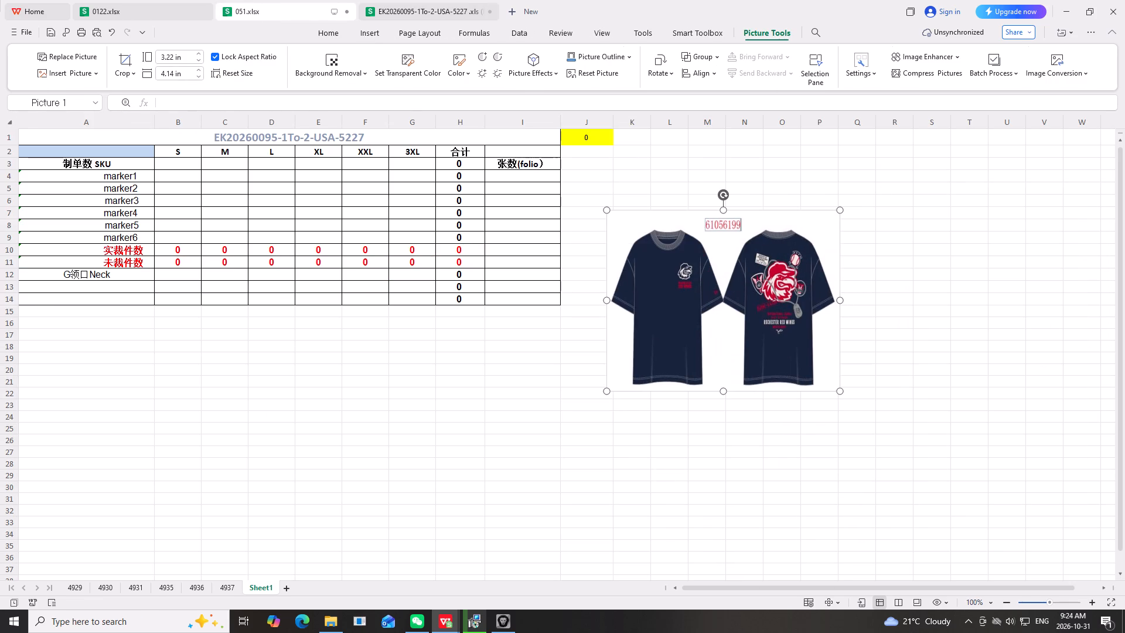
{"action": "left_click_drag", "start_coordinate": [841, 211], "coordinate": [722, 290]}
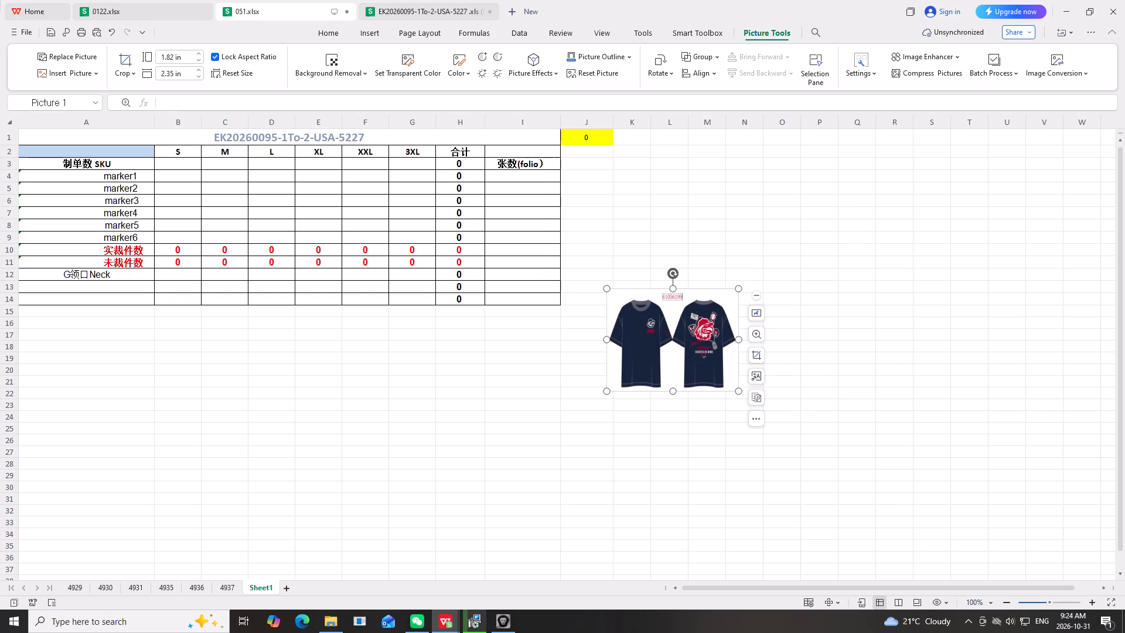
{"action": "left_click_drag", "start_coordinate": [739, 336], "coordinate": [715, 343]}
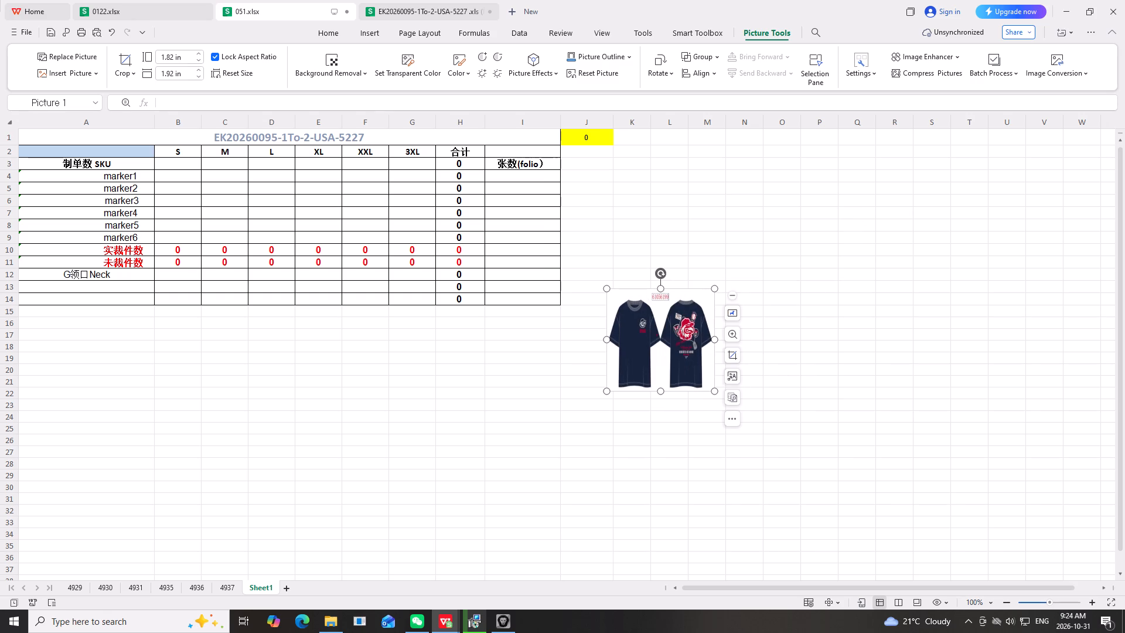
{"action": "left_click_drag", "start_coordinate": [715, 289], "coordinate": [680, 332]}
{"action": "left_click_drag", "start_coordinate": [662, 344], "coordinate": [82, 215]}
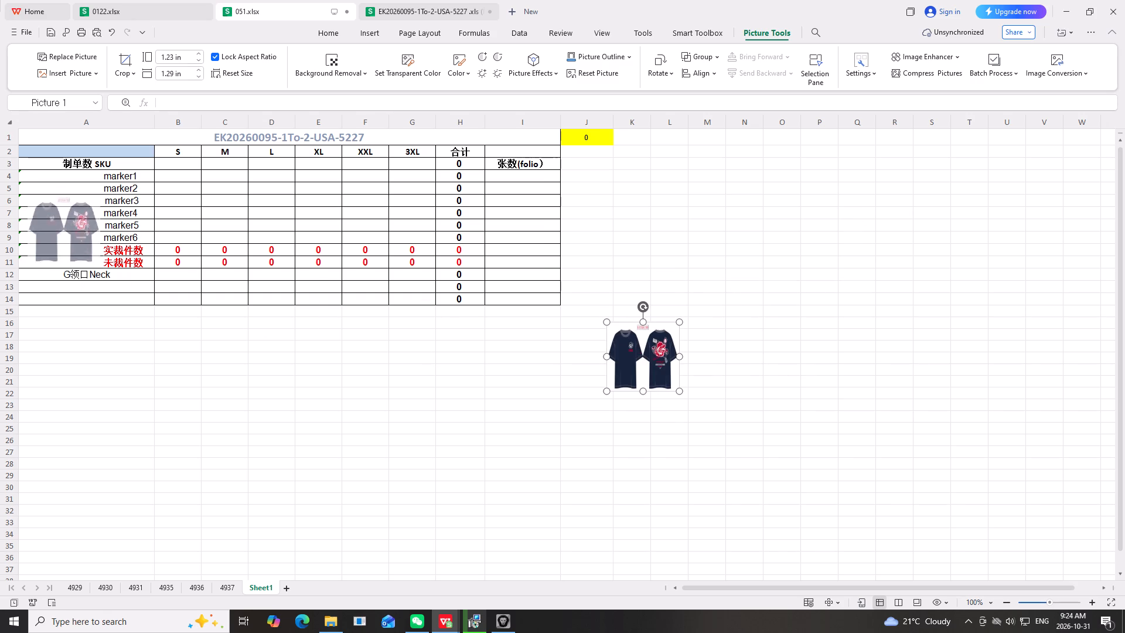
{"action": "left_click_drag", "start_coordinate": [82, 215], "coordinate": [76, 200]}
{"action": "left_click", "coordinate": [217, 277]}
Adjust the shirt picture to about 1.03 in high and 1.45 in wide so it fits beside the marker2 to marker6 labels.
{"action": "left_click", "coordinate": [76, 212]}
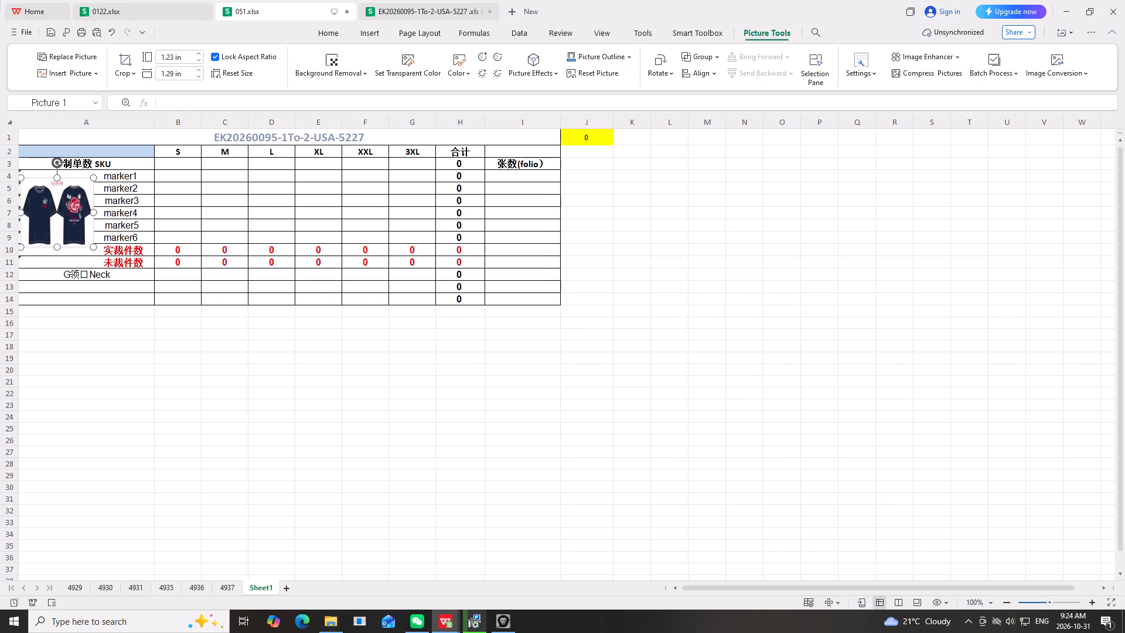
{"action": "left_click_drag", "start_coordinate": [58, 178], "coordinate": [58, 183]}
{"action": "left_click", "coordinate": [146, 293]}
{"action": "left_click", "coordinate": [64, 227]}
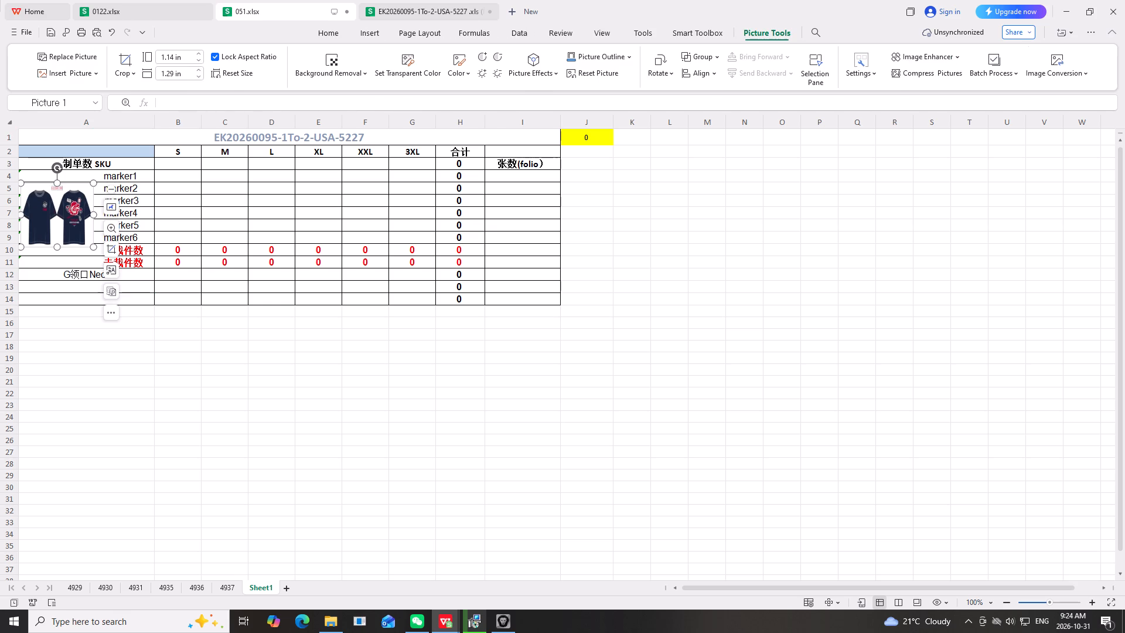
{"action": "left_click_drag", "start_coordinate": [59, 247], "coordinate": [58, 237]}
{"action": "left_click", "coordinate": [114, 329]}
{"action": "left_click", "coordinate": [56, 210]}
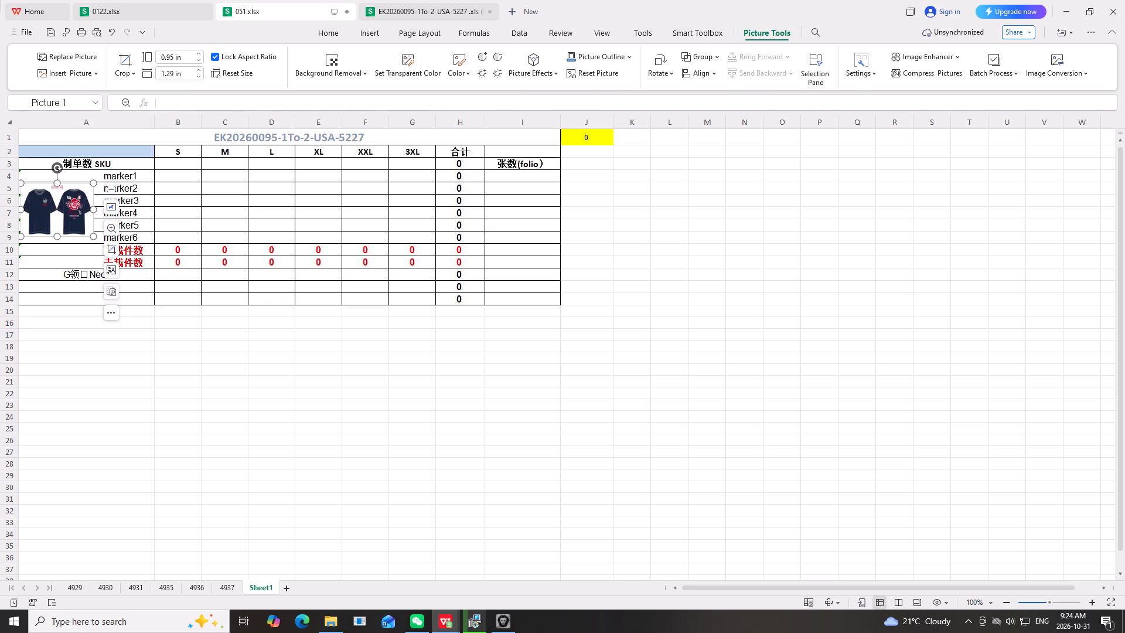
{"action": "left_click", "coordinate": [56, 236]}
{"action": "left_click_drag", "start_coordinate": [164, 362], "coordinate": [159, 349]}
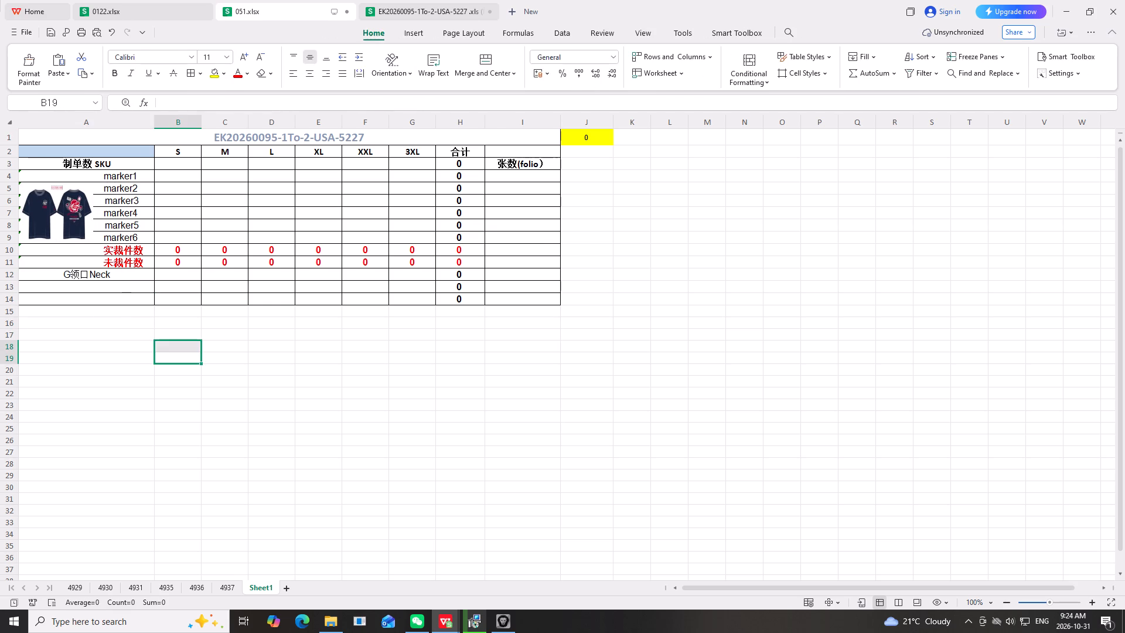
{"action": "left_click", "coordinate": [82, 219]}
{"action": "left_click_drag", "start_coordinate": [96, 214], "coordinate": [102, 219]}
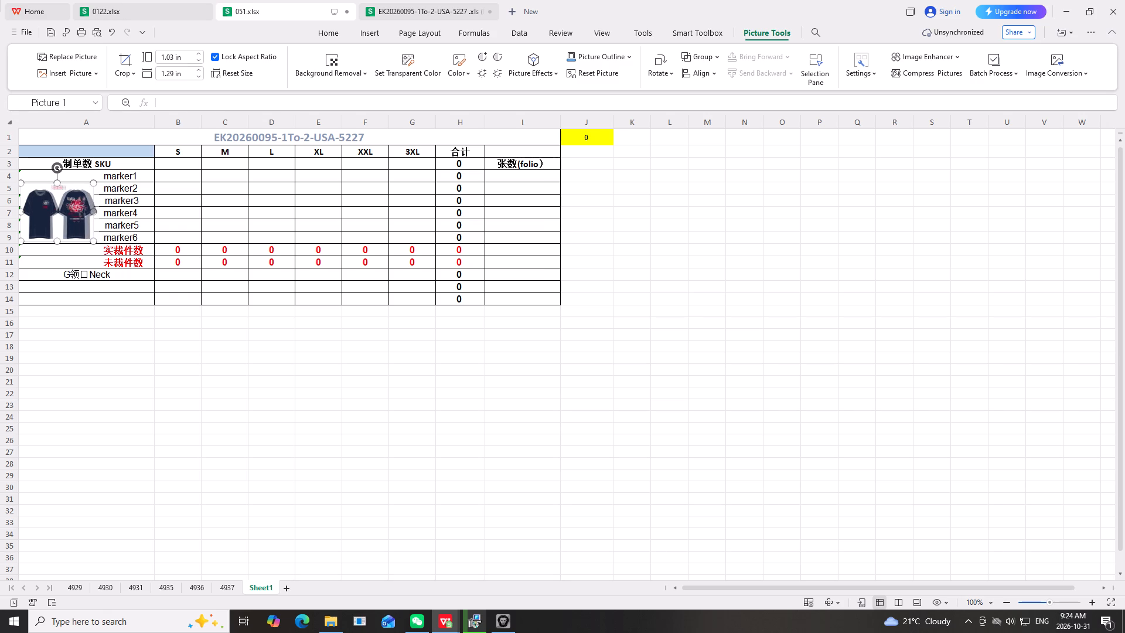
{"action": "left_click_drag", "start_coordinate": [102, 219], "coordinate": [105, 222]}
{"action": "left_click_drag", "start_coordinate": [295, 382], "coordinate": [283, 365]}
{"action": "left_click", "coordinate": [24, 221]}
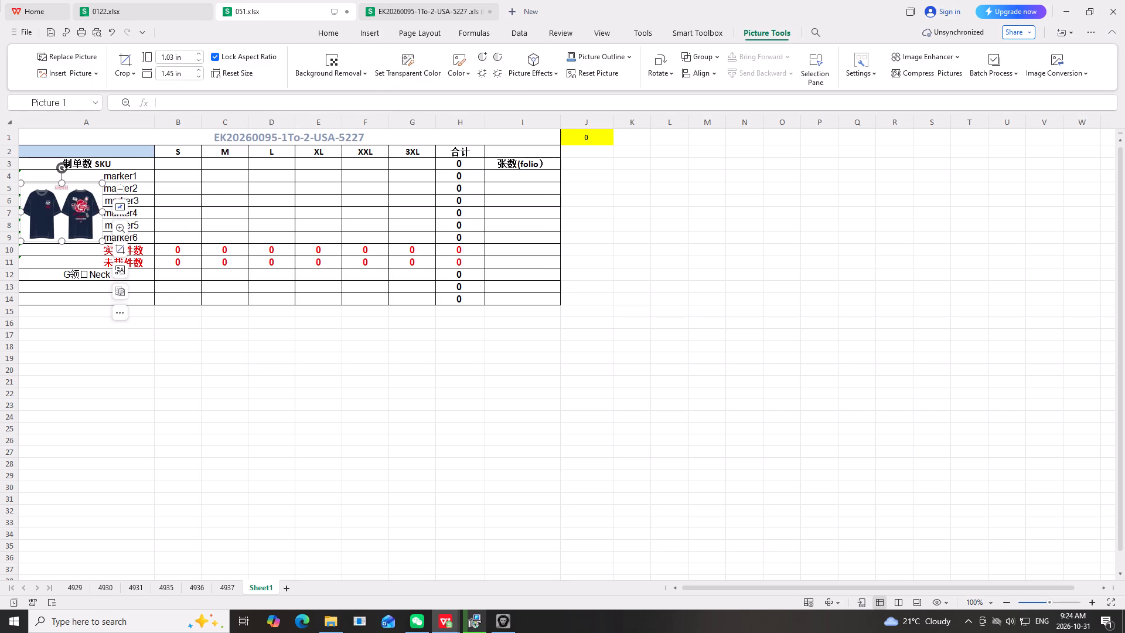
{"action": "left_click_drag", "start_coordinate": [19, 213], "coordinate": [0, 218]}
{"action": "left_click", "coordinate": [216, 366]}
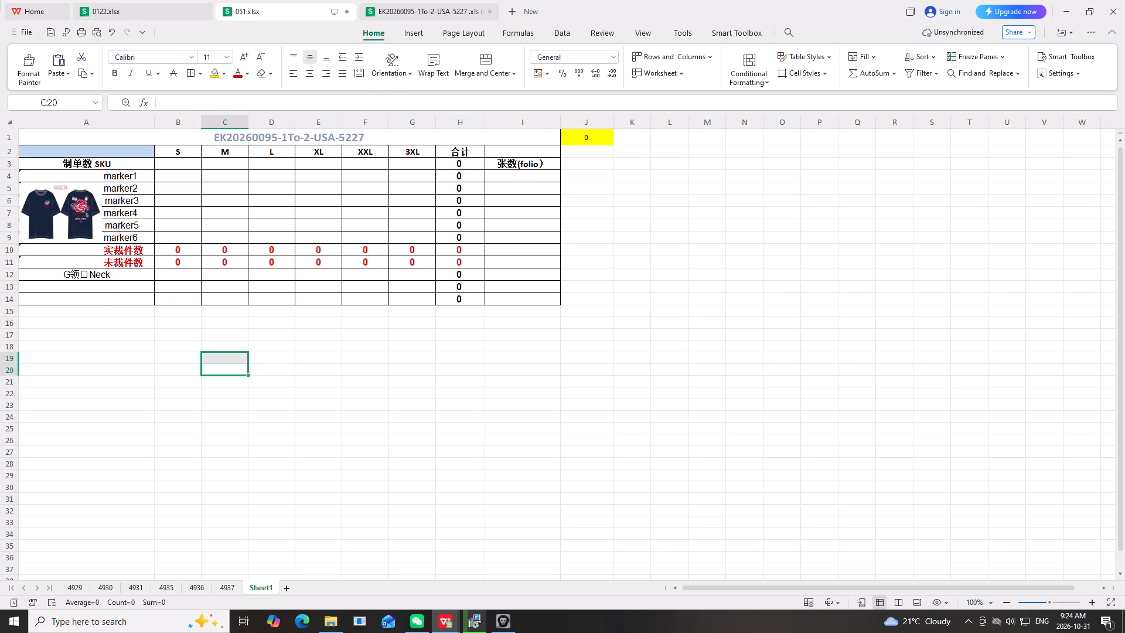
Copy the body fabric name FB-G0000962- 夜宝蓝Night Shift Navy from the production list and paste it as values into A2 of Sheet1 in 051.
{"action": "left_click", "coordinate": [429, 5]}
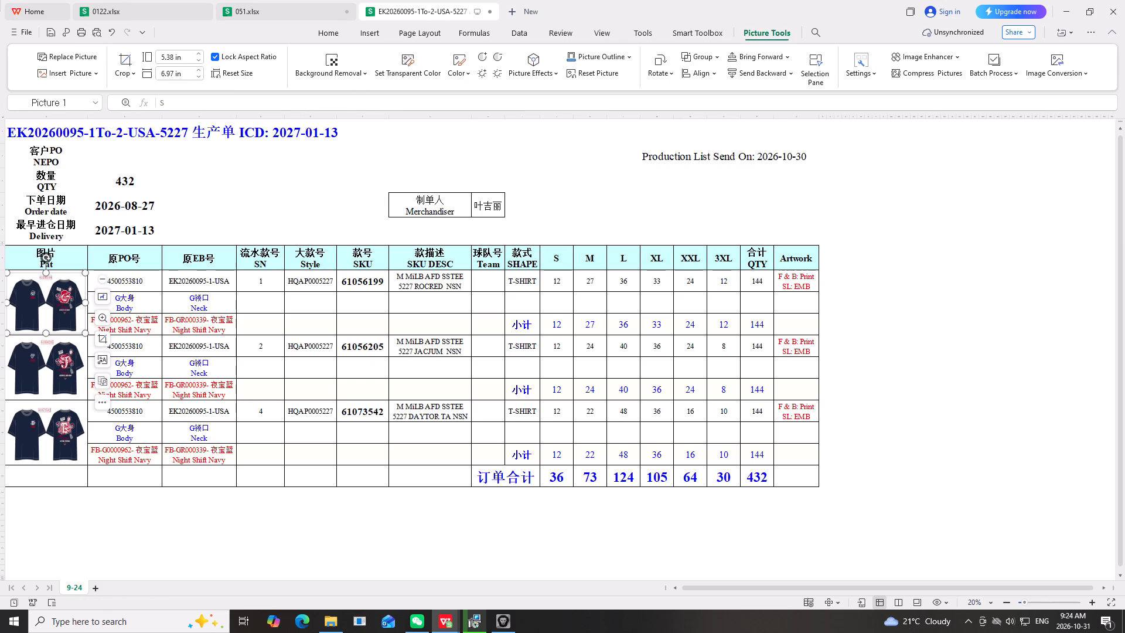
{"action": "left_click", "coordinate": [988, 358]}
{"action": "left_click", "coordinate": [132, 332]}
{"action": "right_click", "coordinate": [132, 332]}
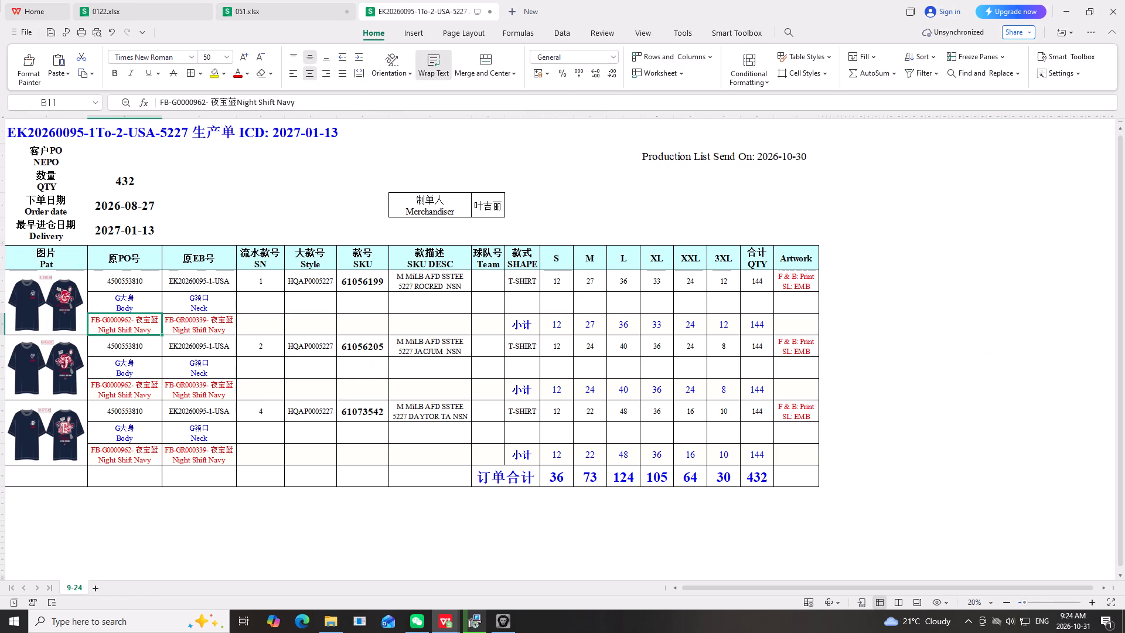
{"action": "right_click", "coordinate": [131, 326]}
{"action": "left_click", "coordinate": [145, 12]}
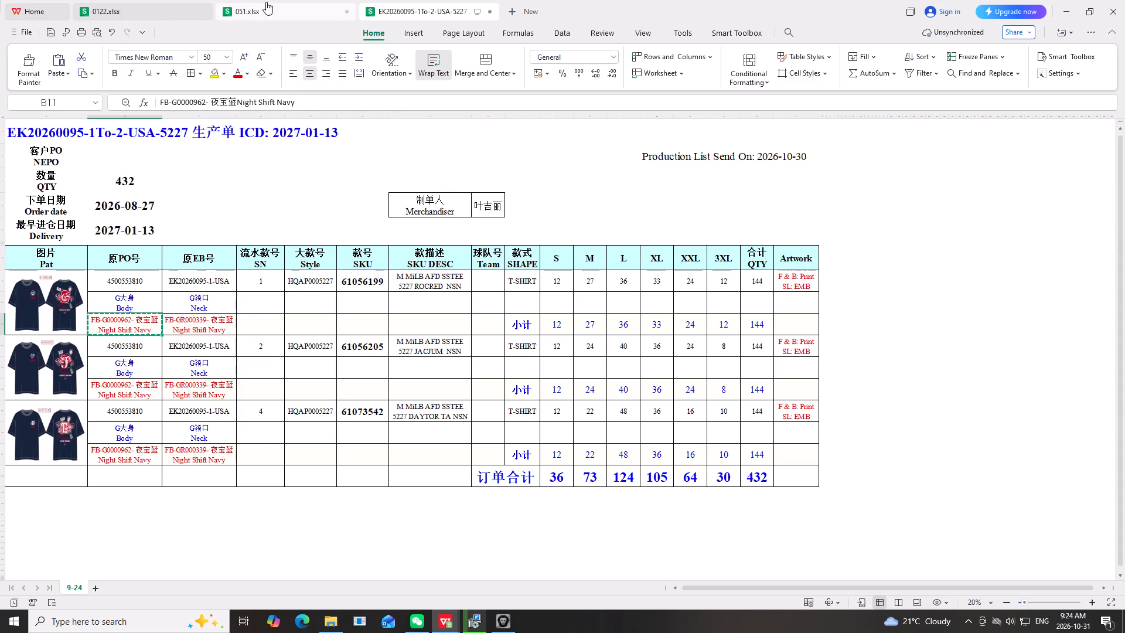
{"action": "left_click", "coordinate": [271, 4]}
{"action": "scroll", "coordinate": [71, 273], "scroll_direction": "up", "scroll_amount": 1}
{"action": "left_click", "coordinate": [77, 152]}
{"action": "right_click_drag", "start_coordinate": [77, 152], "coordinate": [82, 154]}
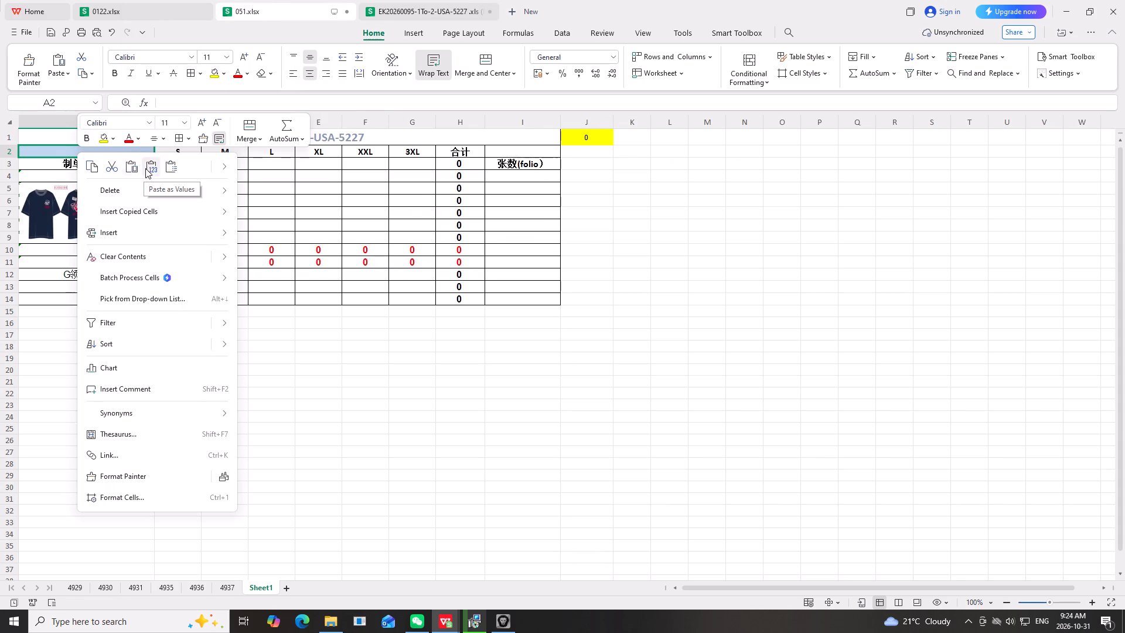
{"action": "left_click", "coordinate": [146, 167]}
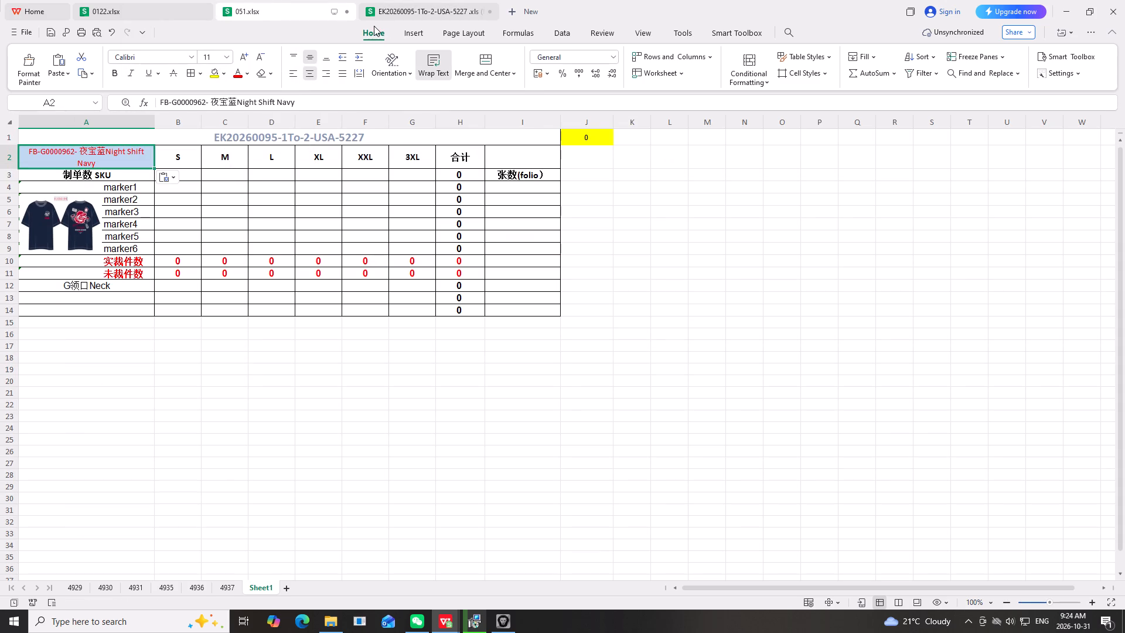
{"action": "left_click", "coordinate": [688, 249]}
{"action": "scroll", "coordinate": [268, 262], "scroll_direction": "up", "scroll_amount": 3}
Copy the neck fabric name FB-GR000339- 夜宝蓝Night Shift Navy from the production list and paste it as values into A13 of Sheet1 in 051.
{"action": "left_click", "coordinate": [446, 8]}
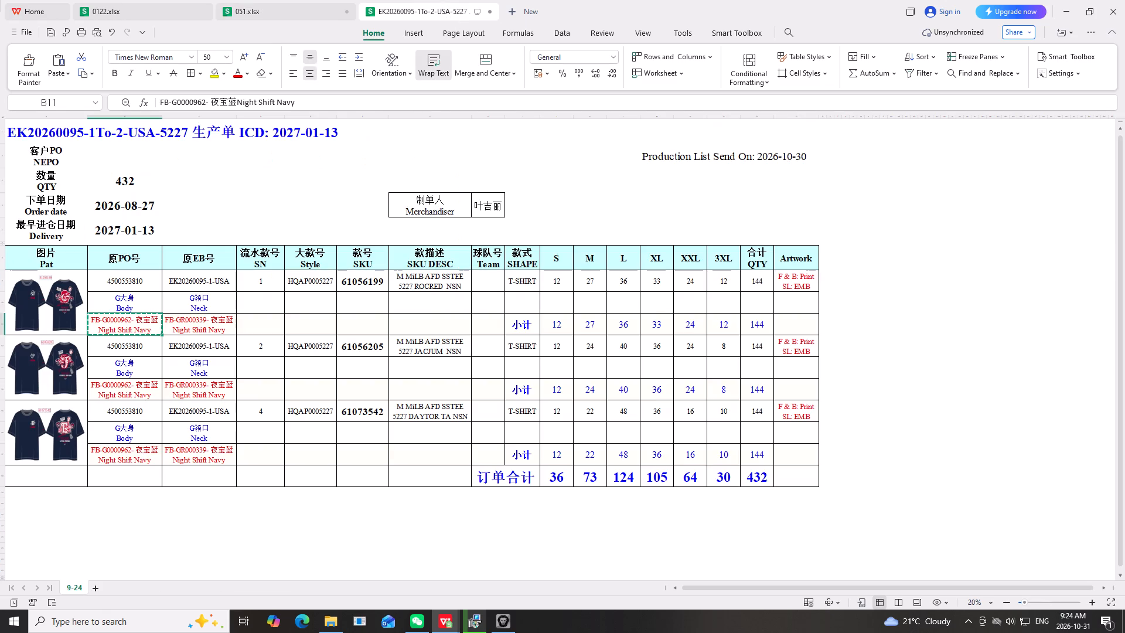
{"action": "left_click", "coordinate": [210, 329]}
{"action": "right_click_drag", "start_coordinate": [210, 329], "coordinate": [208, 322]}
{"action": "left_click", "coordinate": [226, 11]}
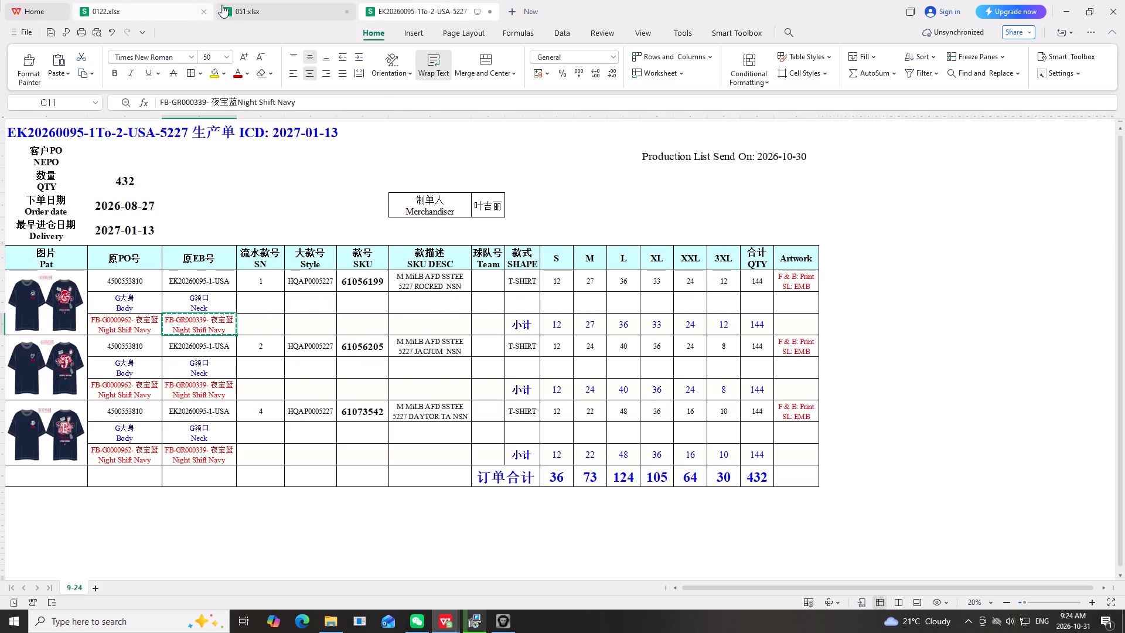
{"action": "left_click", "coordinate": [261, 6]}
{"action": "left_click", "coordinate": [108, 299]}
{"action": "right_click_drag", "start_coordinate": [108, 299], "coordinate": [123, 257]}
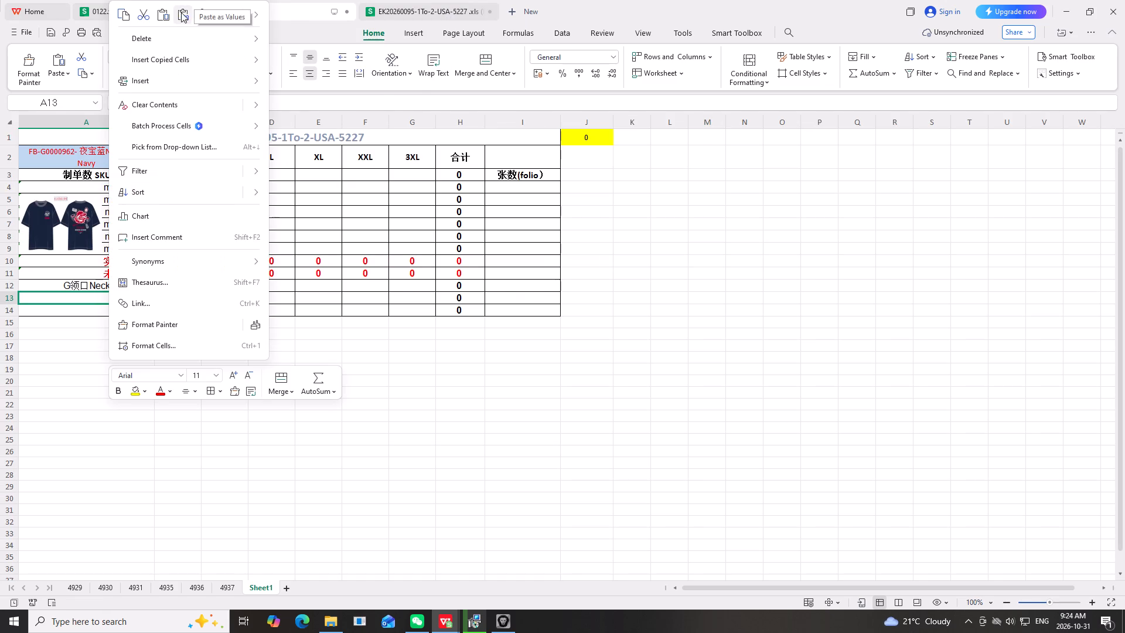
{"action": "left_click", "coordinate": [186, 13]}
Copy the order total quantities for S to 3XL from the production list and paste them as values into B3:G3 of Sheet1 in 051.
{"action": "left_click", "coordinate": [442, 9]}
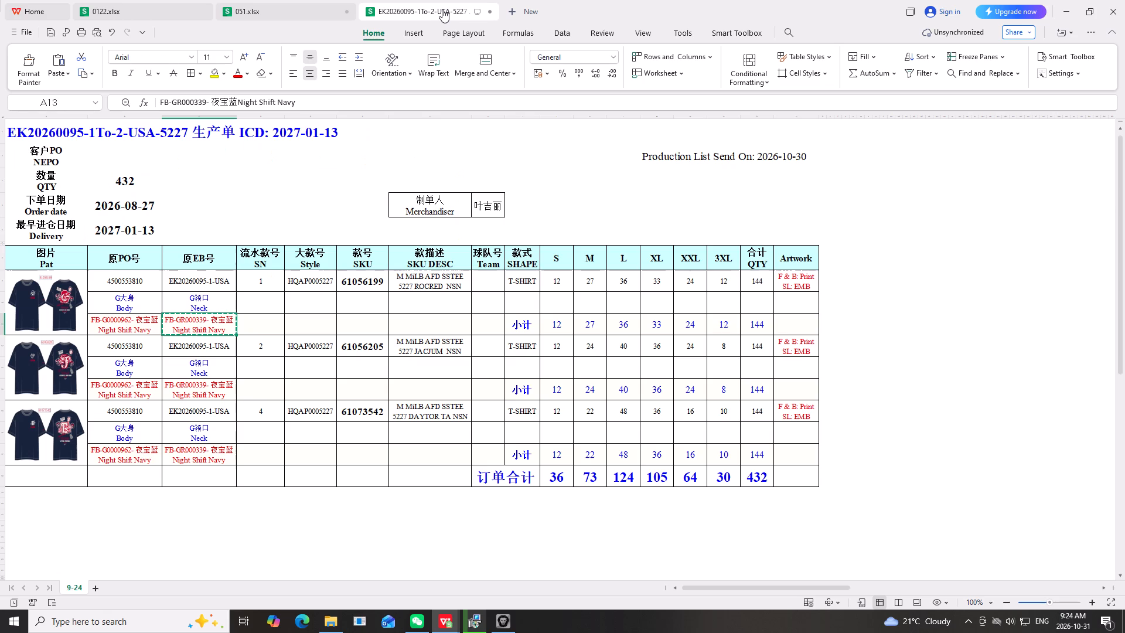
{"action": "scroll", "coordinate": [308, 185], "scroll_direction": "up", "scroll_amount": 2}
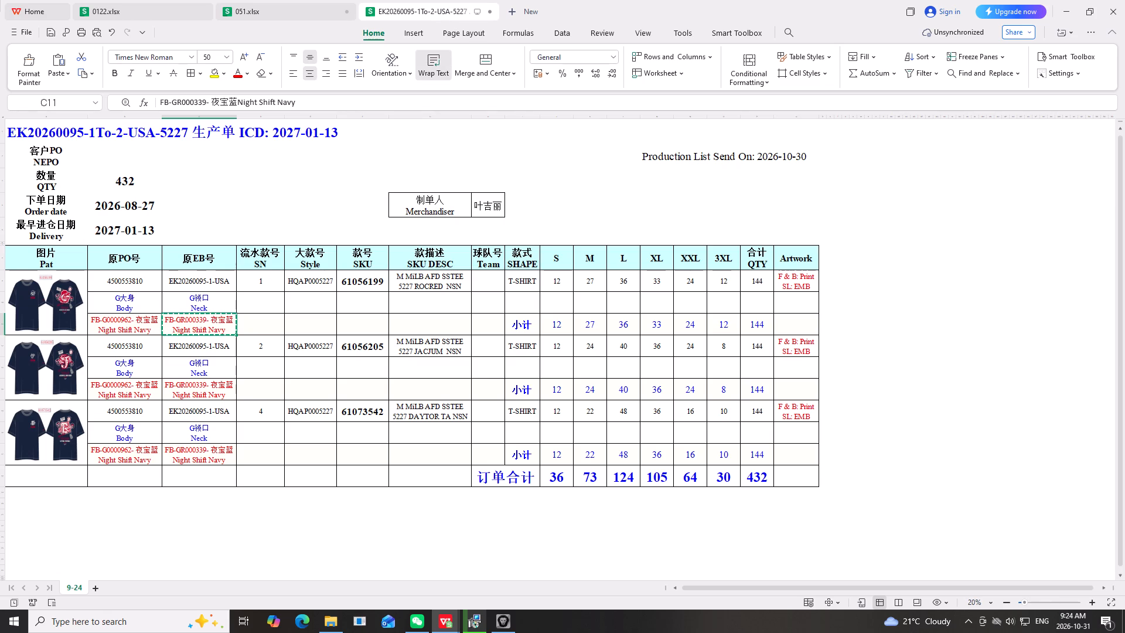
{"action": "left_click_drag", "start_coordinate": [555, 478], "coordinate": [714, 476]}
{"action": "right_click", "coordinate": [714, 476]}
{"action": "left_click", "coordinate": [729, 156]}
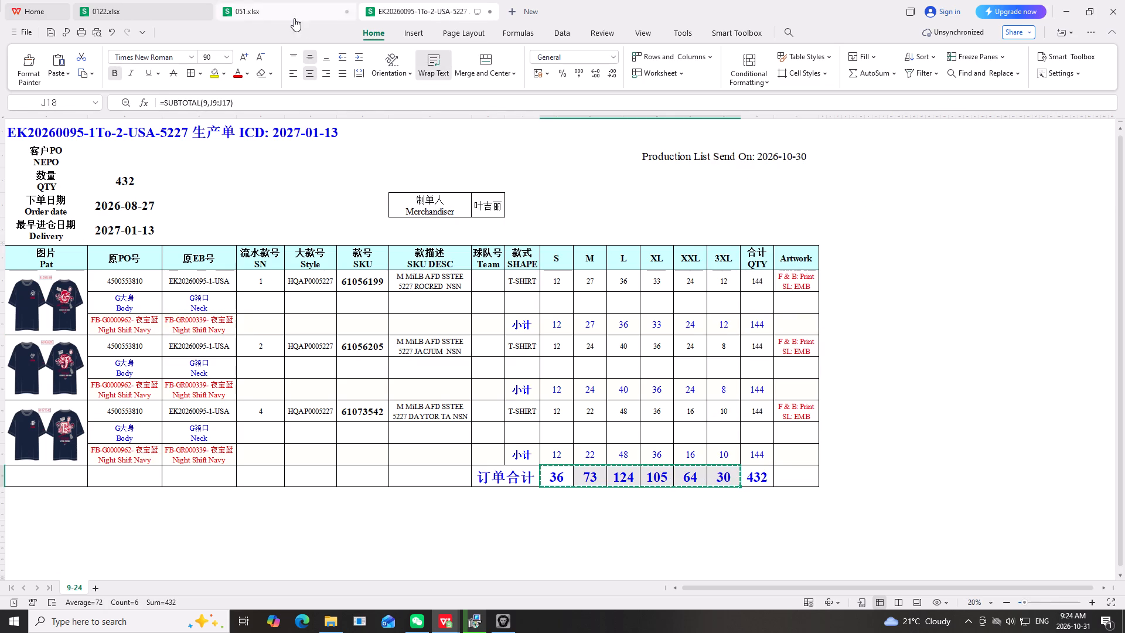
{"action": "left_click", "coordinate": [283, 12]}
{"action": "scroll", "coordinate": [504, 385], "scroll_direction": "up", "scroll_amount": 2}
{"action": "left_click", "coordinate": [189, 173]}
{"action": "right_click", "coordinate": [189, 173]}
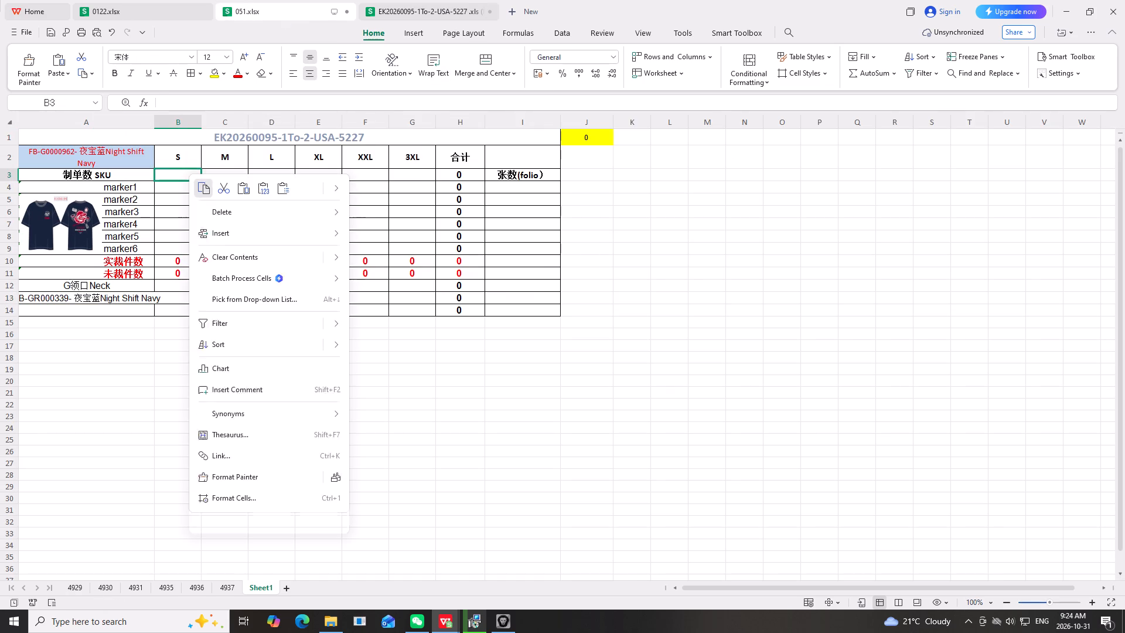
{"action": "left_click", "coordinate": [262, 188]}
Paste the same S to 3XL order totals as values into the G领口Neck row, starting at B12.
{"action": "left_click", "coordinate": [175, 286]}
{"action": "right_click", "coordinate": [175, 286]}
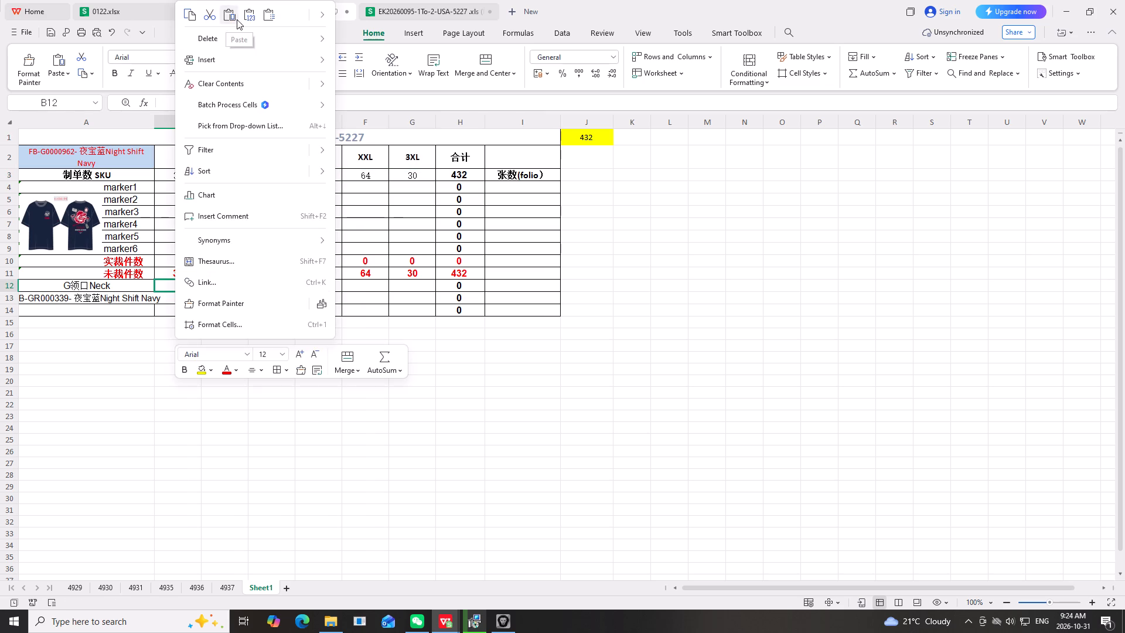
{"action": "left_click", "coordinate": [249, 15]}
{"action": "left_click_drag", "start_coordinate": [234, 373], "coordinate": [230, 367]}
Reduce the font size of the neck fabric name in A13 to 10 so it fits the cell.
{"action": "left_click", "coordinate": [129, 301]}
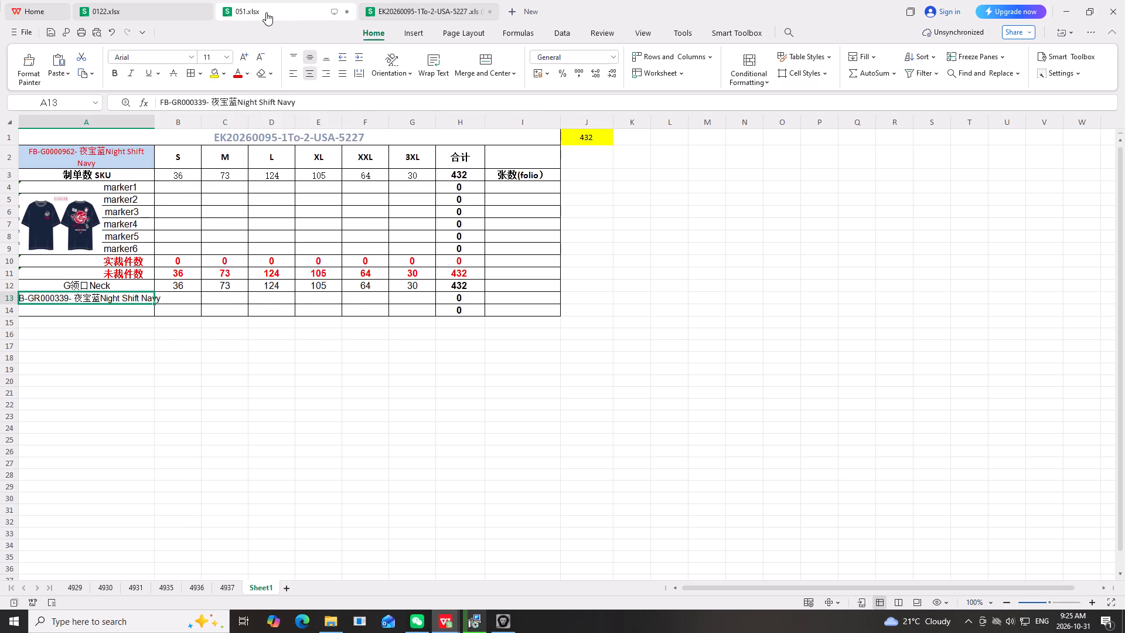
{"action": "left_click", "coordinate": [229, 56]}
{"action": "left_click", "coordinate": [216, 126]}
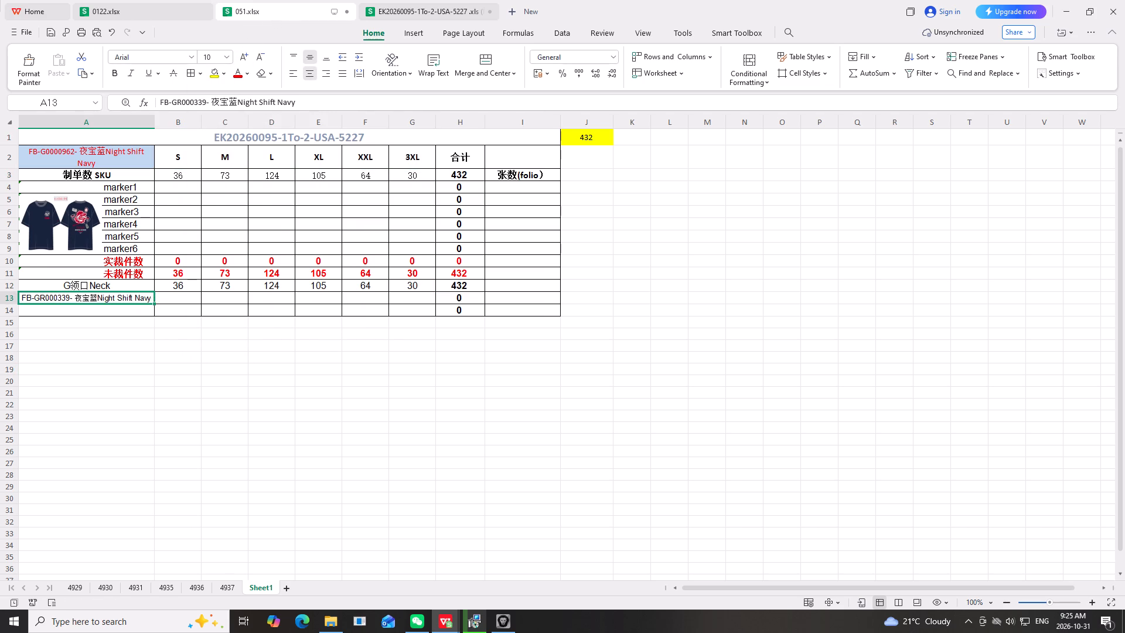
{"action": "left_click", "coordinate": [366, 431]}
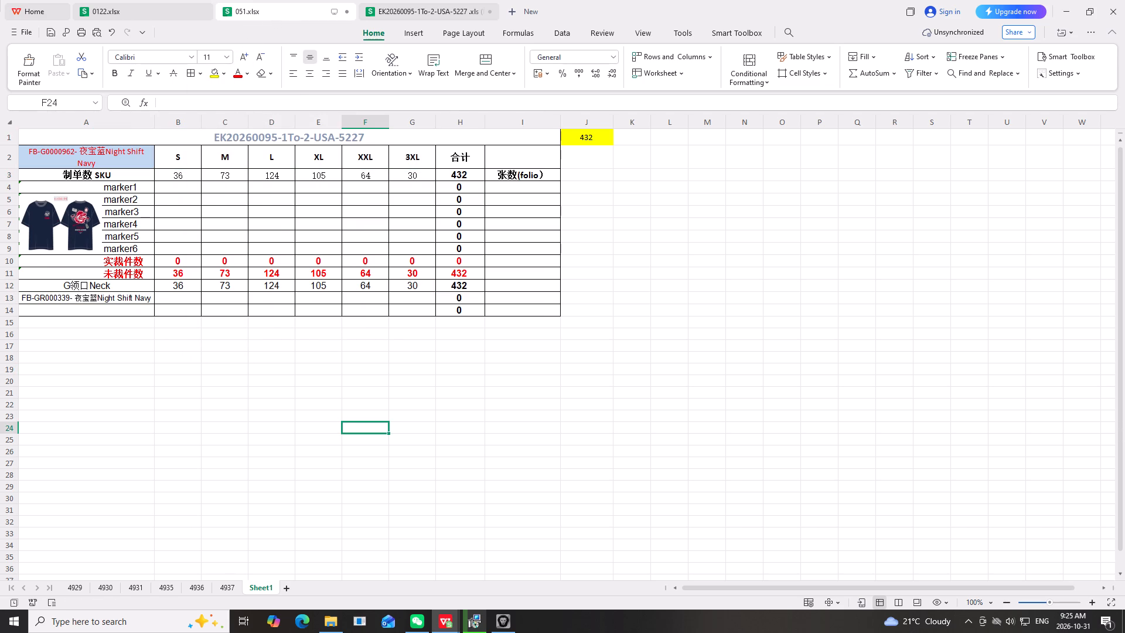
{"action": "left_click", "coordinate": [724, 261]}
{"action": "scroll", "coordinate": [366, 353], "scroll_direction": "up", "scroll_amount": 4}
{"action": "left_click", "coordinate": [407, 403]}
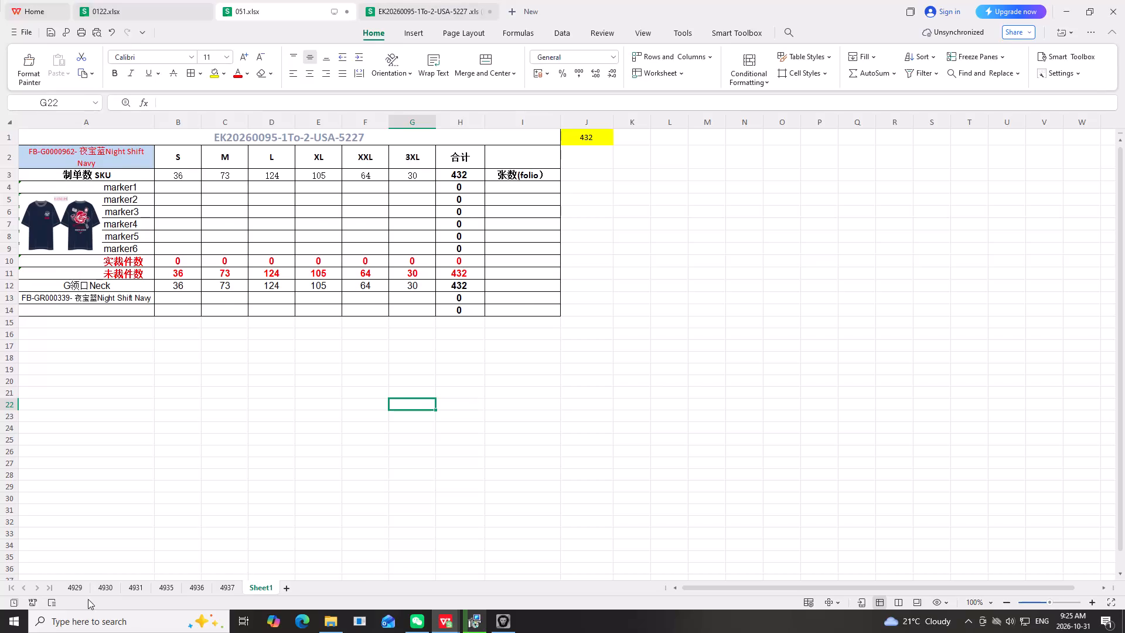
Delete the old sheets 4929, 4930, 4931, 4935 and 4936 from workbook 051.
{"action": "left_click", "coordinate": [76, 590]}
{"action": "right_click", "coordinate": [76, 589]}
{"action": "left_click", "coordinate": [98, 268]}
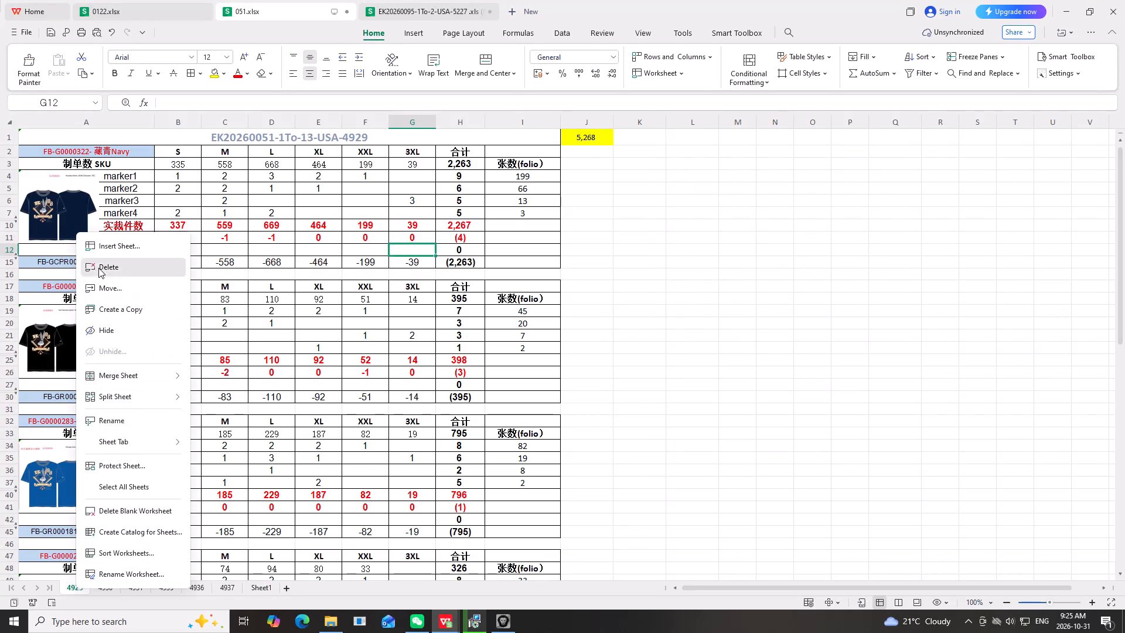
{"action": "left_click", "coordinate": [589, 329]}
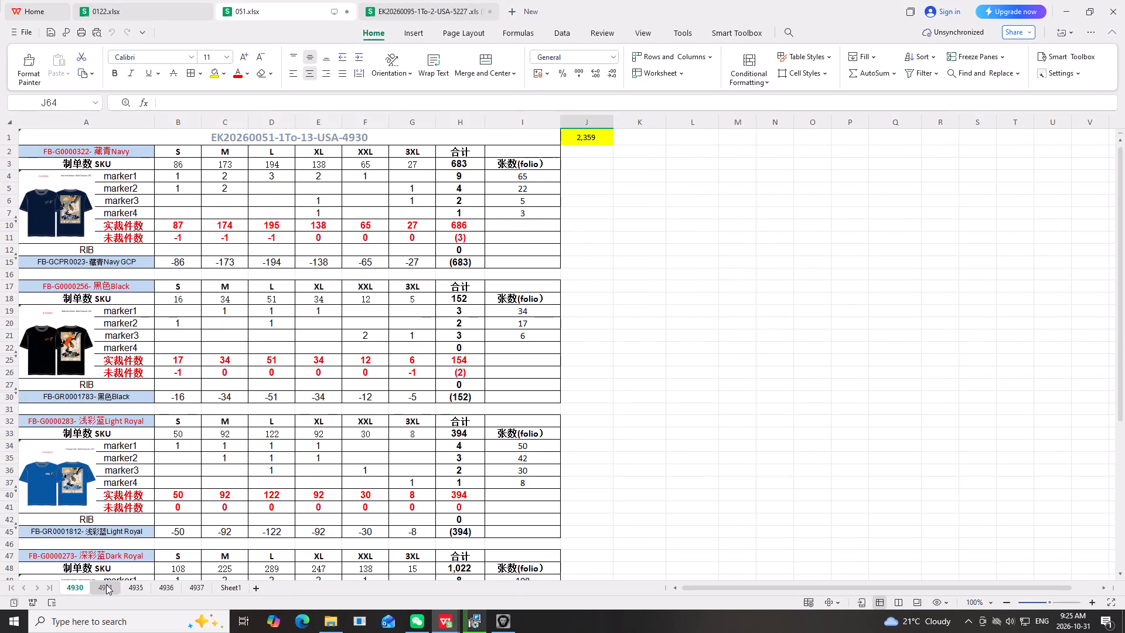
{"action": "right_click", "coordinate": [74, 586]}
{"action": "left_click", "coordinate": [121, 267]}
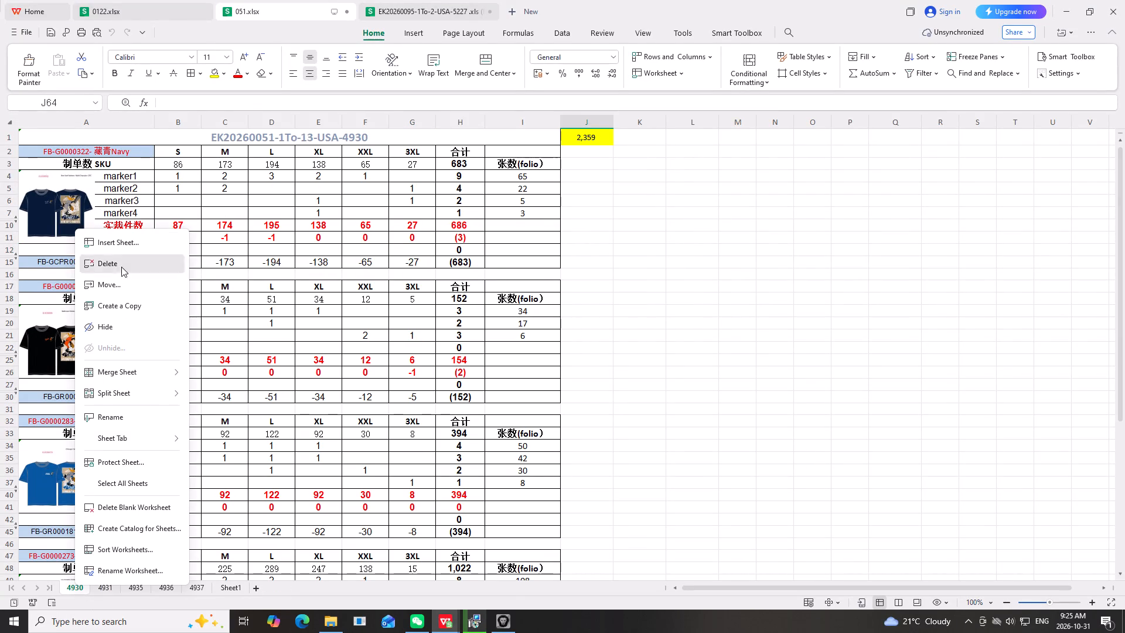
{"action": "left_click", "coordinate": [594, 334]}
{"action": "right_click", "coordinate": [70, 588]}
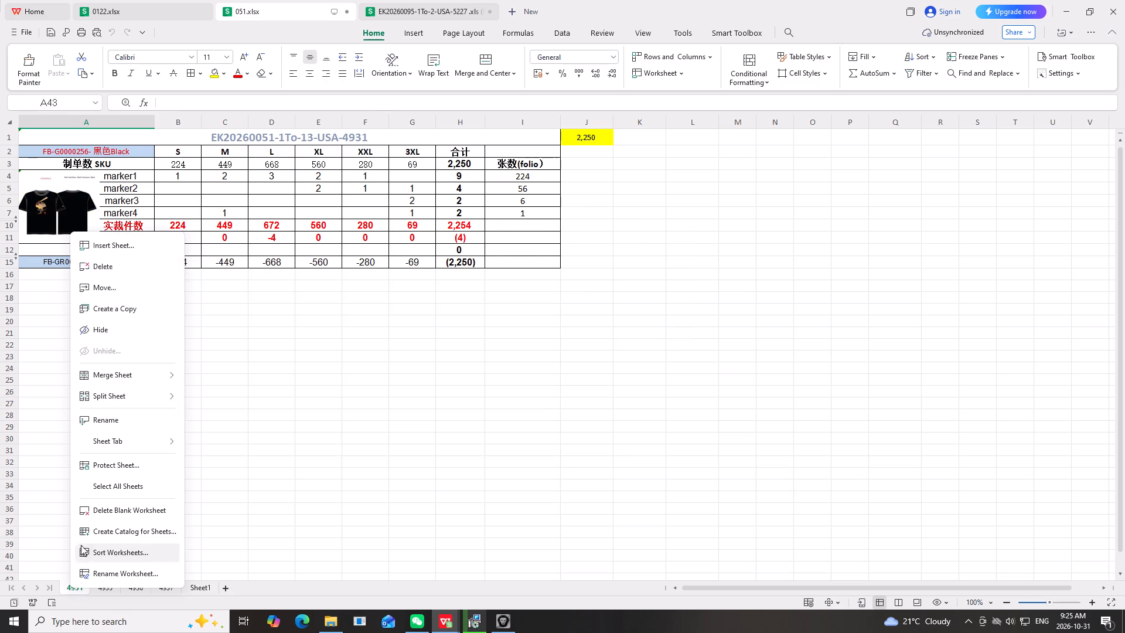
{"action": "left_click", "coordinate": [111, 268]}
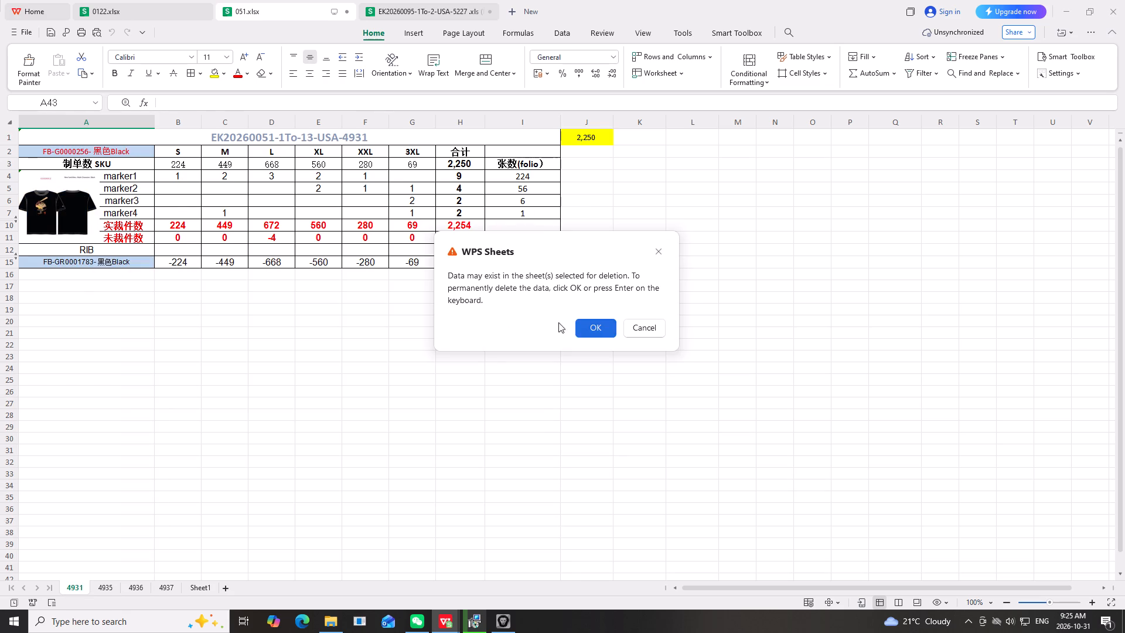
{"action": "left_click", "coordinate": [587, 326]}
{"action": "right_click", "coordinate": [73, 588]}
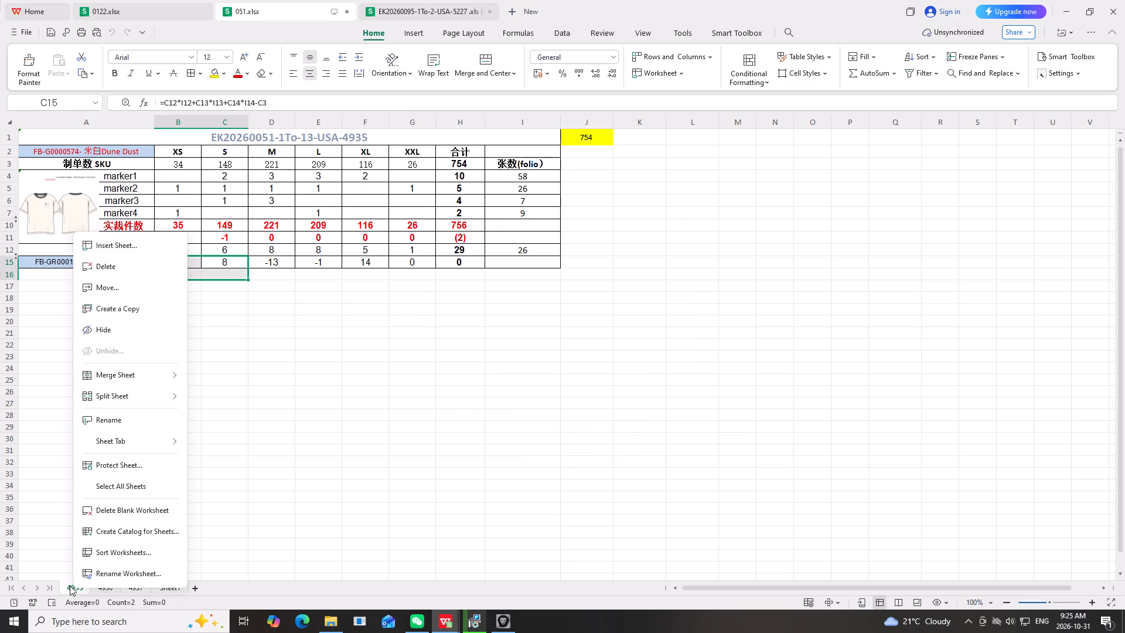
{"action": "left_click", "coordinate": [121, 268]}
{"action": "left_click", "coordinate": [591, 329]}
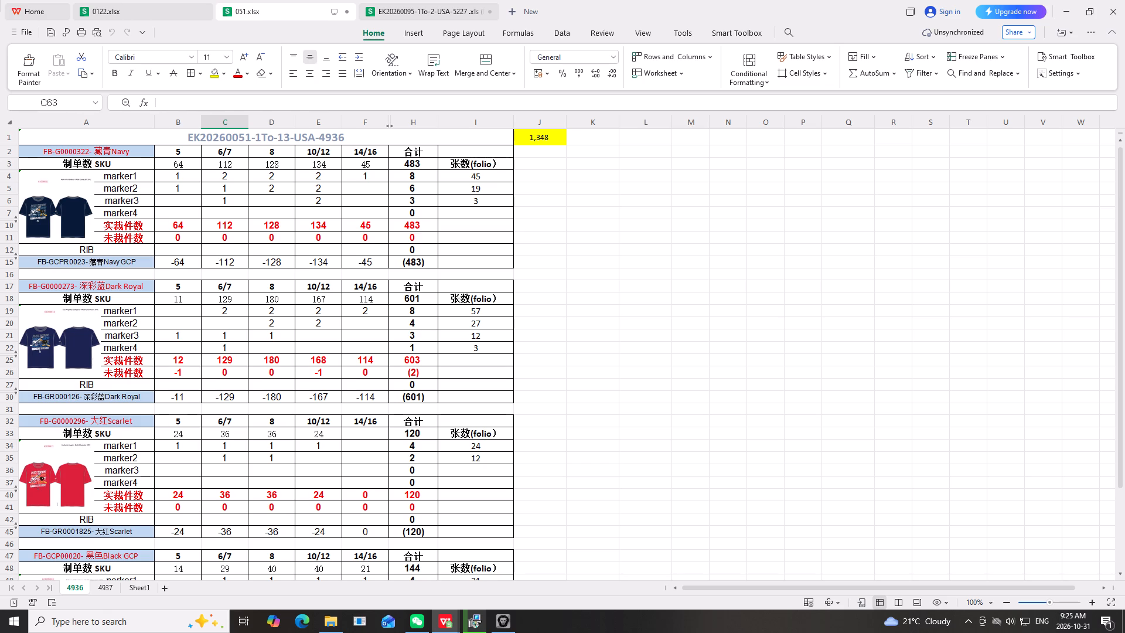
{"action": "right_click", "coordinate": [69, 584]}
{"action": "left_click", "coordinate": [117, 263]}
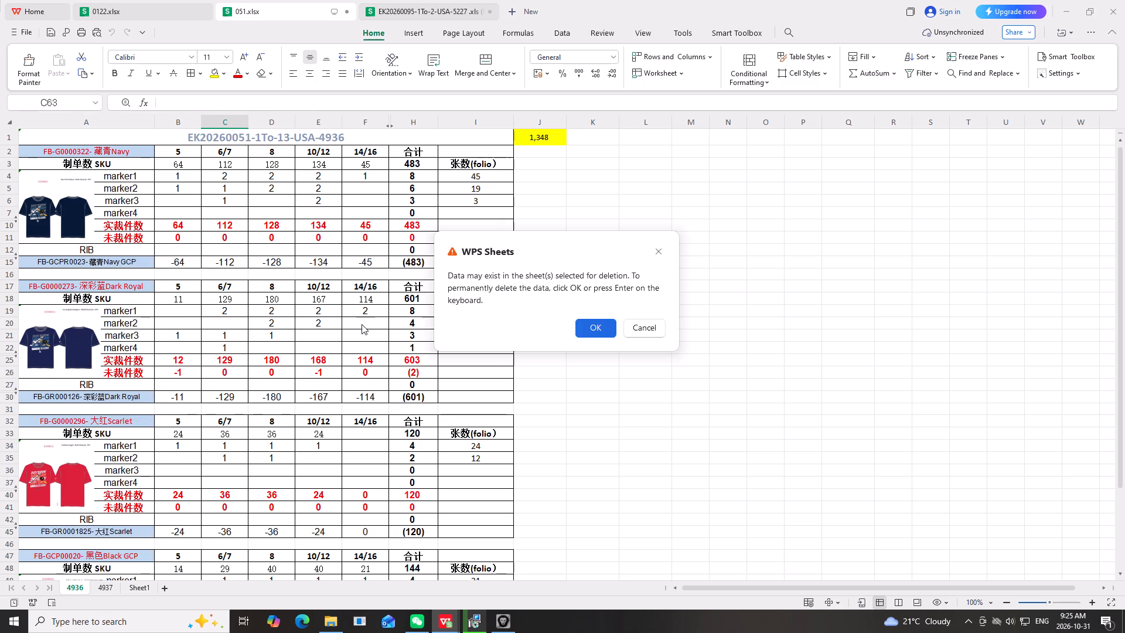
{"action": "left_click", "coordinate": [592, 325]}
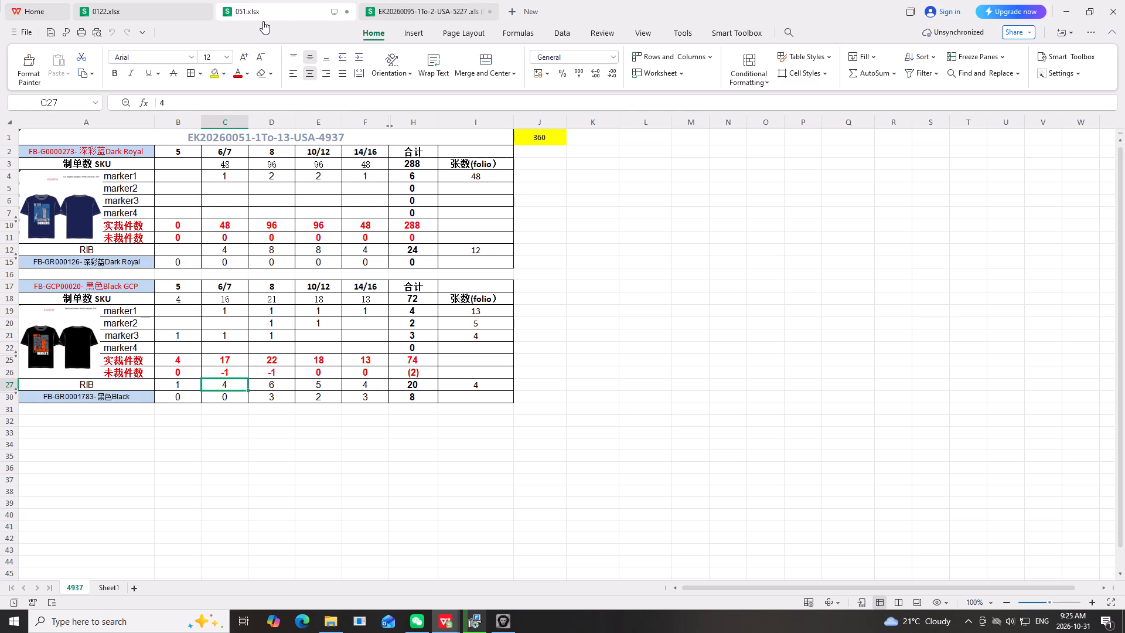
Look over sheet 4905 in workbook 0122 and the remaining sheets 4937 and Sheet1 in 051.
{"action": "left_click", "coordinate": [277, 11]}
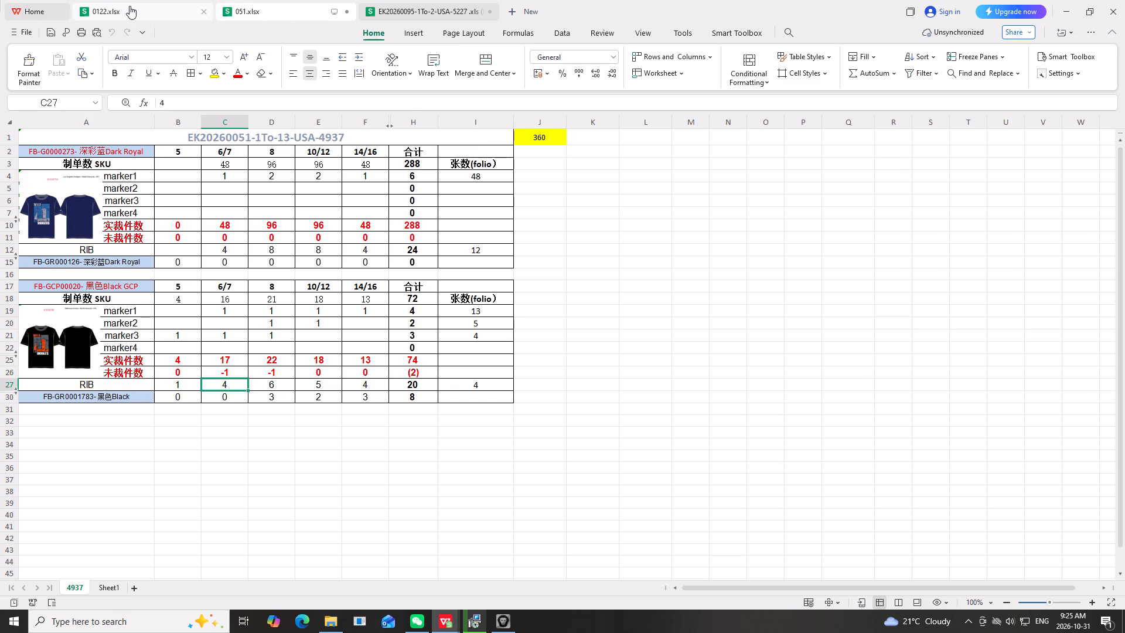
{"action": "left_click", "coordinate": [123, 6]}
{"action": "left_click", "coordinate": [298, 470]}
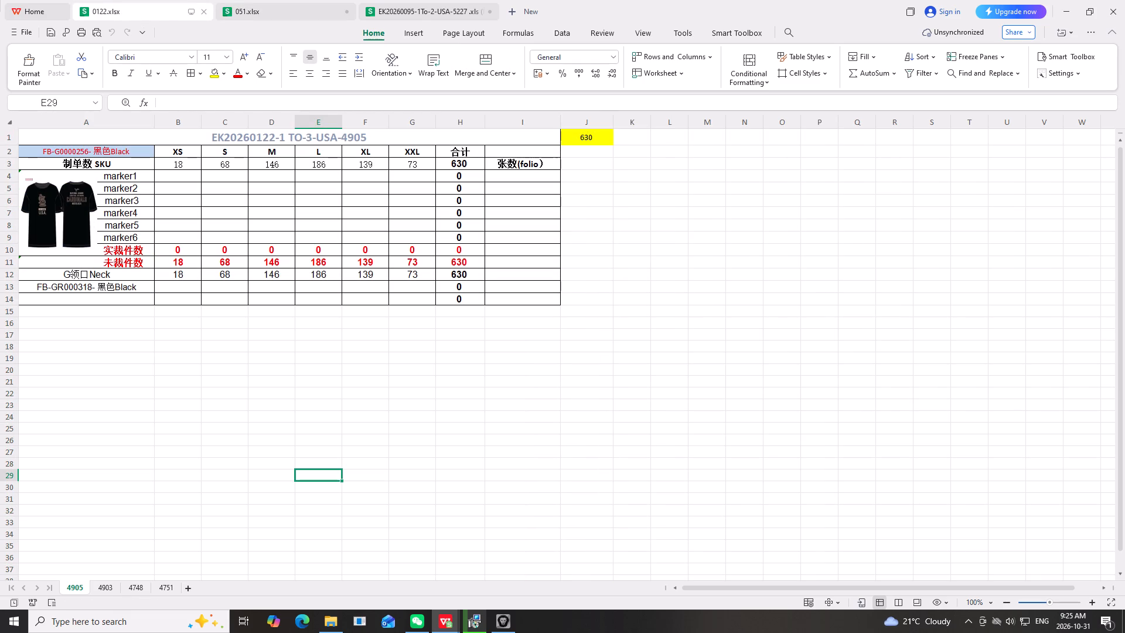
{"action": "left_click", "coordinate": [281, 9]}
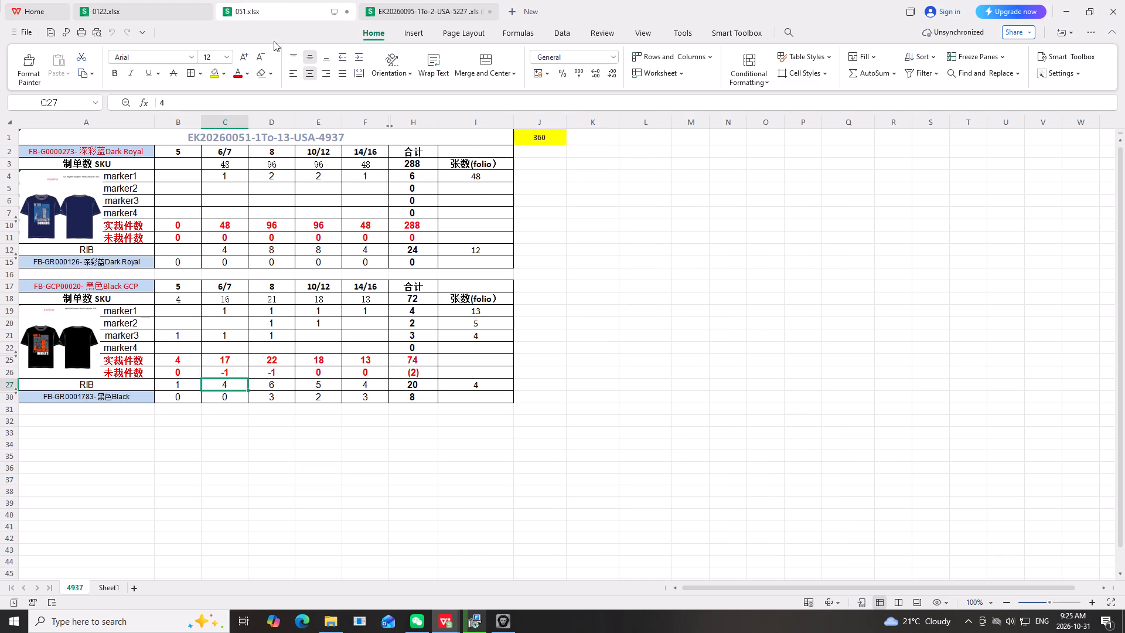
{"action": "left_click", "coordinate": [916, 259]}
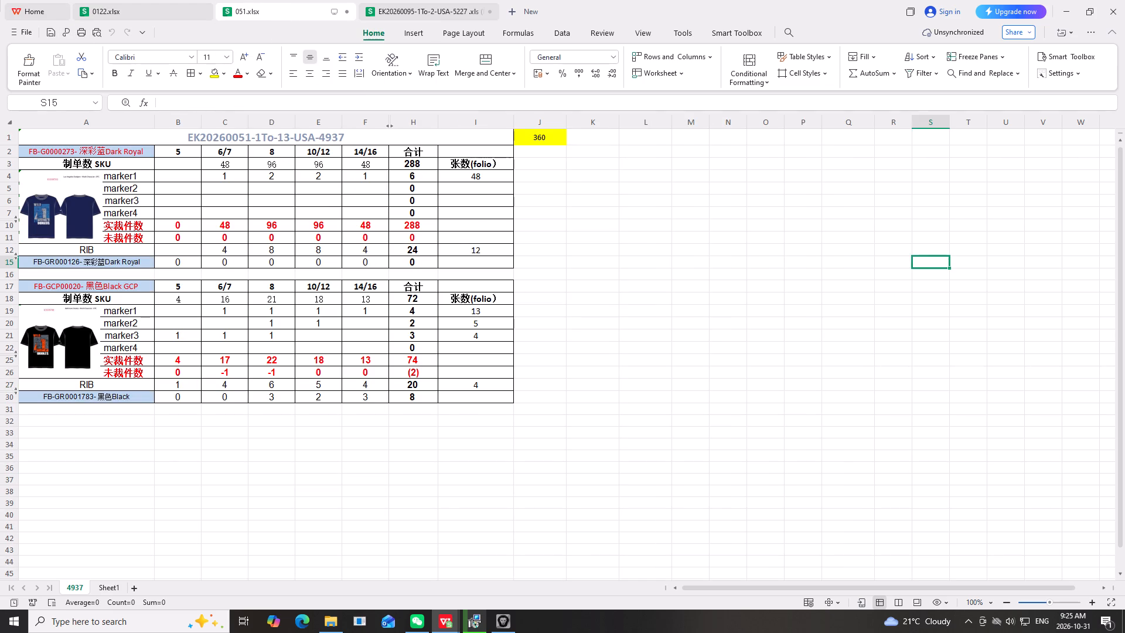
{"action": "left_click", "coordinate": [183, 488]}
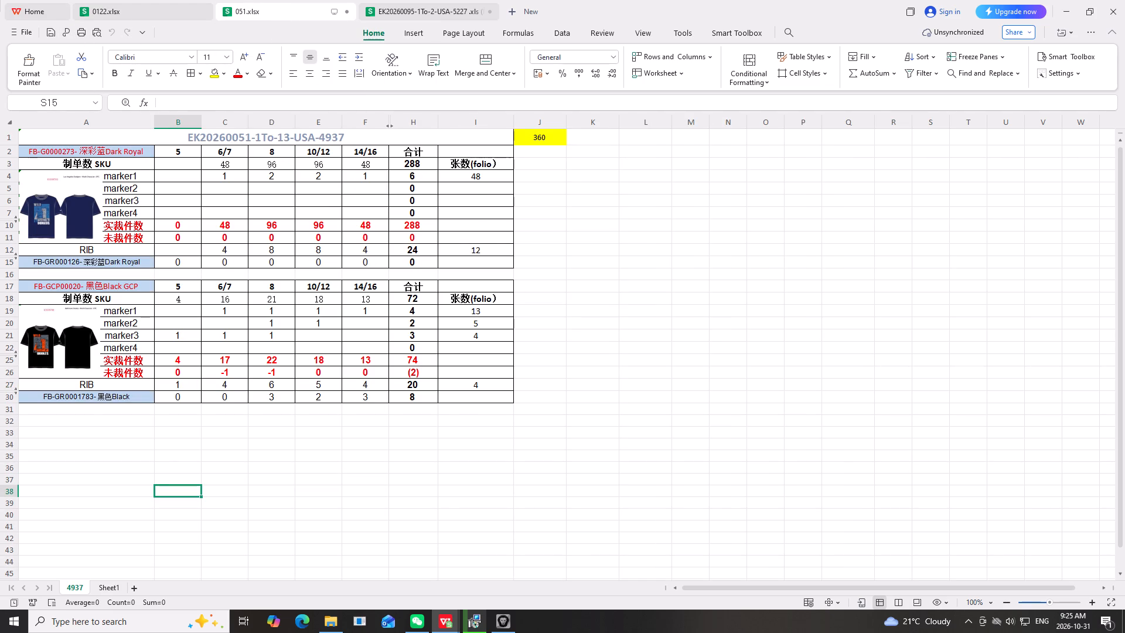
{"action": "left_click", "coordinate": [110, 586]}
{"action": "left_click", "coordinate": [77, 583]}
Copy columns A to J of Sheet1 in 051 and paste them at A1 of a new sheet added at the end of workbook 0122.
{"action": "left_click", "coordinate": [108, 589]}
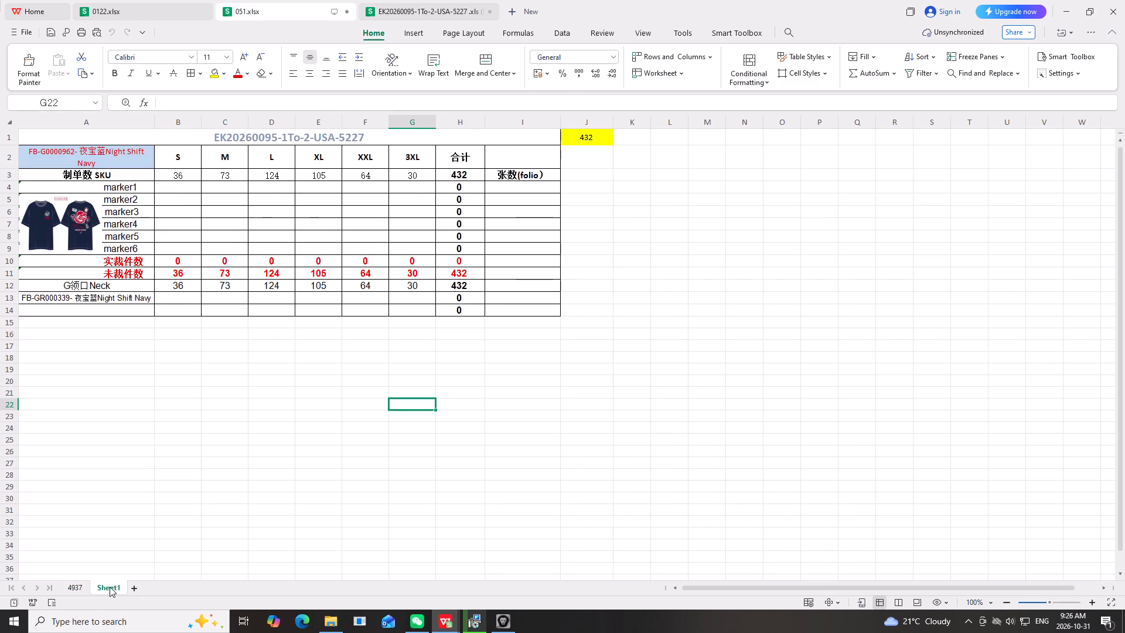
{"action": "scroll", "coordinate": [102, 447], "scroll_direction": "up", "scroll_amount": 3}
{"action": "left_click_drag", "start_coordinate": [47, 125], "coordinate": [422, 151]}
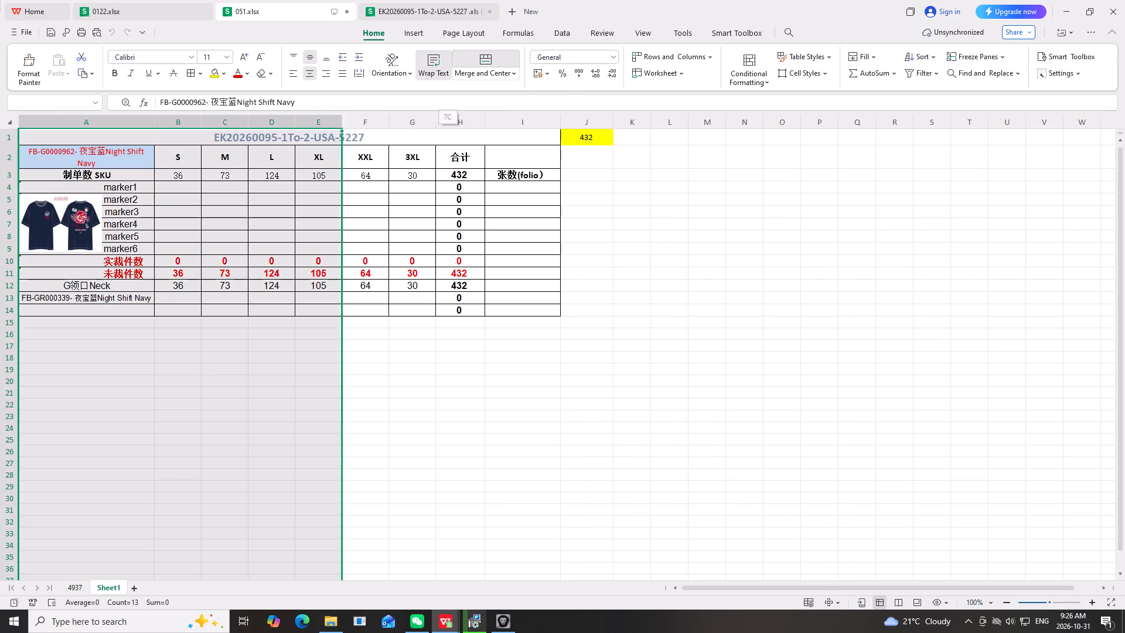
{"action": "left_click_drag", "start_coordinate": [422, 151], "coordinate": [579, 183]}
{"action": "right_click_drag", "start_coordinate": [579, 183], "coordinate": [583, 188]}
{"action": "left_click", "coordinate": [601, 199]}
{"action": "scroll", "coordinate": [500, 407], "scroll_direction": "up", "scroll_amount": 2}
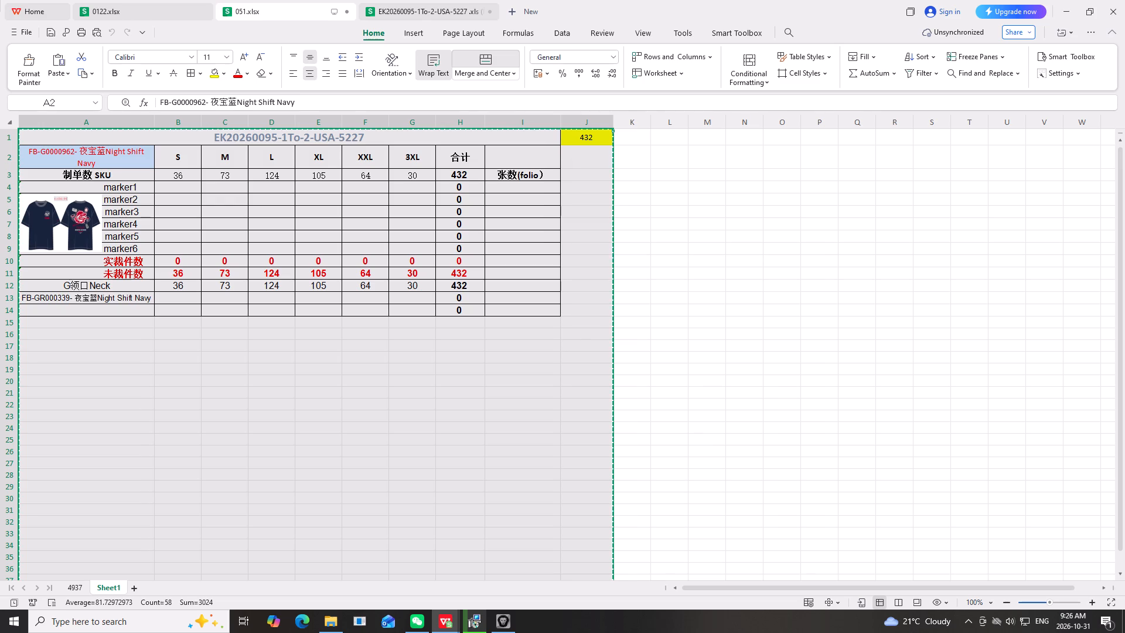
{"action": "scroll", "coordinate": [452, 397], "scroll_direction": "up", "scroll_amount": 2}
{"action": "left_click", "coordinate": [135, 6]}
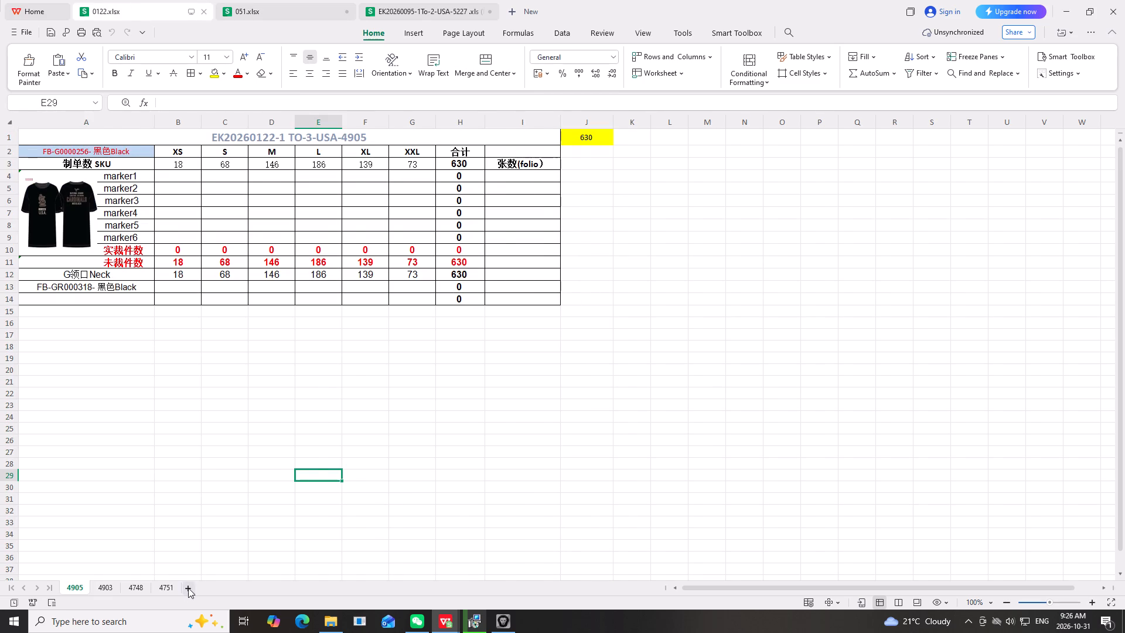
{"action": "left_click", "coordinate": [188, 588]}
{"action": "right_click", "coordinate": [41, 136]}
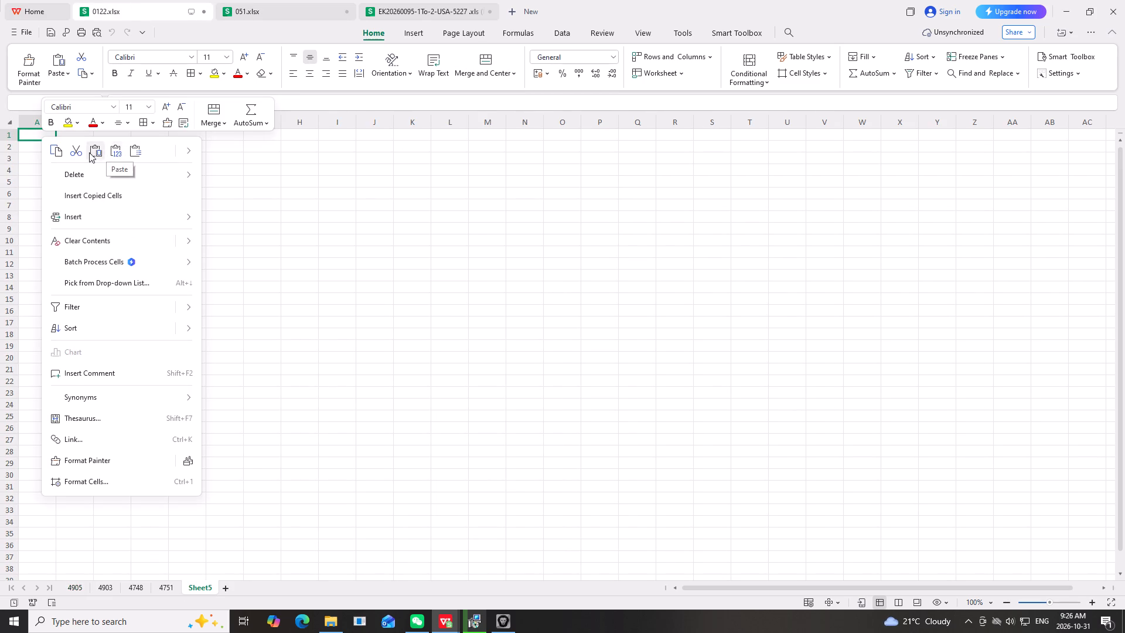
{"action": "left_click", "coordinate": [98, 153]}
{"action": "left_click", "coordinate": [754, 314]}
Close workbook 051 without saving its changes and without keeping the copied data on the clipboard.
{"action": "left_click", "coordinate": [287, 9]}
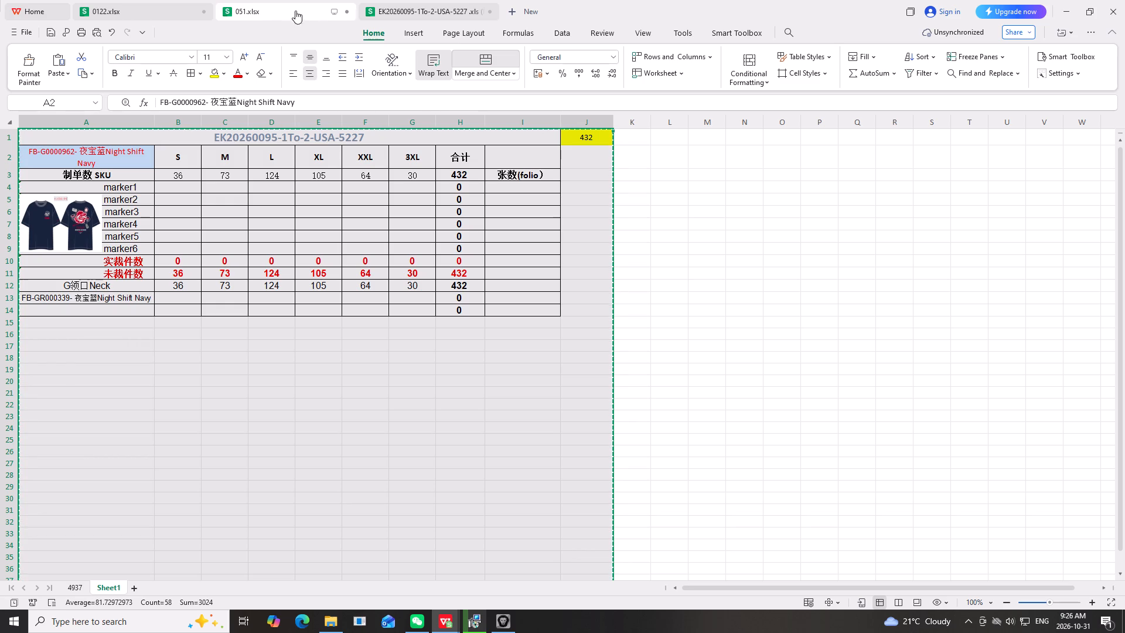
{"action": "left_click", "coordinate": [350, 12]}
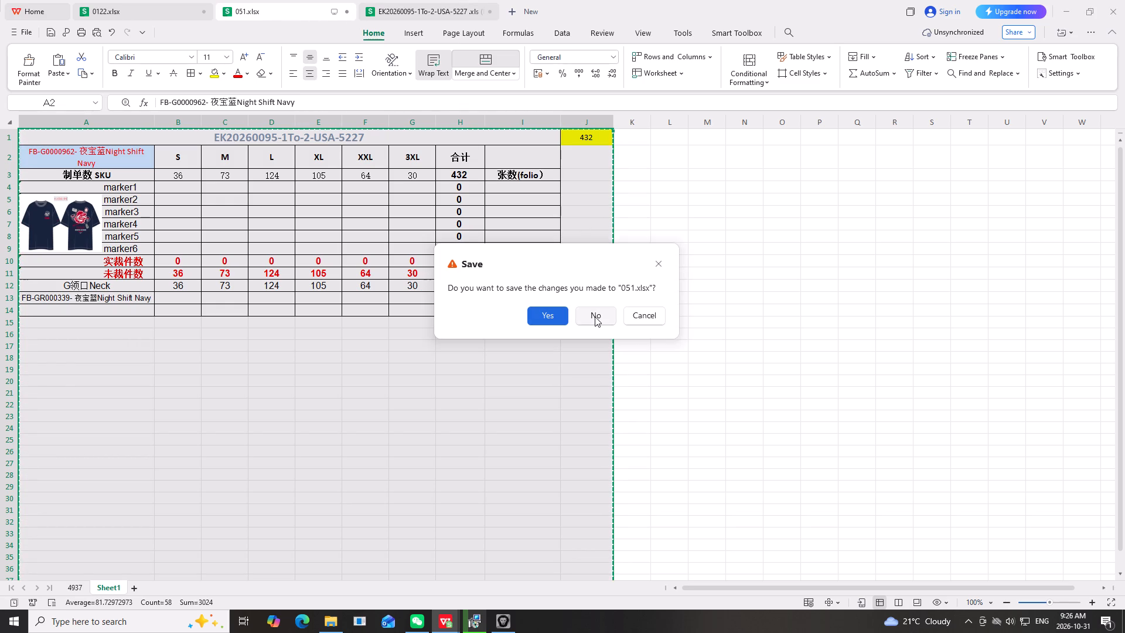
{"action": "left_click", "coordinate": [595, 316]}
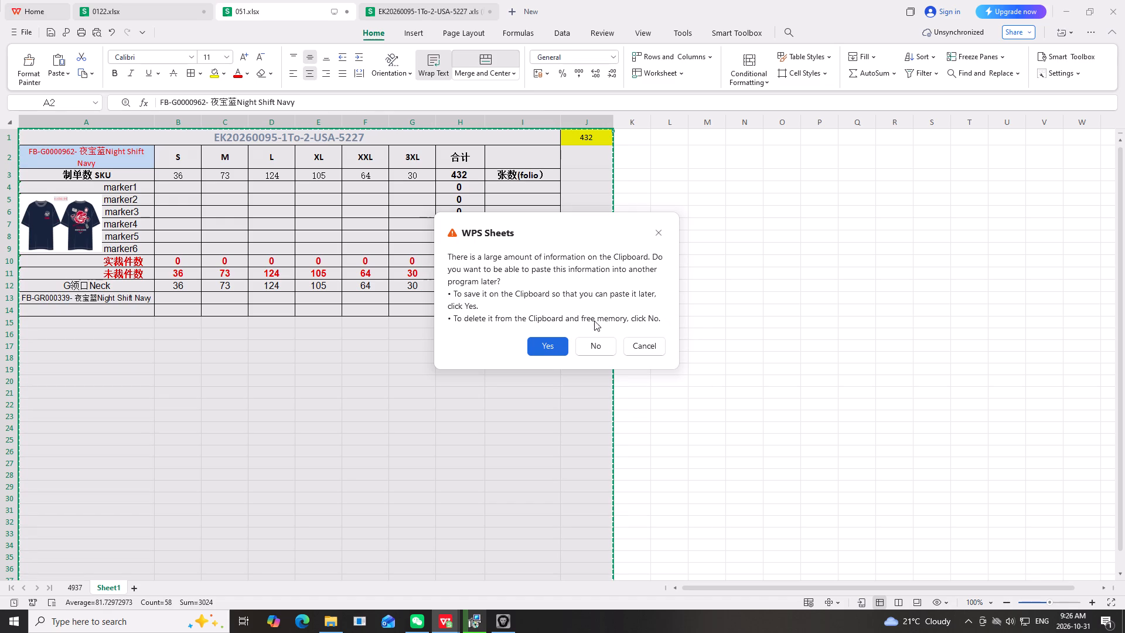
{"action": "left_click", "coordinate": [595, 347]}
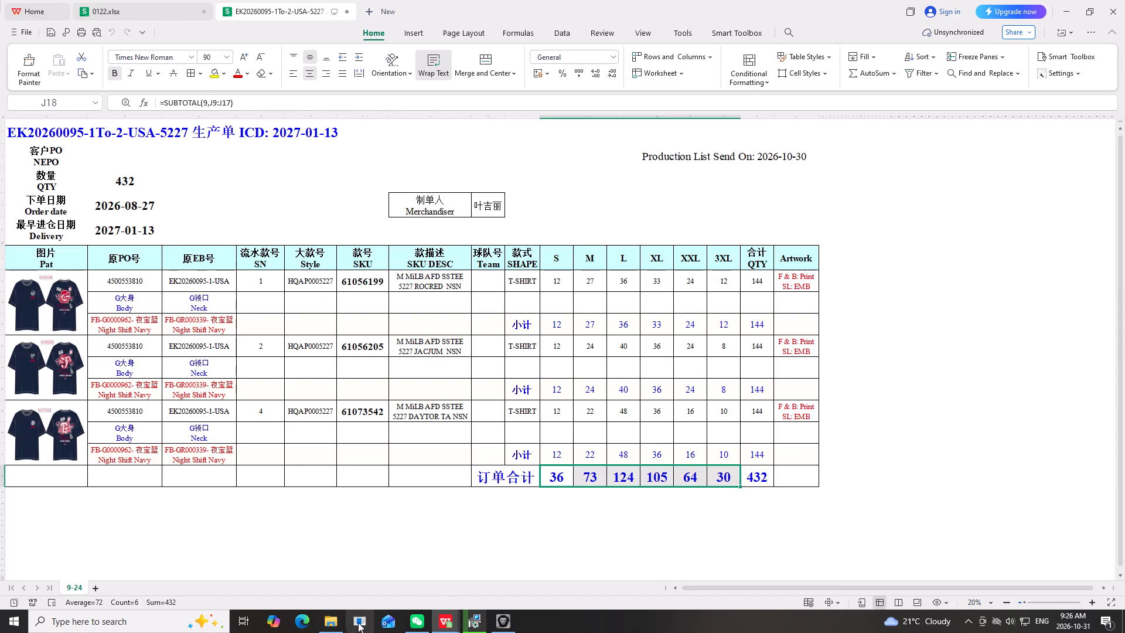
Switch to File Explorer and reopen workbook 051 from the cutting plan all styles folder.
{"action": "left_click", "coordinate": [337, 621]}
{"action": "left_click", "coordinate": [149, 348]}
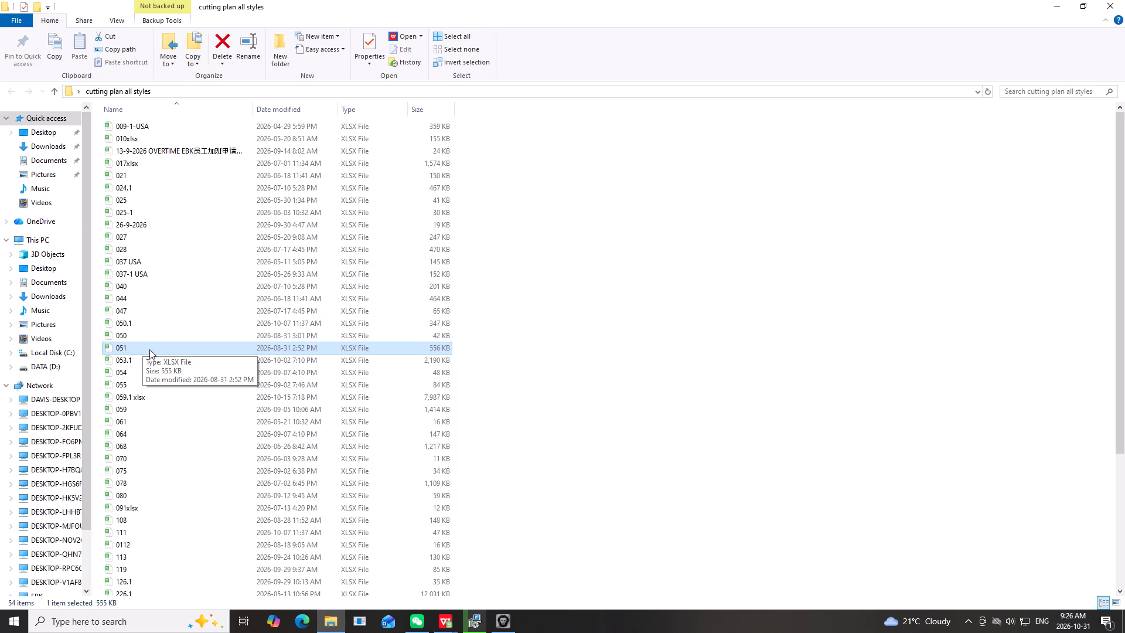
{"action": "left_click", "coordinate": [149, 349]}
{"action": "double_click", "coordinate": [149, 349]}
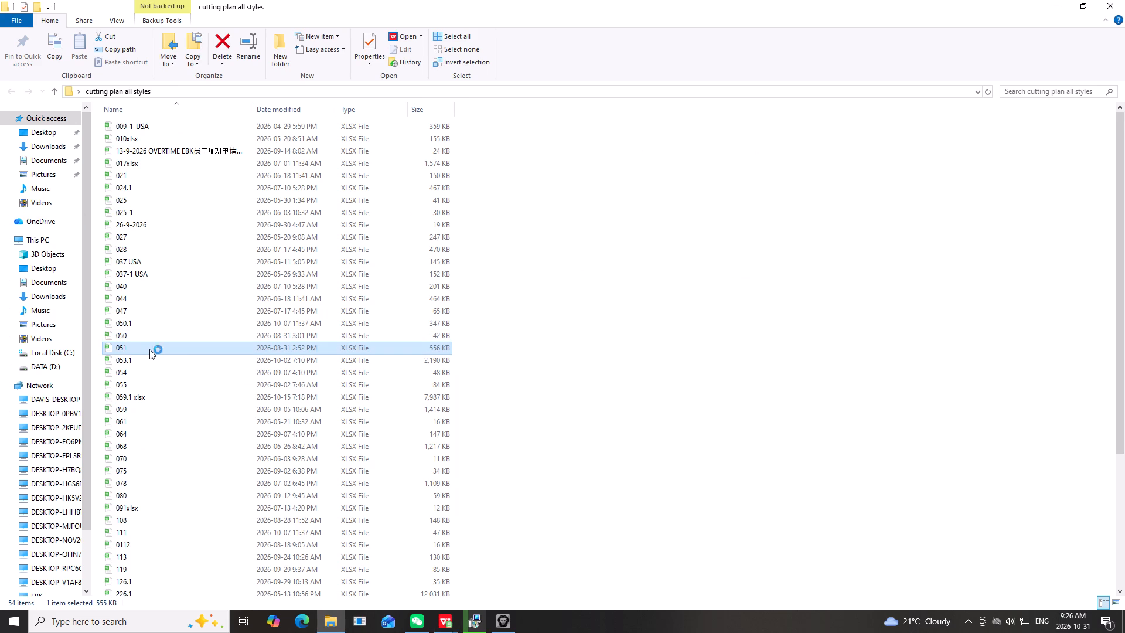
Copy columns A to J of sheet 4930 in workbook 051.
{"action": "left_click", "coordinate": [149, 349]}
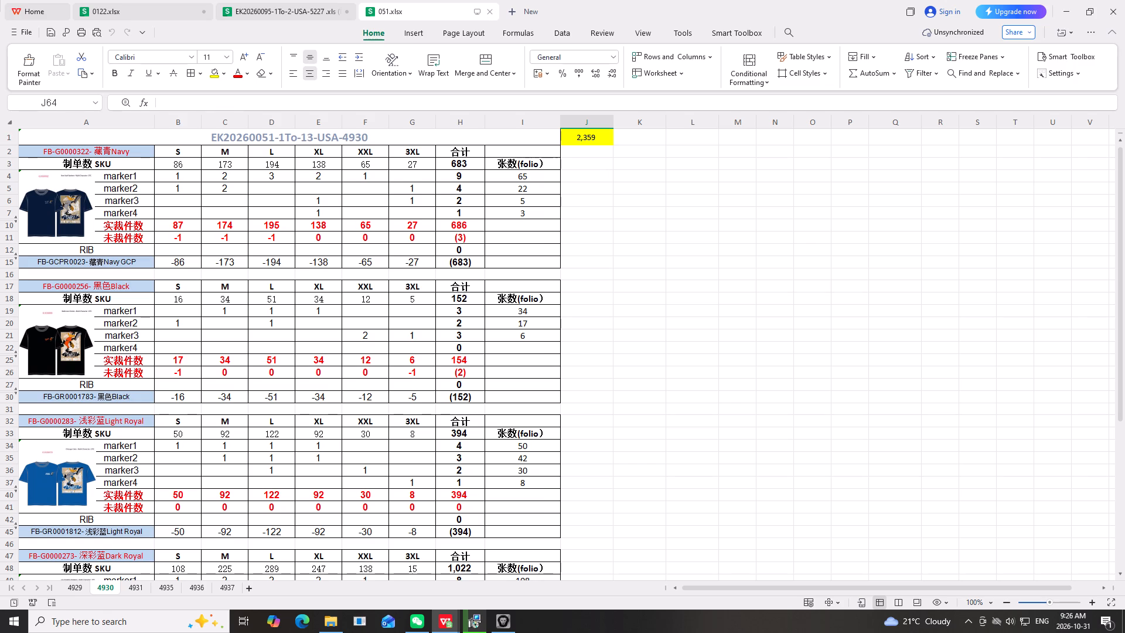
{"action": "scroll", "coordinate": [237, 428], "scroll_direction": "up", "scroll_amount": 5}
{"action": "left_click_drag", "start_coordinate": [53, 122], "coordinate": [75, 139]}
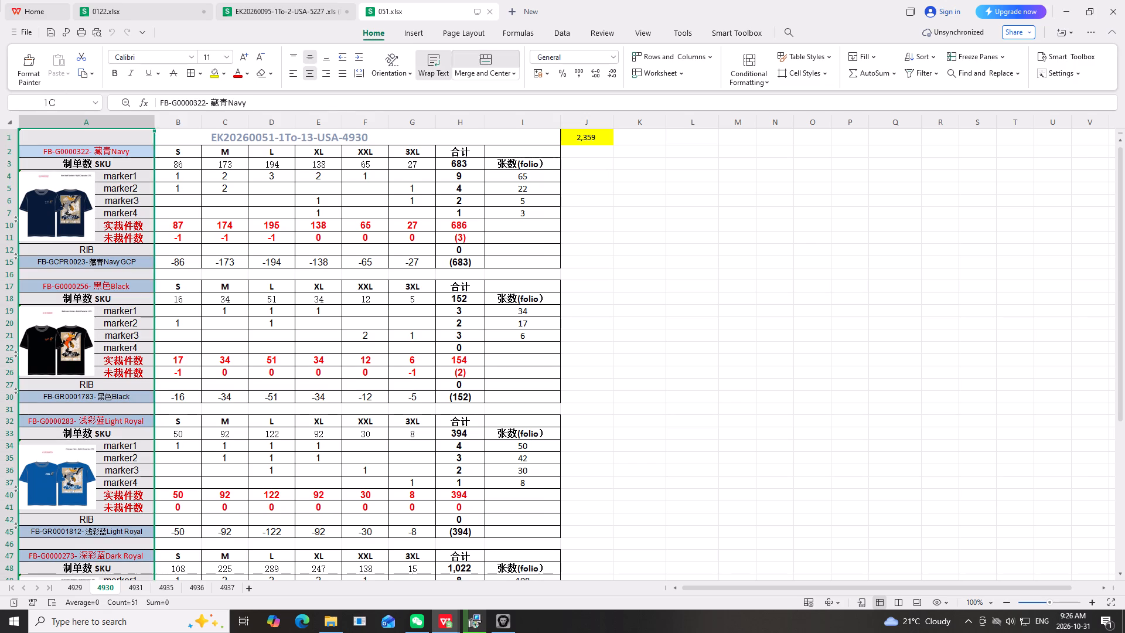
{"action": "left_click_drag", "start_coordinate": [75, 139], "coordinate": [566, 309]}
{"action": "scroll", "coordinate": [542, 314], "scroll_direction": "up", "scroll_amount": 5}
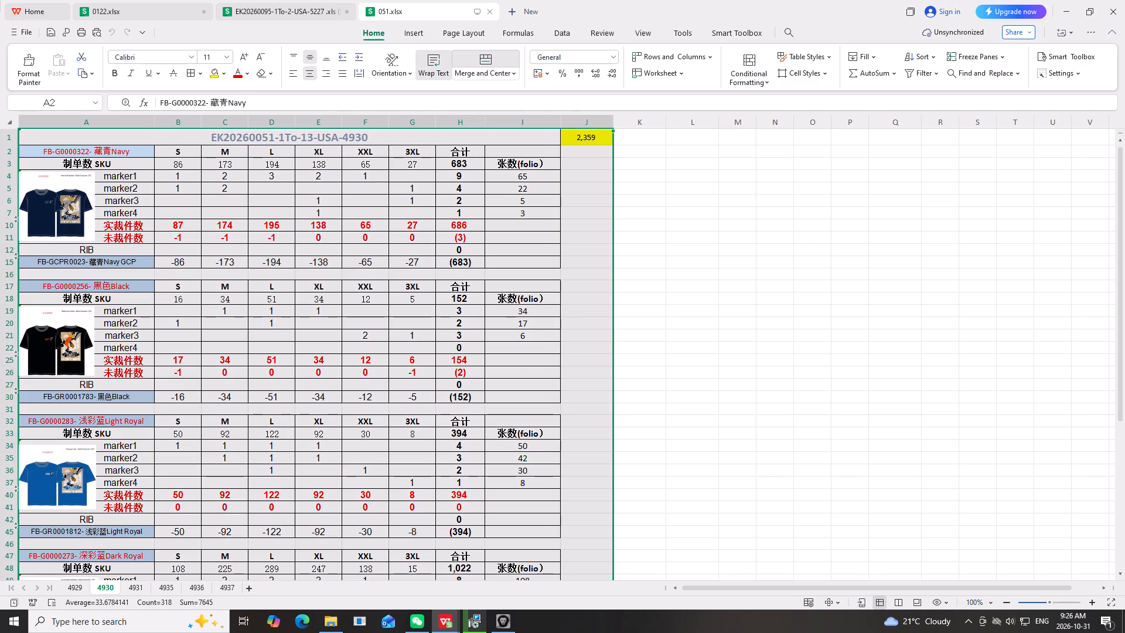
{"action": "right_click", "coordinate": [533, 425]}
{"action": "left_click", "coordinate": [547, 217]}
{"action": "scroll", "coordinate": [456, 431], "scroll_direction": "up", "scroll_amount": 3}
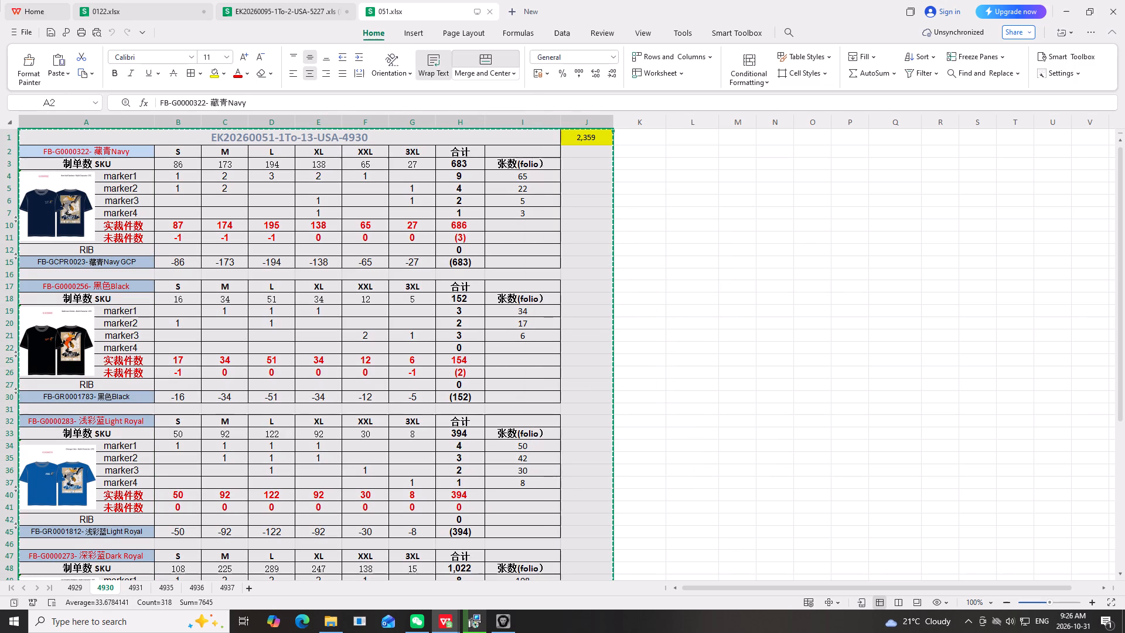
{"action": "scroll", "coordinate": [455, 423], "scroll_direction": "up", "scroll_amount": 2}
Create a new blank spreadsheet workbook.
{"action": "left_click", "coordinate": [30, 32]}
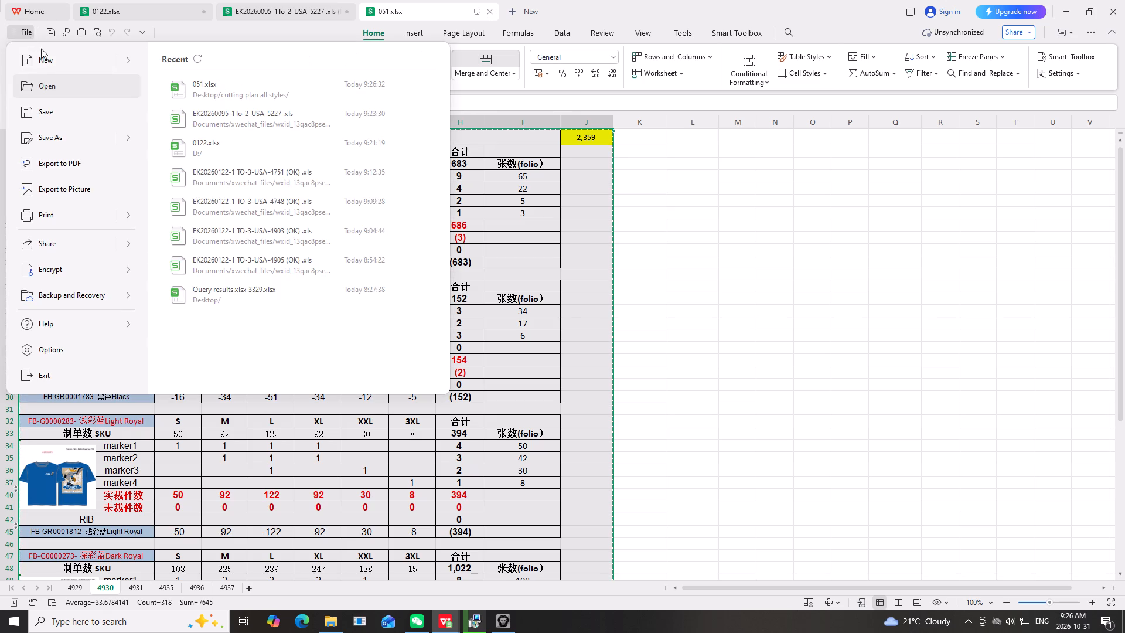
{"action": "left_click", "coordinate": [54, 60]}
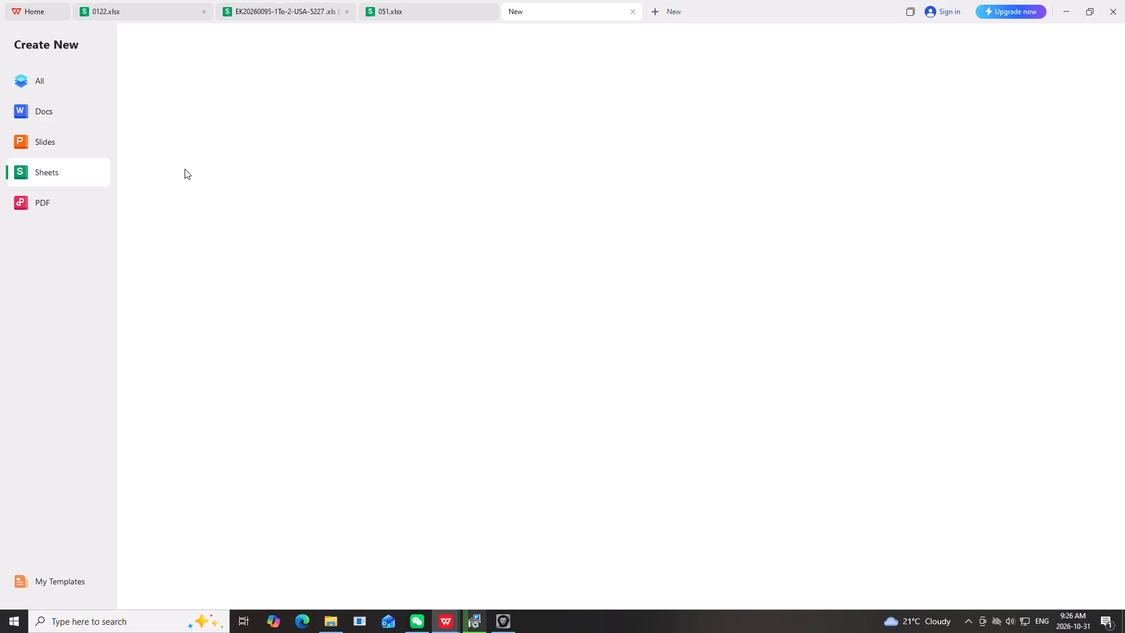
{"action": "left_click", "coordinate": [196, 116]}
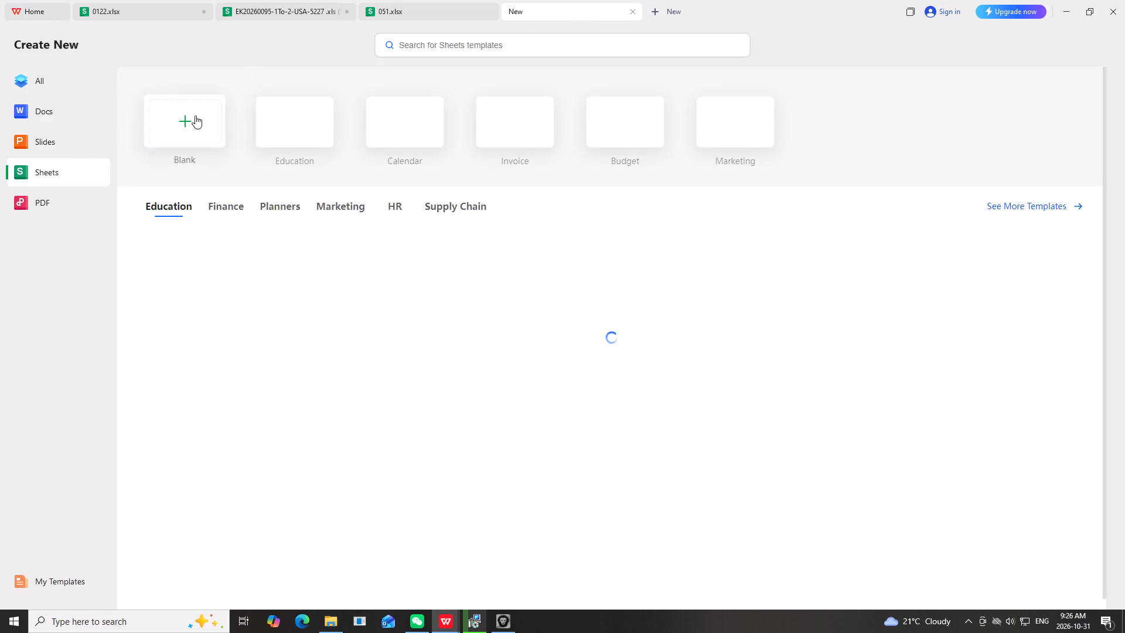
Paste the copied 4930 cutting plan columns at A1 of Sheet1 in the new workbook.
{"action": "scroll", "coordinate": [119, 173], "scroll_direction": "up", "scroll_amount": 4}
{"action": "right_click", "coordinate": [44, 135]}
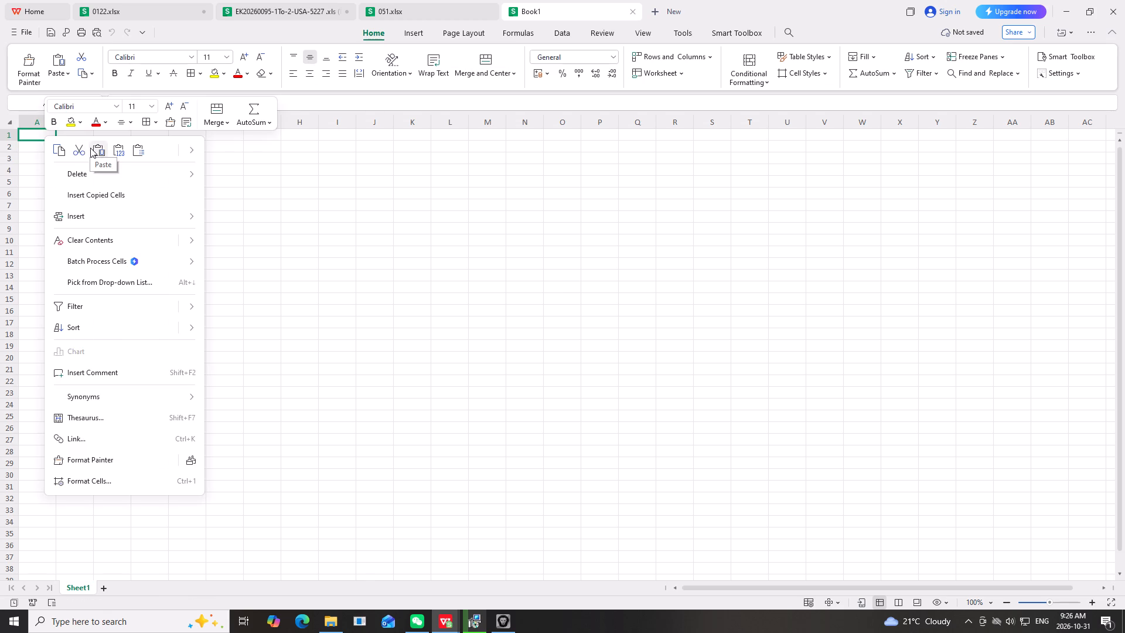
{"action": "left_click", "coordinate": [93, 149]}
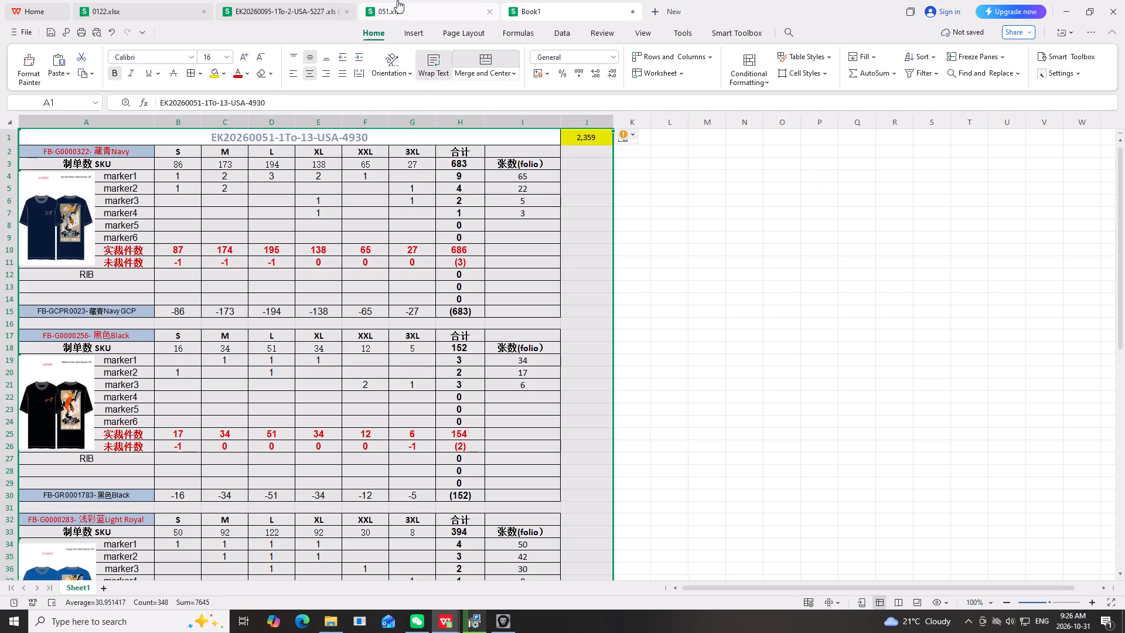
Close workbook 051 without keeping the copied data on the clipboard.
{"action": "left_click", "coordinate": [491, 12]}
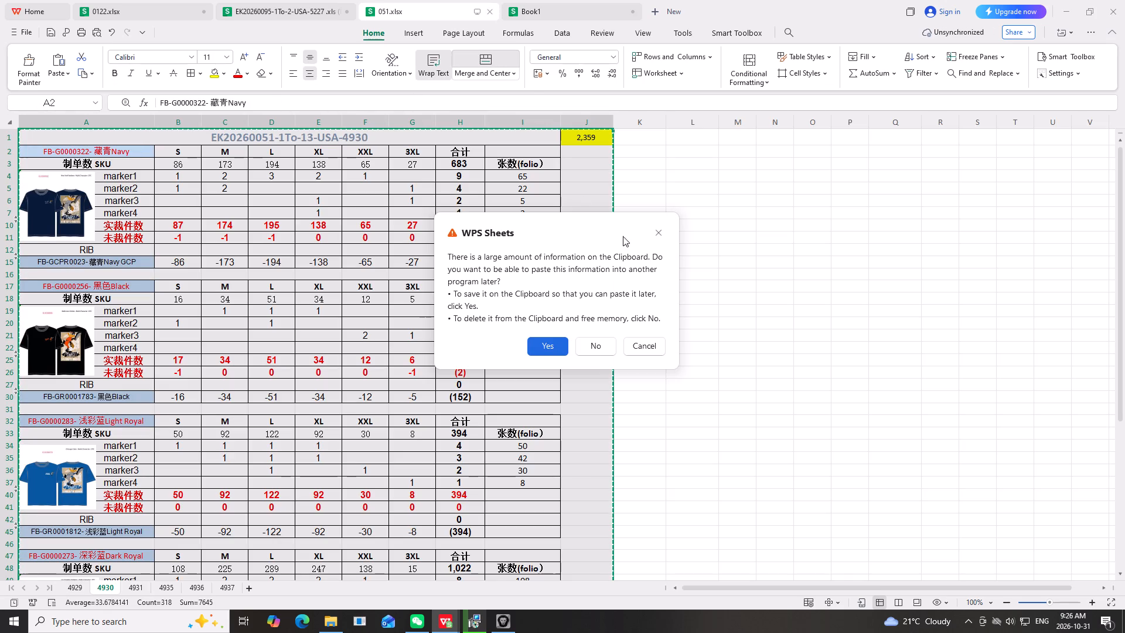
{"action": "left_click", "coordinate": [594, 348]}
{"action": "left_click_drag", "start_coordinate": [727, 266], "coordinate": [714, 266]}
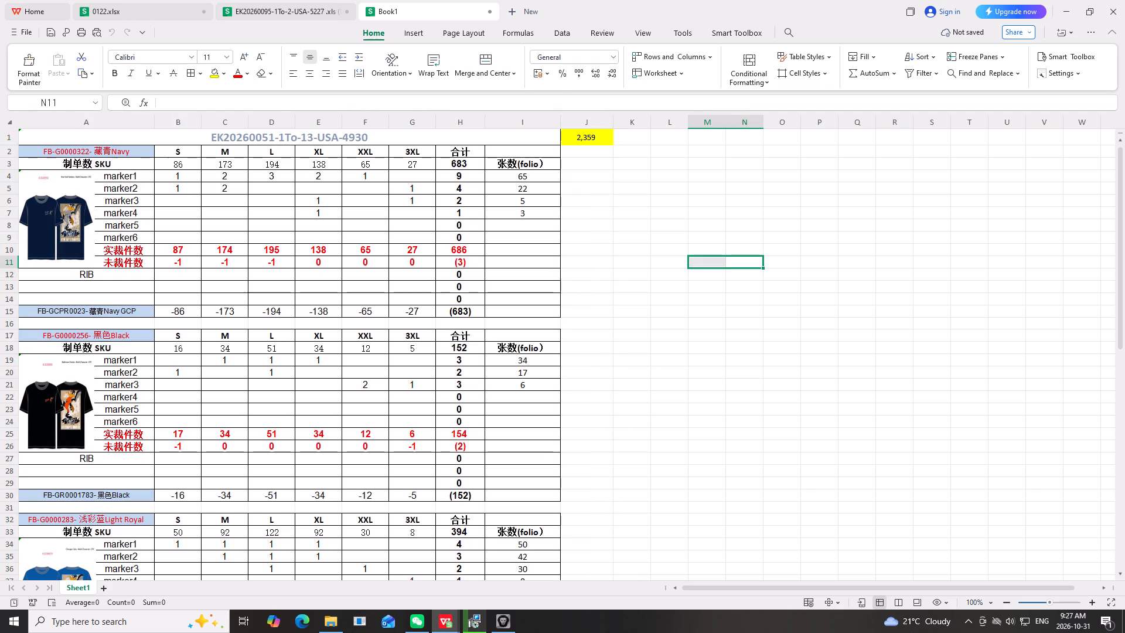
{"action": "left_click", "coordinate": [662, 407]}
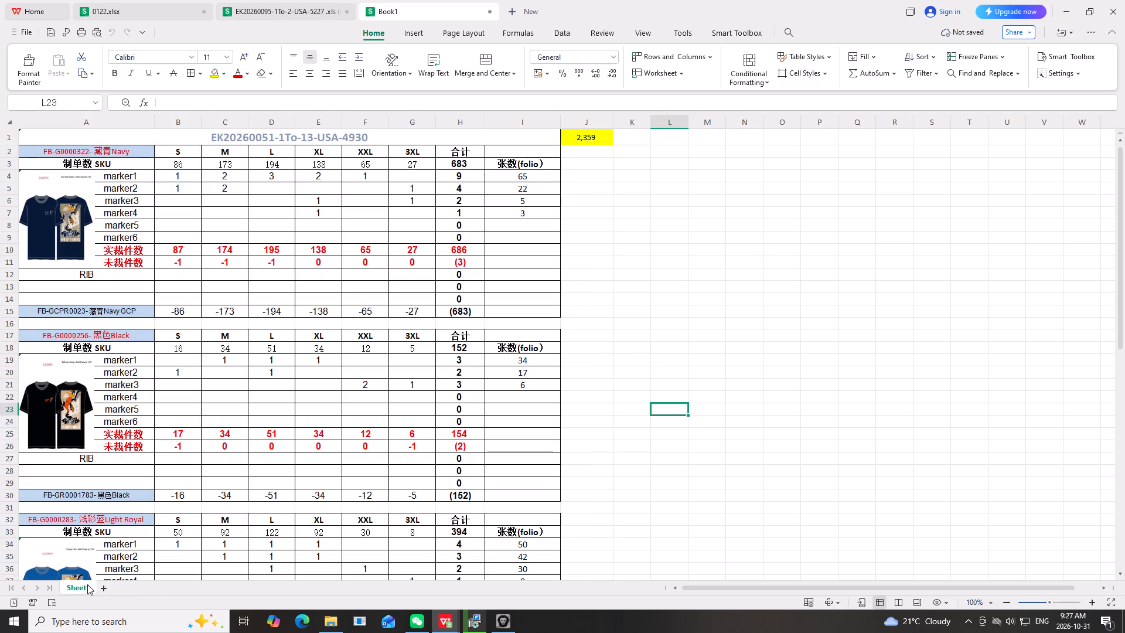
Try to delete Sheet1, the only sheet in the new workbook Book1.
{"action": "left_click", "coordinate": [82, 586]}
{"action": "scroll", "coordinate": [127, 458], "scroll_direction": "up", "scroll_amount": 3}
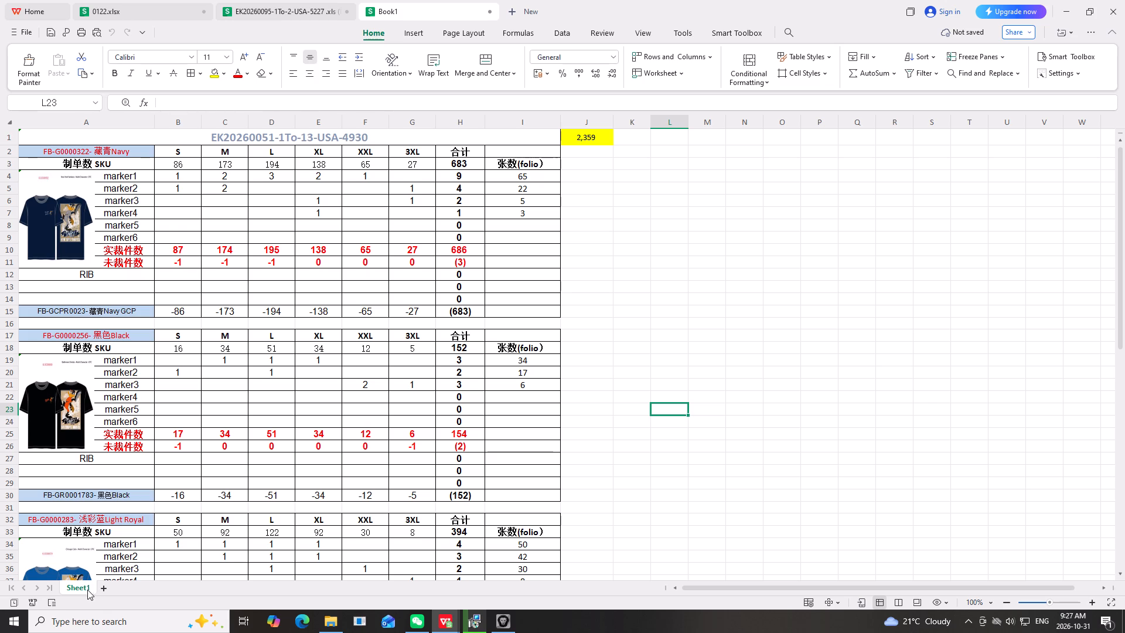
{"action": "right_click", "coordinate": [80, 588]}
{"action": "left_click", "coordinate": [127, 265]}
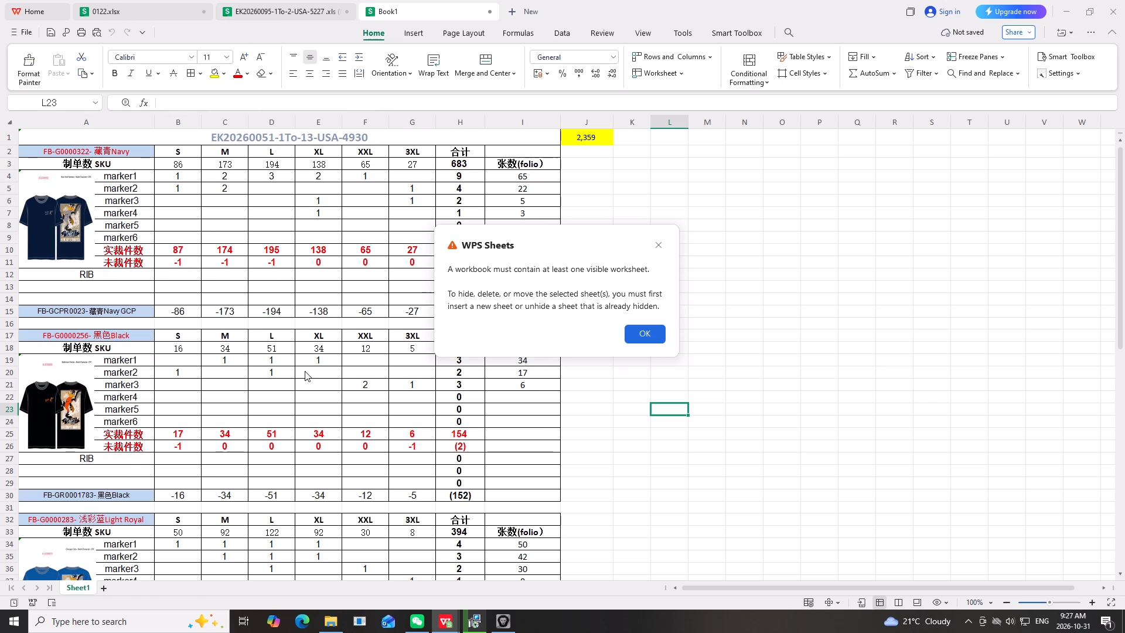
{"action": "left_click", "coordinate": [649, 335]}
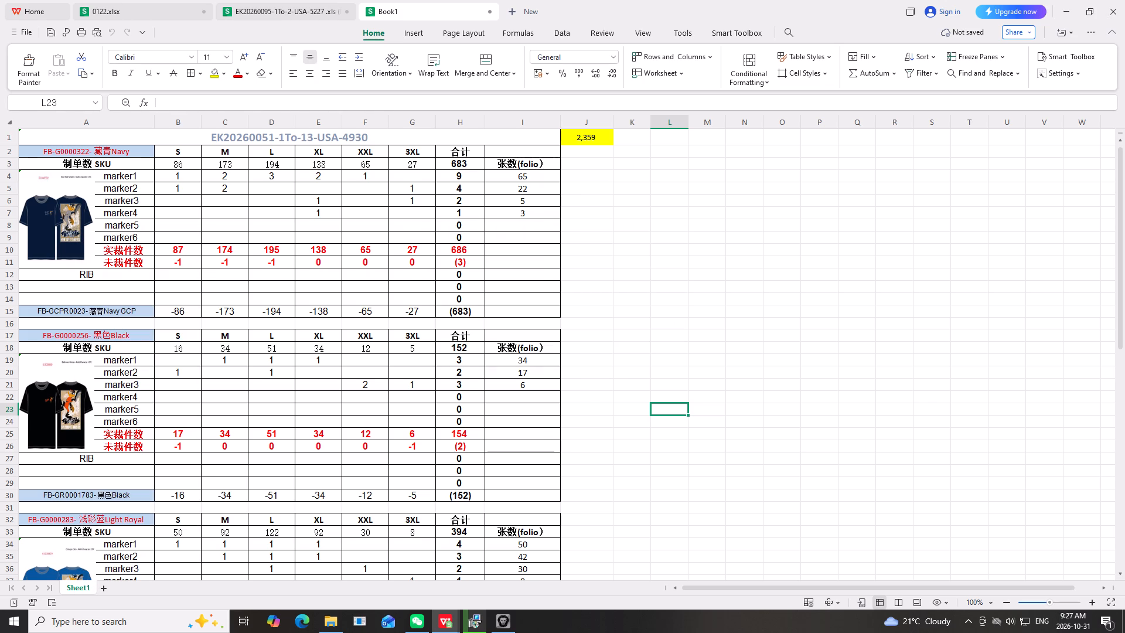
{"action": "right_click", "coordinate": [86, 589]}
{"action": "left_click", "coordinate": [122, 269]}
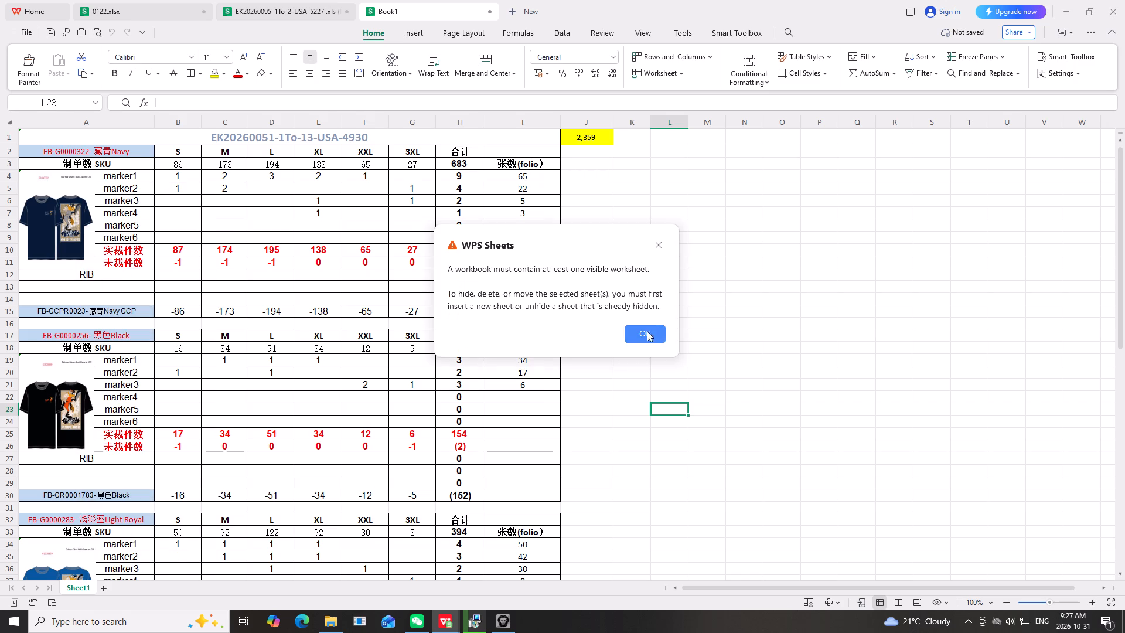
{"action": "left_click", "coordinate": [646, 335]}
Add a blank second sheet to Book1 and permanently delete Sheet1 with the pasted 4930 plan.
{"action": "left_click", "coordinate": [106, 589]}
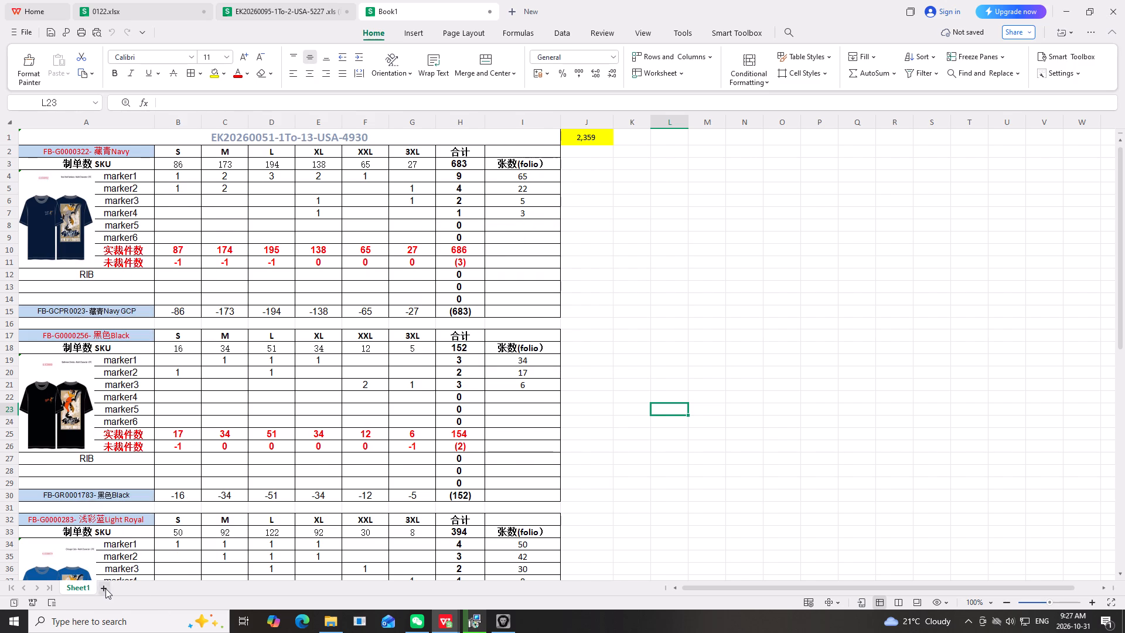
{"action": "left_click", "coordinate": [81, 584]}
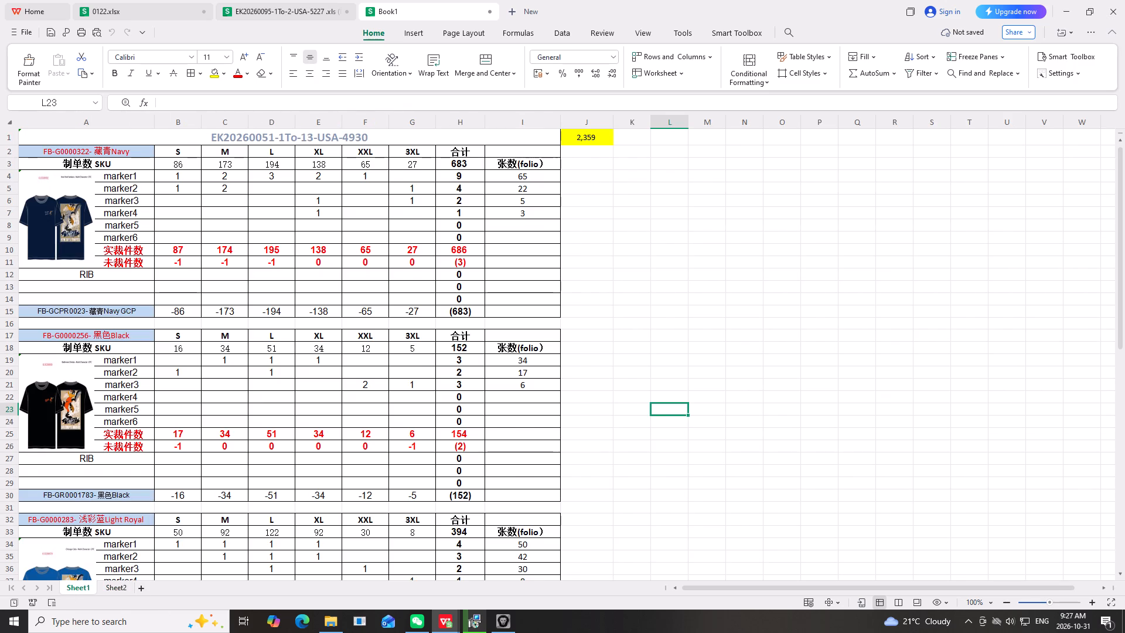
{"action": "left_click", "coordinate": [122, 590]}
{"action": "left_click", "coordinate": [69, 587]}
{"action": "right_click", "coordinate": [71, 586]}
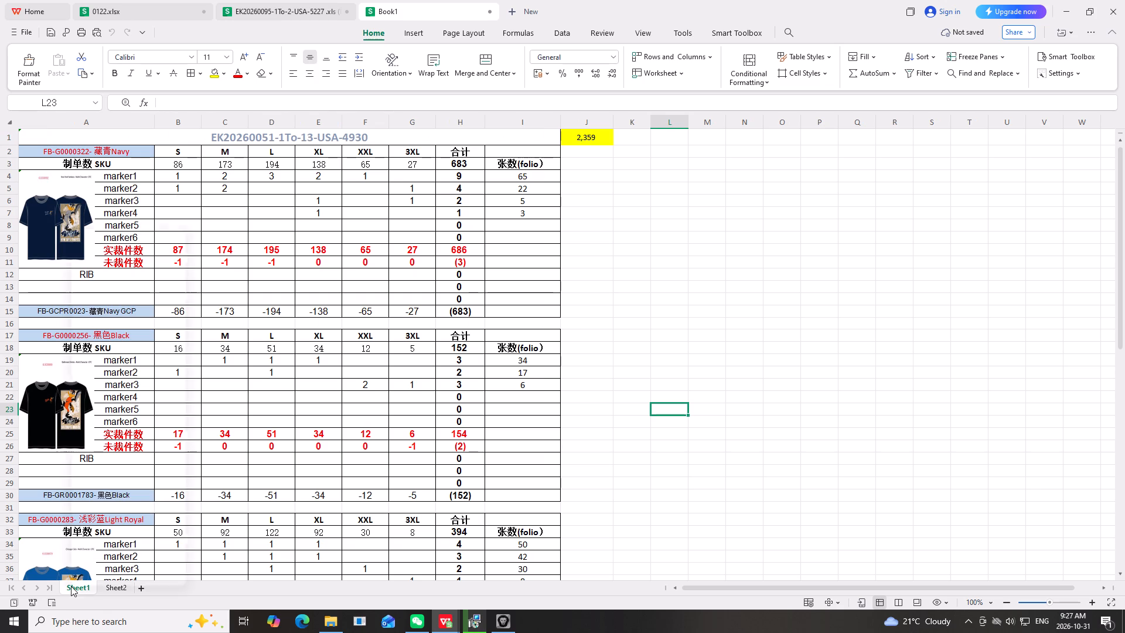
{"action": "left_click", "coordinate": [103, 266]}
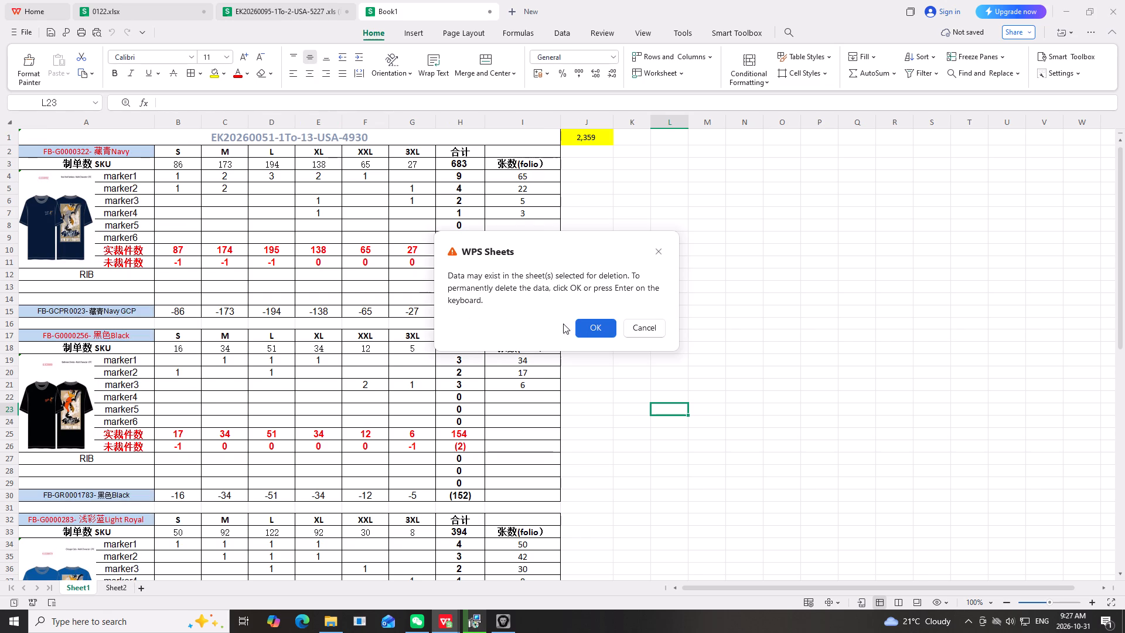
{"action": "left_click", "coordinate": [598, 329]}
{"action": "left_click", "coordinate": [309, 441]}
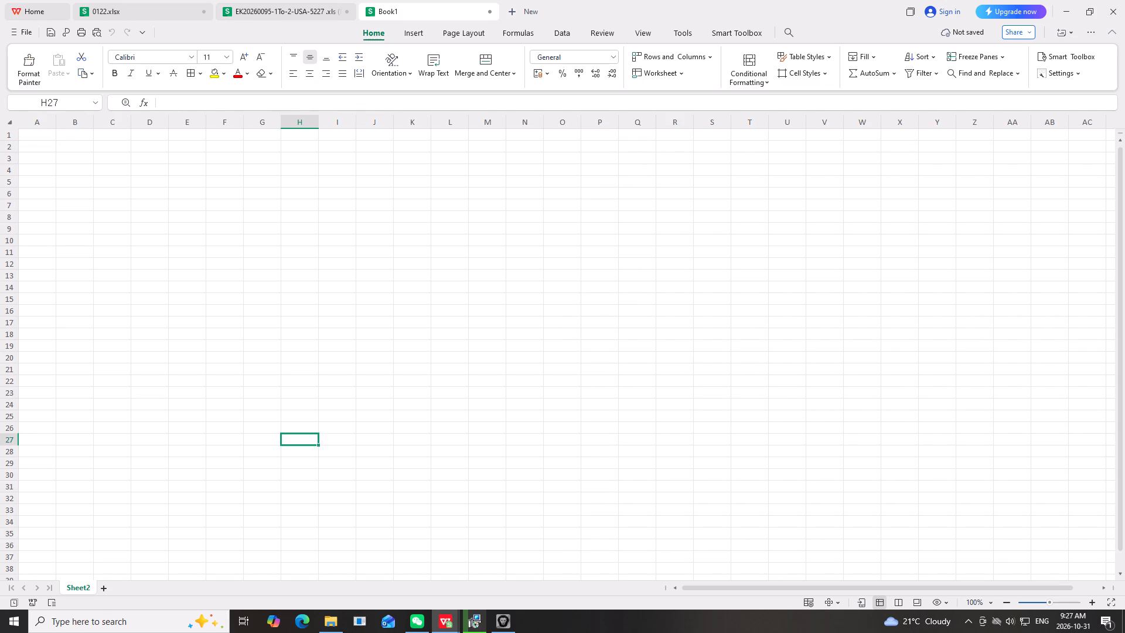
Copy columns A to J of Sheet5 in workbook 0122 and paste them at A1 of the blank sheet in Book1.
{"action": "scroll", "coordinate": [125, 389], "scroll_direction": "up", "scroll_amount": 5}
{"action": "left_click", "coordinate": [122, 10]}
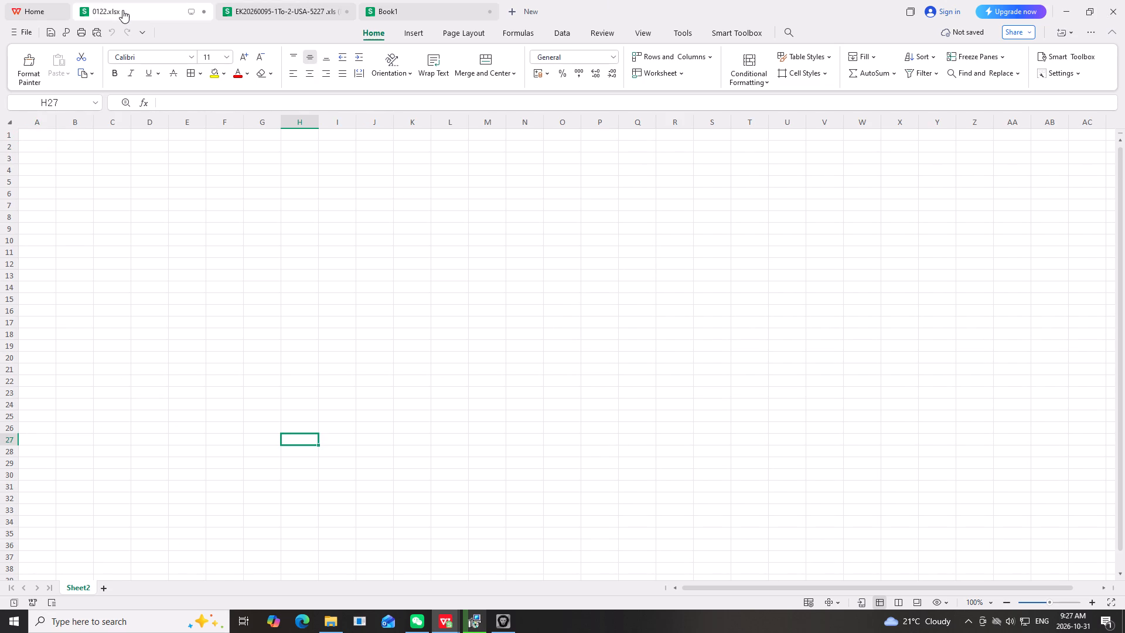
{"action": "scroll", "coordinate": [163, 279], "scroll_direction": "up", "scroll_amount": 3}
{"action": "left_click", "coordinate": [197, 584]}
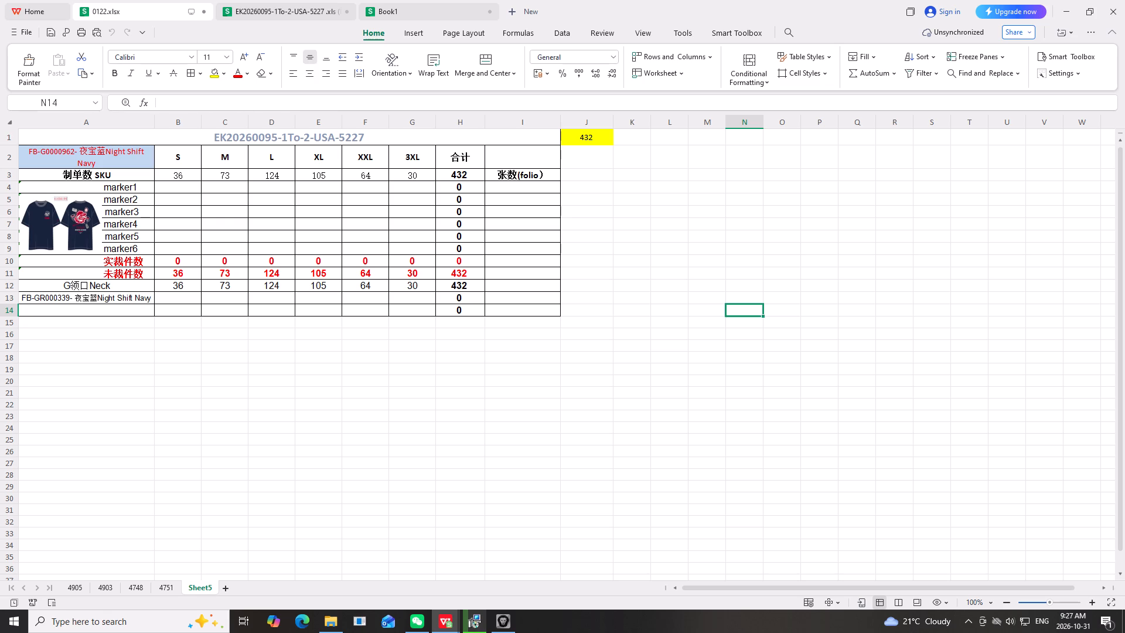
{"action": "left_click_drag", "start_coordinate": [36, 123], "coordinate": [592, 229]}
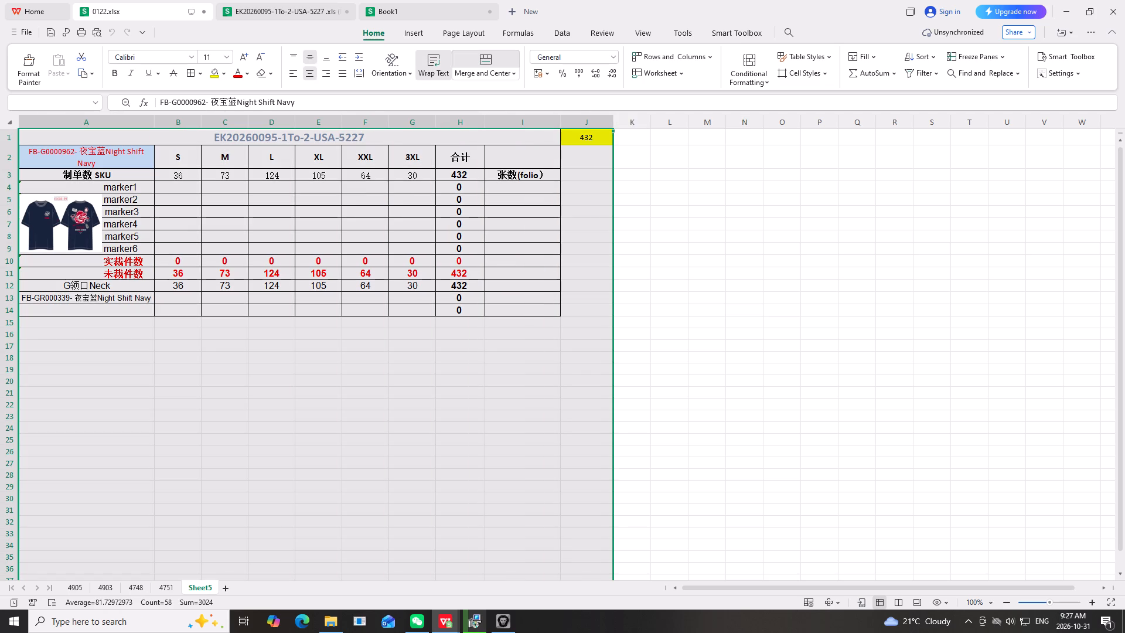
{"action": "scroll", "coordinate": [484, 309], "scroll_direction": "up", "scroll_amount": 4}
{"action": "right_click", "coordinate": [560, 283]}
{"action": "left_click", "coordinate": [594, 297]}
{"action": "scroll", "coordinate": [494, 413], "scroll_direction": "up", "scroll_amount": 4}
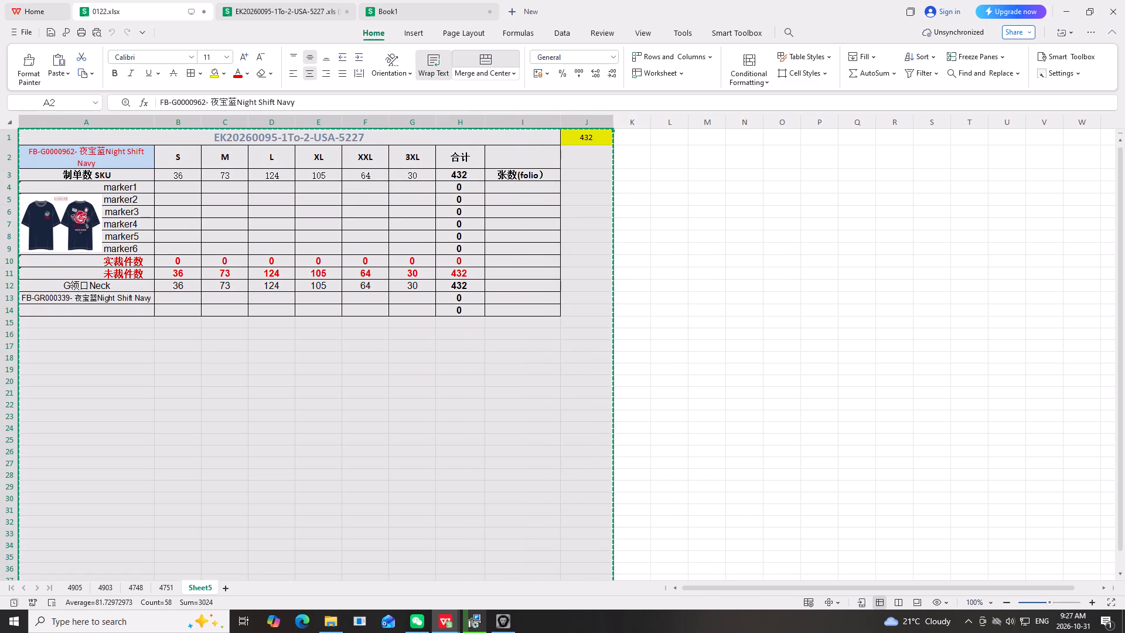
{"action": "left_click", "coordinate": [422, 13]}
{"action": "scroll", "coordinate": [167, 464], "scroll_direction": "up", "scroll_amount": 2}
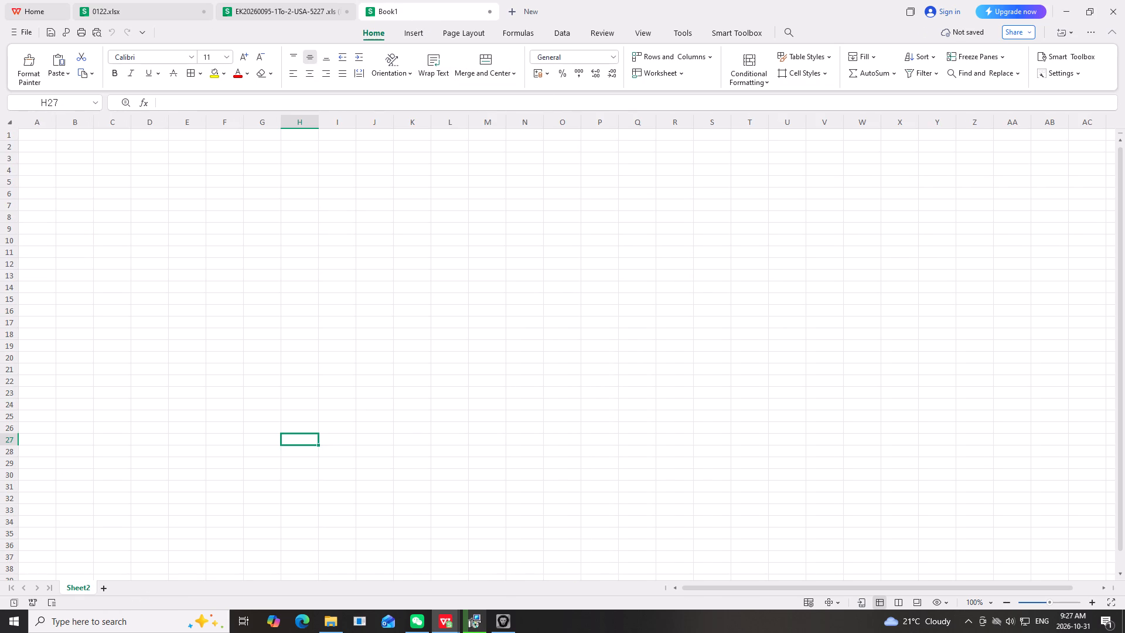
{"action": "right_click", "coordinate": [43, 138]}
{"action": "left_click", "coordinate": [93, 152]}
{"action": "left_click", "coordinate": [776, 290]}
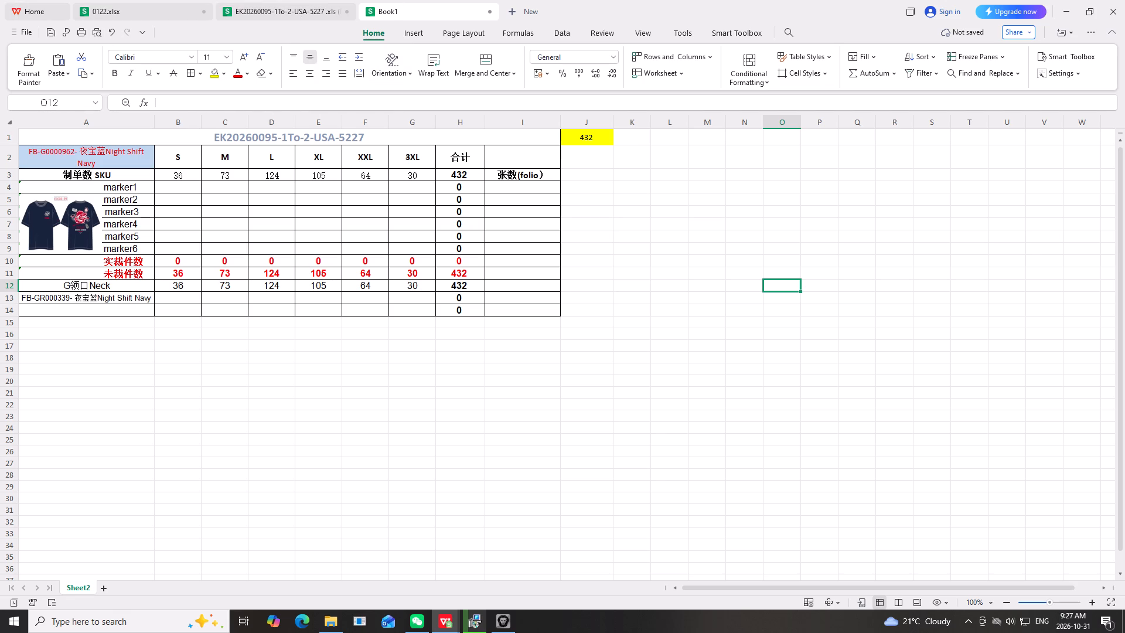
Save Book1 as an xlsx workbook named 0095 in the CUTTING RECORDS folder on drive D.
{"action": "scroll", "coordinate": [349, 411], "scroll_direction": "up", "scroll_amount": 3}
{"action": "left_click", "coordinate": [21, 33]}
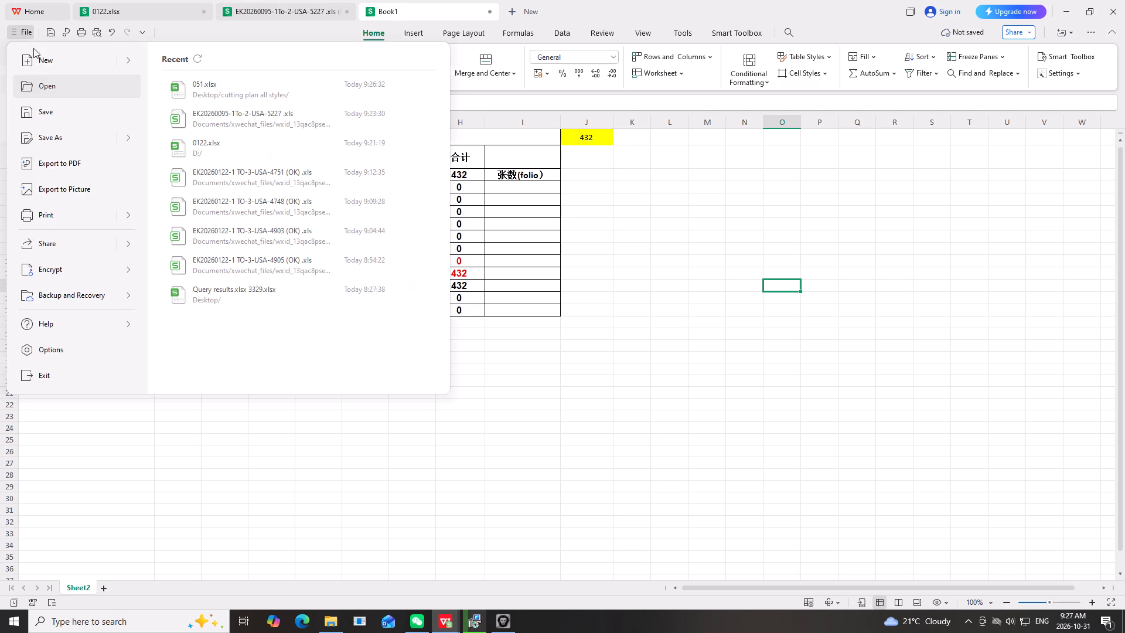
{"action": "left_click", "coordinate": [45, 138]}
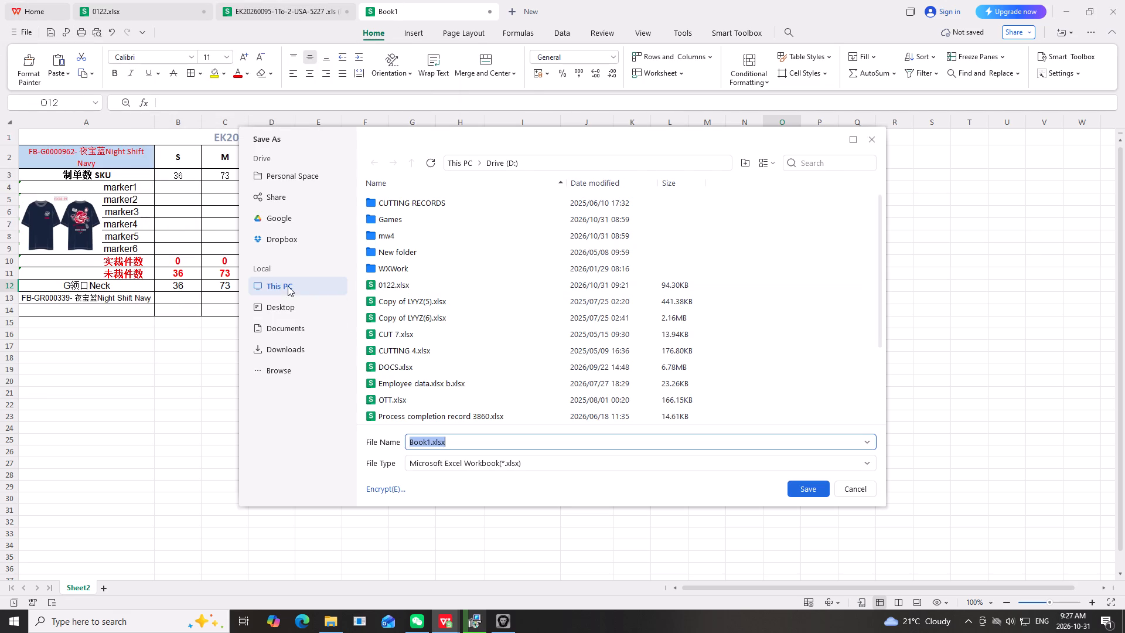
{"action": "left_click", "coordinate": [288, 286]}
{"action": "double_click", "coordinate": [421, 223]}
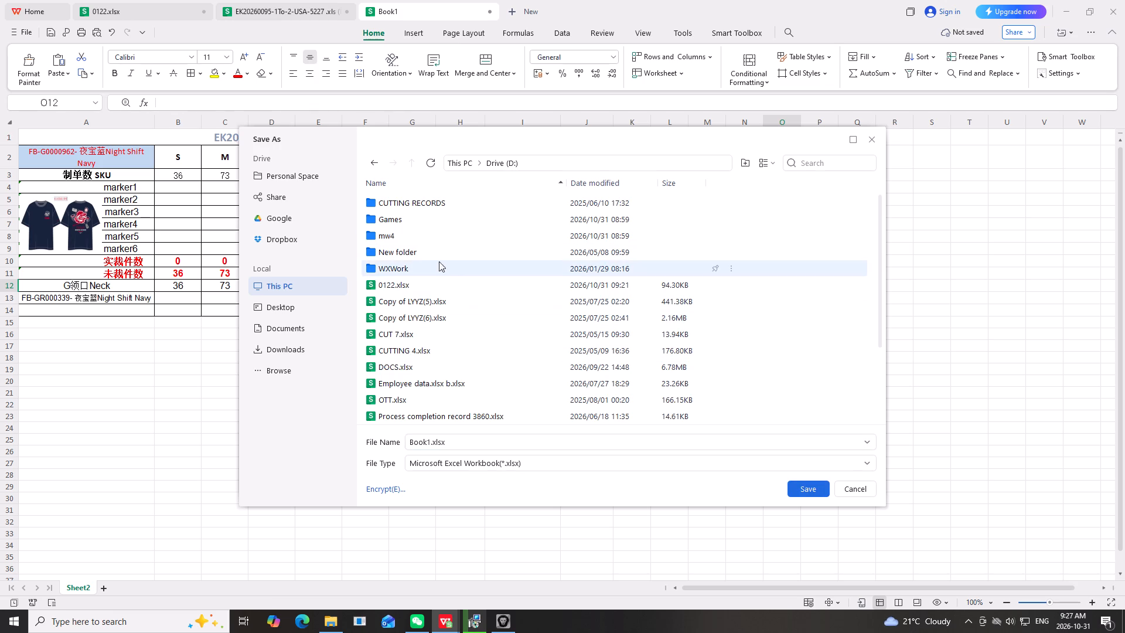
{"action": "scroll", "coordinate": [422, 345], "scroll_direction": "down", "scroll_amount": 1}
{"action": "scroll", "coordinate": [422, 346], "scroll_direction": "up", "scroll_amount": 2}
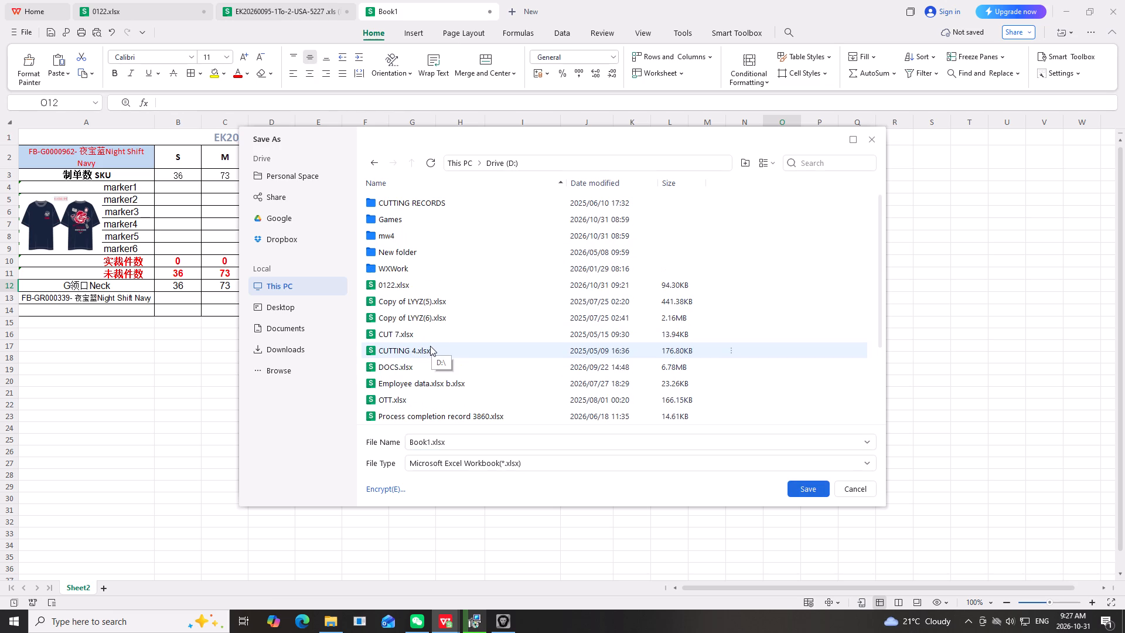
{"action": "double_click", "coordinate": [445, 203]}
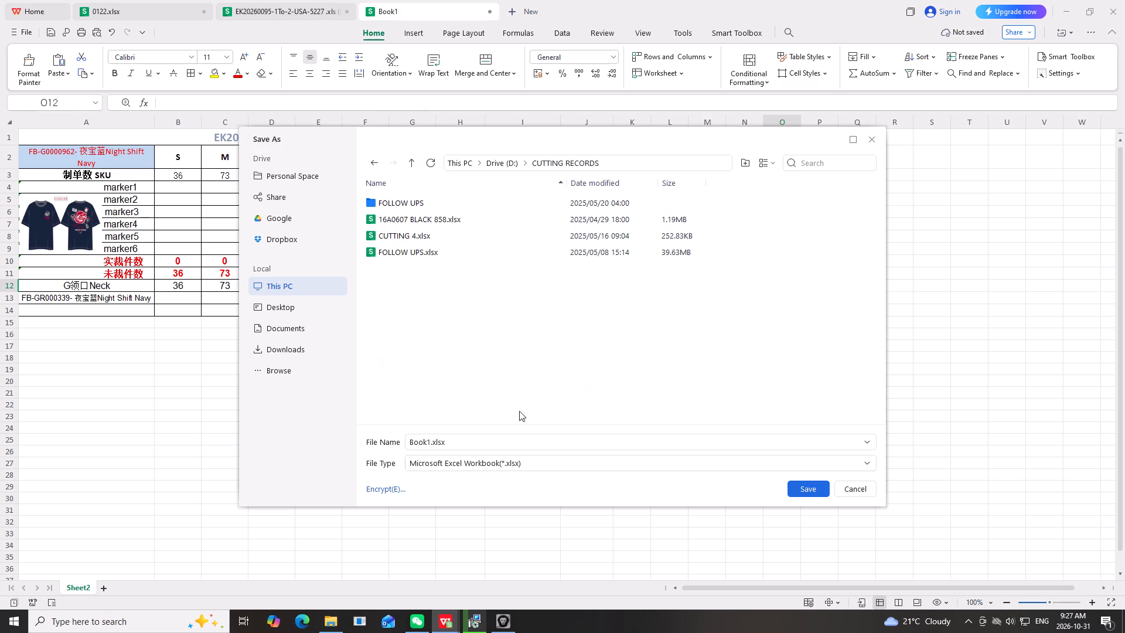
{"action": "left_click_drag", "start_coordinate": [470, 440], "coordinate": [245, 433]}
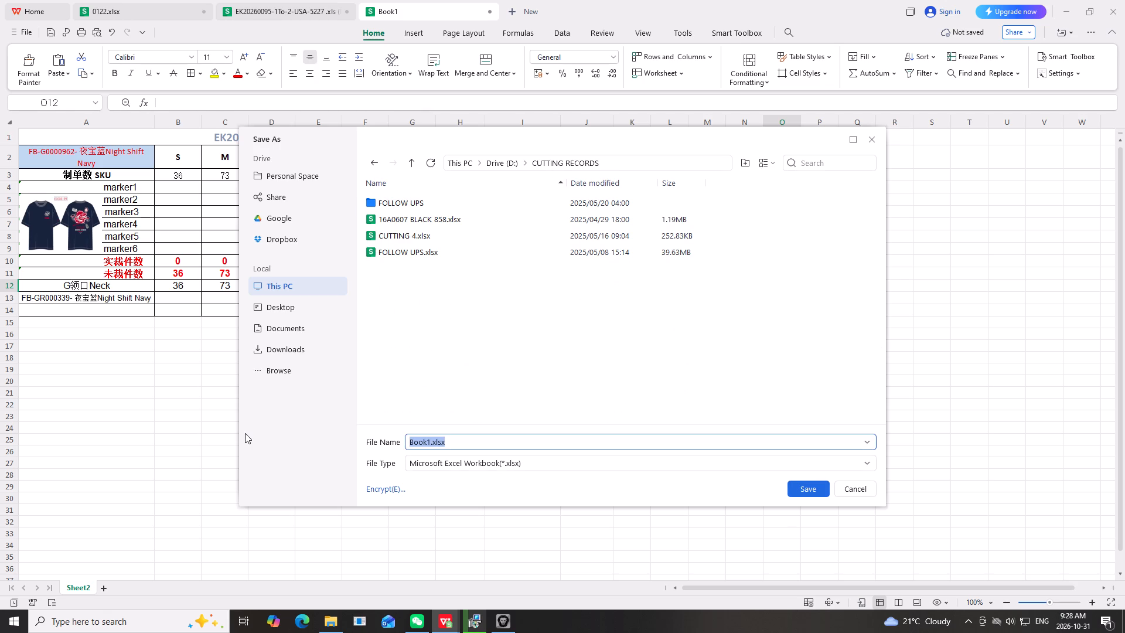
{"action": "type", "text": "0095"}
{"action": "left_click", "coordinate": [796, 488]}
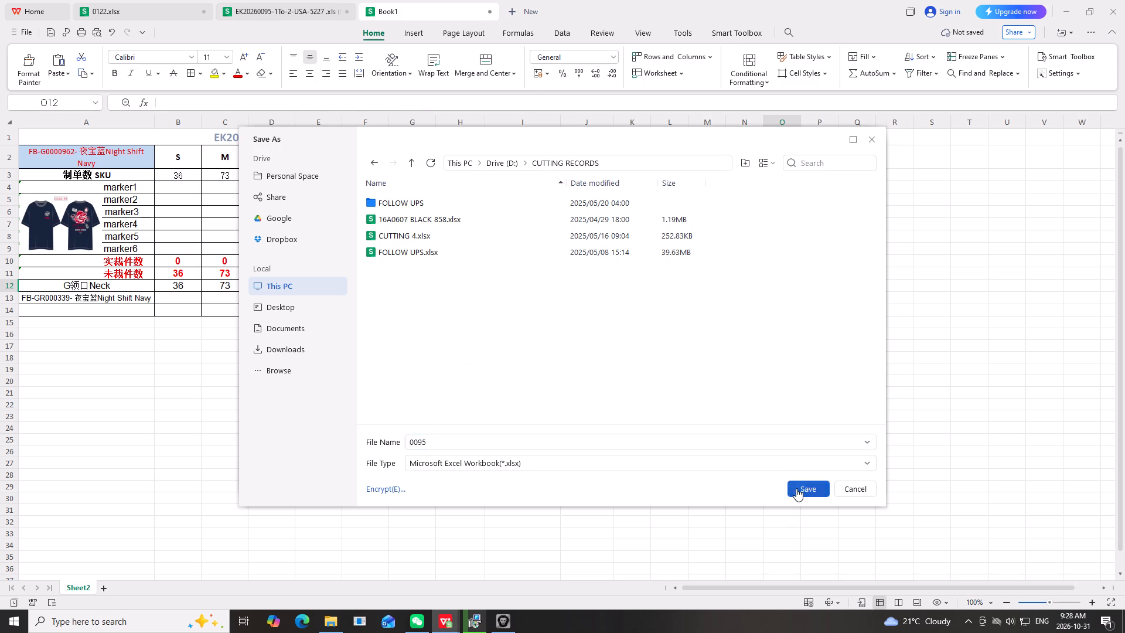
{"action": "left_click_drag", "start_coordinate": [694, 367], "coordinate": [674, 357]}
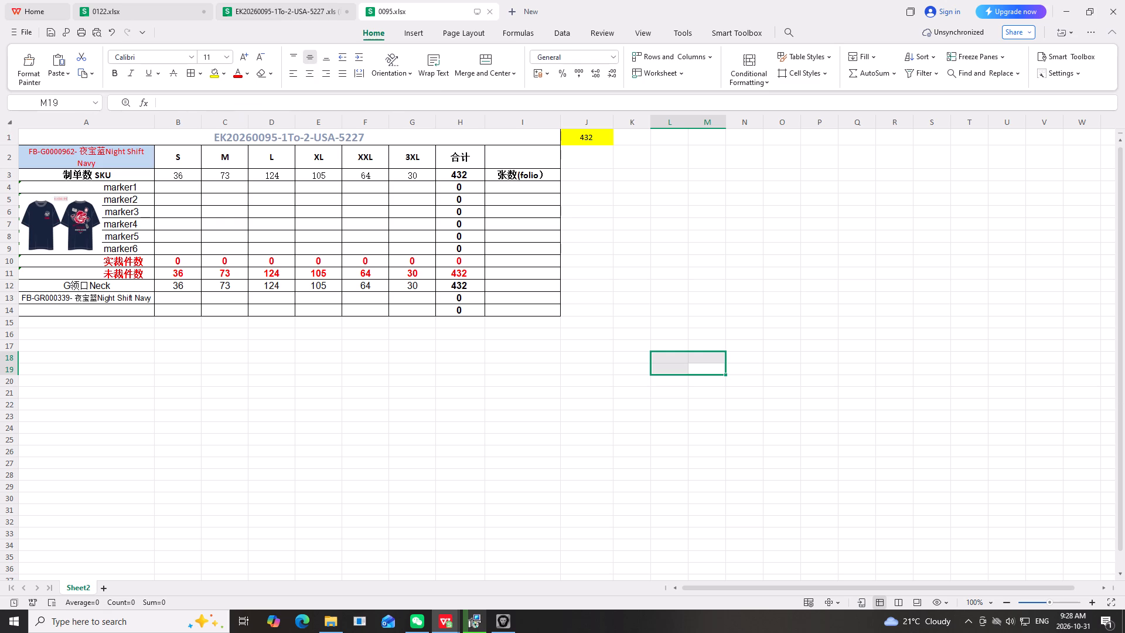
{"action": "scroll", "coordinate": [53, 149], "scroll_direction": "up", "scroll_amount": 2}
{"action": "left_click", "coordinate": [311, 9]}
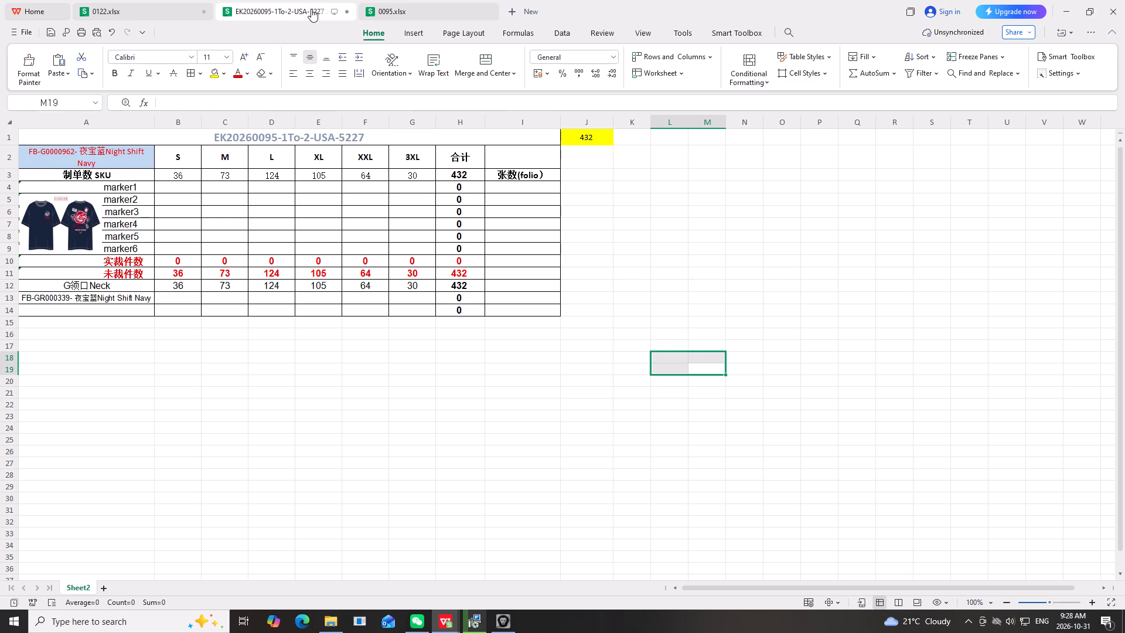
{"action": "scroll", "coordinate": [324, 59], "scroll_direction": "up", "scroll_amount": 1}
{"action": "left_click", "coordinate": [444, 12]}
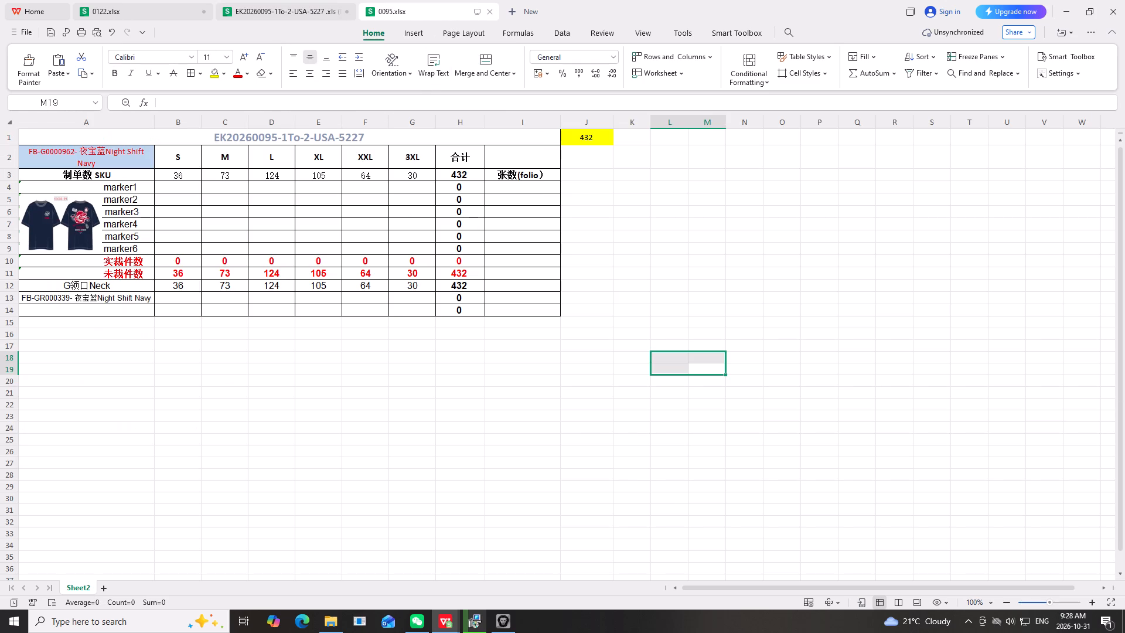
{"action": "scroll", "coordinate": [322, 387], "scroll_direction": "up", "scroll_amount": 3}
Rename Sheet2 in workbook 0095 as 5227.
{"action": "right_click", "coordinate": [81, 586]}
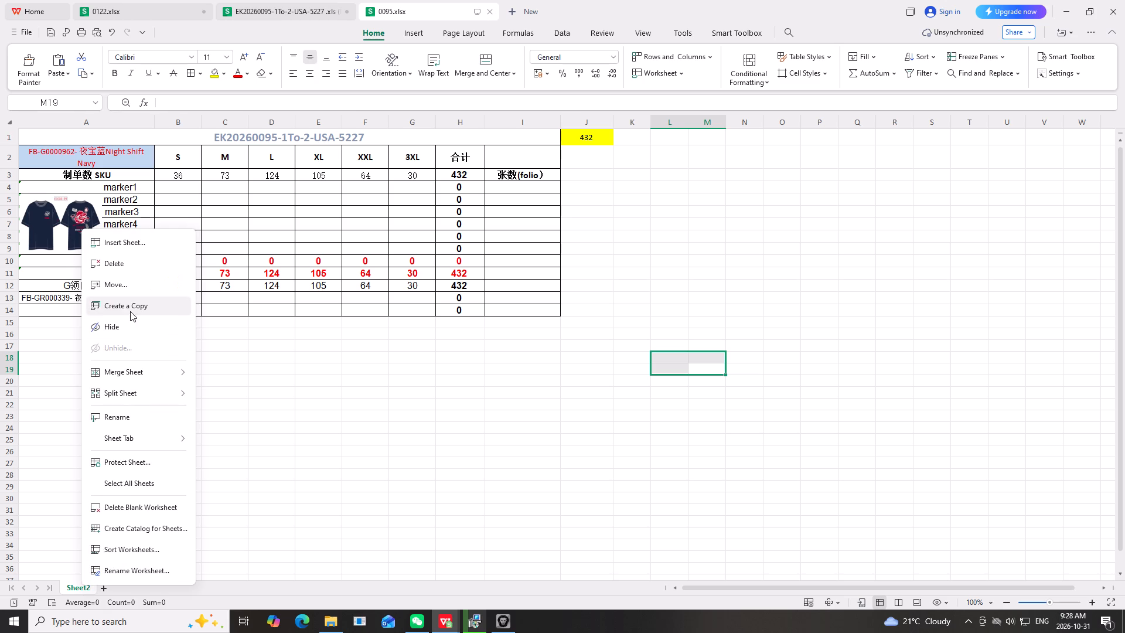
{"action": "left_click", "coordinate": [134, 421]}
{"action": "type", "text": "52227"}
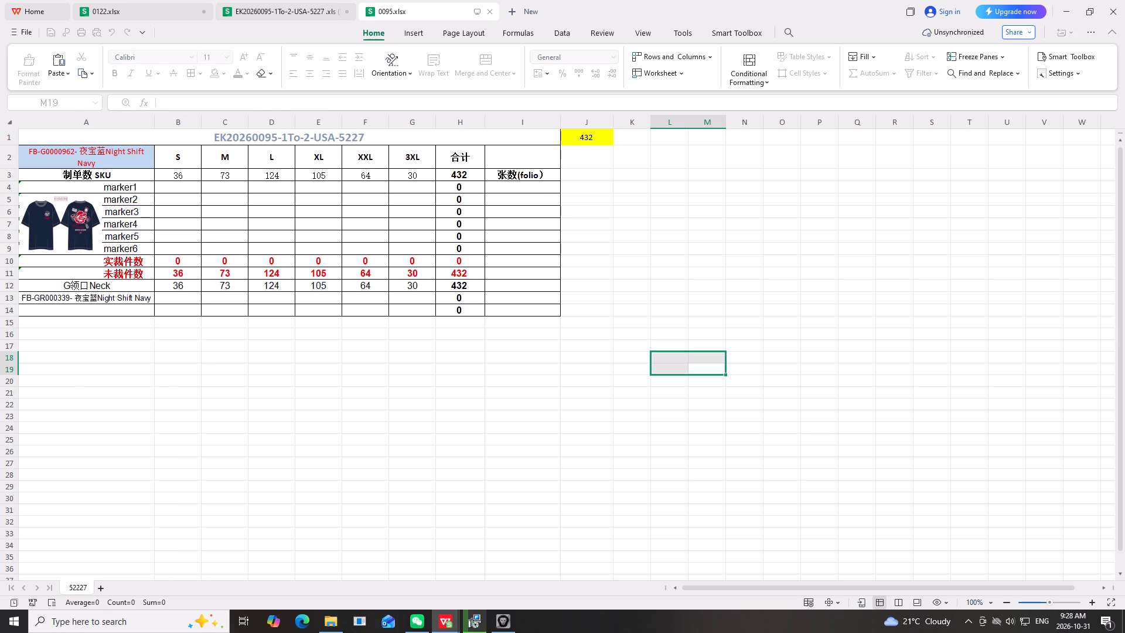
{"action": "key", "text": "BackSpace"}
{"action": "key", "text": "BackSpace"}
{"action": "key", "text": "7"}
{"action": "scroll", "coordinate": [1124, 302], "scroll_direction": "up", "scroll_amount": 1}
{"action": "left_click", "coordinate": [547, 432]}
{"action": "scroll", "coordinate": [128, 283], "scroll_direction": "up", "scroll_amount": 5}
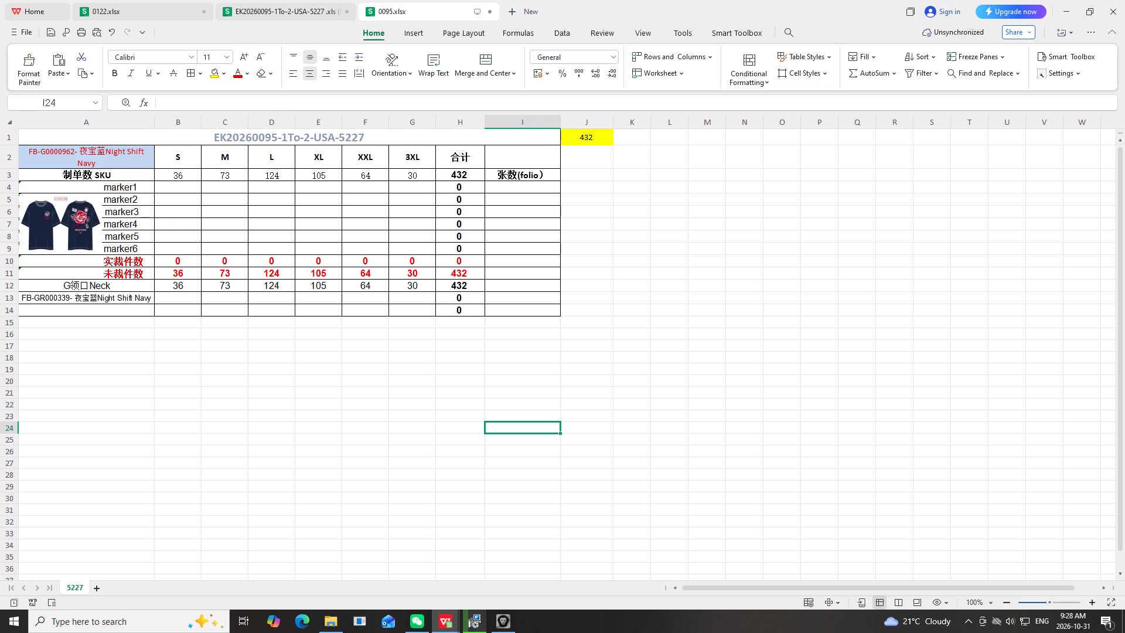
{"action": "left_click", "coordinate": [621, 352]}
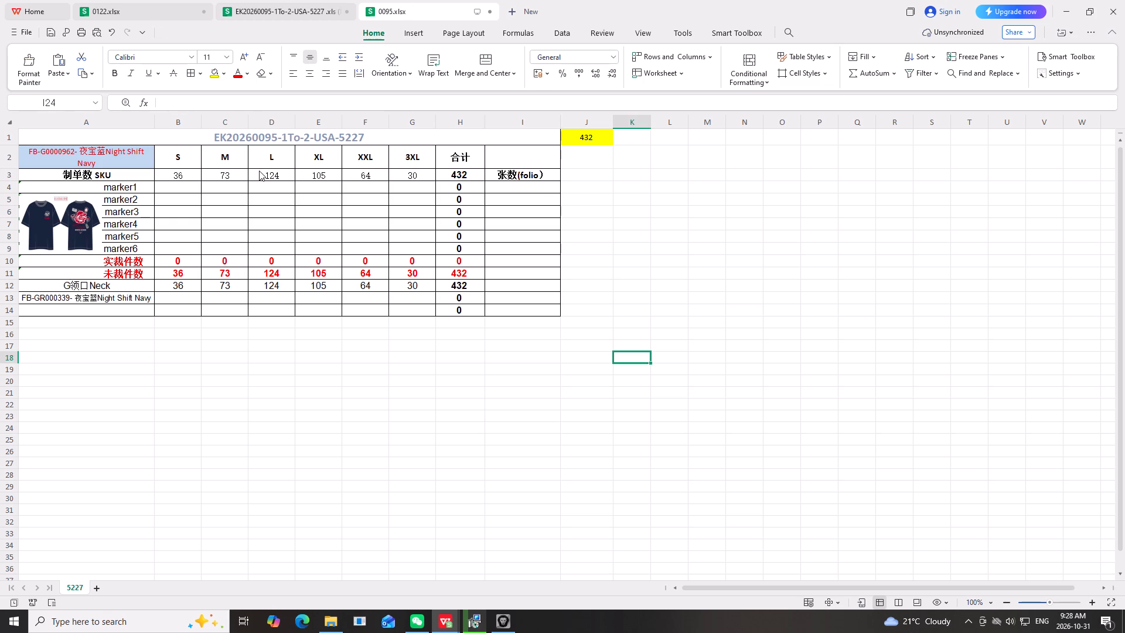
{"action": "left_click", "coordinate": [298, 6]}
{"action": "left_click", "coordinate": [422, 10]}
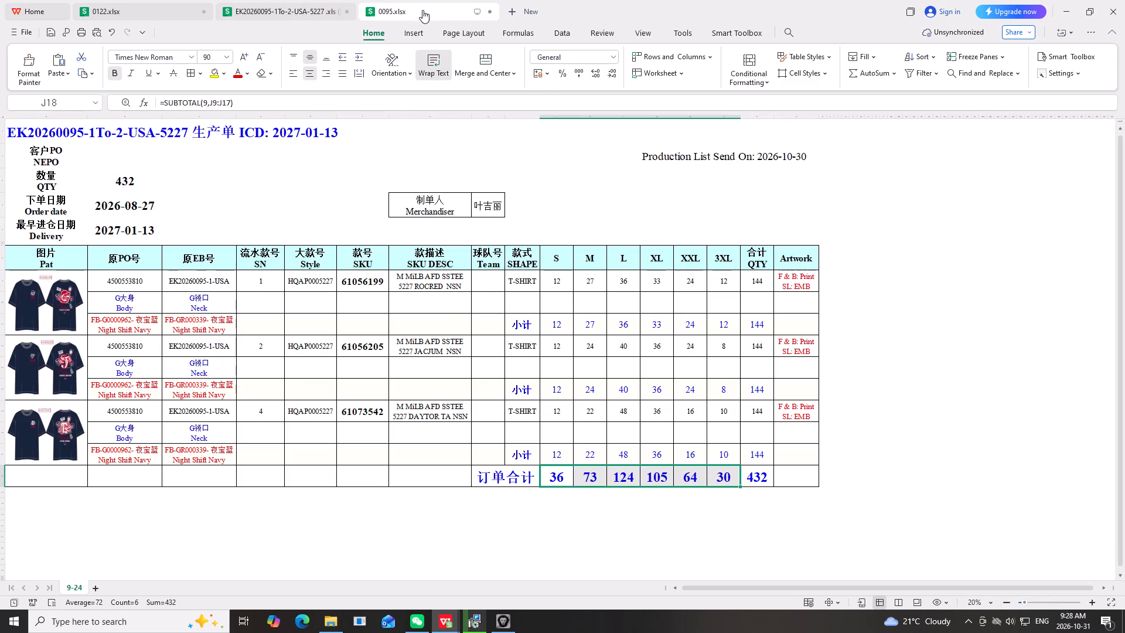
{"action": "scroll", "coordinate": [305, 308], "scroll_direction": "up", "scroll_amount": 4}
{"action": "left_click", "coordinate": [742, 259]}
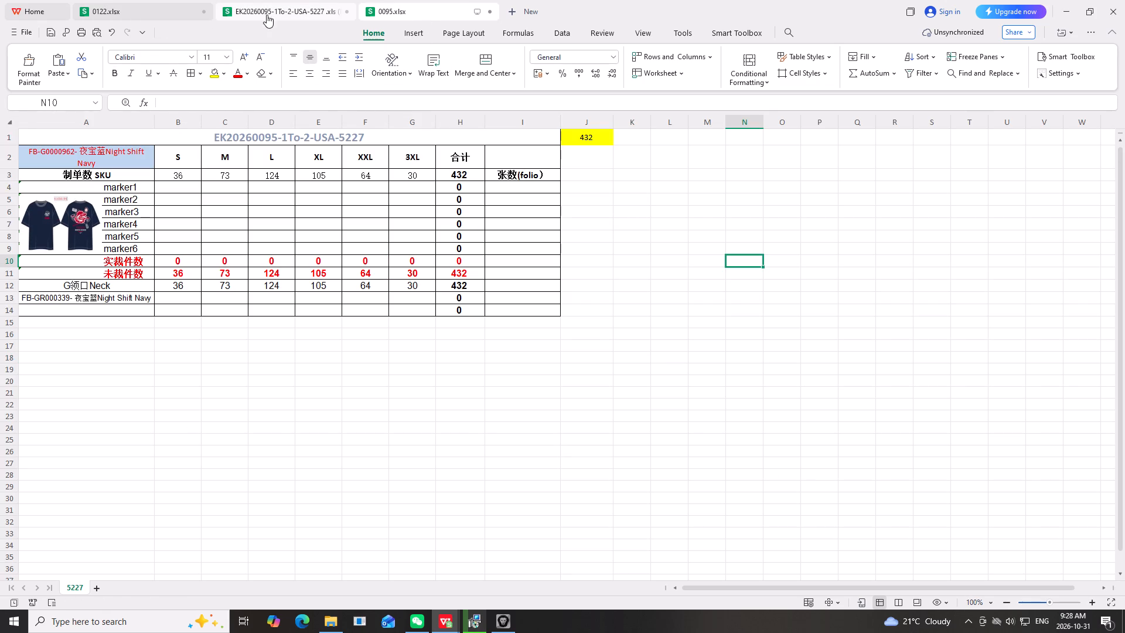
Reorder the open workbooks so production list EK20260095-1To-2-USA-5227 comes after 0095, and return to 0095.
{"action": "left_click", "coordinate": [309, 7]}
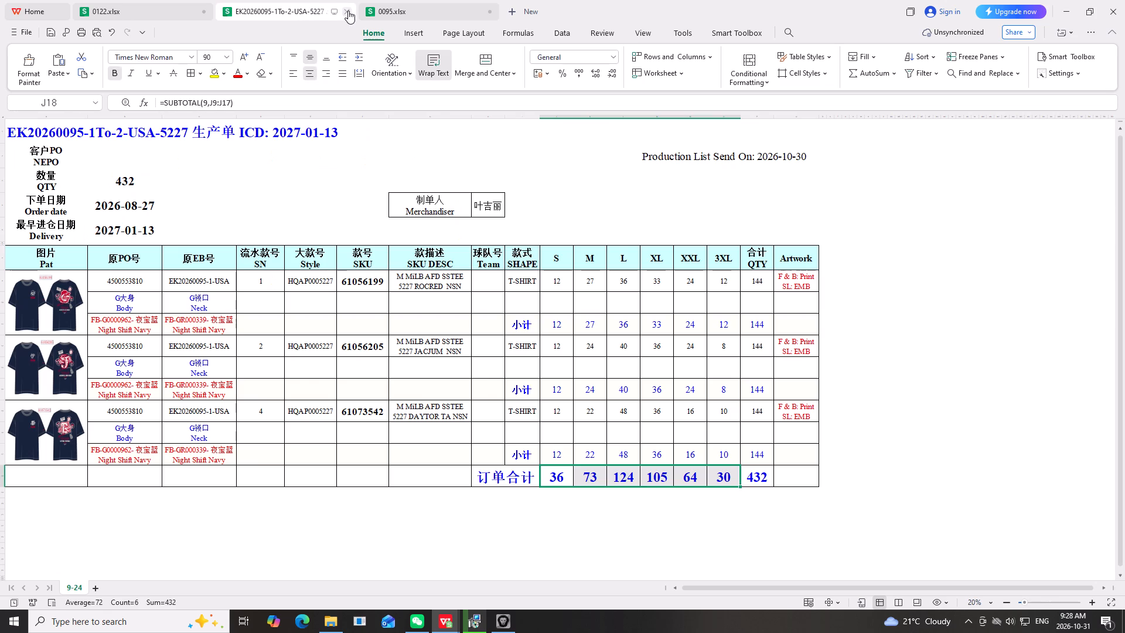
{"action": "left_click", "coordinate": [602, 135]}
{"action": "left_click_drag", "start_coordinate": [299, 5], "coordinate": [568, 12]}
{"action": "left_click", "coordinate": [287, 10]}
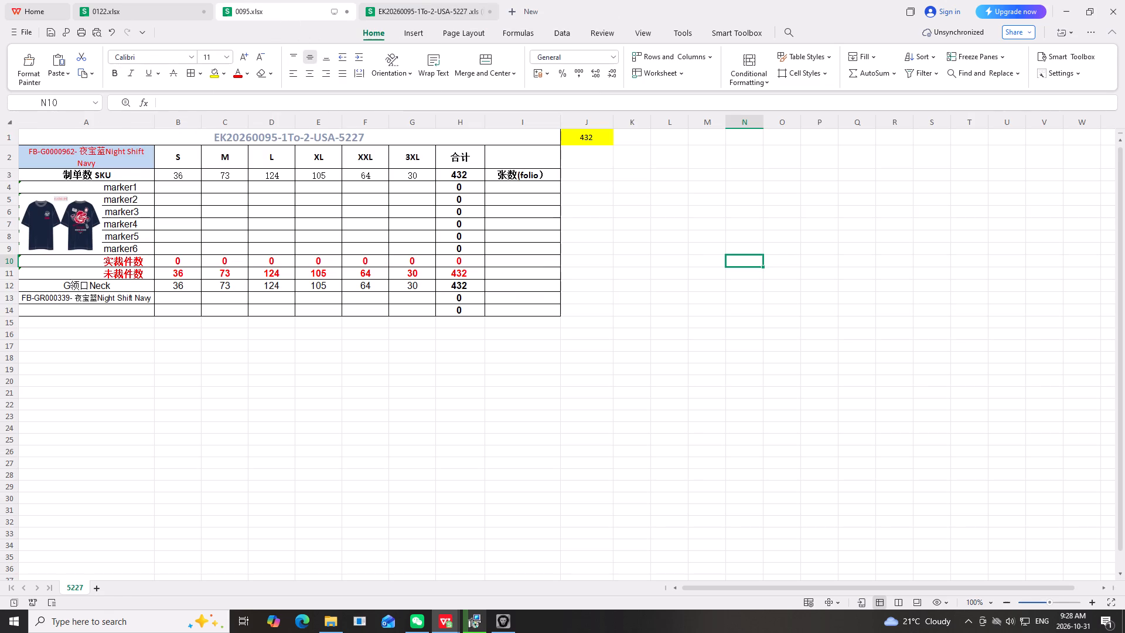
{"action": "left_click", "coordinate": [465, 366]}
{"action": "left_click_drag", "start_coordinate": [687, 370], "coordinate": [681, 370]}
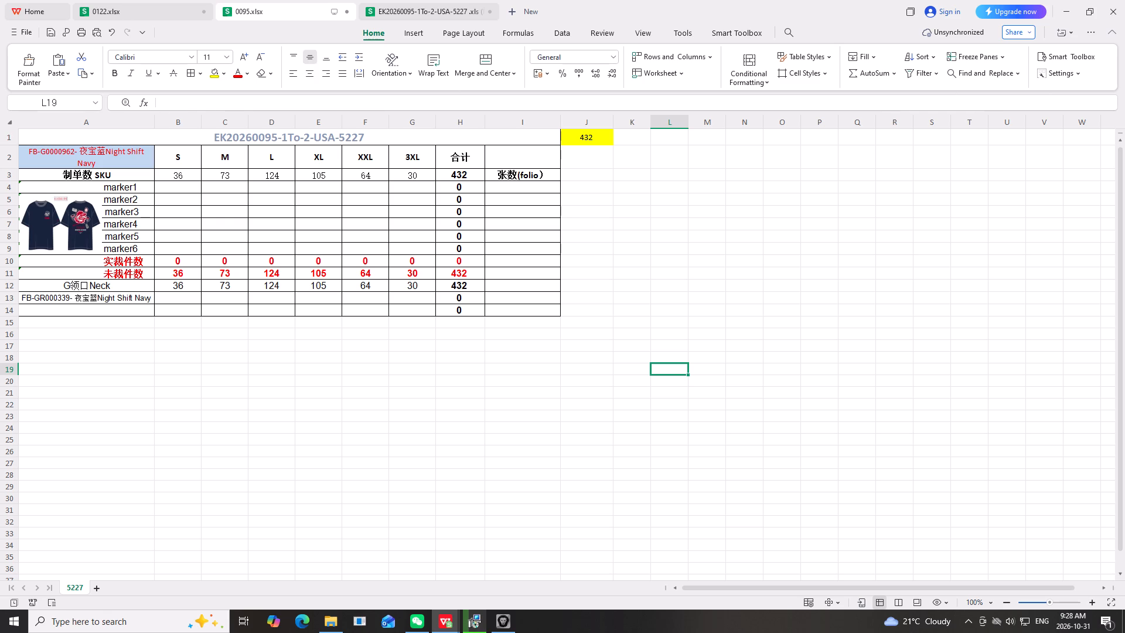
Copy columns A to J of sheet 5227 and paste them at A1 of a newly added sheet in workbook 0095.
{"action": "scroll", "coordinate": [123, 219], "scroll_direction": "up", "scroll_amount": 4}
{"action": "left_click_drag", "start_coordinate": [39, 125], "coordinate": [600, 226]}
{"action": "right_click", "coordinate": [599, 226]}
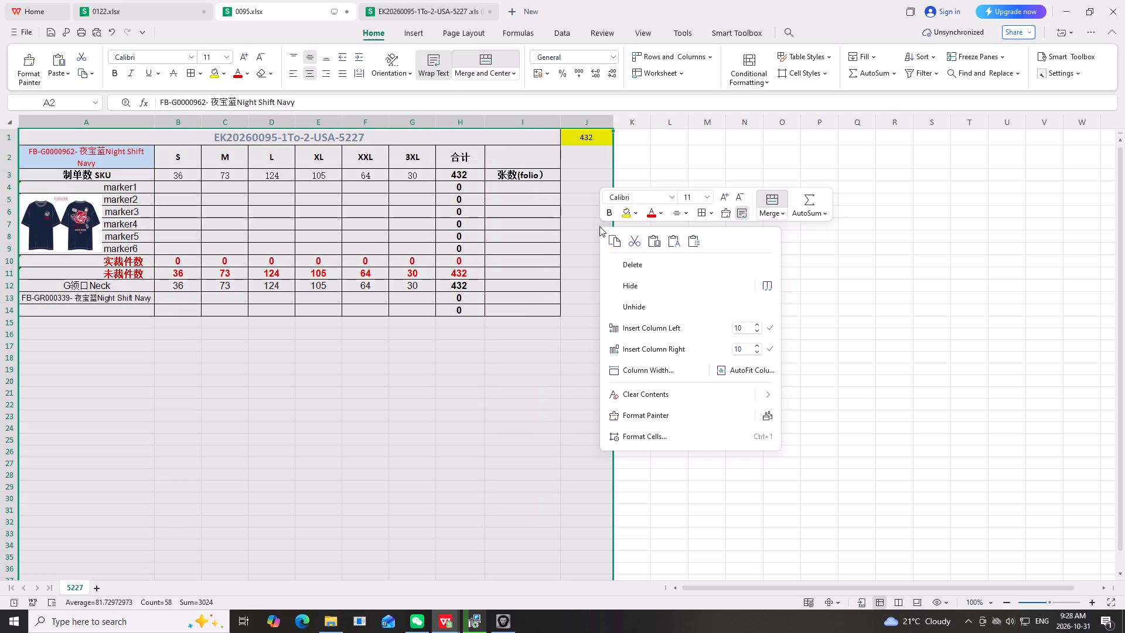
{"action": "left_click", "coordinate": [611, 240]}
{"action": "scroll", "coordinate": [398, 409], "scroll_direction": "up", "scroll_amount": 3}
{"action": "left_click", "coordinate": [98, 588]}
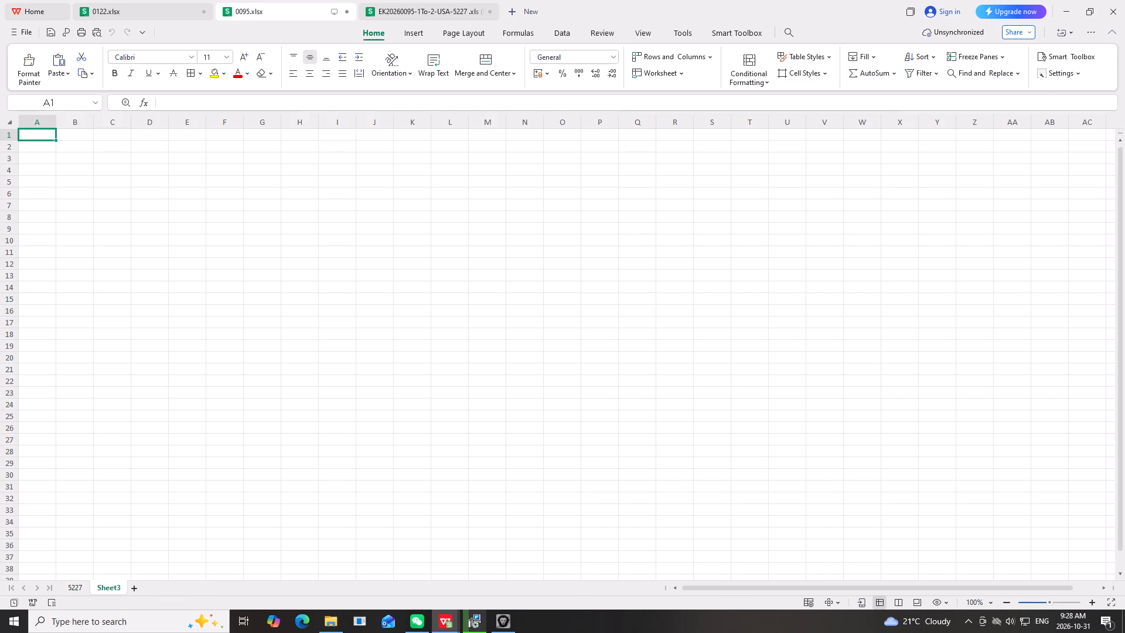
{"action": "right_click", "coordinate": [45, 138]}
{"action": "left_click", "coordinate": [99, 153]}
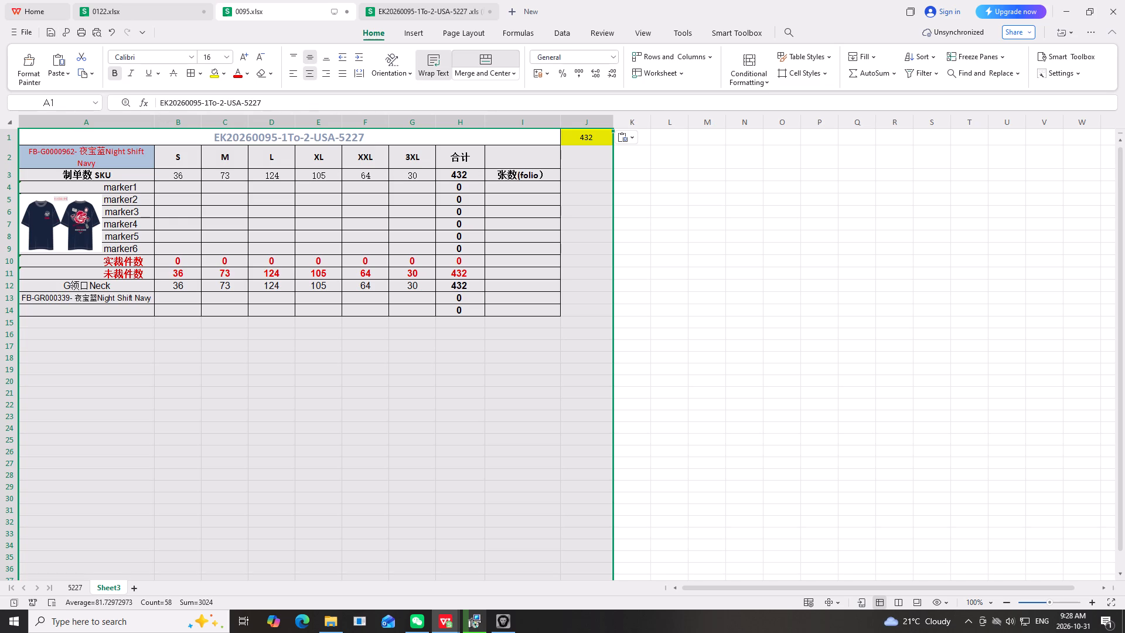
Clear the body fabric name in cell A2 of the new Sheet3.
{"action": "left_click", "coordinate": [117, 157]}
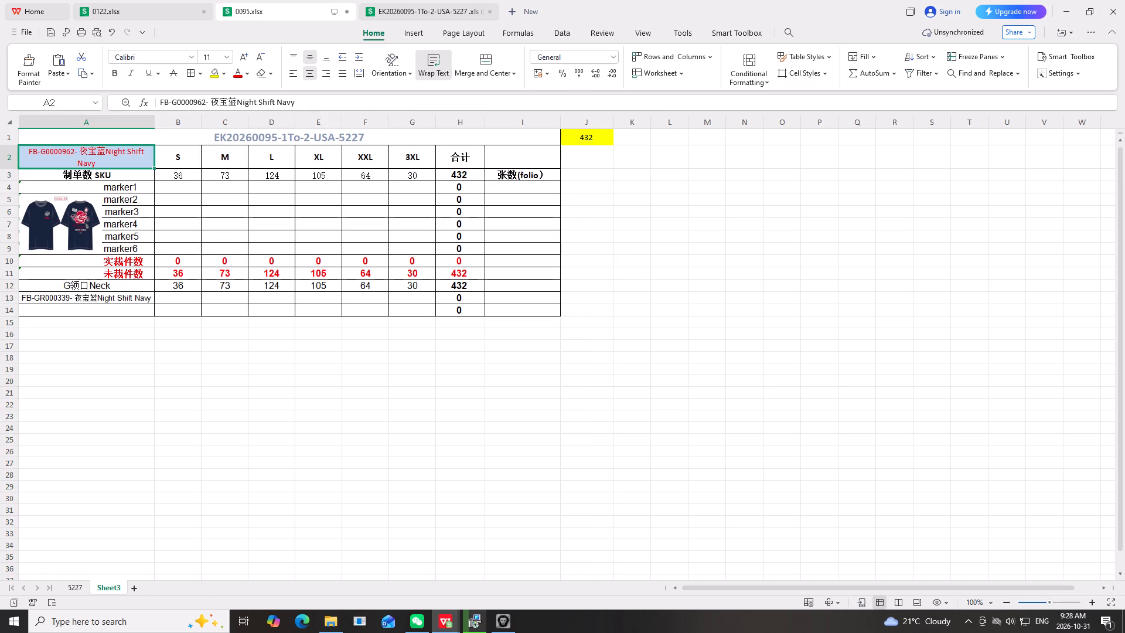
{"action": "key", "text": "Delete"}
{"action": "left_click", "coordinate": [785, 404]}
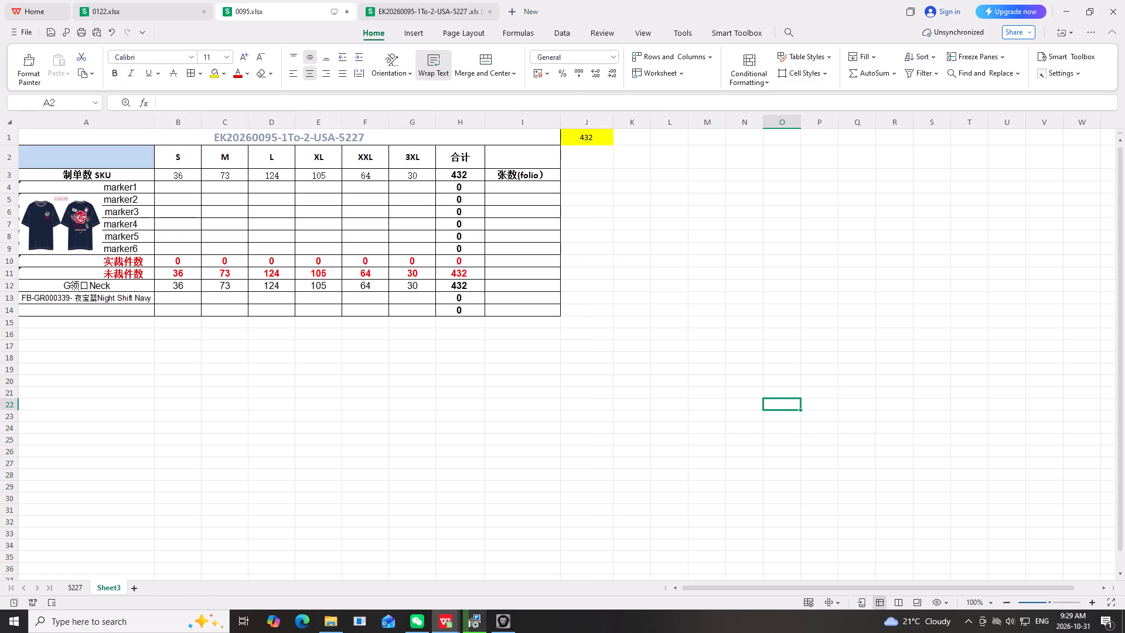
Delete the emptied Sheet5 from workbook 0122.
{"action": "left_click", "coordinate": [78, 591]}
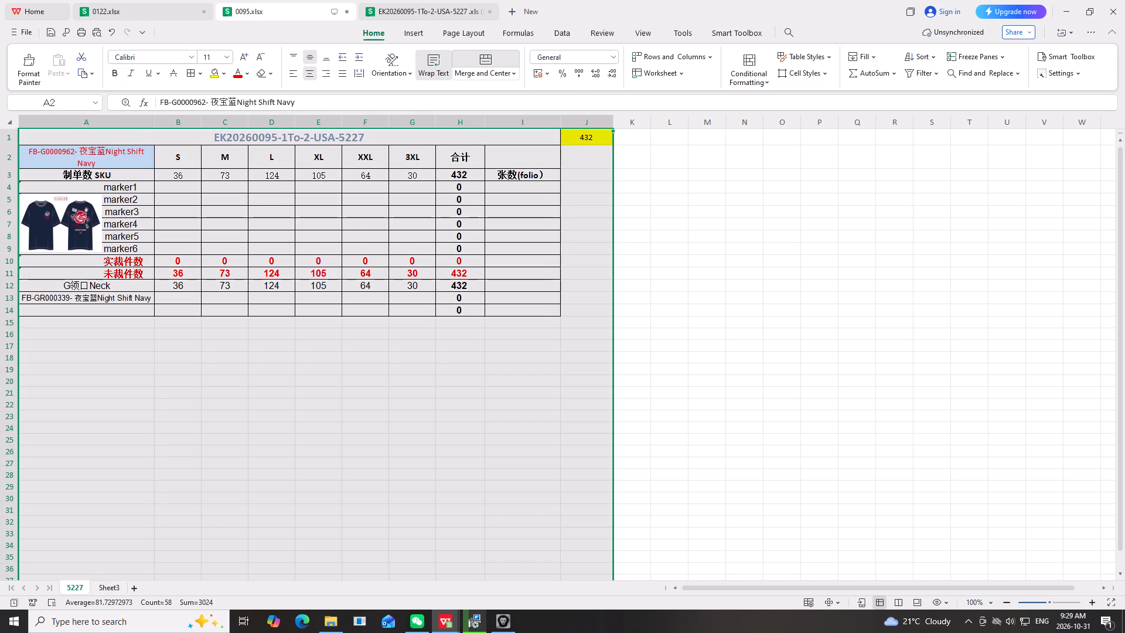
{"action": "left_click", "coordinate": [132, 3]}
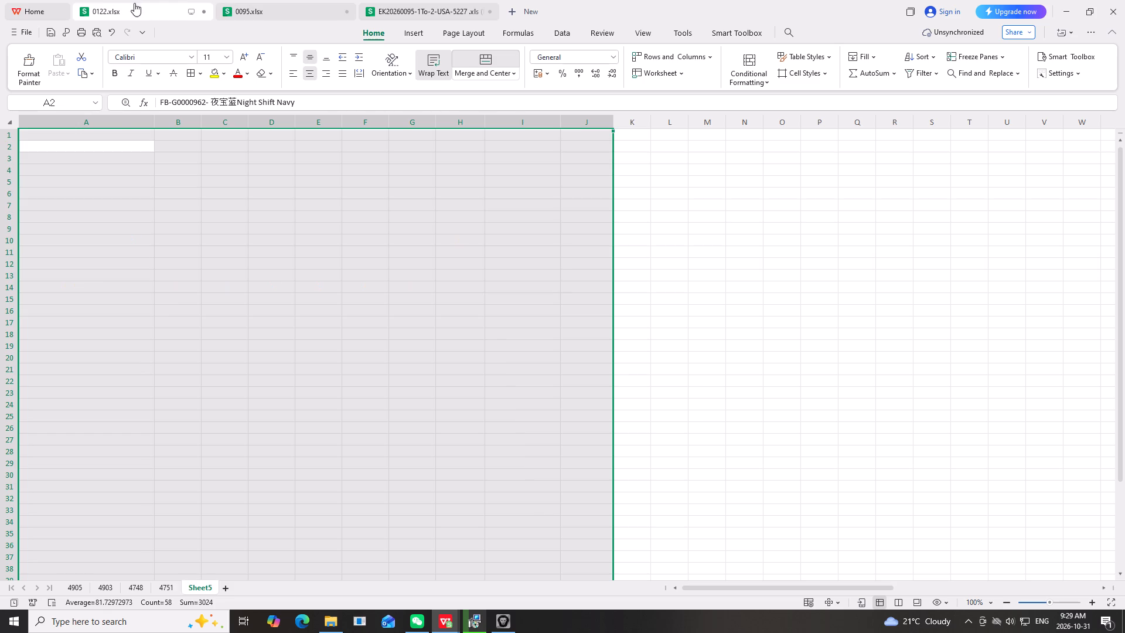
{"action": "scroll", "coordinate": [261, 281], "scroll_direction": "up", "scroll_amount": 2}
{"action": "right_click", "coordinate": [206, 586]}
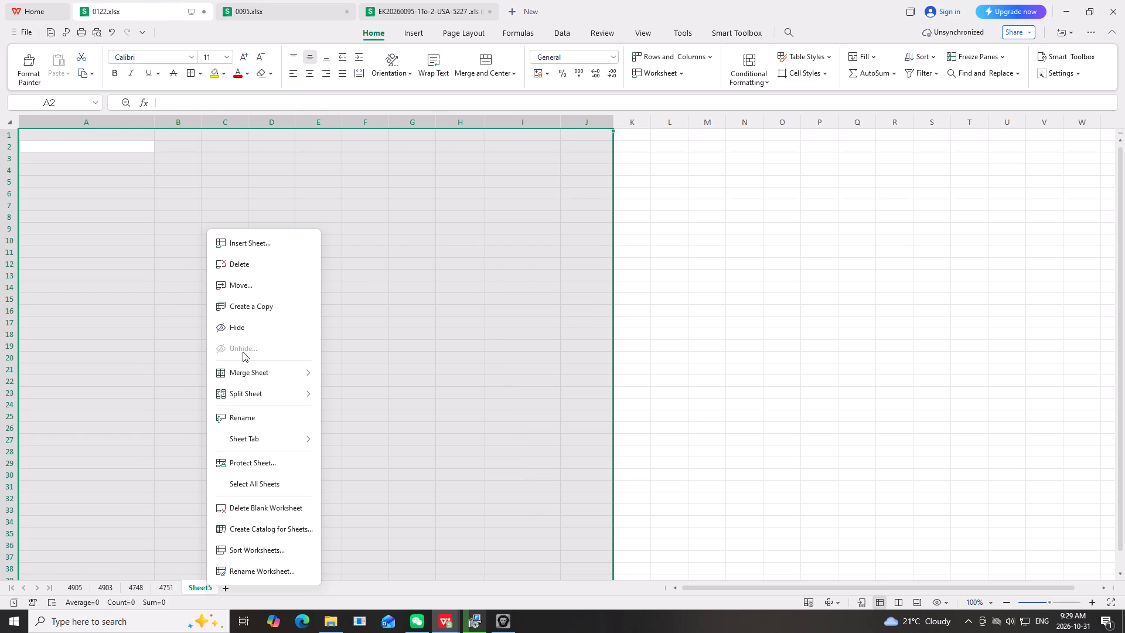
{"action": "left_click", "coordinate": [251, 265]}
{"action": "left_click", "coordinate": [601, 329]}
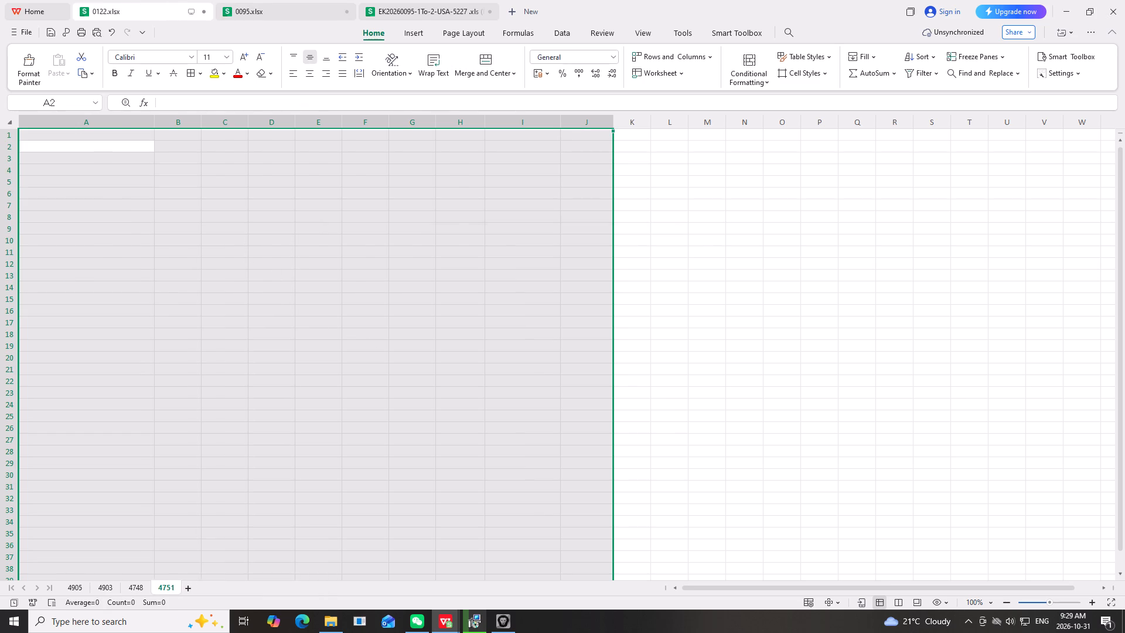
{"action": "scroll", "coordinate": [196, 498], "scroll_direction": "up", "scroll_amount": 5}
{"action": "left_click", "coordinate": [451, 486]}
{"action": "scroll", "coordinate": [145, 544], "scroll_direction": "up", "scroll_amount": 4}
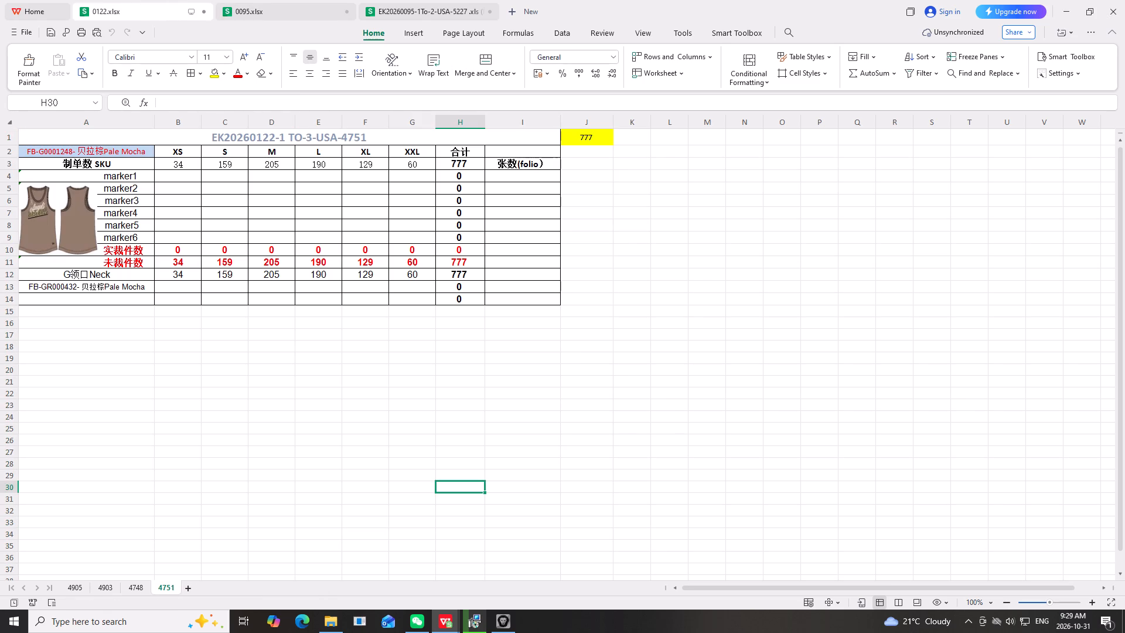
Copy columns A to J of sheet 4751 in workbook 0122 and paste them at A1 of Sheet3 in workbook 0095.
{"action": "left_click_drag", "start_coordinate": [49, 121], "coordinate": [567, 253]}
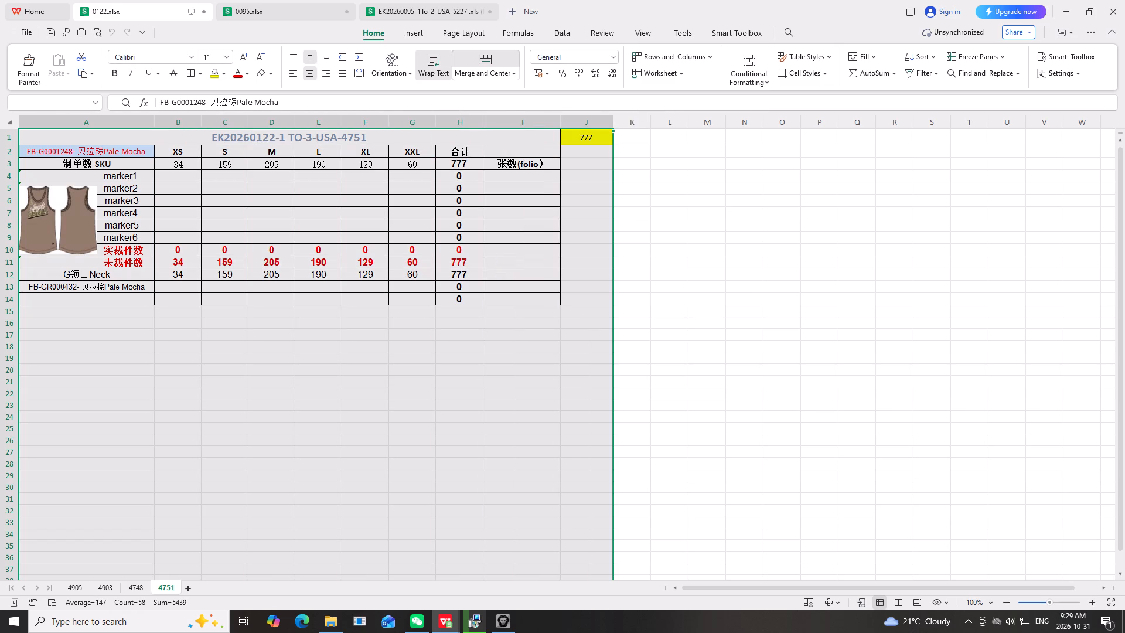
{"action": "scroll", "coordinate": [560, 239], "scroll_direction": "up", "scroll_amount": 4}
{"action": "right_click", "coordinate": [564, 236]}
{"action": "left_click", "coordinate": [577, 249]}
{"action": "scroll", "coordinate": [285, 474], "scroll_direction": "up", "scroll_amount": 5}
{"action": "scroll", "coordinate": [200, 476], "scroll_direction": "up", "scroll_amount": 2}
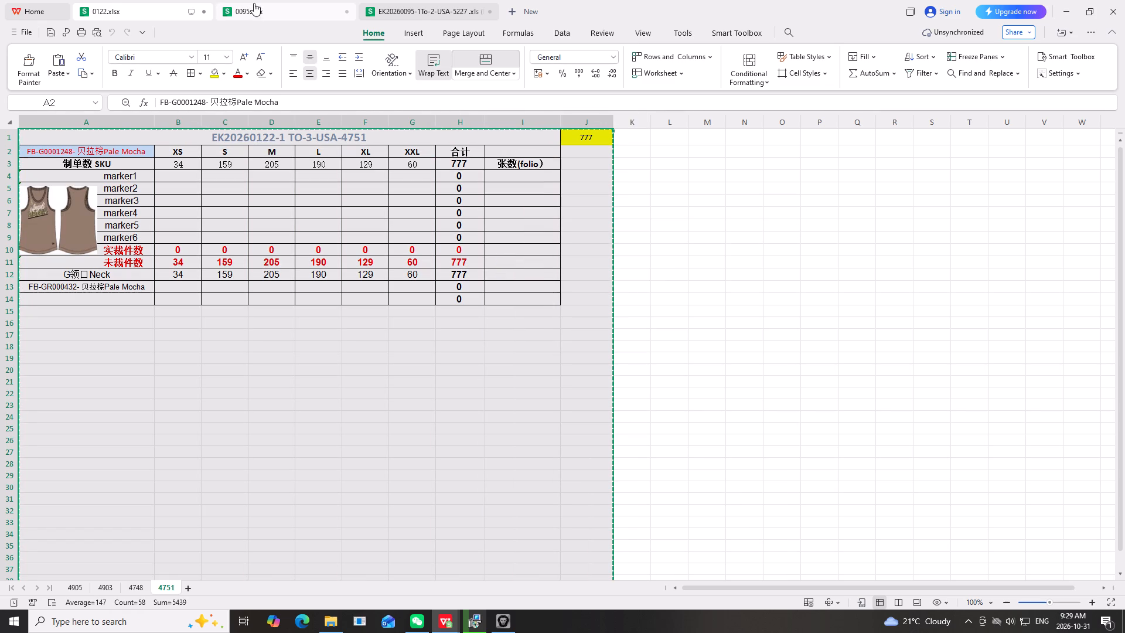
{"action": "left_click", "coordinate": [257, 5]}
{"action": "scroll", "coordinate": [120, 348], "scroll_direction": "up", "scroll_amount": 2}
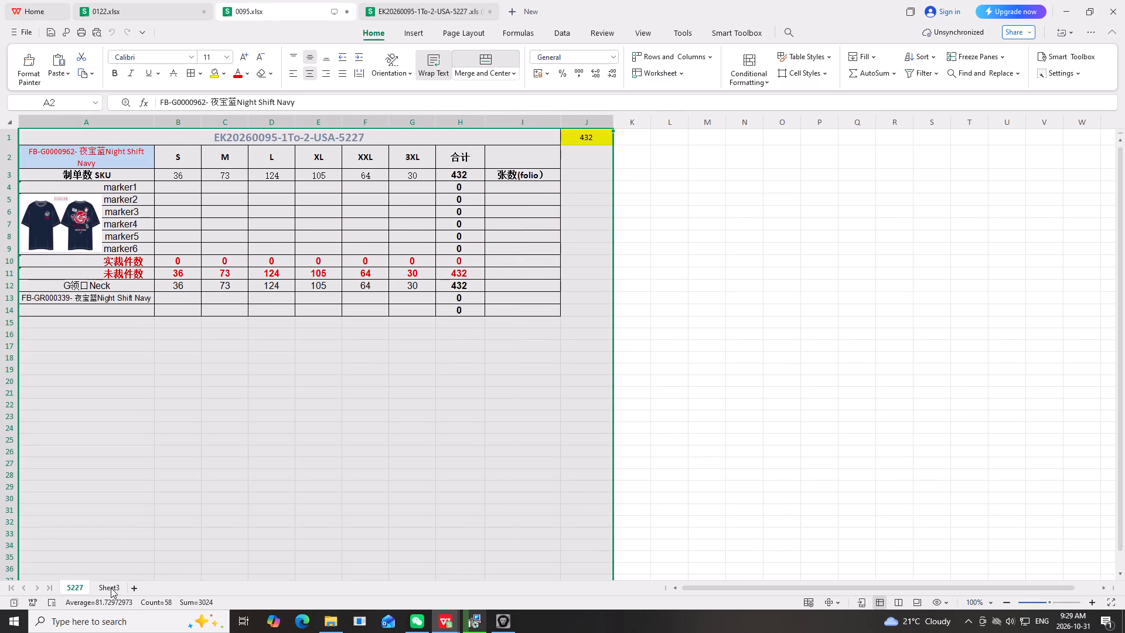
{"action": "left_click", "coordinate": [111, 587]}
{"action": "scroll", "coordinate": [22, 275], "scroll_direction": "up", "scroll_amount": 3}
{"action": "left_click", "coordinate": [21, 135]}
{"action": "right_click", "coordinate": [21, 135]}
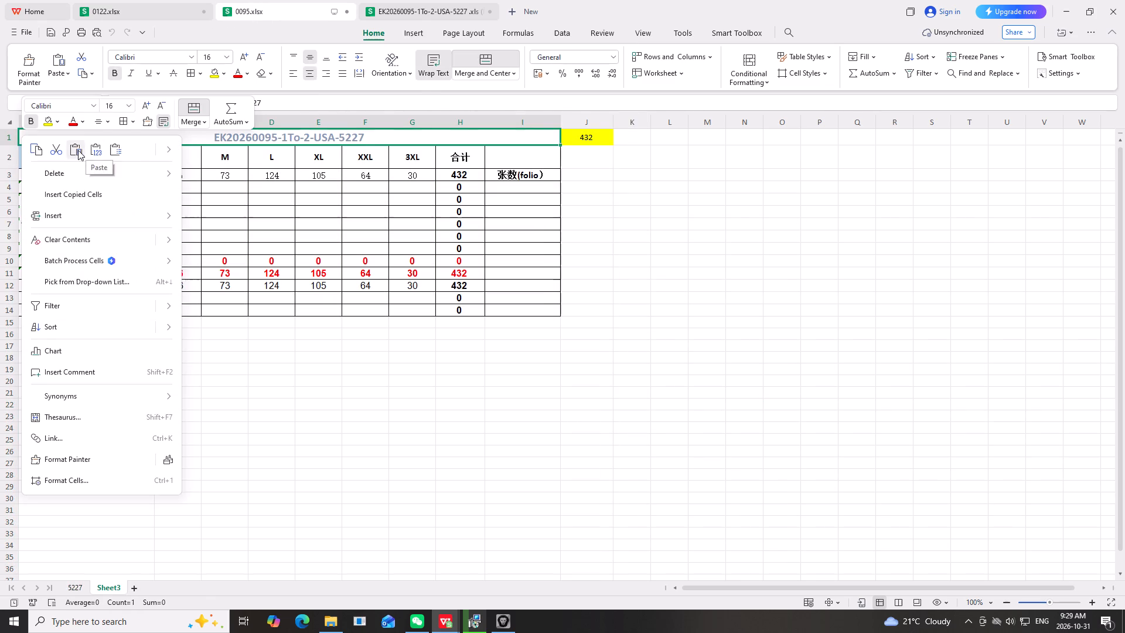
{"action": "left_click", "coordinate": [77, 150]}
{"action": "left_click", "coordinate": [737, 254]}
Remove the order title, the body fabric name in A2 and the tank-top picture from Sheet3.
{"action": "left_click", "coordinate": [274, 142]}
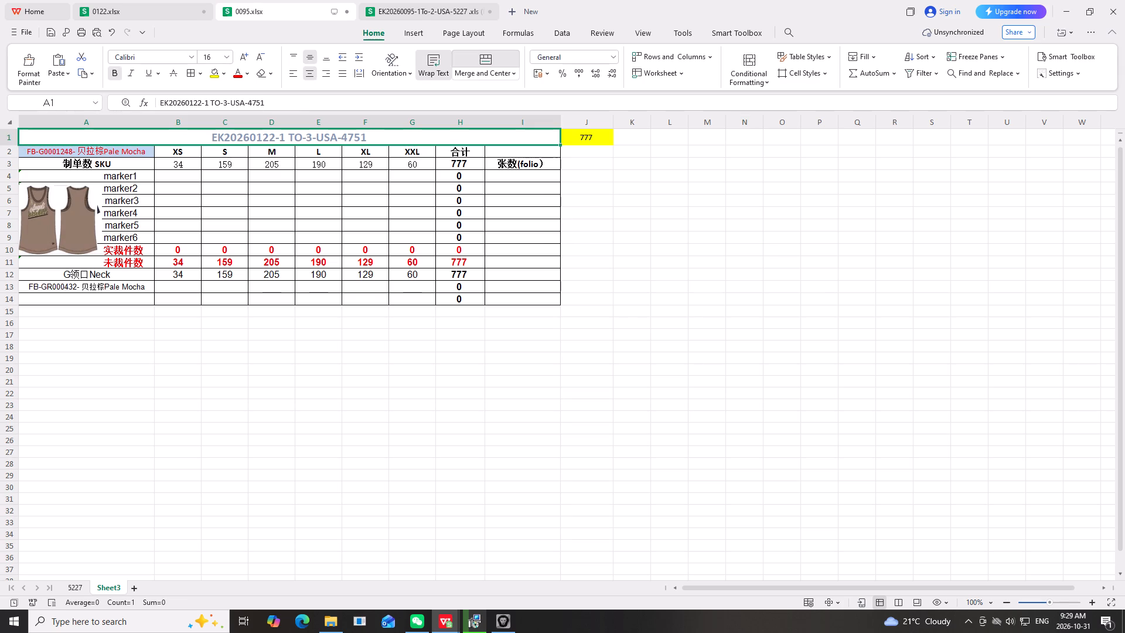
{"action": "key", "text": "Delete"}
{"action": "left_click", "coordinate": [94, 152]}
{"action": "key", "text": "Delete"}
{"action": "left_click", "coordinate": [69, 219]}
{"action": "key", "text": "Delete"}
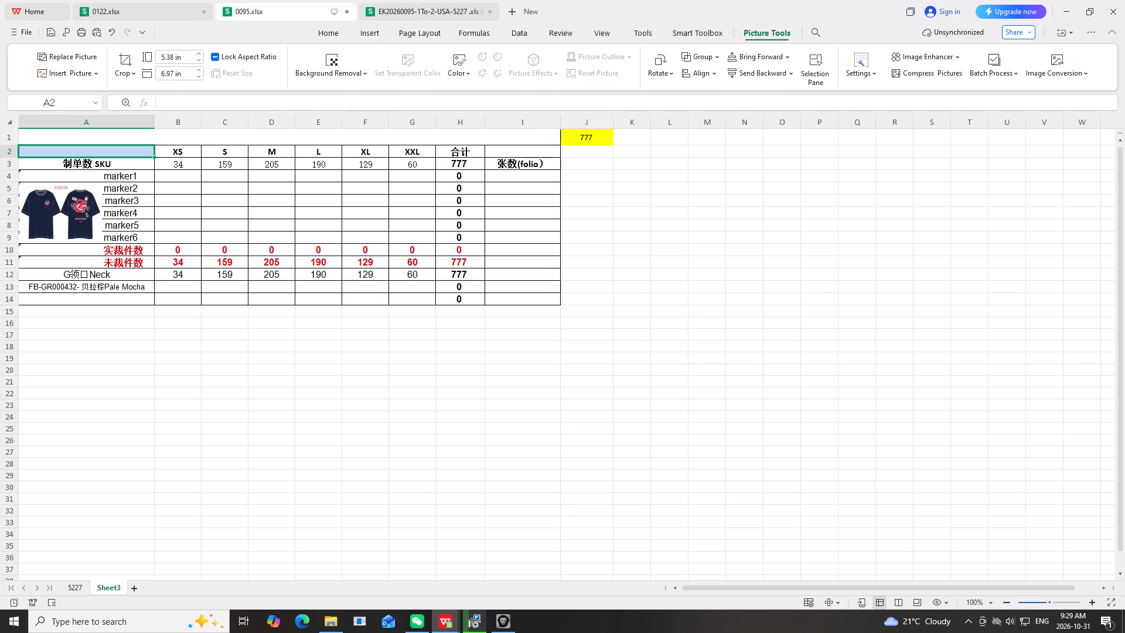
Clear the order quantities in B3:G3, the neck fabric name in A13 and the neck quantities in B12:G12 of Sheet3.
{"action": "left_click_drag", "start_coordinate": [175, 163], "coordinate": [403, 163]}
{"action": "key", "text": "Delete"}
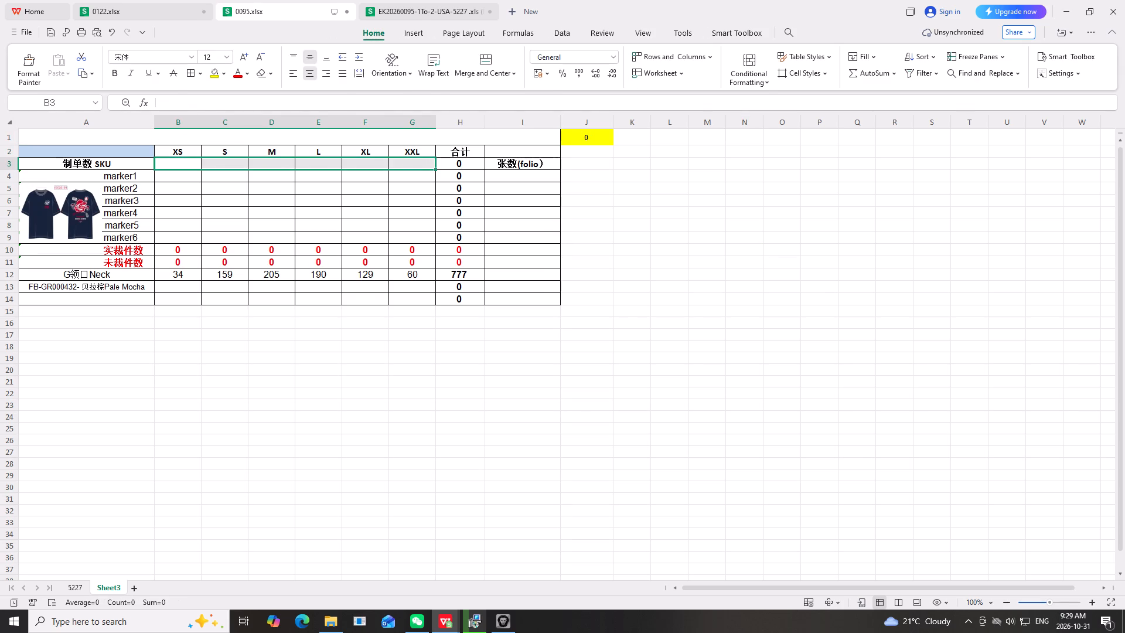
{"action": "left_click", "coordinate": [67, 288]}
{"action": "key", "text": "Delete"}
{"action": "left_click_drag", "start_coordinate": [176, 277], "coordinate": [412, 275]}
{"action": "key", "text": "Delete"}
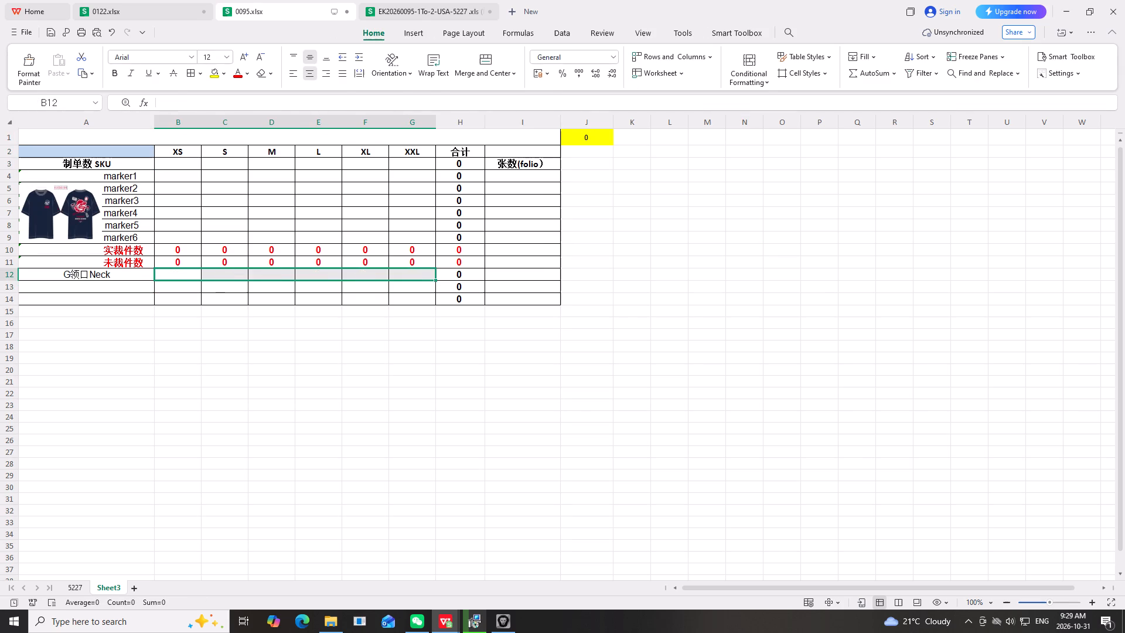
{"action": "left_click", "coordinate": [624, 288]}
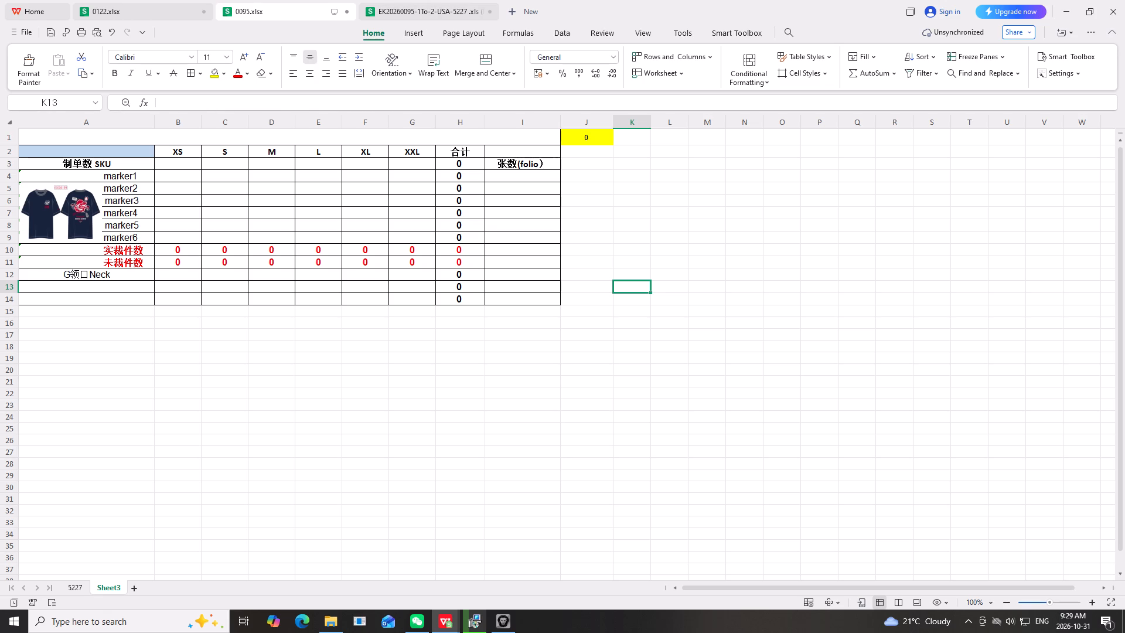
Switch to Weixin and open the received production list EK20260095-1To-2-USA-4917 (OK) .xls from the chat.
{"action": "left_click", "coordinate": [421, 618]}
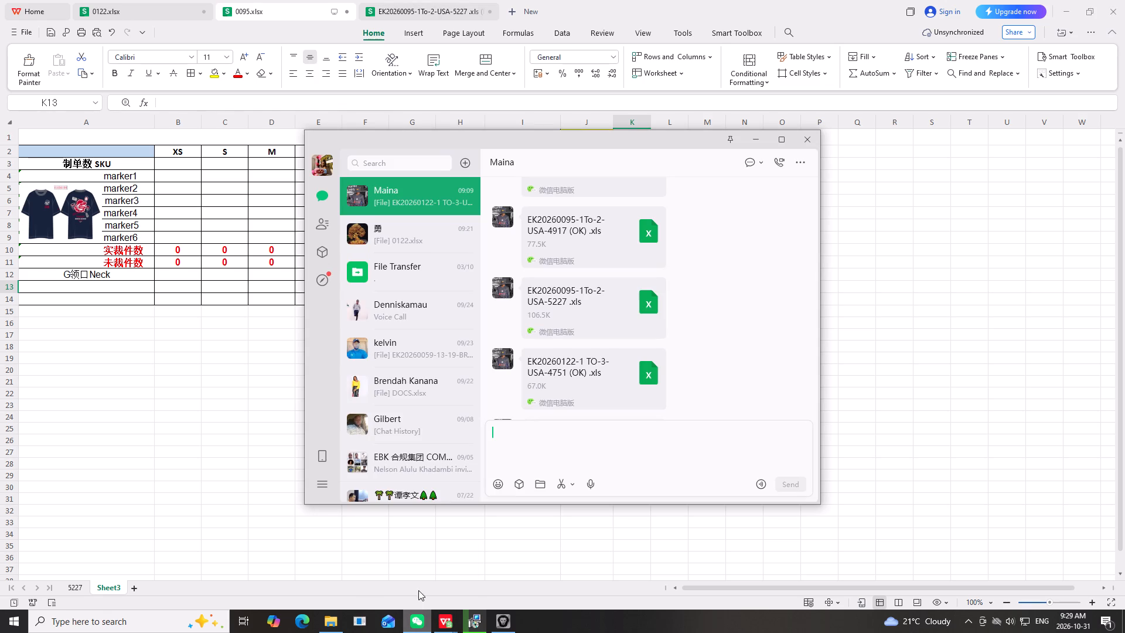
{"action": "double_click", "coordinate": [600, 233]}
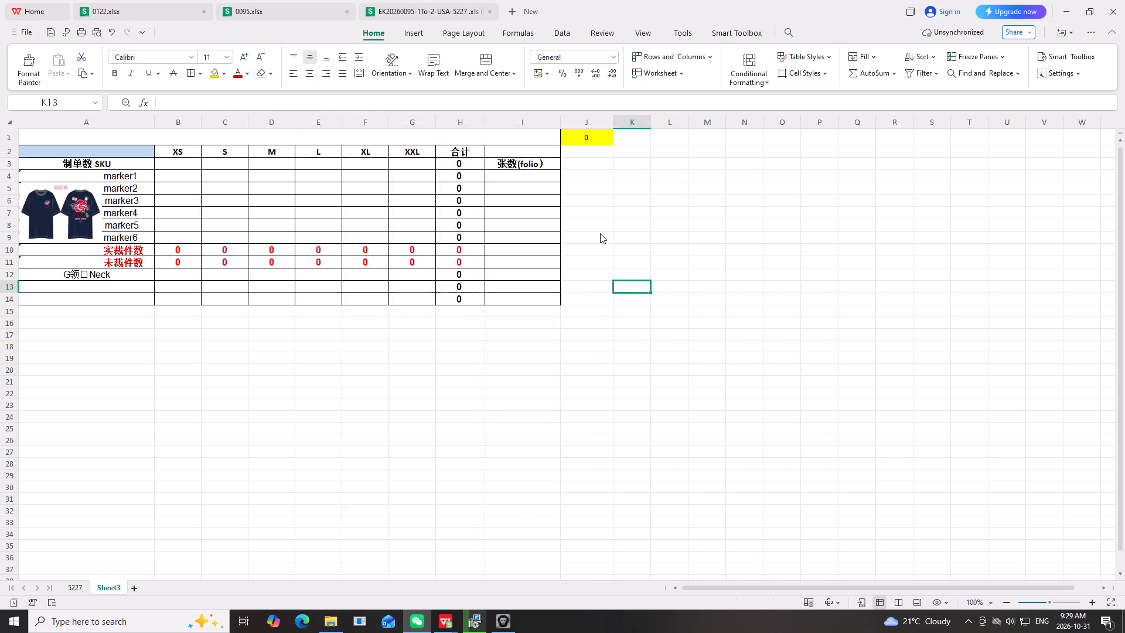
Copy the size headings XS to XXL from the 4917 production list and paste them as values at B2 of Sheet3 in workbook 0095.
{"action": "scroll", "coordinate": [517, 361], "scroll_direction": "up", "scroll_amount": 4}
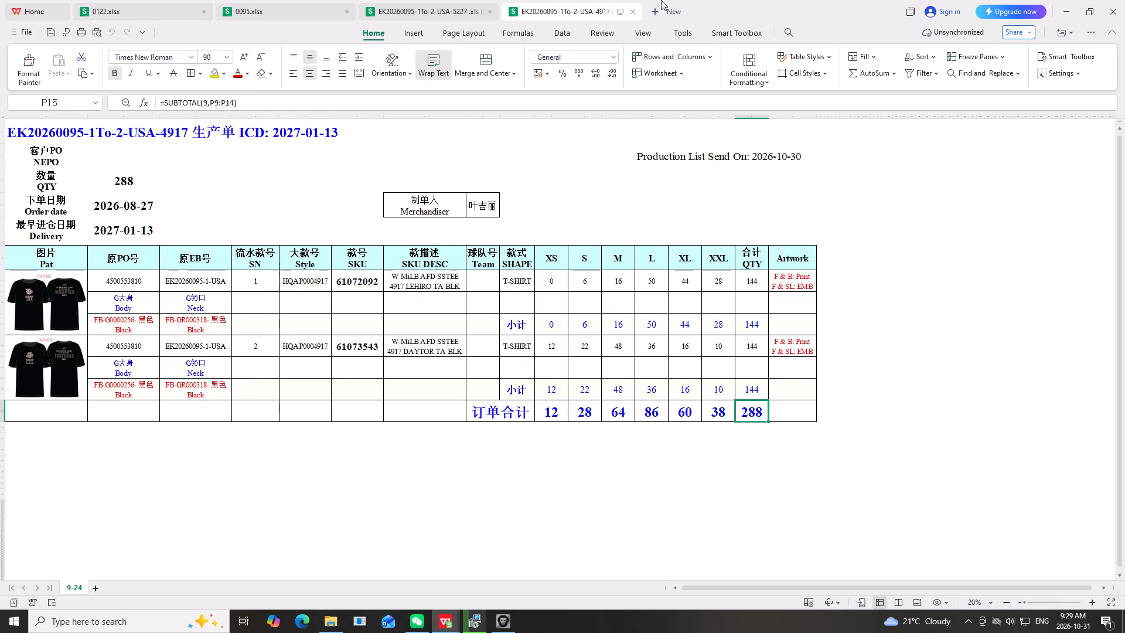
{"action": "left_click_drag", "start_coordinate": [553, 260], "coordinate": [709, 258]}
{"action": "right_click", "coordinate": [709, 258]}
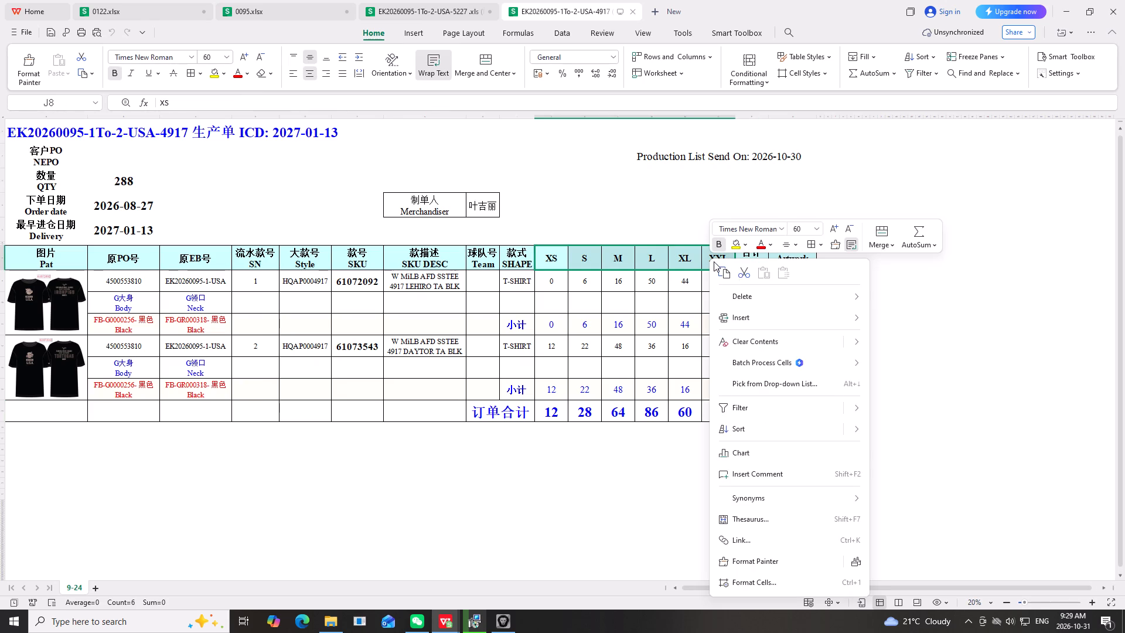
{"action": "left_click", "coordinate": [724, 270]}
{"action": "left_click", "coordinate": [303, 8]}
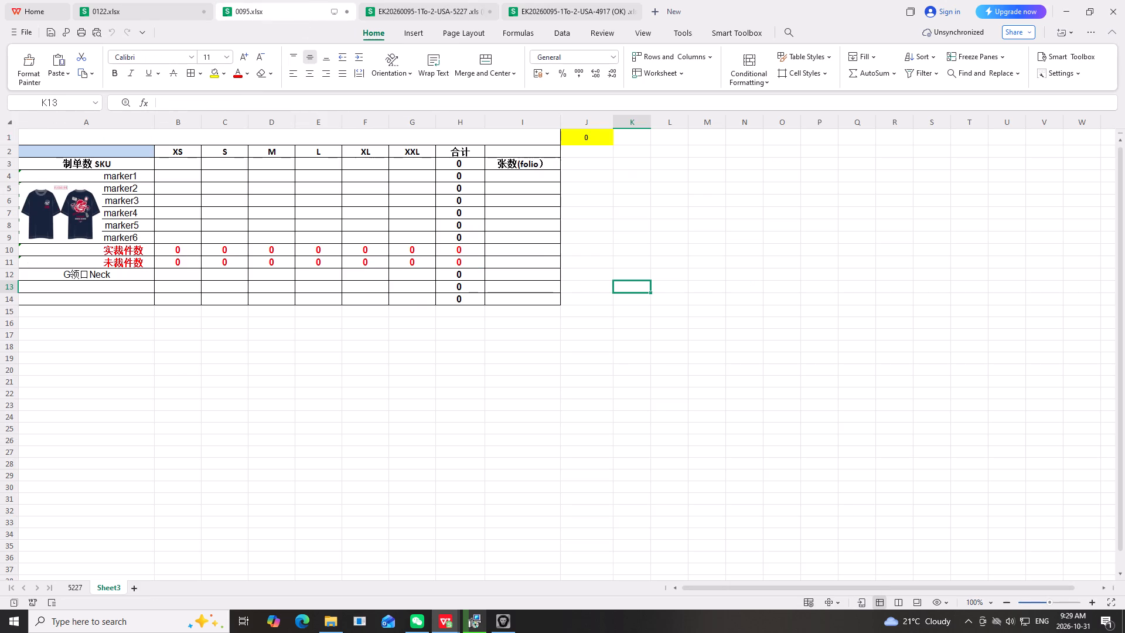
{"action": "scroll", "coordinate": [278, 245], "scroll_direction": "up", "scroll_amount": 2}
{"action": "left_click", "coordinate": [189, 155]}
{"action": "right_click", "coordinate": [189, 155]}
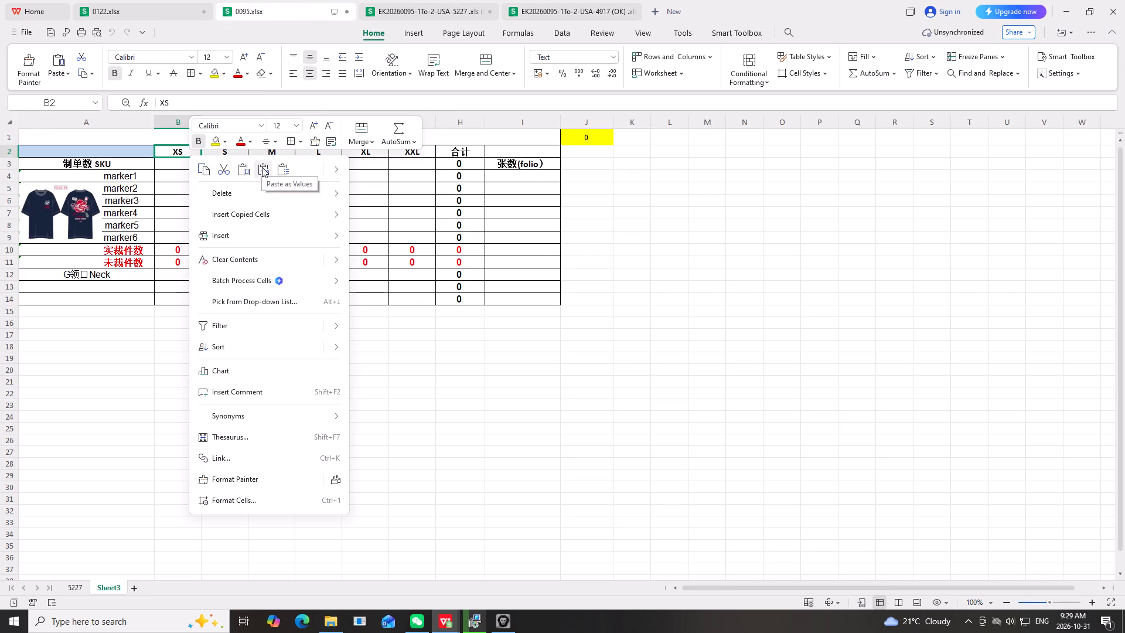
{"action": "left_click", "coordinate": [262, 167]}
Copy the XS to XXL order totals from the 4917 production list and paste them as values at B3 and B12 of Sheet3.
{"action": "left_click", "coordinate": [554, 13]}
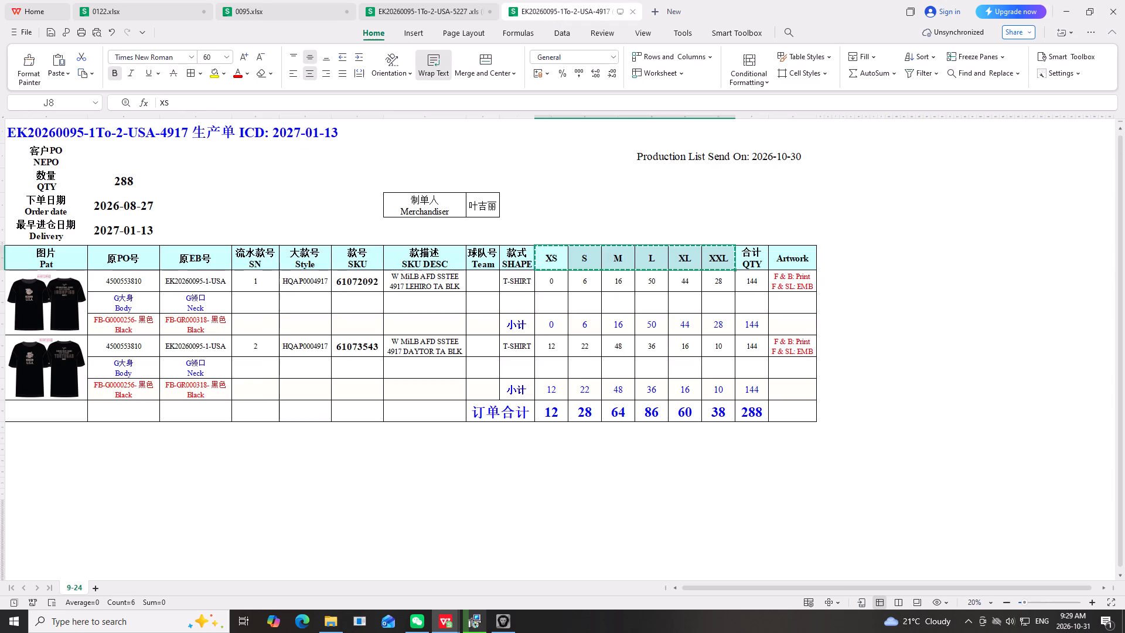
{"action": "left_click_drag", "start_coordinate": [548, 414], "coordinate": [704, 410]}
{"action": "right_click", "coordinate": [704, 410]}
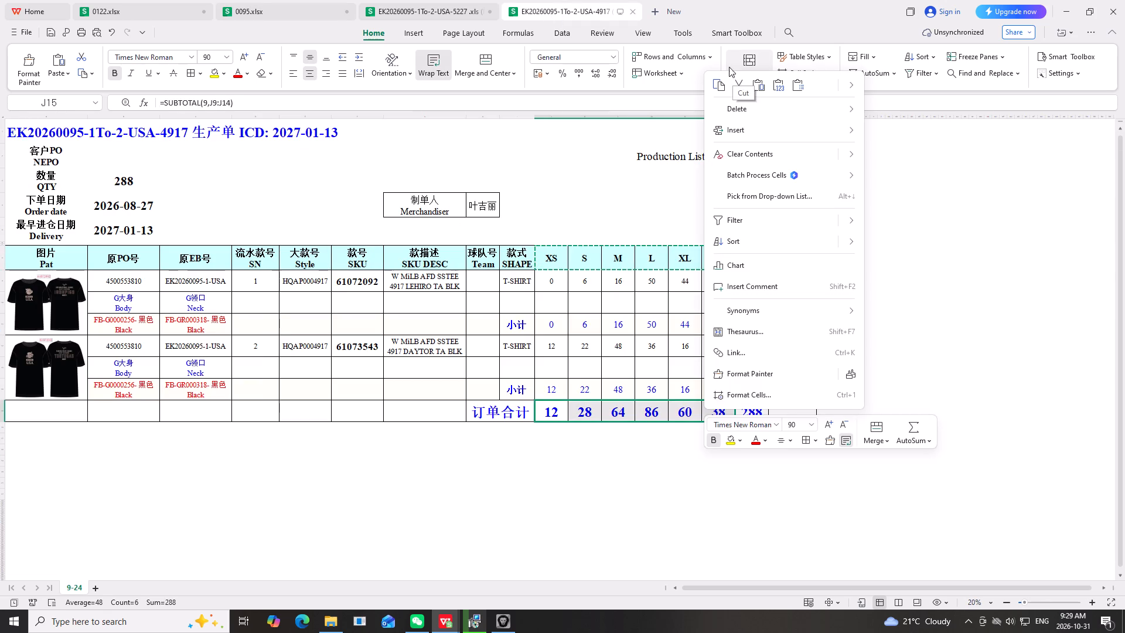
{"action": "left_click", "coordinate": [722, 84]}
{"action": "left_click", "coordinate": [287, 2]}
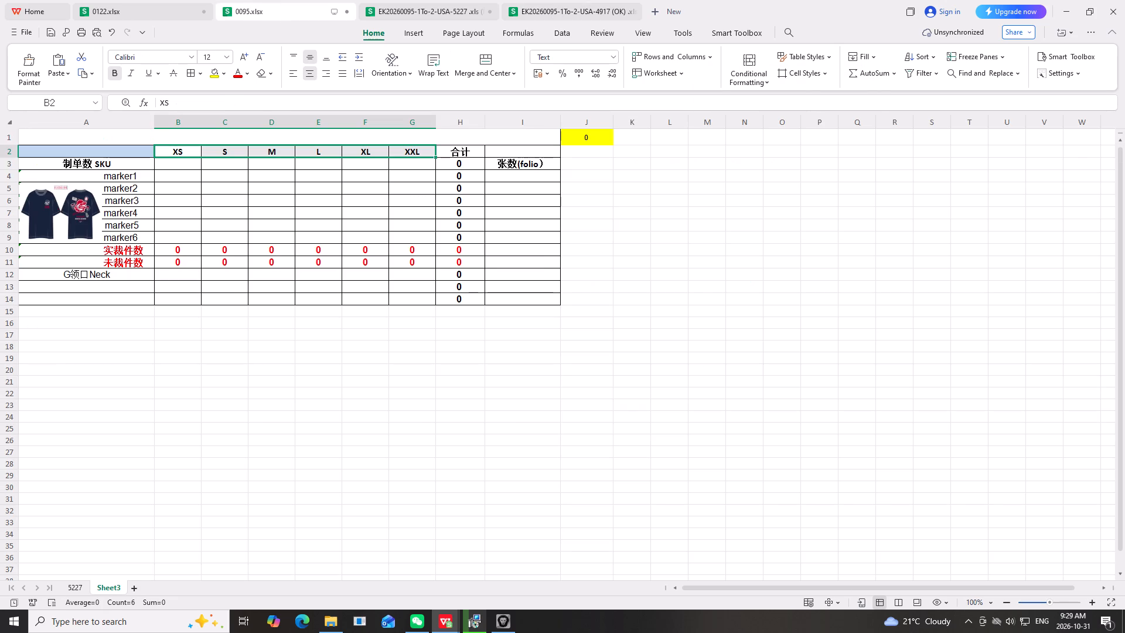
{"action": "left_click", "coordinate": [186, 164]}
{"action": "right_click", "coordinate": [186, 165]}
{"action": "left_click", "coordinate": [258, 177]}
{"action": "scroll", "coordinate": [247, 247], "scroll_direction": "up", "scroll_amount": 5}
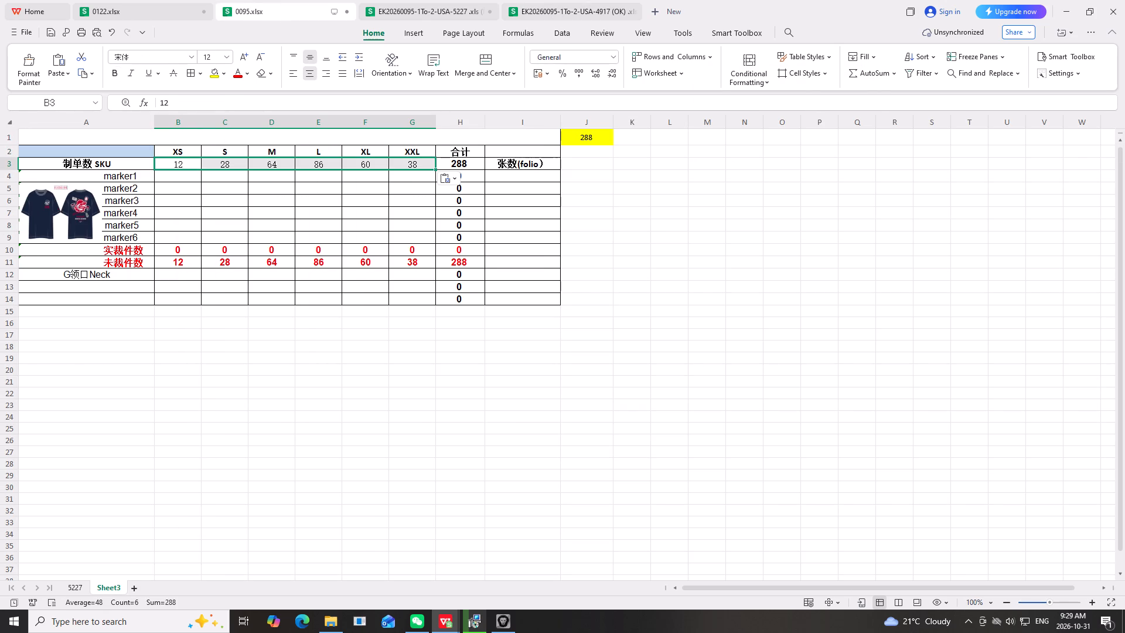
{"action": "left_click", "coordinate": [185, 273]}
{"action": "right_click", "coordinate": [185, 273]}
{"action": "left_click", "coordinate": [263, 14]}
{"action": "scroll", "coordinate": [202, 233], "scroll_direction": "up", "scroll_amount": 5}
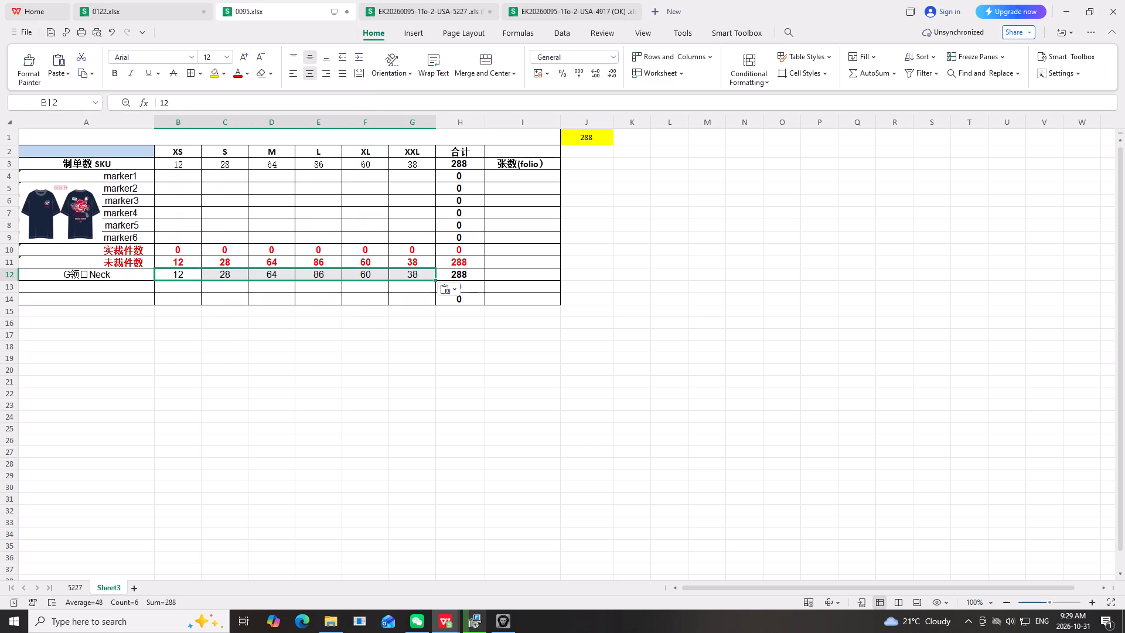
Replace the navy T-shirt picture on Sheet3 with the black T-shirt picture of SKU 61072092 copied from the 4917 production list.
{"action": "left_click", "coordinate": [78, 217]}
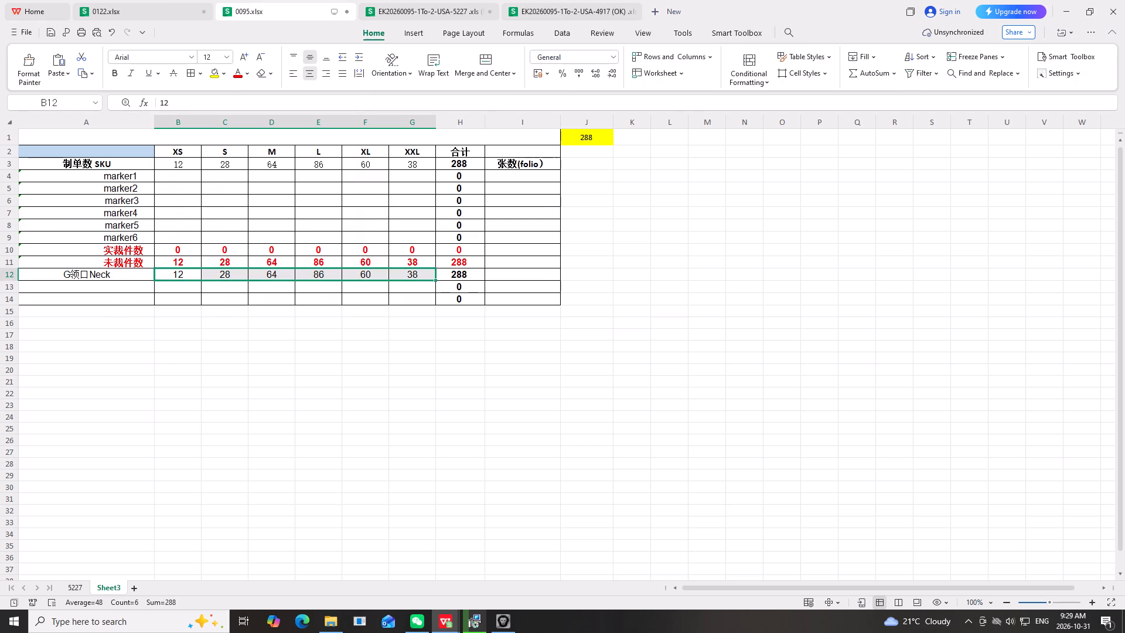
{"action": "scroll", "coordinate": [170, 294], "scroll_direction": "up", "scroll_amount": 5}
{"action": "left_click", "coordinate": [566, 16]}
{"action": "left_click", "coordinate": [45, 307]}
{"action": "right_click", "coordinate": [44, 307]}
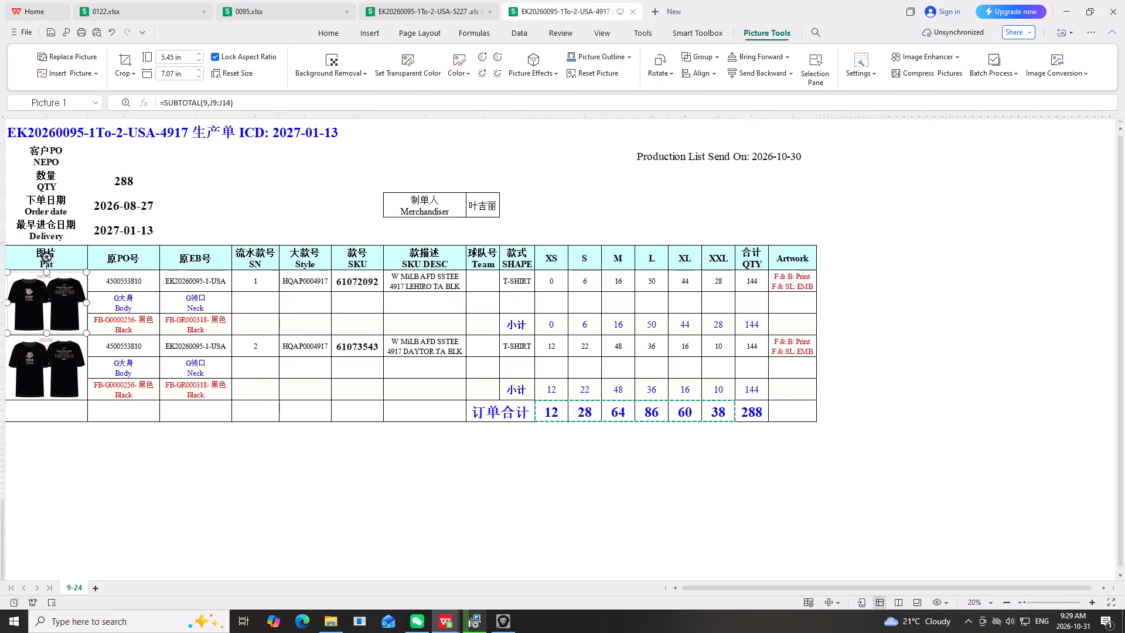
{"action": "left_click", "coordinate": [53, 322]}
{"action": "left_click", "coordinate": [257, 8]}
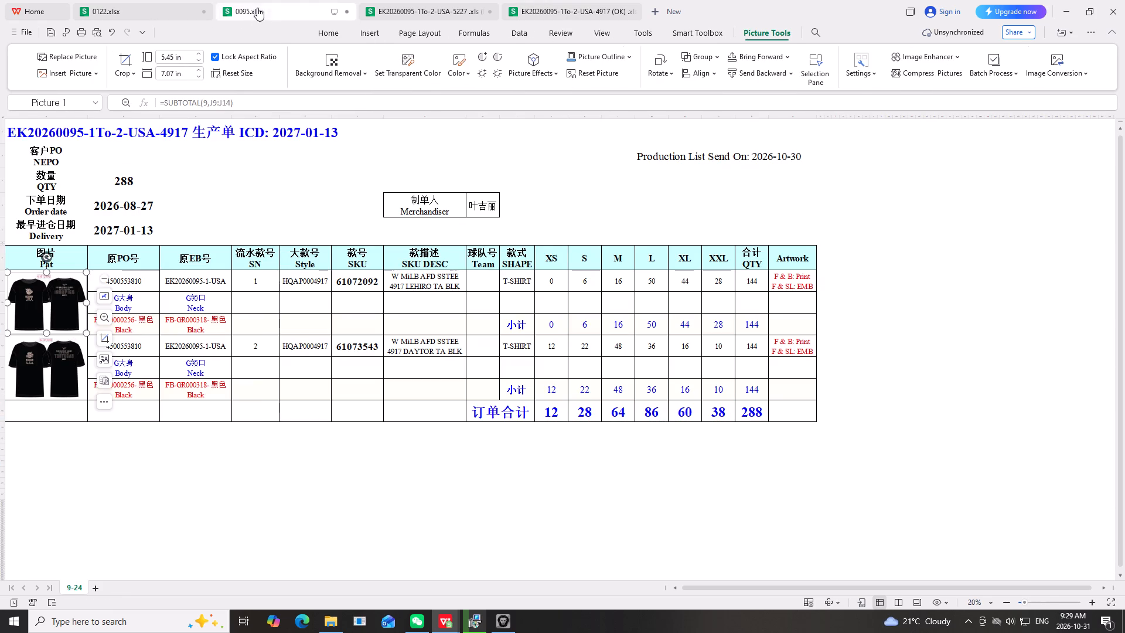
{"action": "right_click", "coordinate": [681, 227]}
{"action": "left_click", "coordinate": [730, 240]}
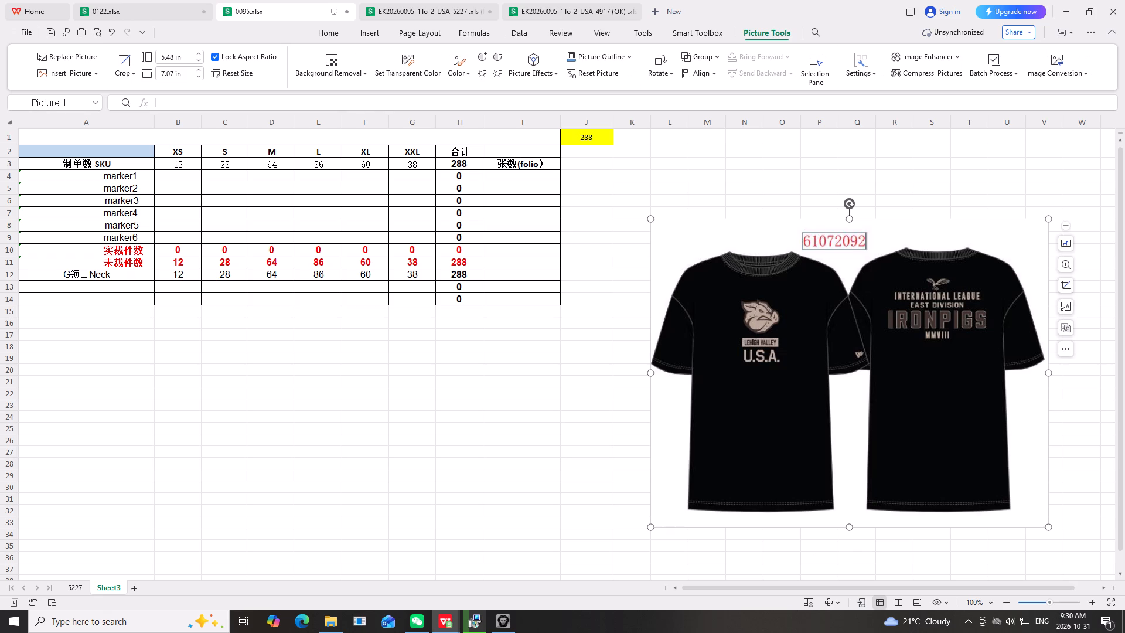
Shrink the black T-shirt picture to about 1.09 by 0.85 in and place it in column A beside the marker labels.
{"action": "left_click_drag", "start_coordinate": [1047, 220], "coordinate": [647, 405]}
{"action": "left_click_drag", "start_coordinate": [568, 444], "coordinate": [731, 345]}
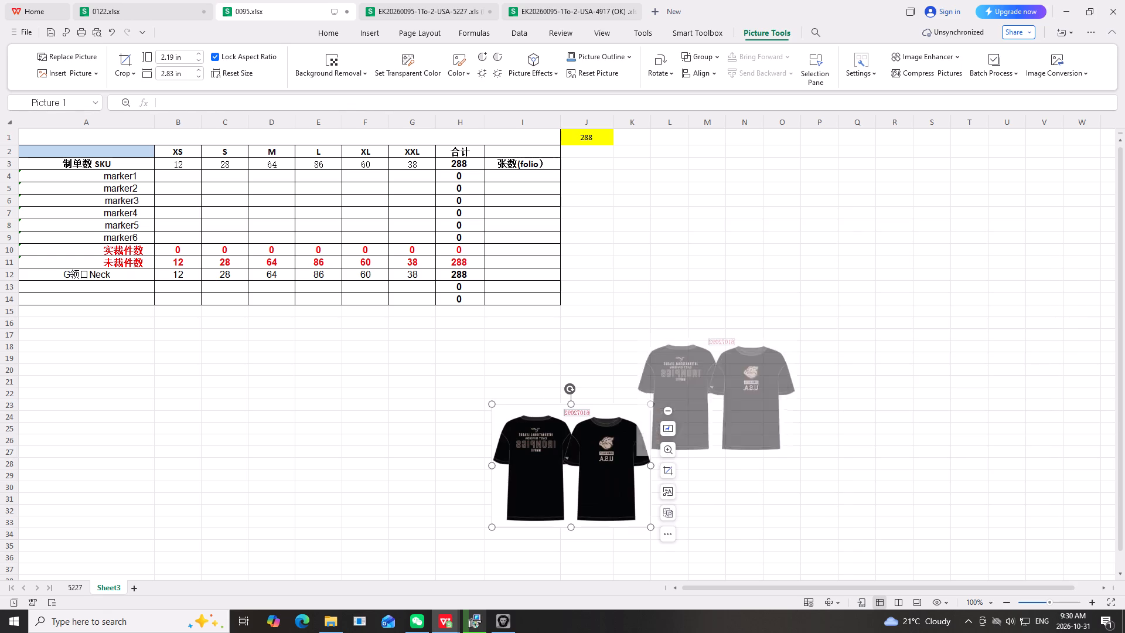
{"action": "left_click_drag", "start_coordinate": [731, 345], "coordinate": [774, 230]}
{"action": "left_click_drag", "start_coordinate": [858, 192], "coordinate": [756, 267]}
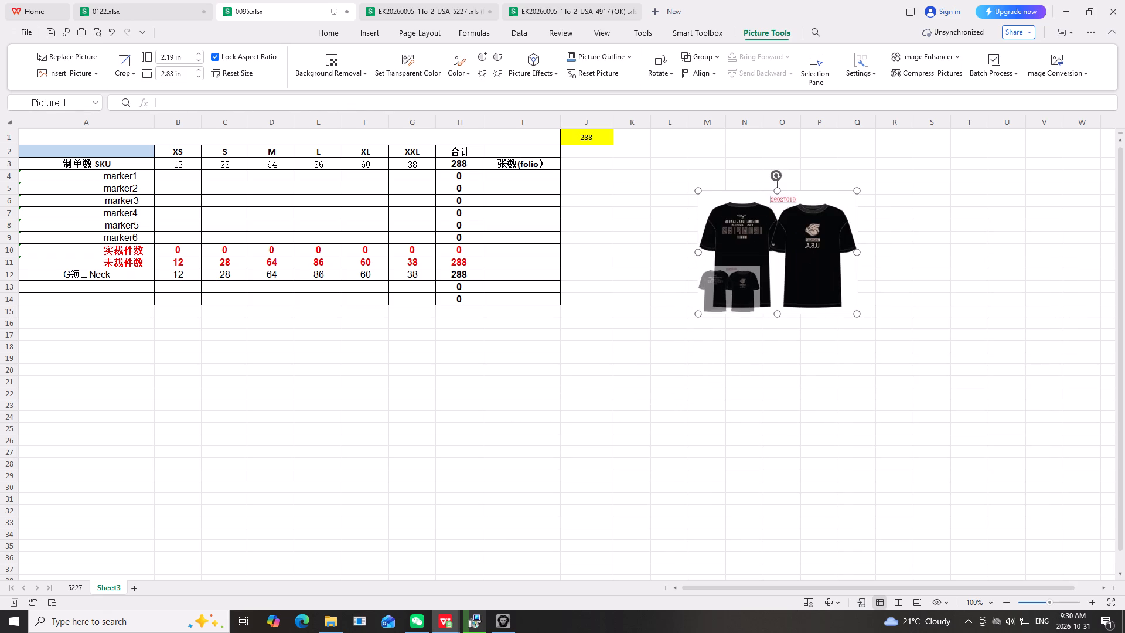
{"action": "left_click_drag", "start_coordinate": [756, 267], "coordinate": [754, 268]}
{"action": "left_click_drag", "start_coordinate": [745, 283], "coordinate": [71, 194]}
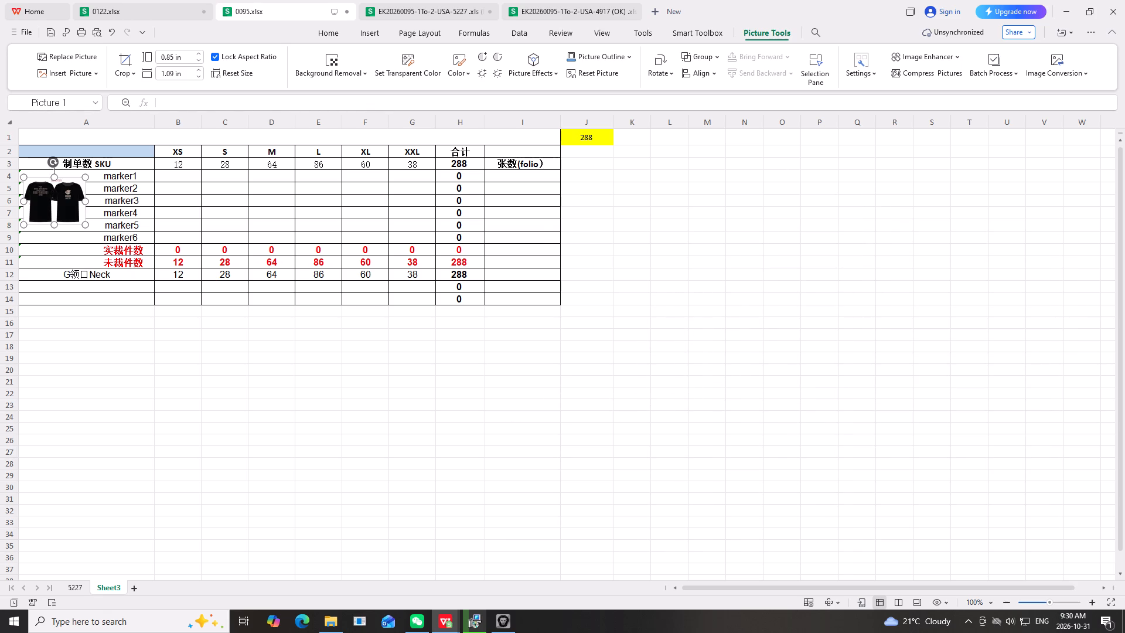
Stretch the T-shirt picture to about 1.19 in high and widen it to fill the space between column A's edge and the marker labels.
{"action": "left_click_drag", "start_coordinate": [55, 226], "coordinate": [56, 253]}
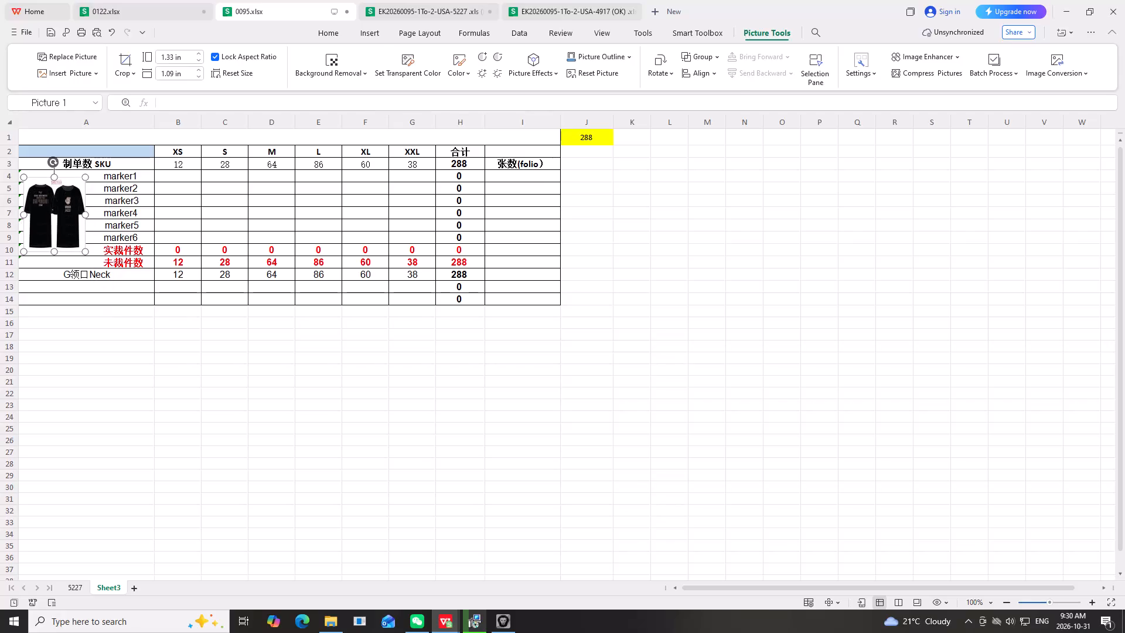
{"action": "left_click_drag", "start_coordinate": [388, 362], "coordinate": [375, 356]}
{"action": "left_click", "coordinate": [46, 209]}
{"action": "left_click_drag", "start_coordinate": [54, 179], "coordinate": [56, 183]}
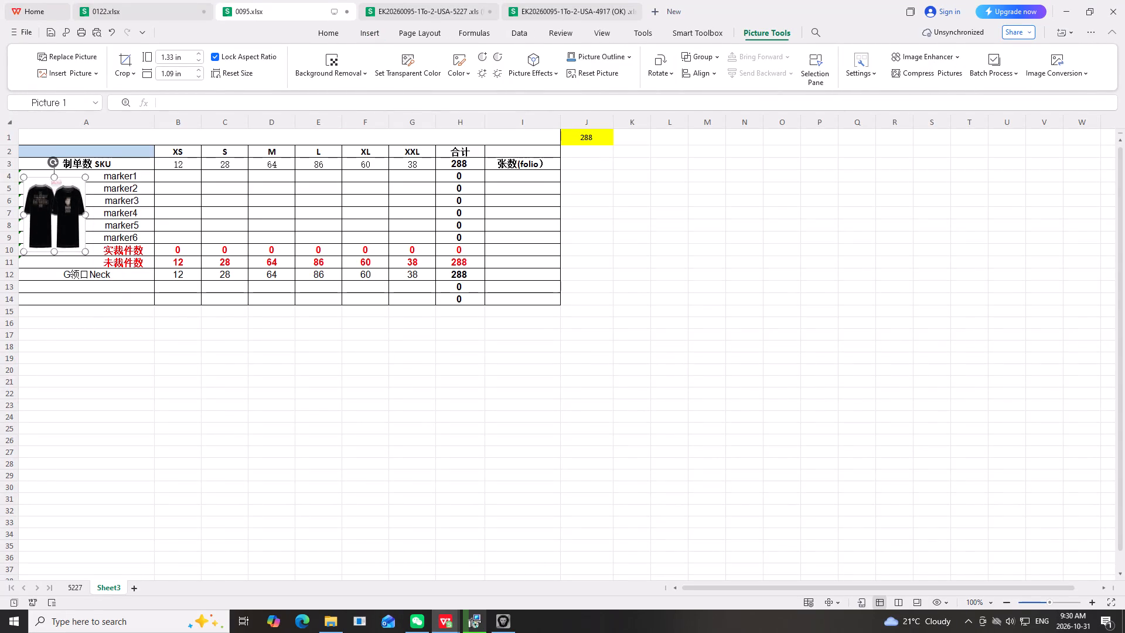
{"action": "left_click_drag", "start_coordinate": [56, 183], "coordinate": [57, 190]}
{"action": "left_click", "coordinate": [202, 300]}
{"action": "left_click", "coordinate": [62, 223]}
{"action": "left_click", "coordinate": [54, 186]}
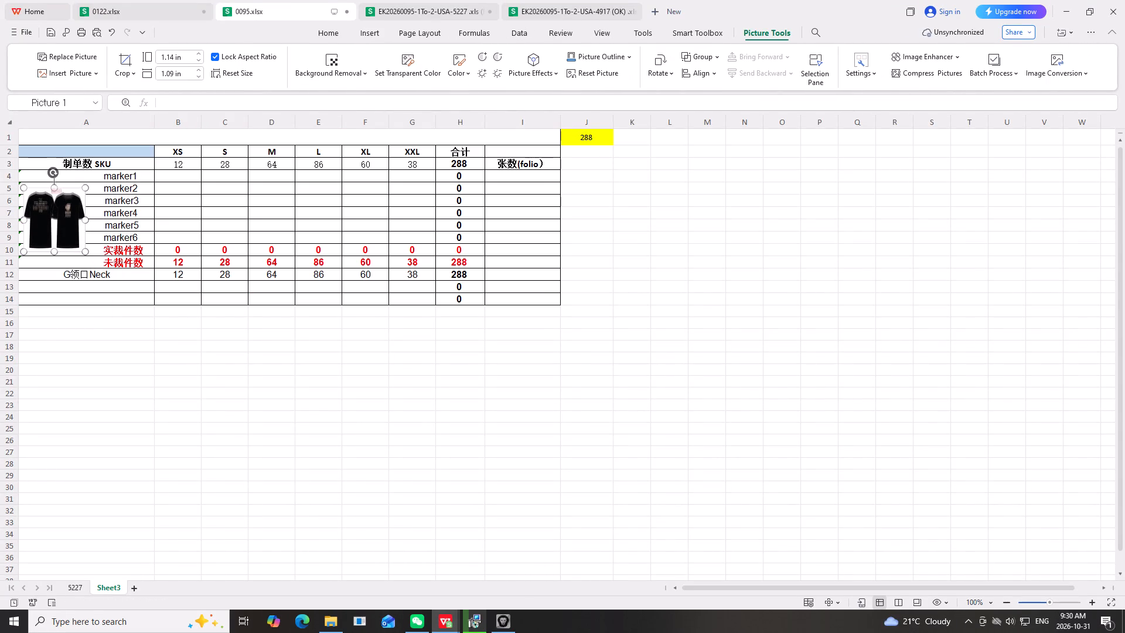
{"action": "left_click", "coordinate": [189, 349]}
{"action": "left_click", "coordinate": [64, 228]}
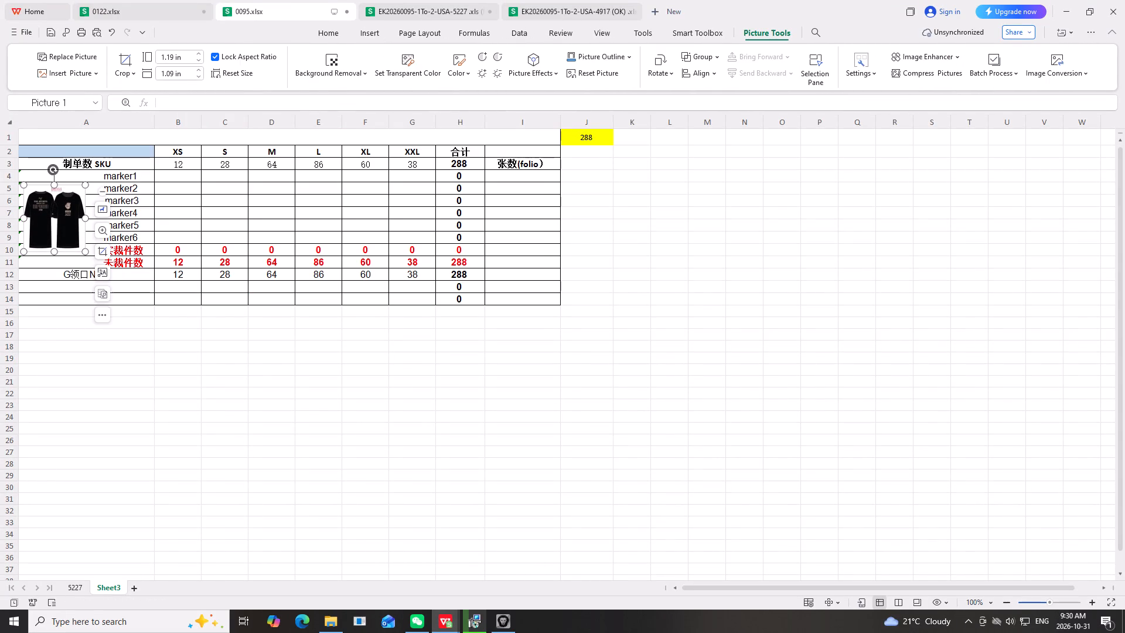
{"action": "left_click_drag", "start_coordinate": [24, 219], "coordinate": [0, 219]}
{"action": "left_click_drag", "start_coordinate": [190, 349], "coordinate": [179, 339]}
{"action": "left_click", "coordinate": [70, 225]}
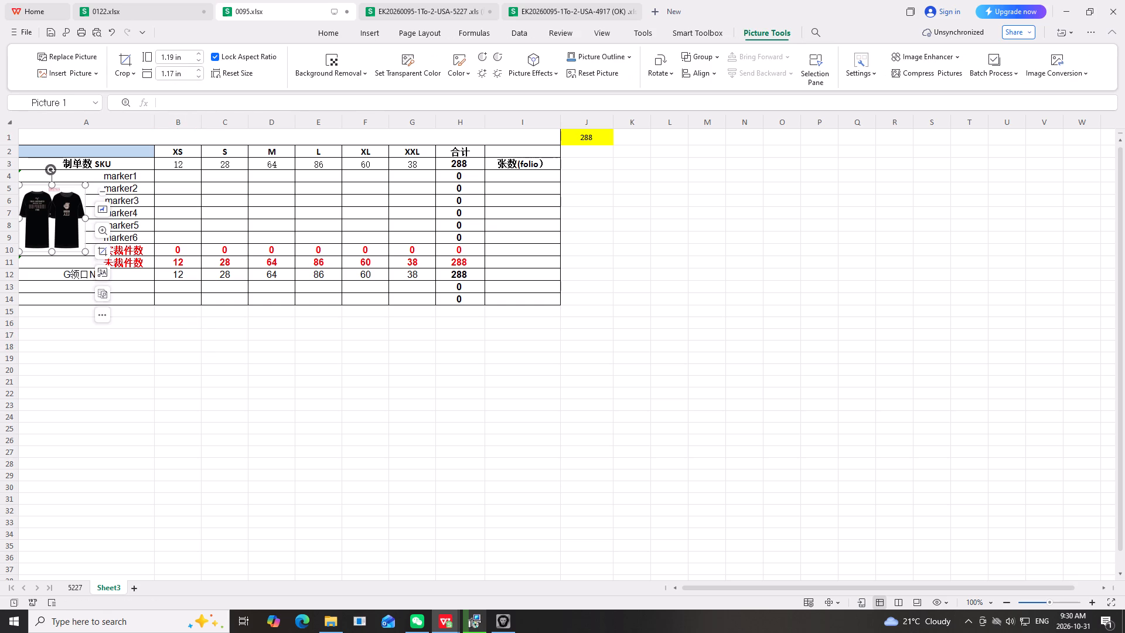
{"action": "left_click_drag", "start_coordinate": [87, 219], "coordinate": [102, 224]}
{"action": "left_click", "coordinate": [293, 397]}
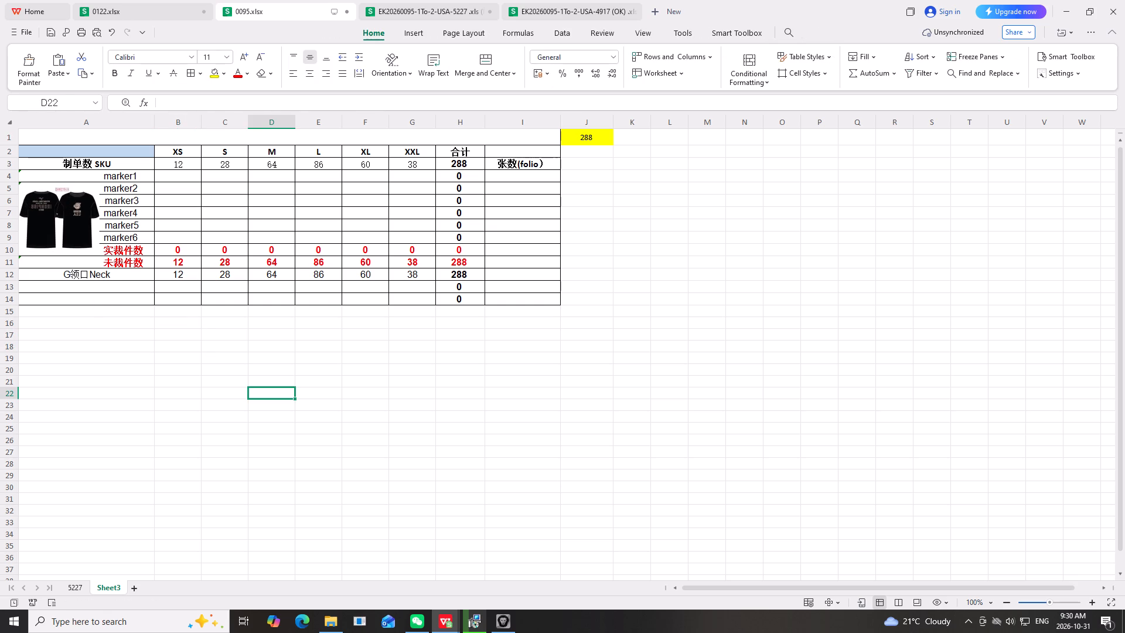
Copy the body fabric name FB-G0000256- 黑色Black from the 4917 production list and paste it as a value in A2 of Sheet3.
{"action": "left_click", "coordinate": [572, 5]}
{"action": "scroll", "coordinate": [292, 341], "scroll_direction": "up", "scroll_amount": 3}
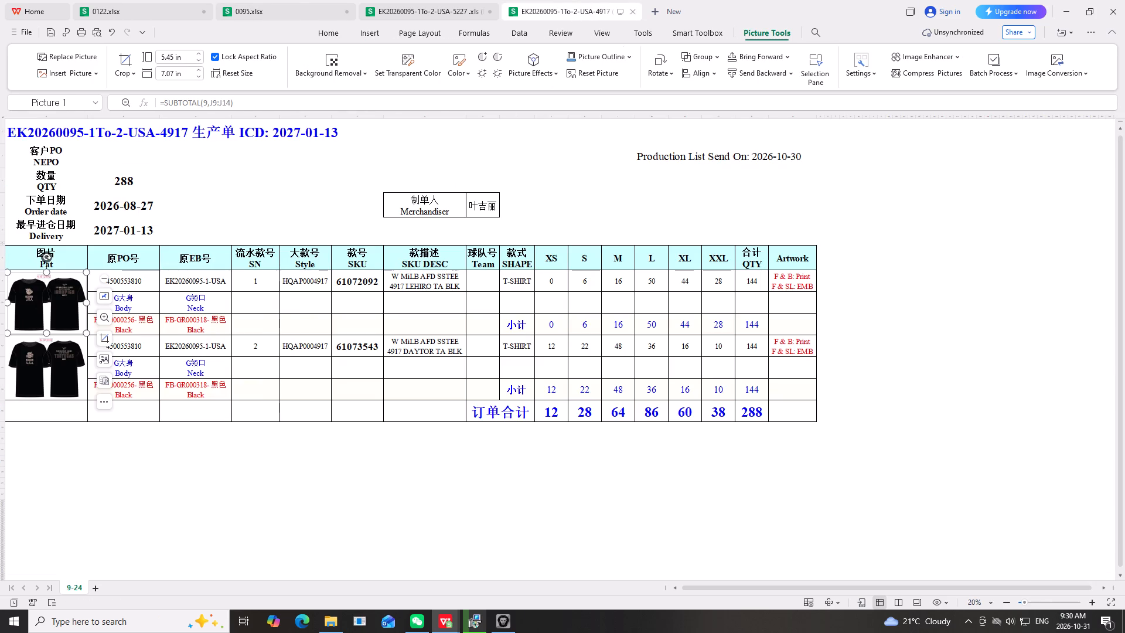
{"action": "left_click", "coordinate": [138, 322]}
{"action": "right_click", "coordinate": [138, 322]}
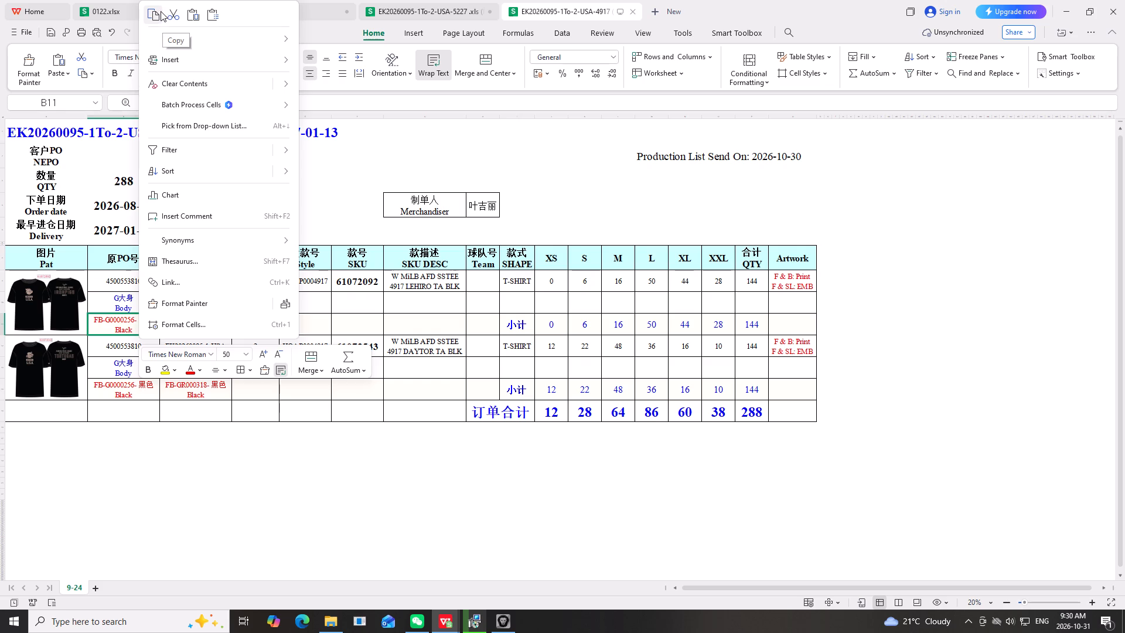
{"action": "left_click", "coordinate": [152, 11]}
{"action": "scroll", "coordinate": [149, 192], "scroll_direction": "up", "scroll_amount": 4}
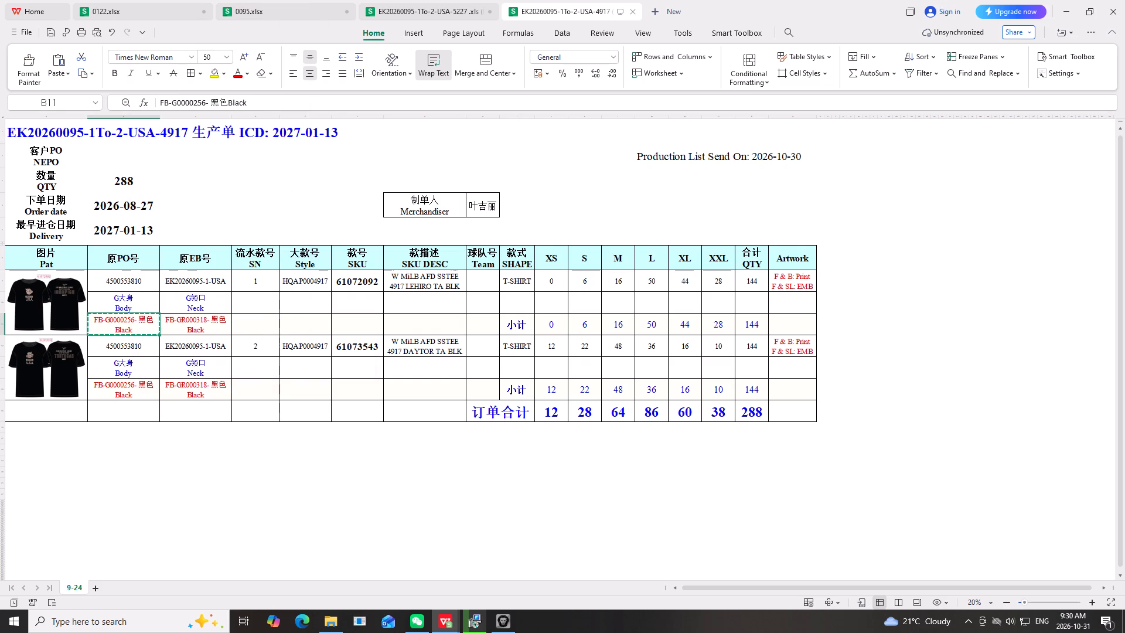
{"action": "left_click", "coordinate": [270, 5]}
{"action": "scroll", "coordinate": [56, 262], "scroll_direction": "up", "scroll_amount": 2}
{"action": "left_click", "coordinate": [63, 145]}
{"action": "right_click", "coordinate": [67, 149]}
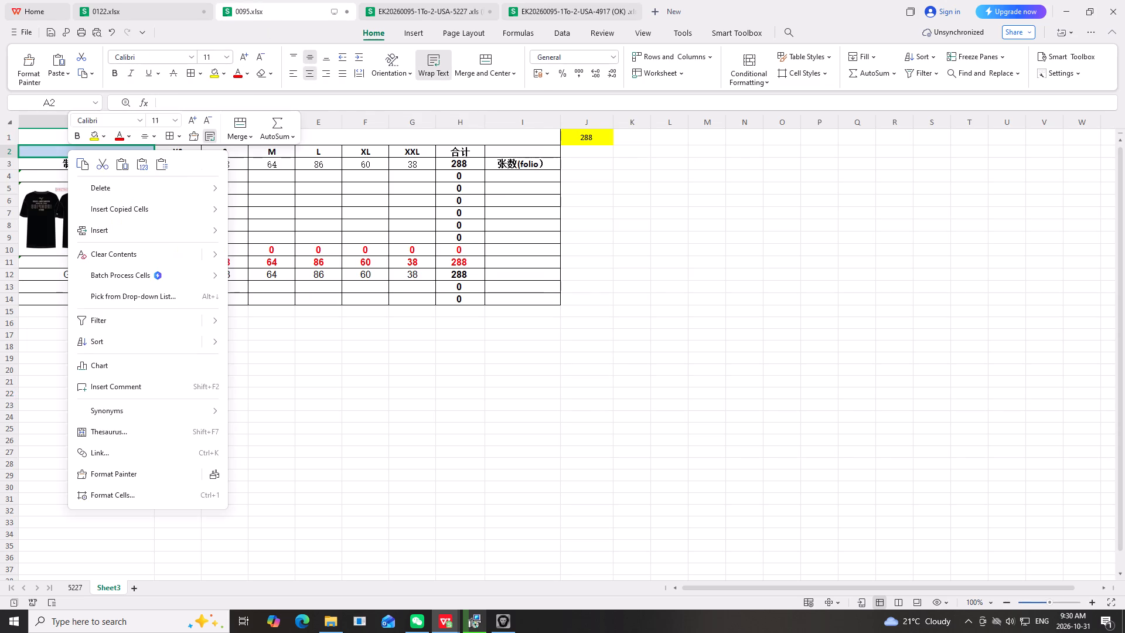
{"action": "left_click", "coordinate": [137, 166]}
{"action": "scroll", "coordinate": [231, 204], "scroll_direction": "up", "scroll_amount": 4}
Copy the neck fabric name FB-GR000318- 黑色Black from the 4917 production list and paste it as a value in A13 of Sheet3.
{"action": "left_click", "coordinate": [584, 13]}
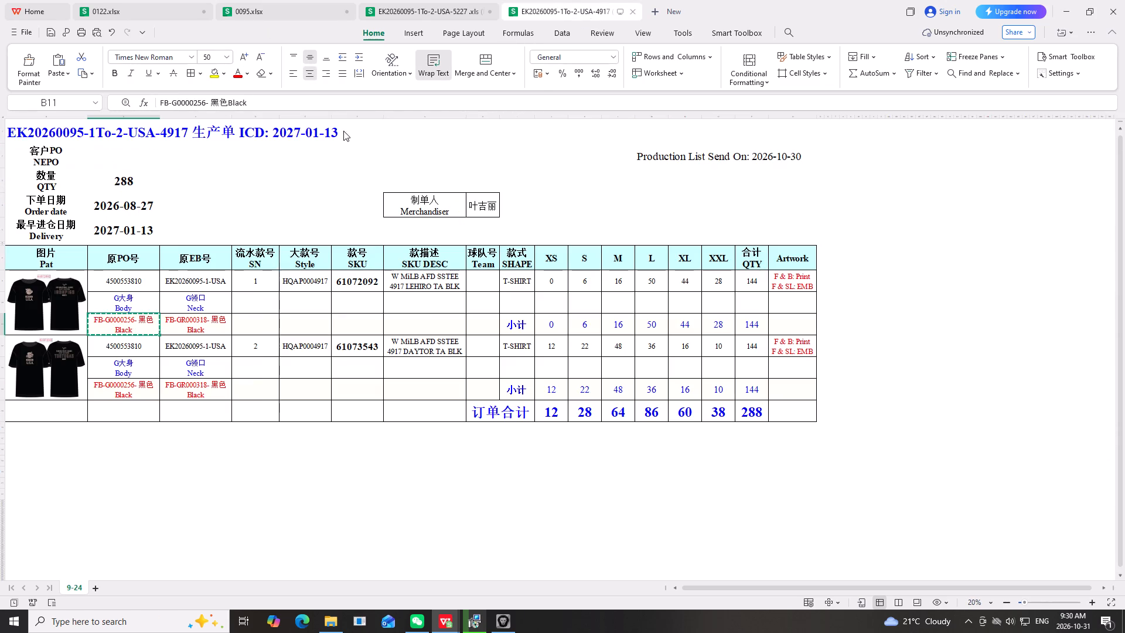
{"action": "left_click", "coordinate": [199, 329]}
{"action": "right_click", "coordinate": [199, 329]}
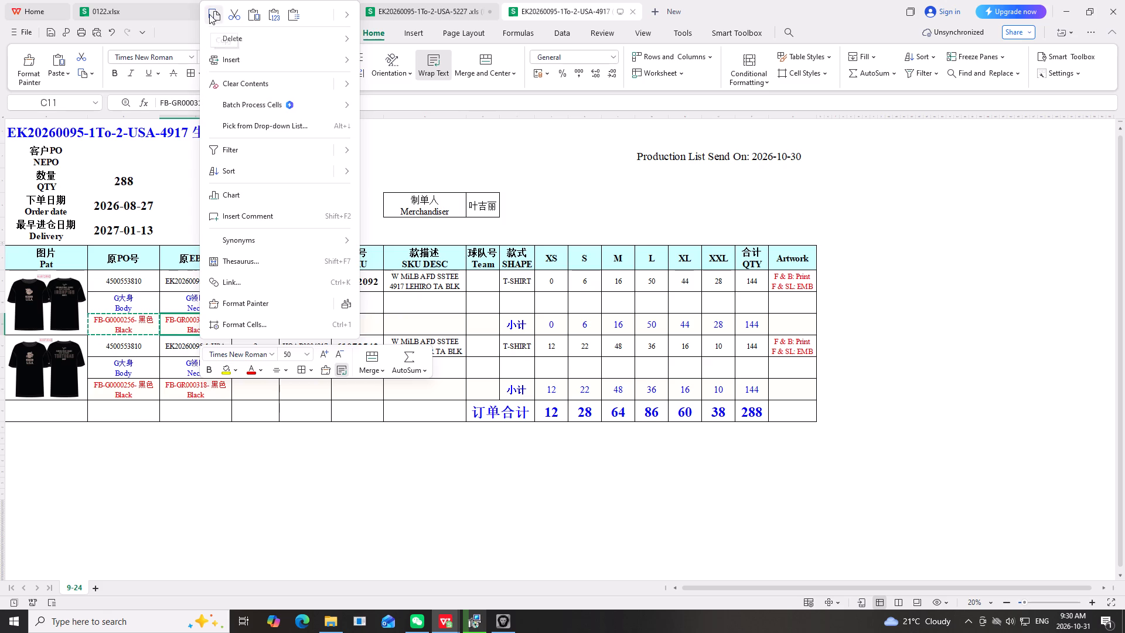
{"action": "left_click", "coordinate": [209, 14]}
{"action": "left_click", "coordinate": [267, 9]}
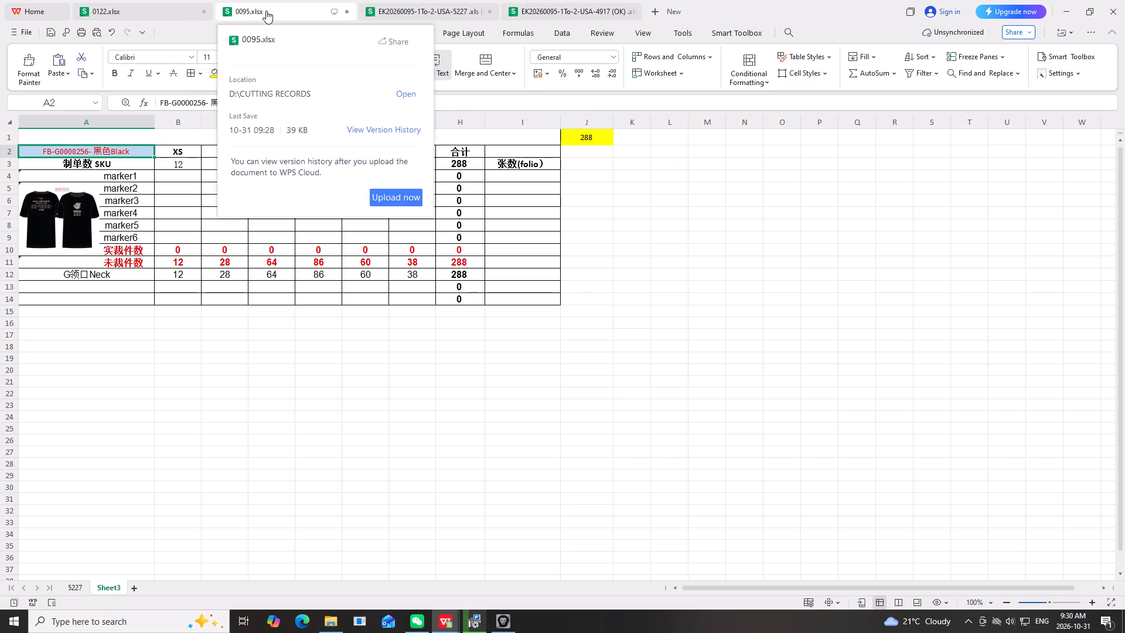
{"action": "left_click", "coordinate": [98, 289]}
{"action": "right_click_drag", "start_coordinate": [98, 289], "coordinate": [98, 278]}
{"action": "left_click", "coordinate": [175, 13]}
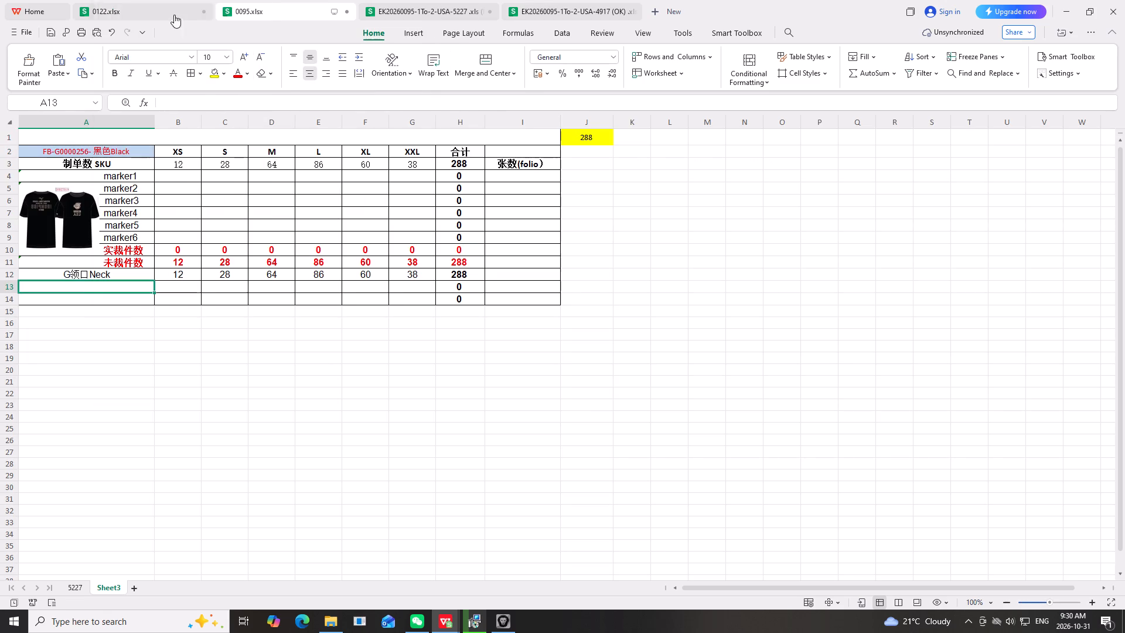
{"action": "left_click", "coordinate": [646, 299]}
{"action": "scroll", "coordinate": [62, 331], "scroll_direction": "up", "scroll_amount": 4}
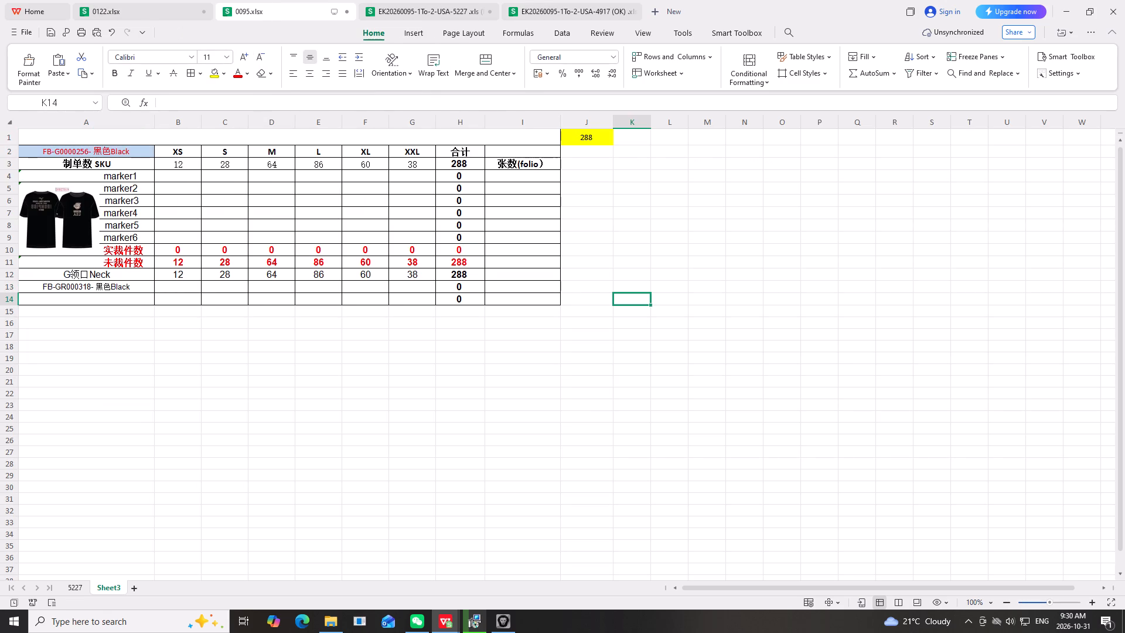
Check Sheet3 against the 4917 production list and the layout of sheet 5227.
{"action": "left_click", "coordinate": [579, 6]}
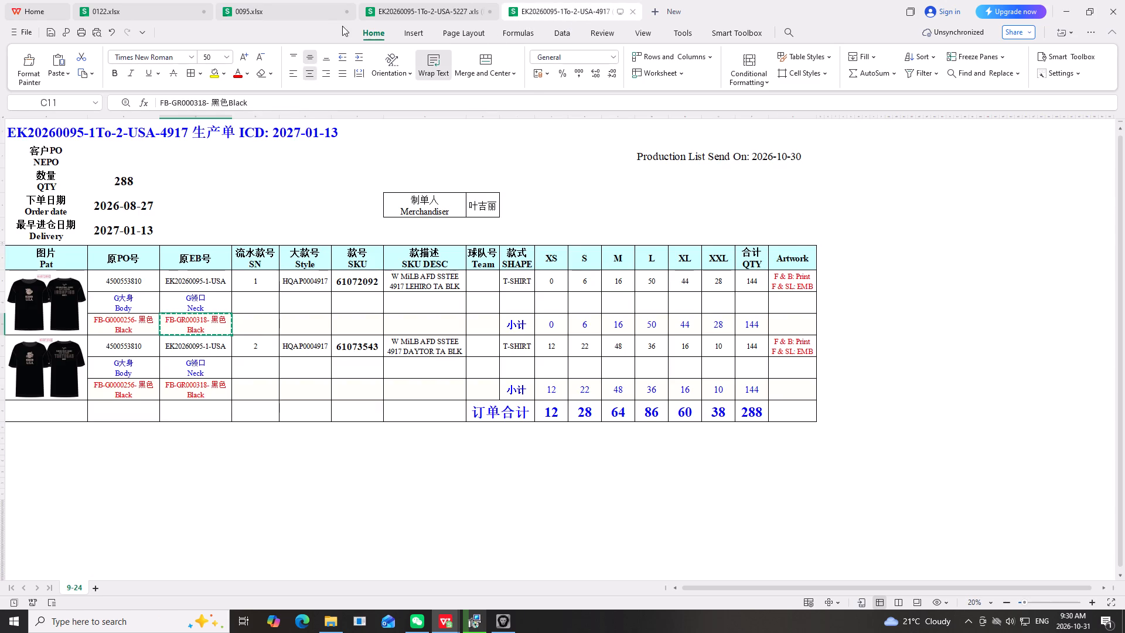
{"action": "left_click", "coordinate": [262, 9]}
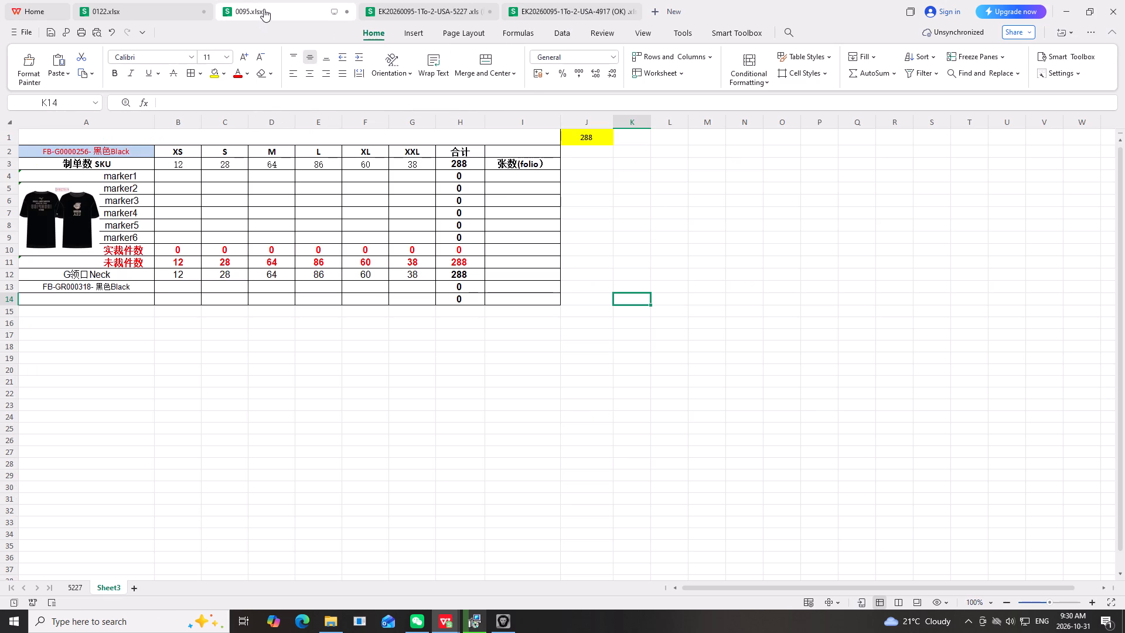
{"action": "scroll", "coordinate": [198, 331], "scroll_direction": "up", "scroll_amount": 5}
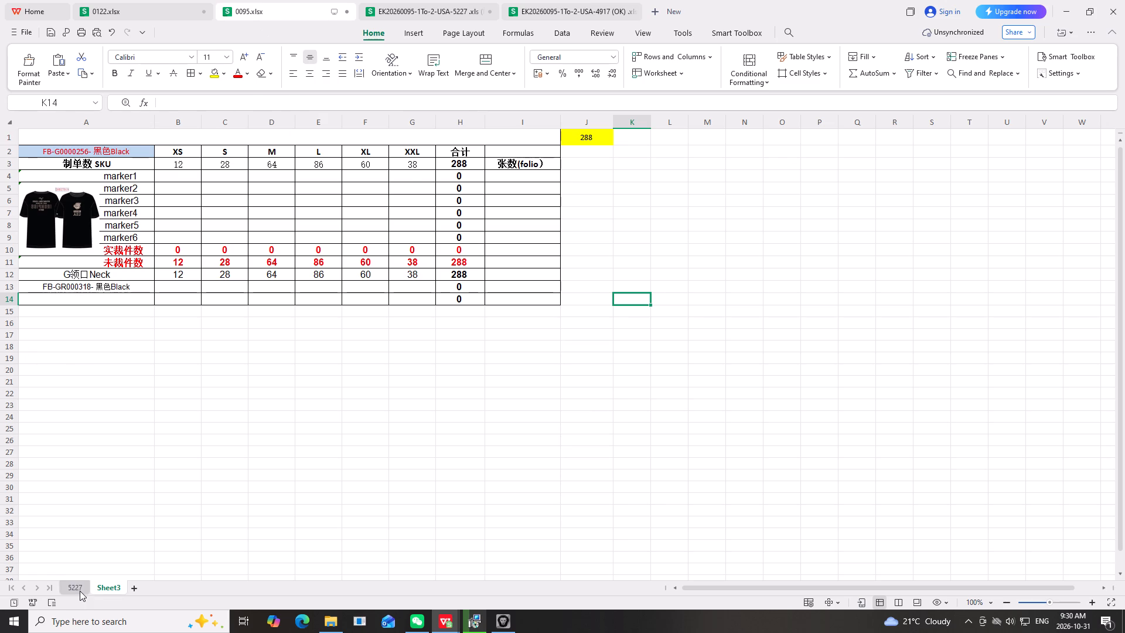
{"action": "left_click", "coordinate": [80, 591]}
{"action": "left_click", "coordinate": [786, 293]}
{"action": "left_click", "coordinate": [106, 589]}
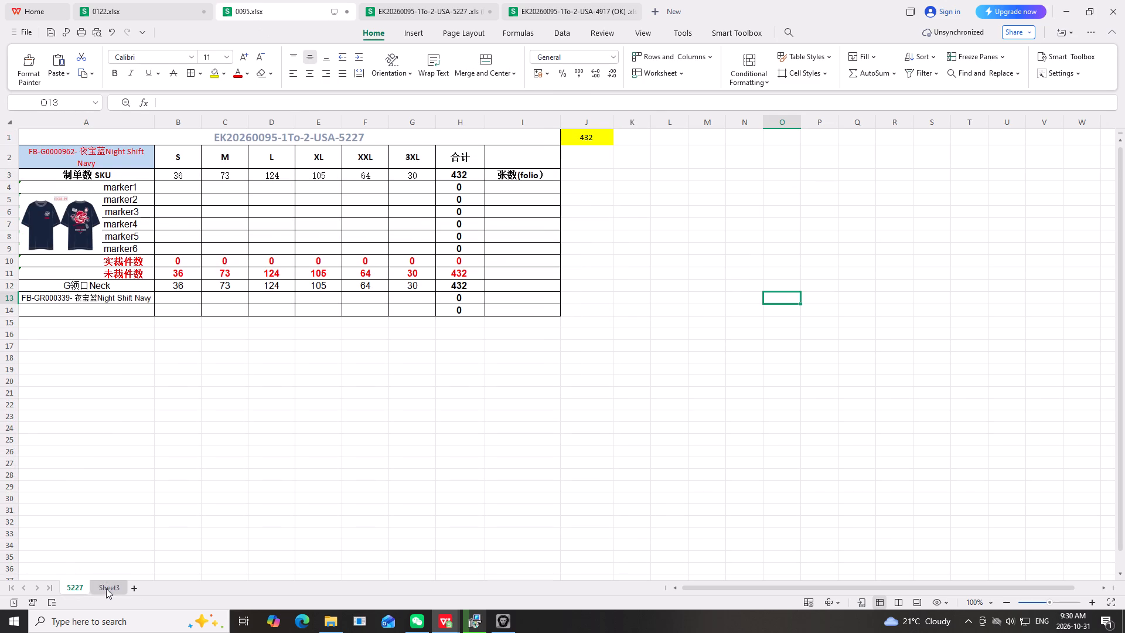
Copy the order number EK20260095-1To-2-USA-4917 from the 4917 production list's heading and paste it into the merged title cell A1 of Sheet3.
{"action": "scroll", "coordinate": [305, 427], "scroll_direction": "up", "scroll_amount": 5}
{"action": "left_click_drag", "start_coordinate": [591, 426], "coordinate": [594, 420]}
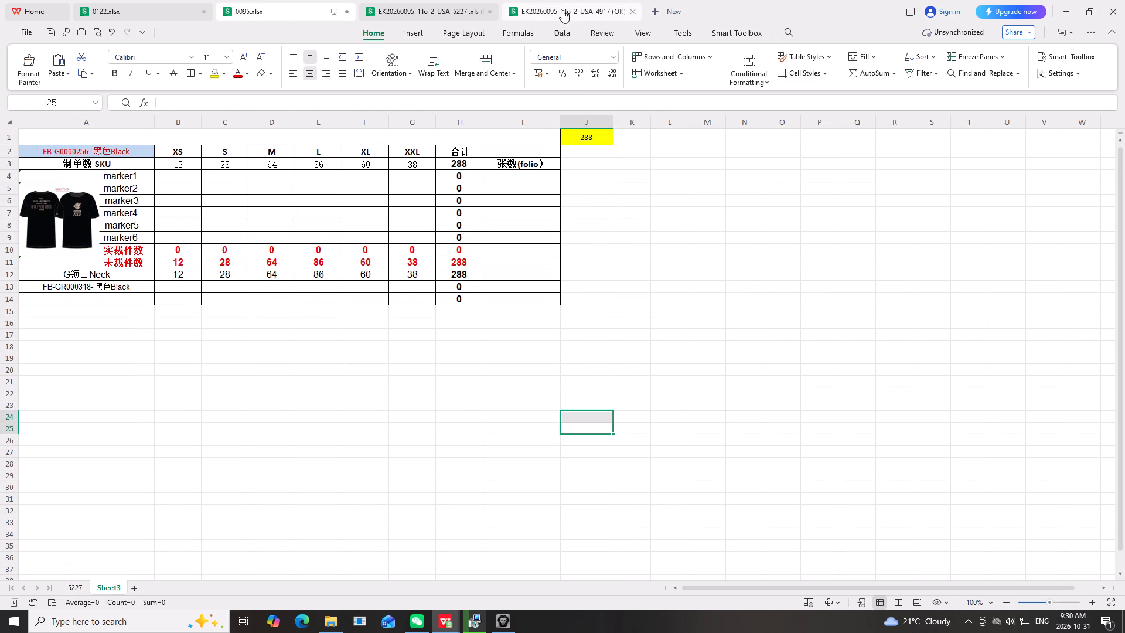
{"action": "left_click", "coordinate": [565, 10]}
{"action": "left_click", "coordinate": [102, 137]}
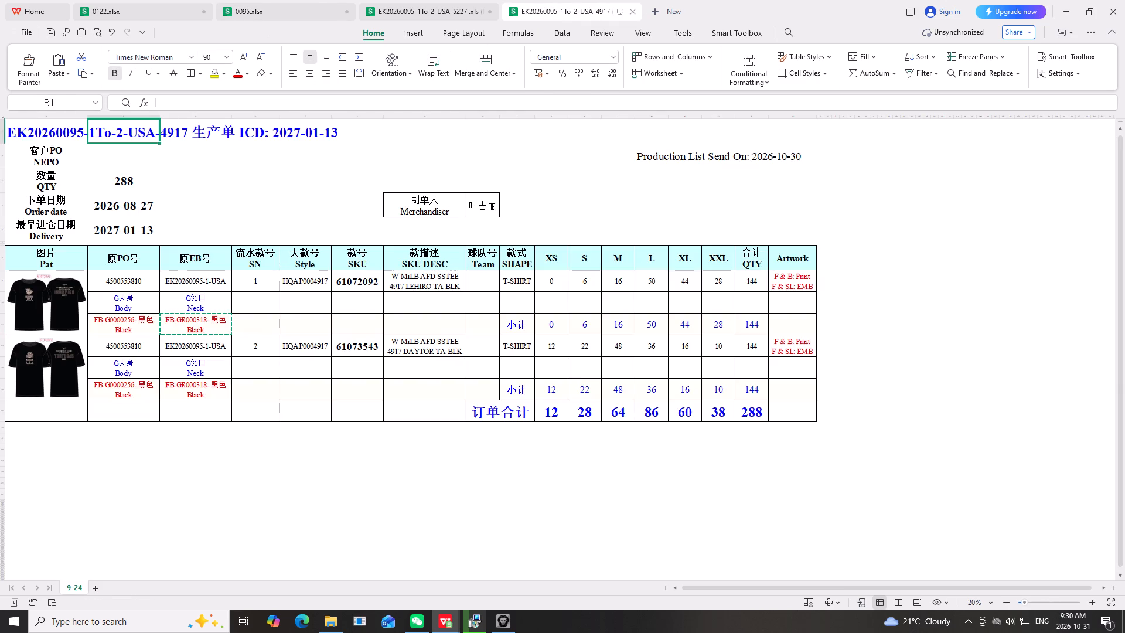
{"action": "left_click", "coordinate": [49, 134]}
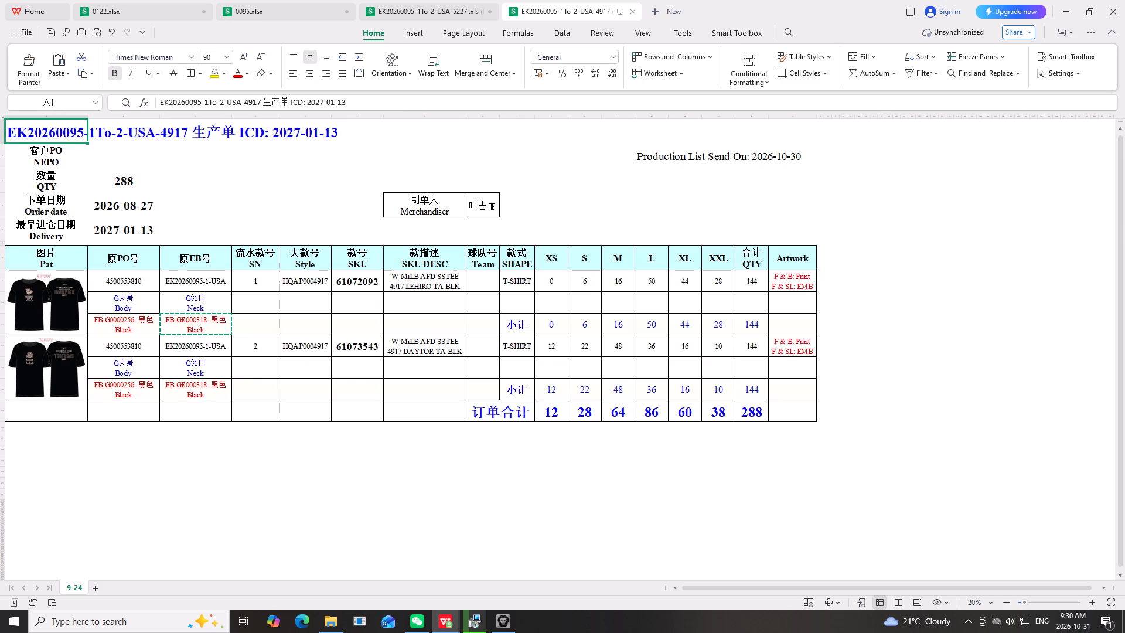
{"action": "left_click_drag", "start_coordinate": [161, 98], "coordinate": [251, 108]}
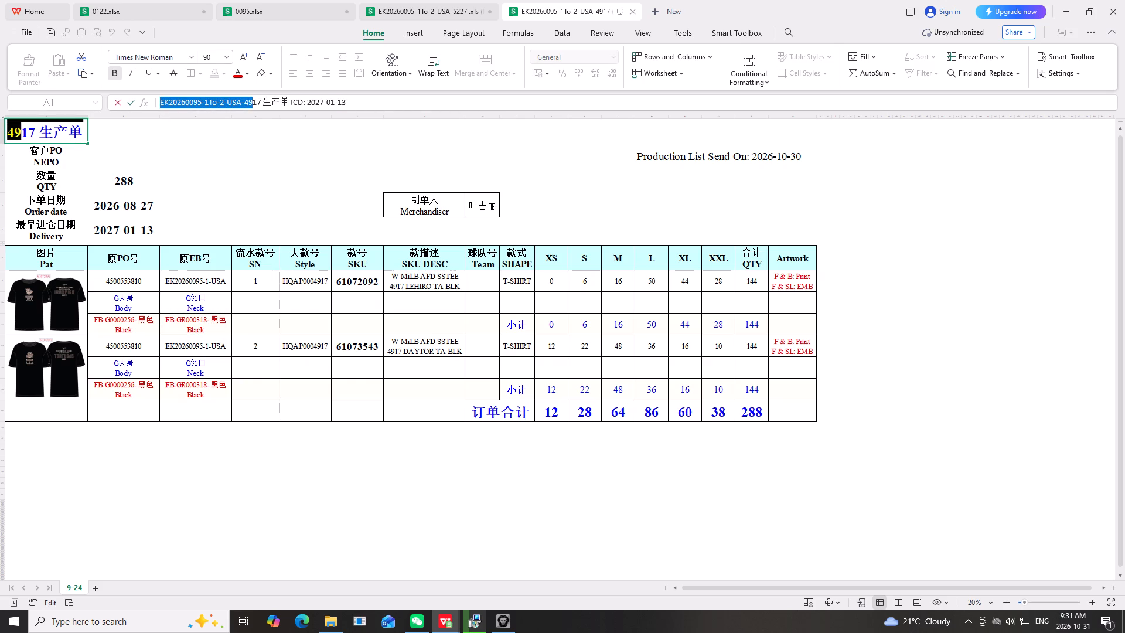
{"action": "left_click_drag", "start_coordinate": [251, 108], "coordinate": [258, 107]}
{"action": "left_click_drag", "start_coordinate": [258, 107], "coordinate": [259, 107]}
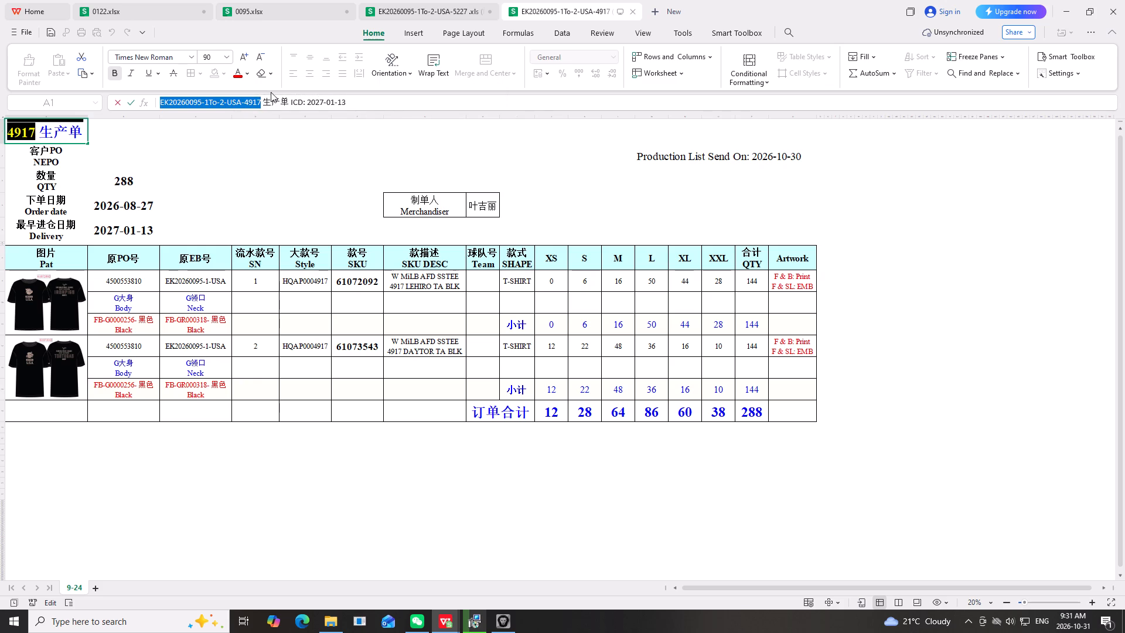
{"action": "right_click", "coordinate": [211, 99]}
{"action": "left_click", "coordinate": [229, 113]}
{"action": "left_click", "coordinate": [292, 11]}
{"action": "scroll", "coordinate": [129, 358], "scroll_direction": "up", "scroll_amount": 3}
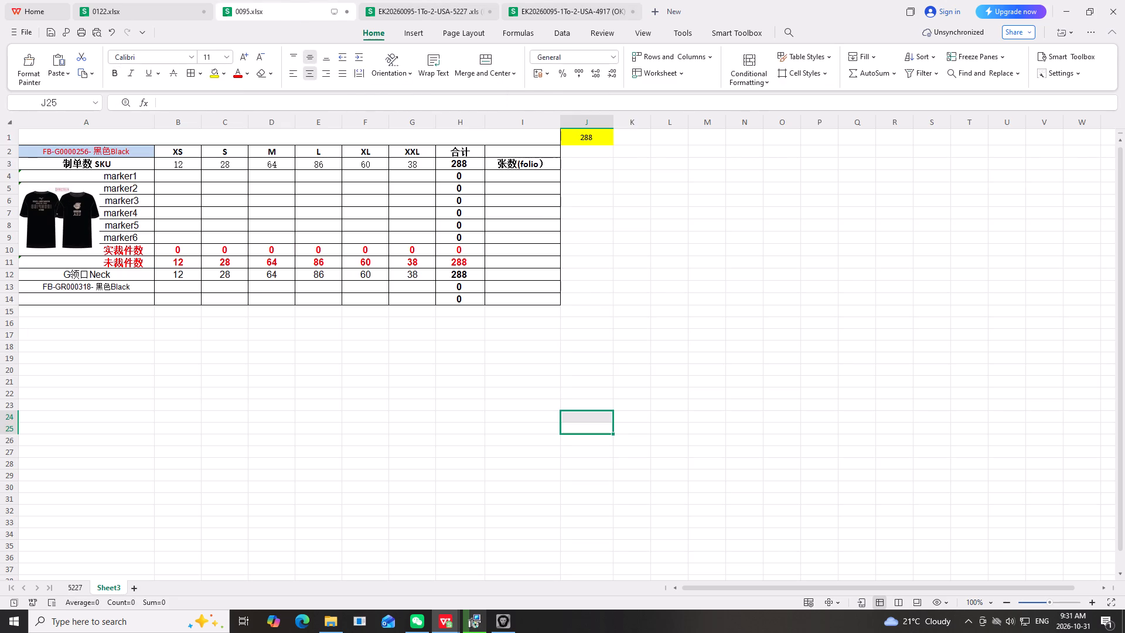
{"action": "double_click", "coordinate": [200, 138]}
{"action": "right_click", "coordinate": [200, 139]}
{"action": "left_click", "coordinate": [250, 158]}
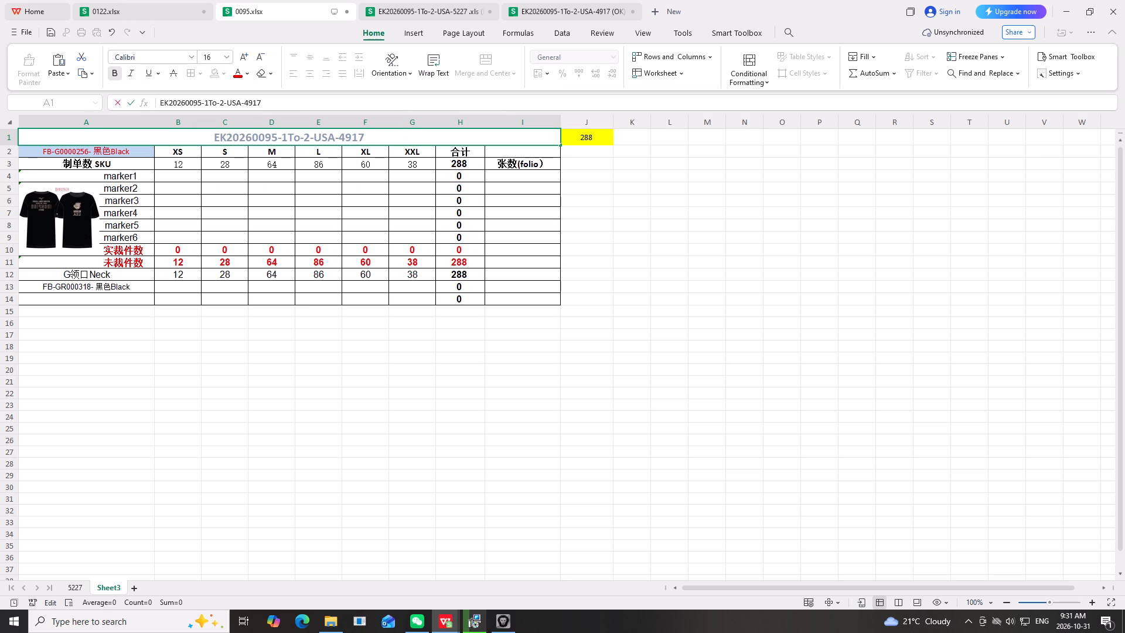
{"action": "left_click", "coordinate": [761, 242]}
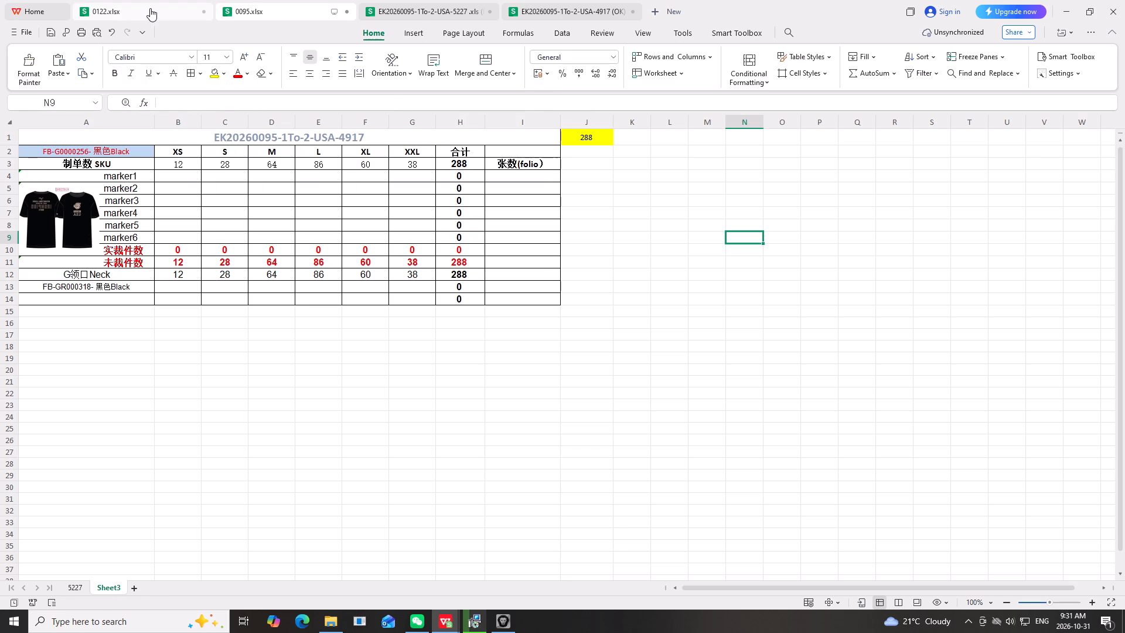
Review cutting-plan sheets 4905, 4903, 4748 and 4751 in workbook 0122 and check Sheet3 of workbook 0095 against the 4917 production list.
{"action": "left_click", "coordinate": [150, 8]}
{"action": "left_click_drag", "start_coordinate": [690, 324], "coordinate": [677, 321]}
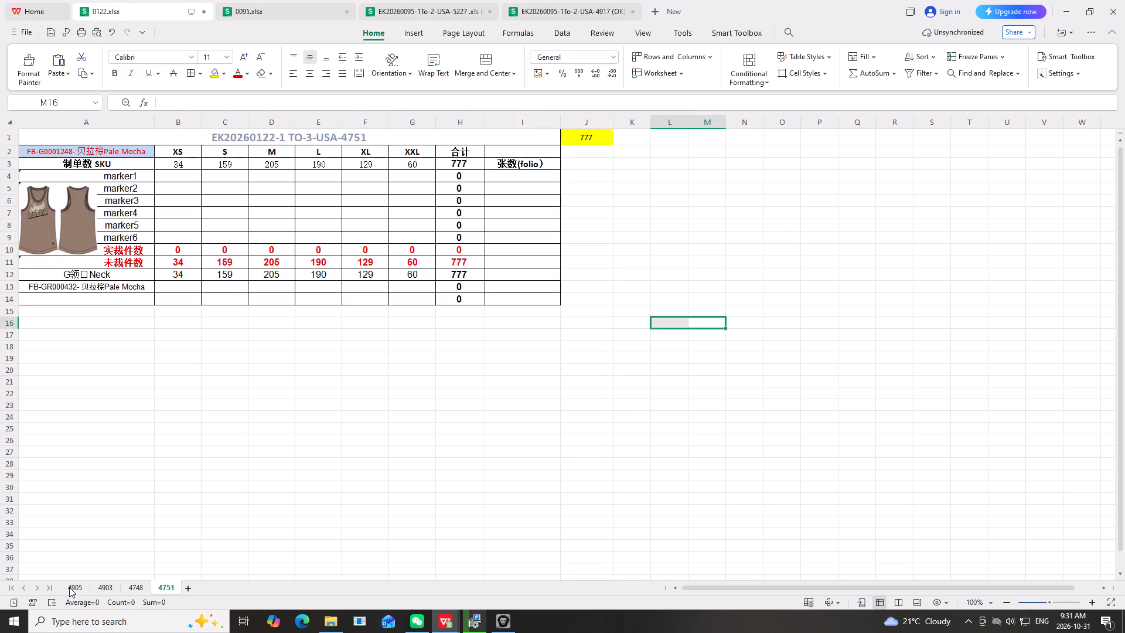
{"action": "left_click", "coordinate": [70, 587]}
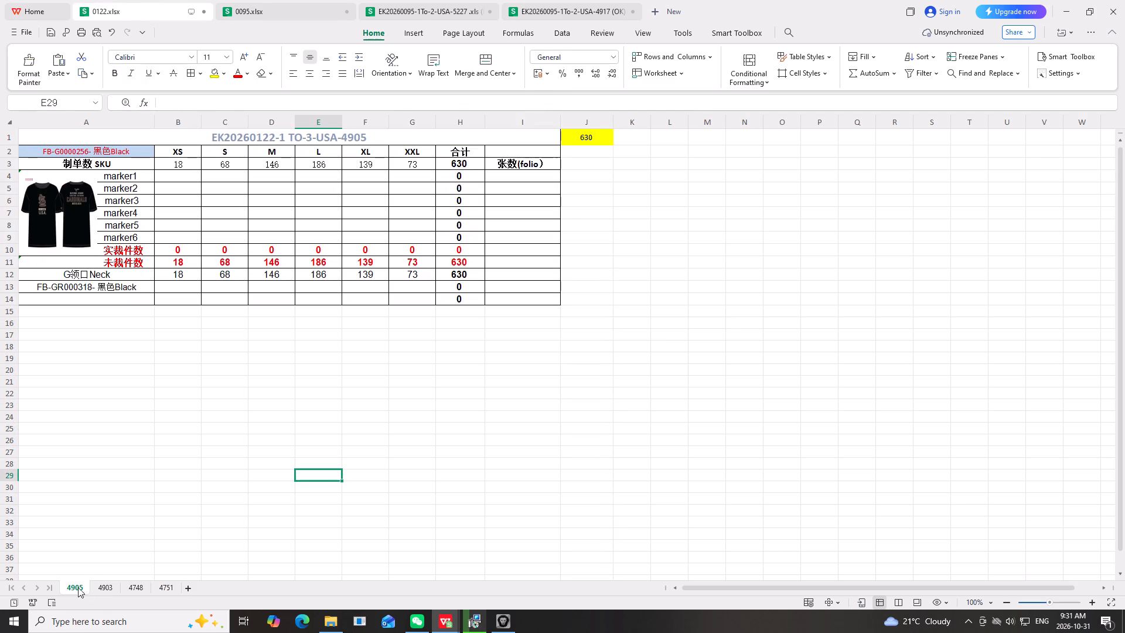
{"action": "left_click", "coordinate": [108, 587]}
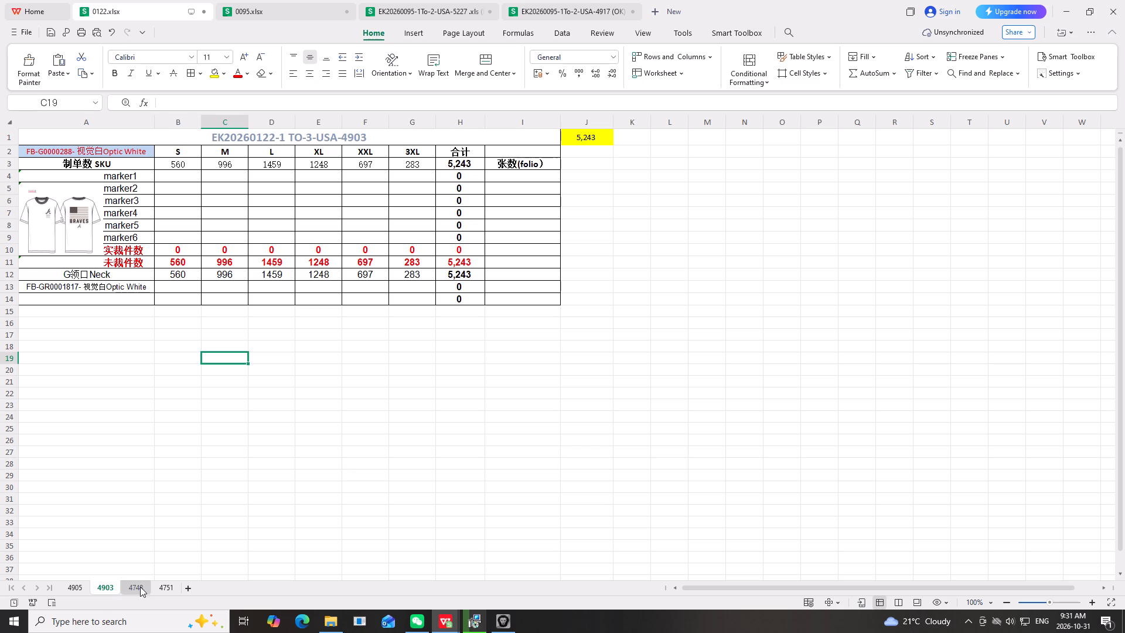
{"action": "left_click", "coordinate": [140, 587]}
{"action": "left_click", "coordinate": [159, 586]}
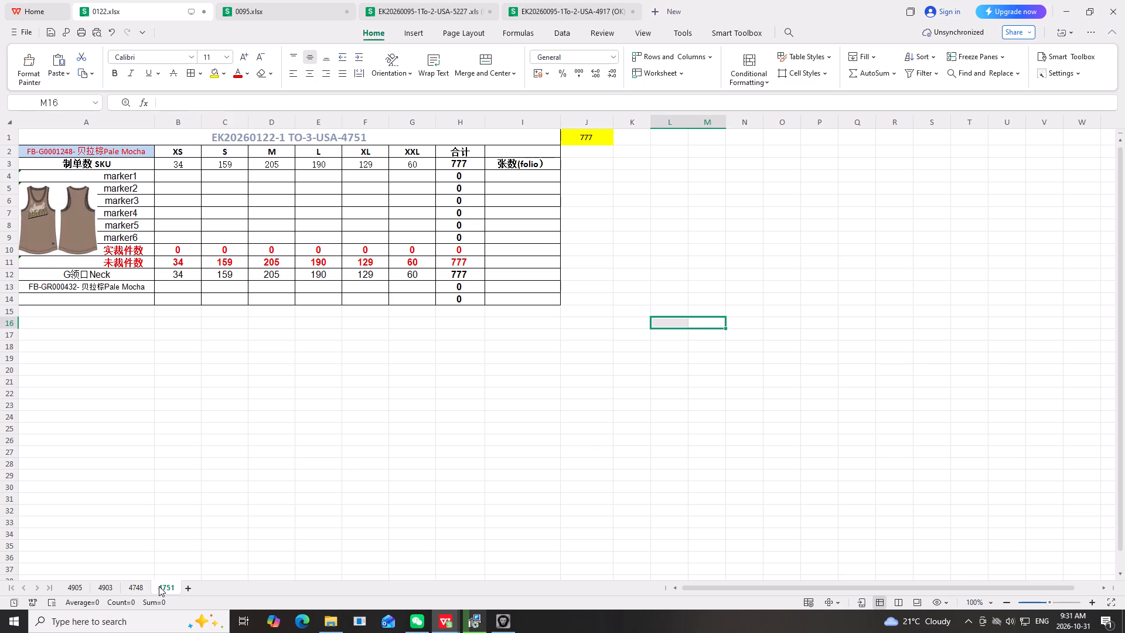
{"action": "left_click", "coordinate": [133, 586]}
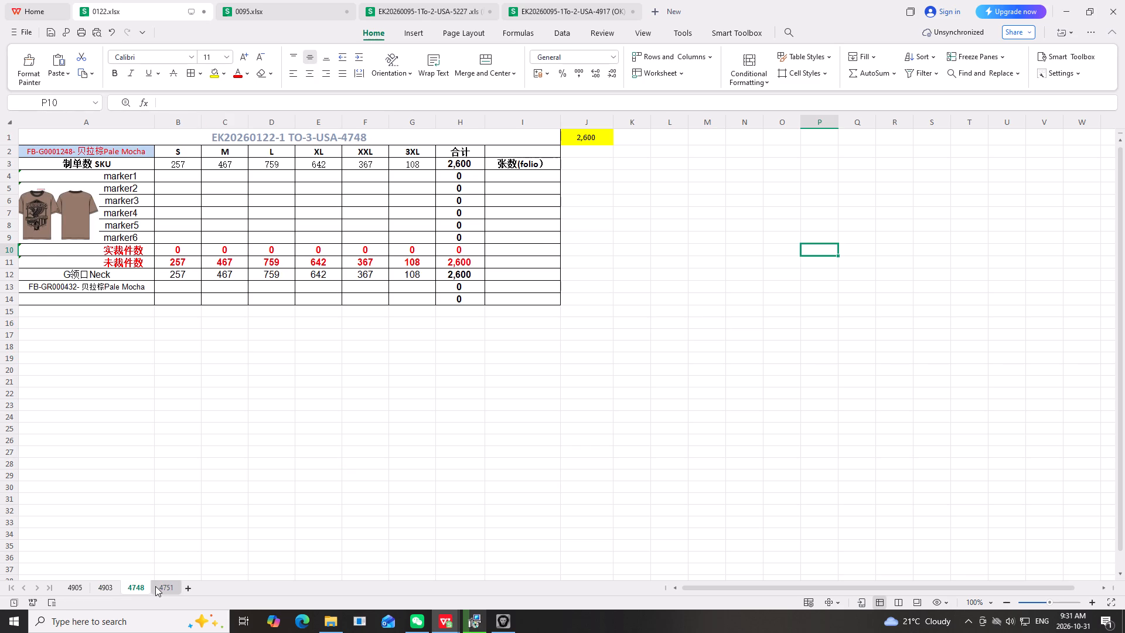
{"action": "left_click", "coordinate": [162, 587]}
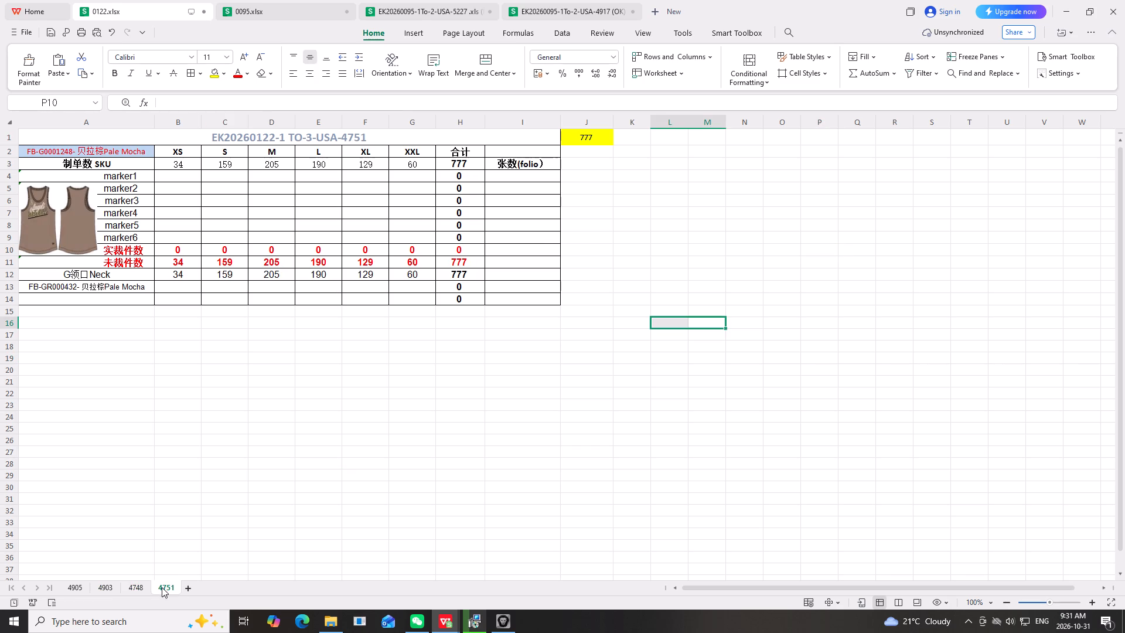
{"action": "left_click_drag", "start_coordinate": [306, 519], "coordinate": [300, 519]}
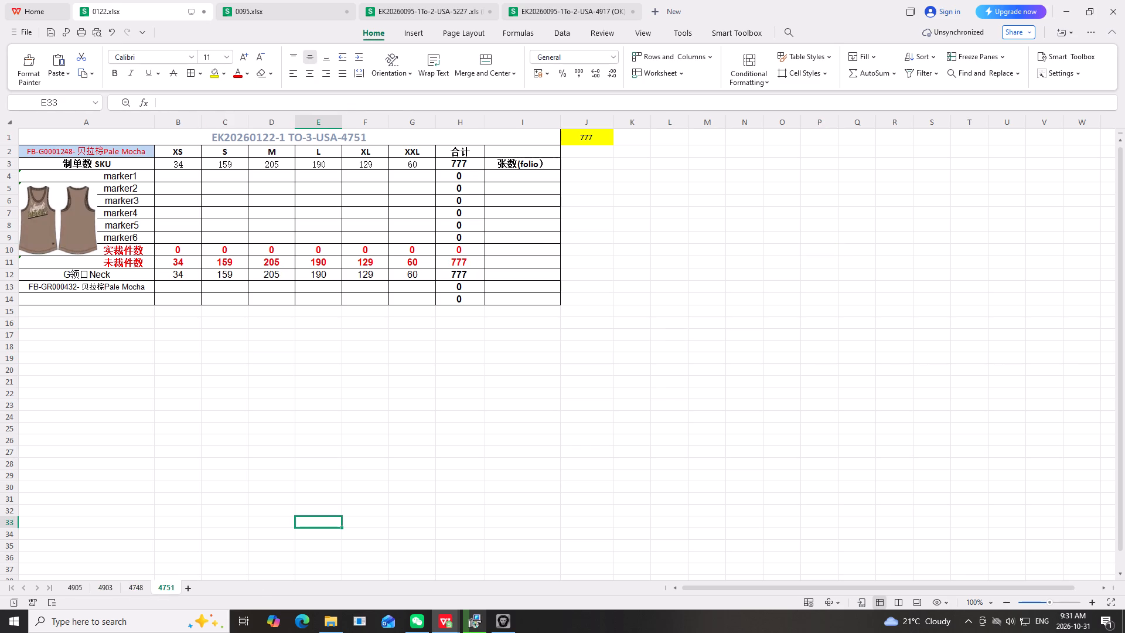
{"action": "left_click", "coordinate": [302, 13]}
{"action": "left_click_drag", "start_coordinate": [852, 331], "coordinate": [847, 329]}
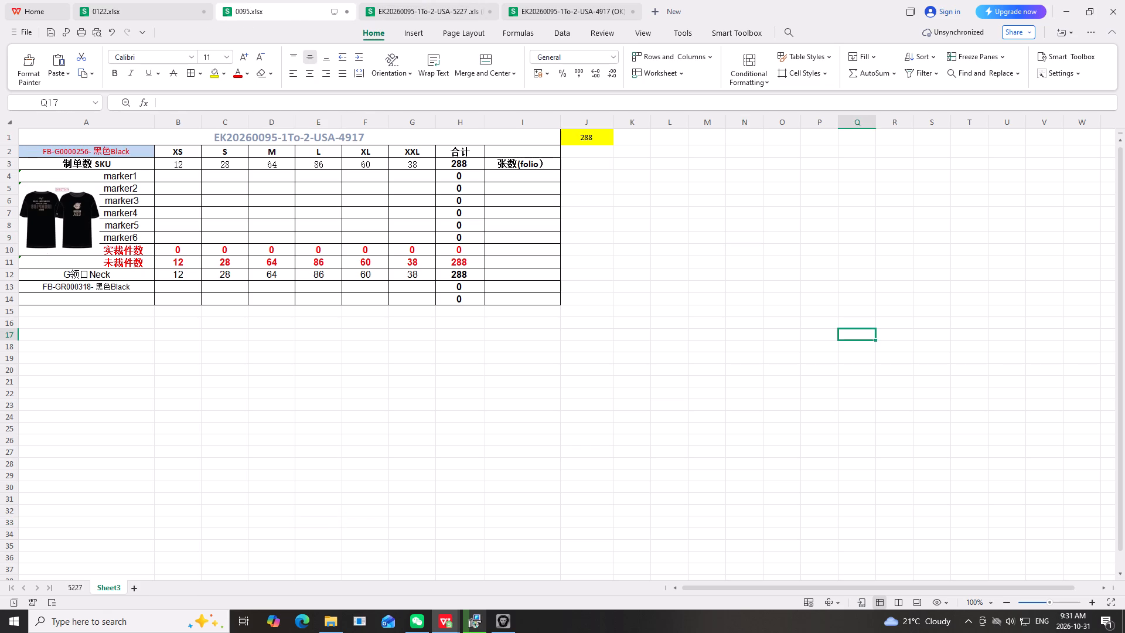
{"action": "scroll", "coordinate": [293, 122], "scroll_direction": "up", "scroll_amount": 1}
{"action": "left_click", "coordinate": [578, 10]}
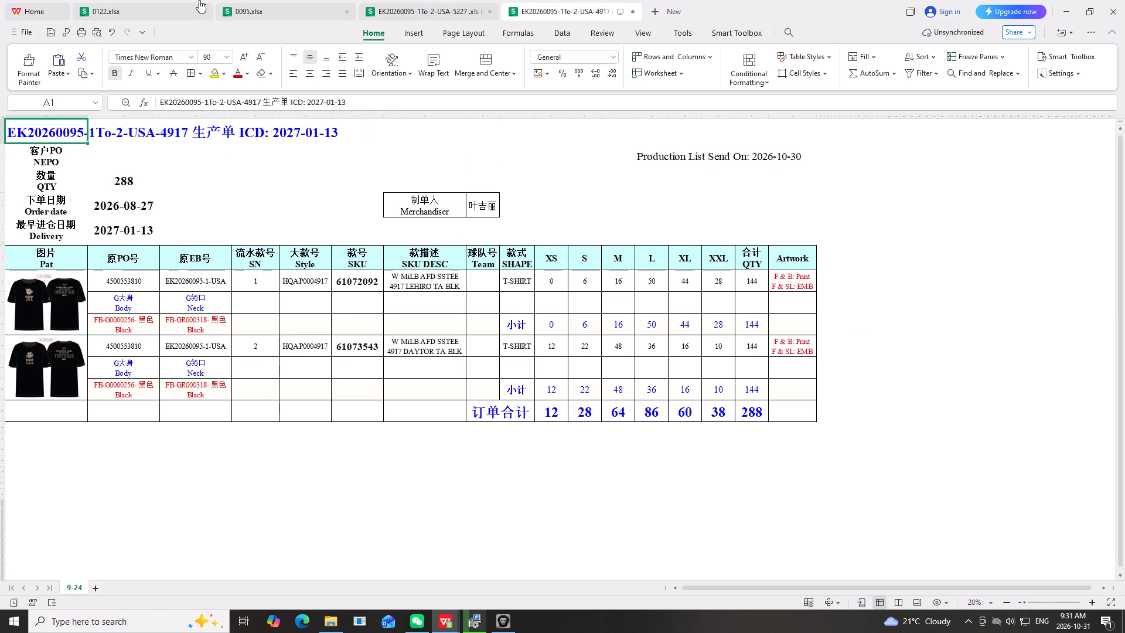
Compare the cutting plans on sheets 4748 and 4751 in workbook 0122.
{"action": "left_click", "coordinate": [148, 13]}
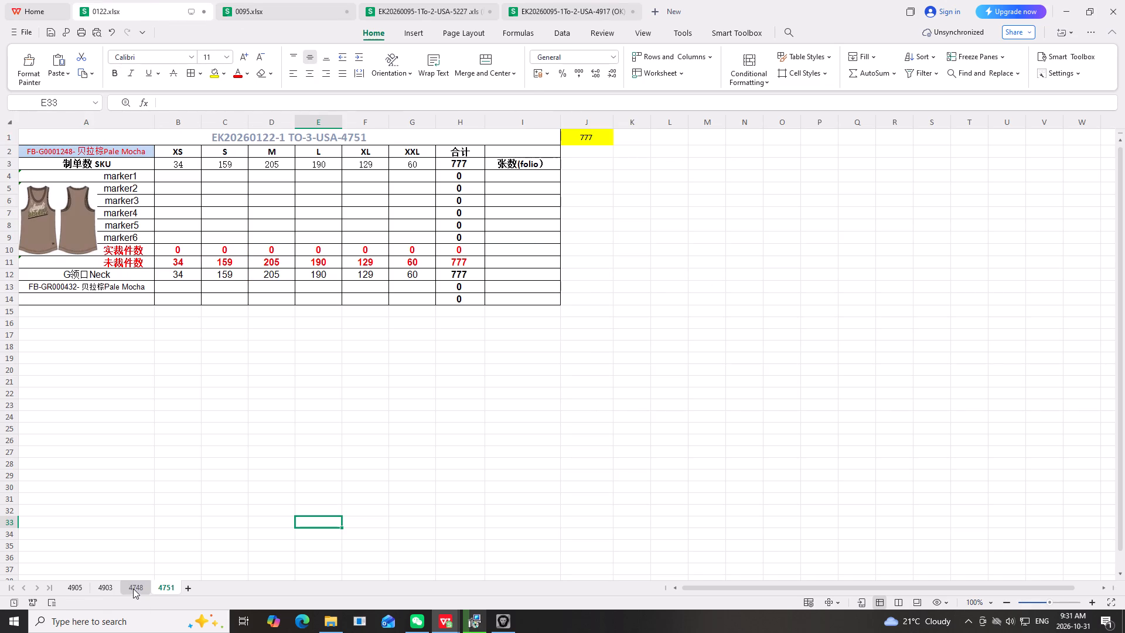
{"action": "left_click", "coordinate": [133, 588]}
{"action": "scroll", "coordinate": [144, 533], "scroll_direction": "up", "scroll_amount": 2}
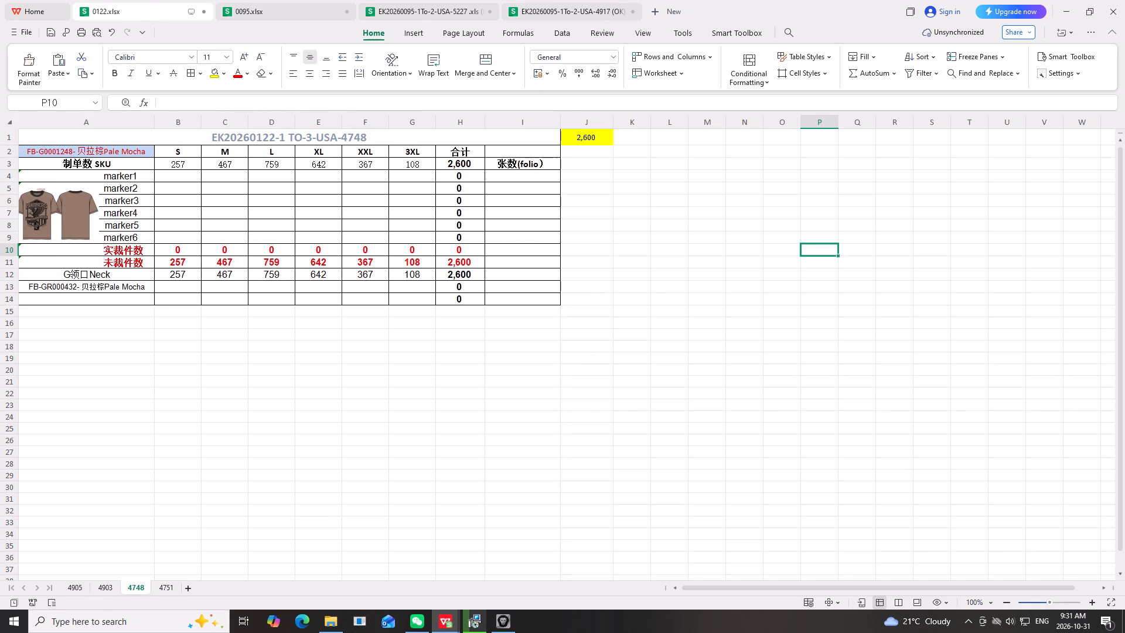
{"action": "scroll", "coordinate": [156, 478], "scroll_direction": "up", "scroll_amount": 2}
{"action": "left_click", "coordinate": [172, 588]}
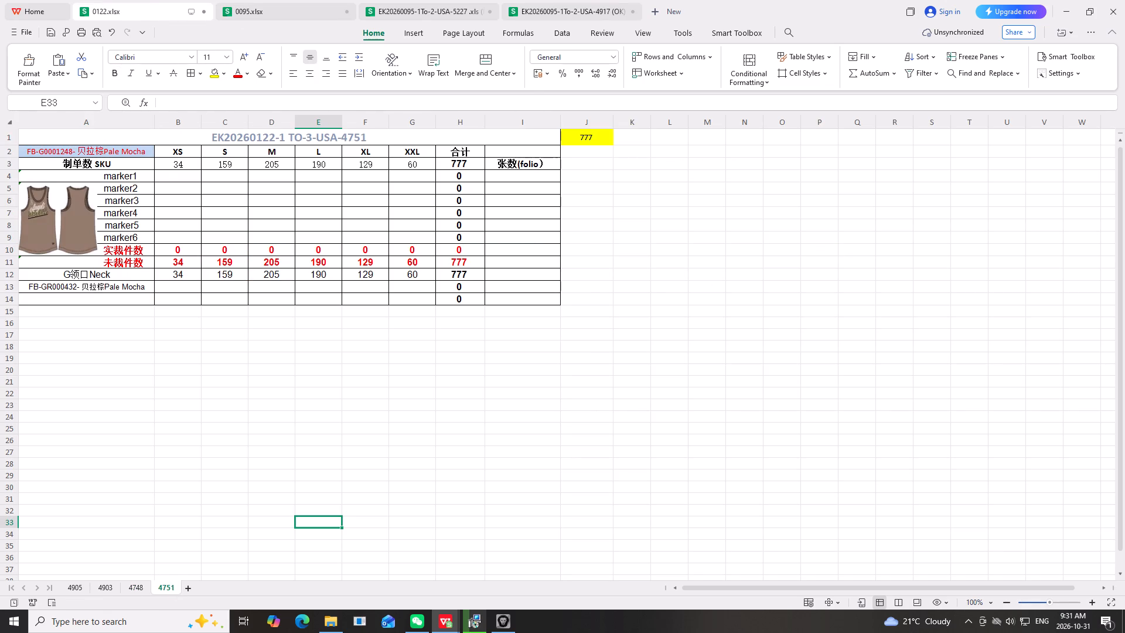
{"action": "scroll", "coordinate": [74, 186], "scroll_direction": "up", "scroll_amount": 4}
{"action": "left_click", "coordinate": [139, 591]}
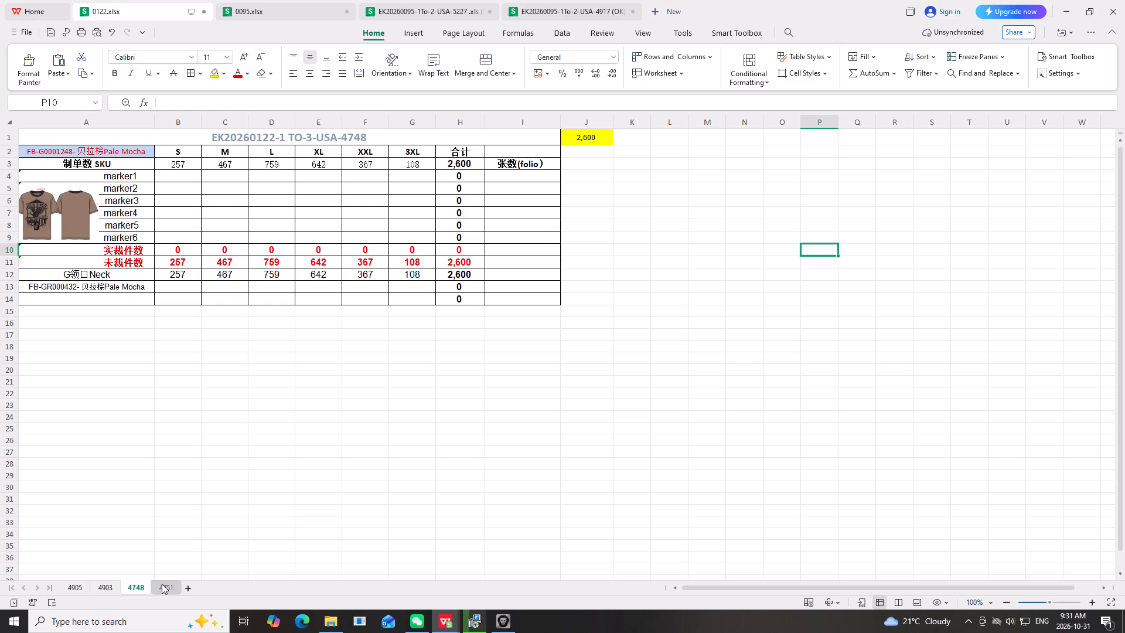
{"action": "left_click", "coordinate": [163, 584]}
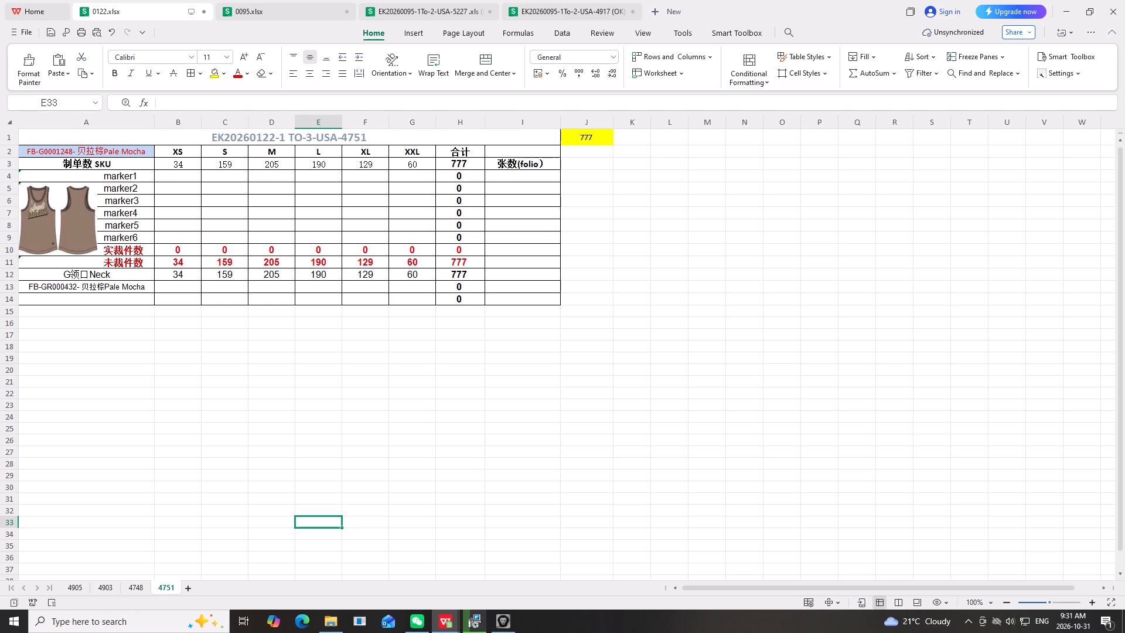
{"action": "left_click", "coordinate": [144, 585]}
{"action": "left_click", "coordinate": [414, 417]}
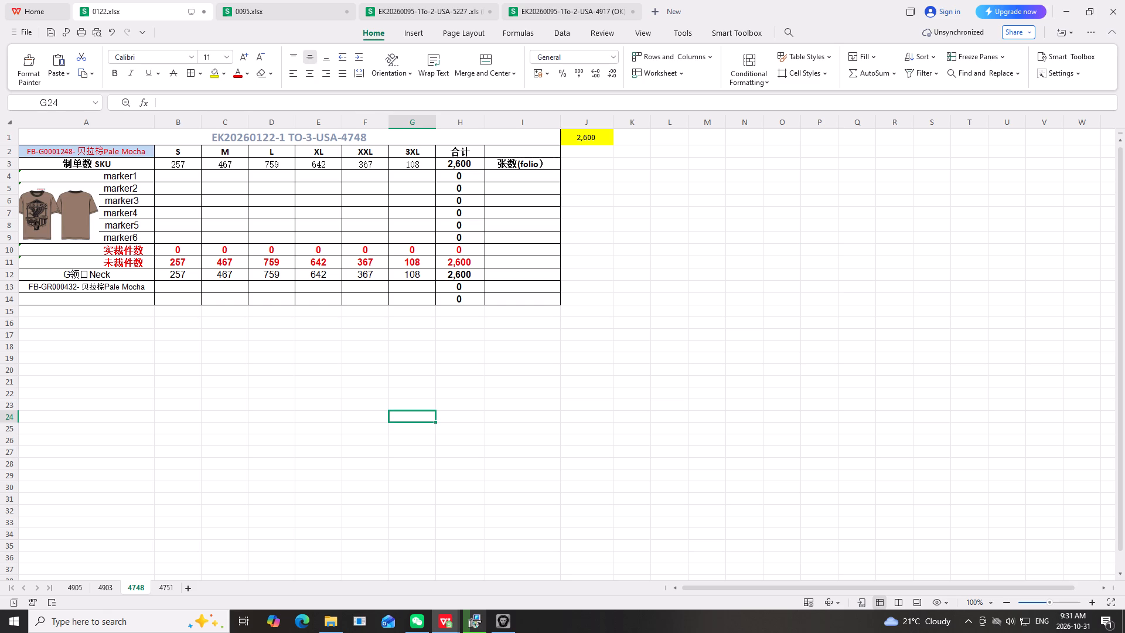
In workbook 0095, rename Sheet3 as 4917.
{"action": "left_click", "coordinate": [287, 12]}
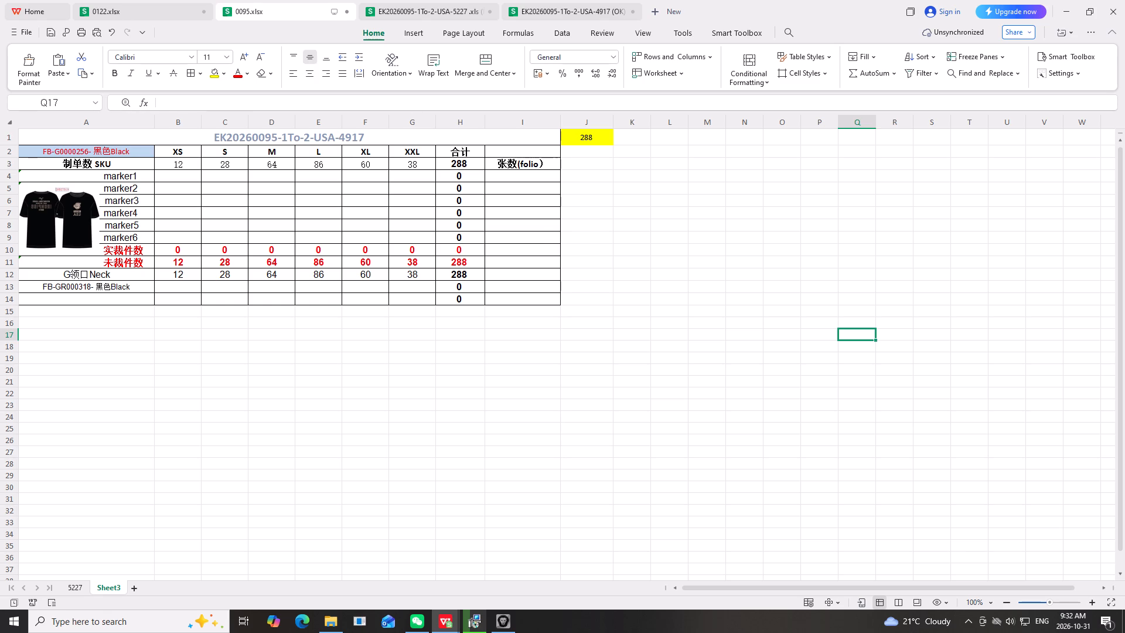
{"action": "scroll", "coordinate": [1062, 149], "scroll_direction": "up", "scroll_amount": 1}
{"action": "left_click", "coordinate": [66, 587]}
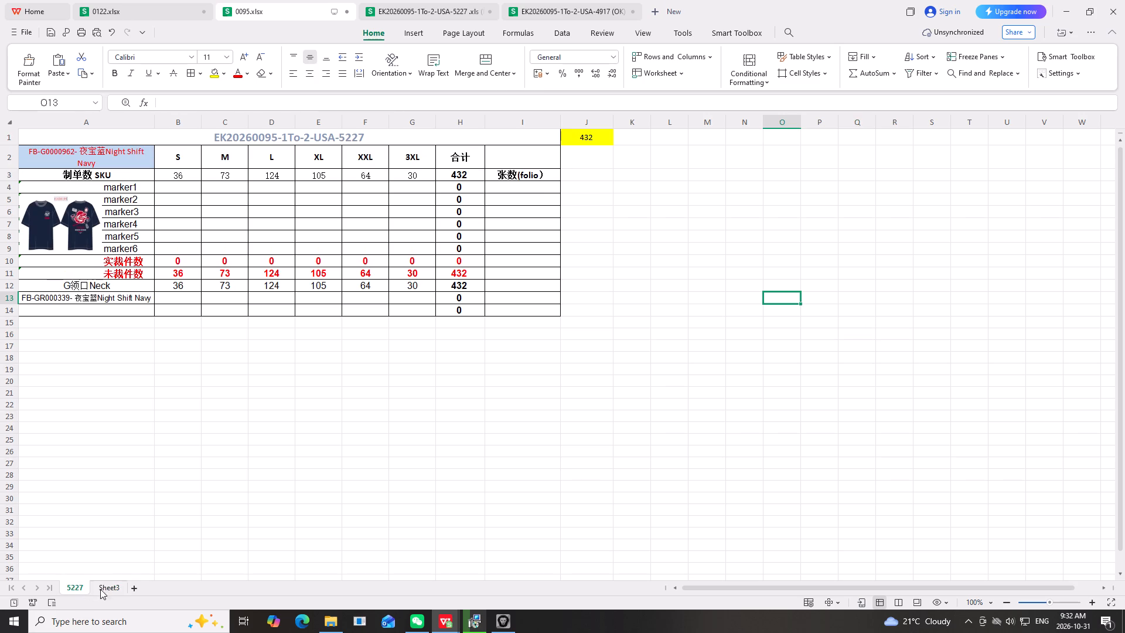
{"action": "left_click", "coordinate": [103, 588]}
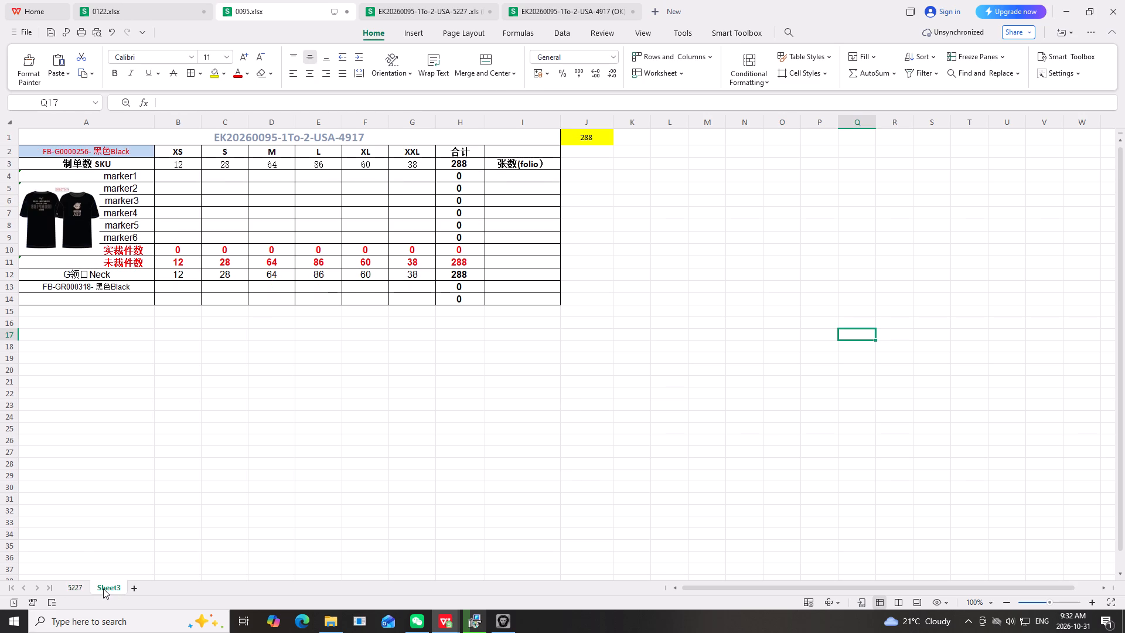
{"action": "right_click", "coordinate": [103, 588]}
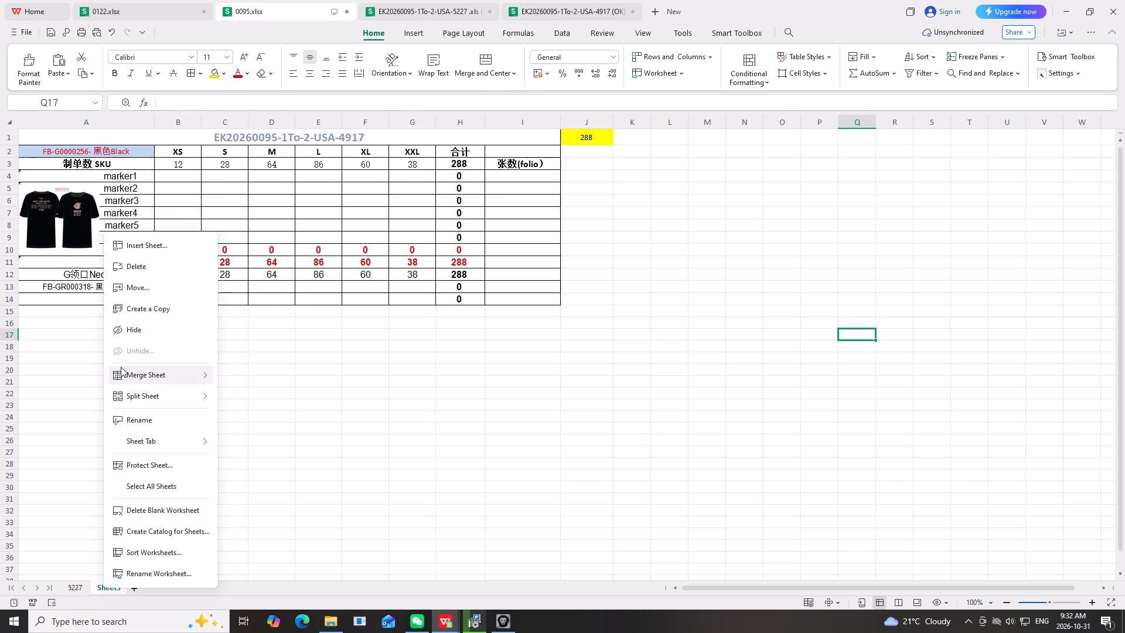
{"action": "left_click", "coordinate": [137, 418]}
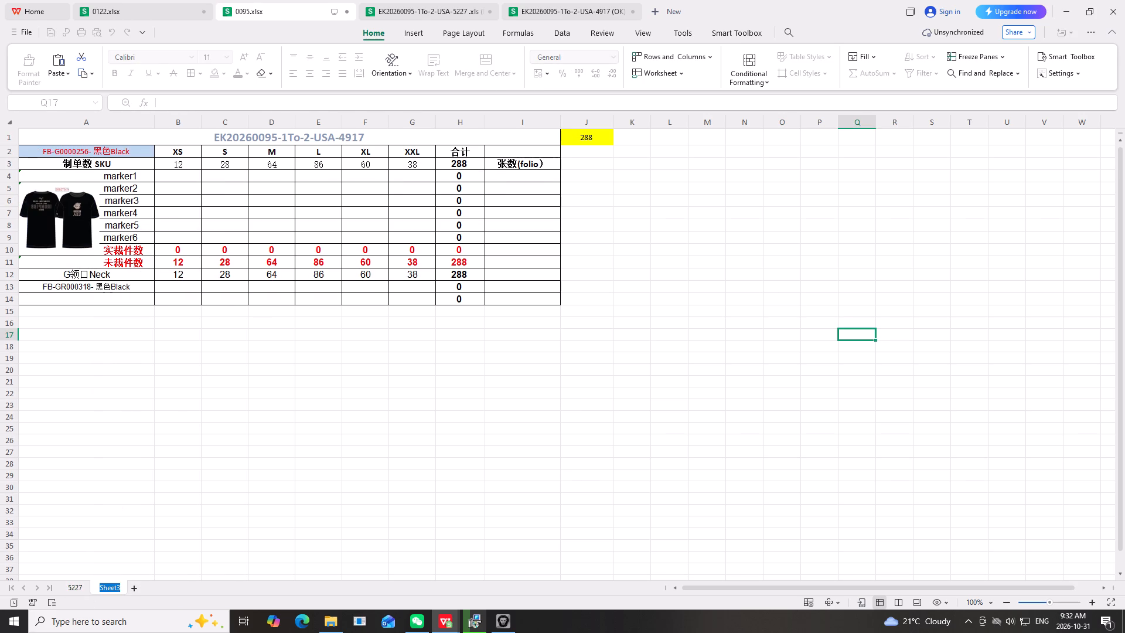
{"action": "type", "text": "4917"}
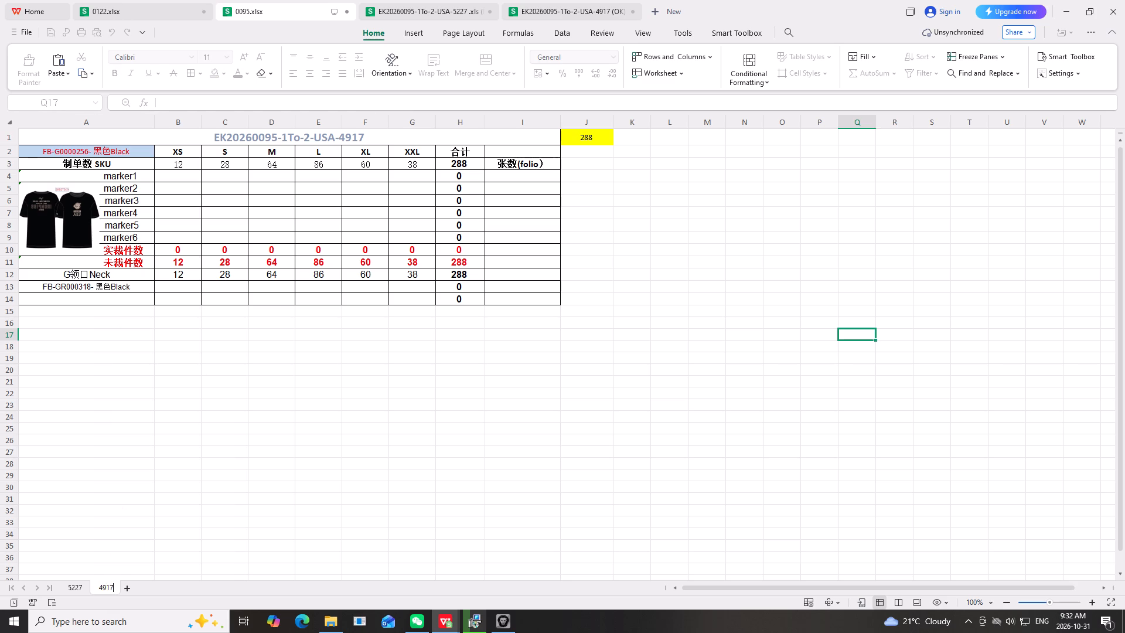
{"action": "left_click", "coordinate": [550, 382]}
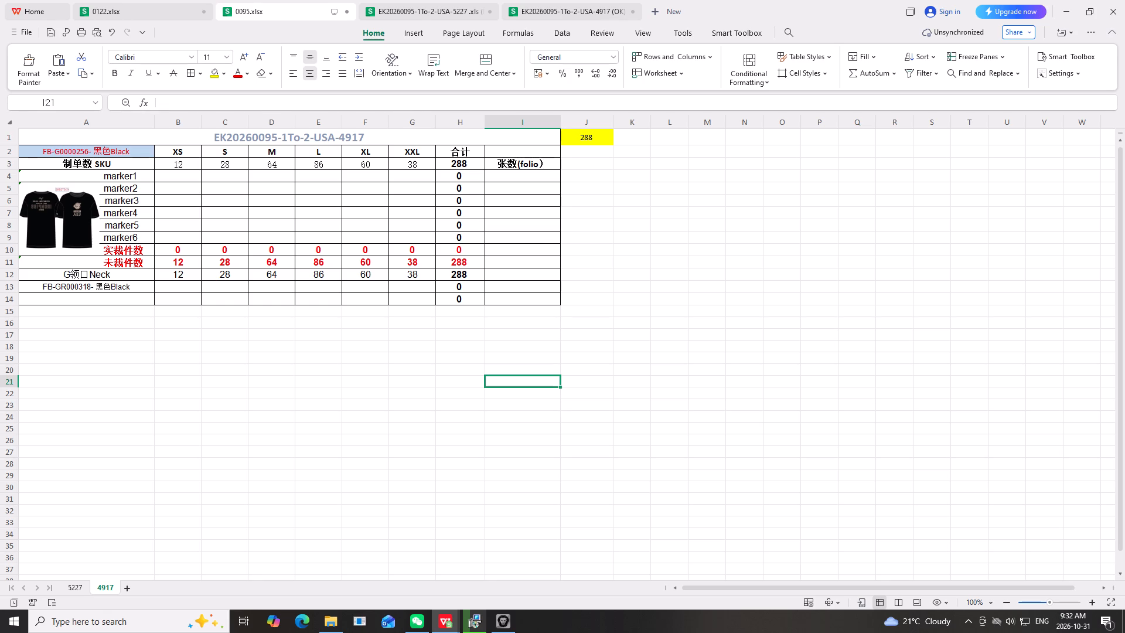
In the production management system's PROD Route List, search the production plans for 4926 and dismiss the selection window.
{"action": "left_click", "coordinate": [508, 622]}
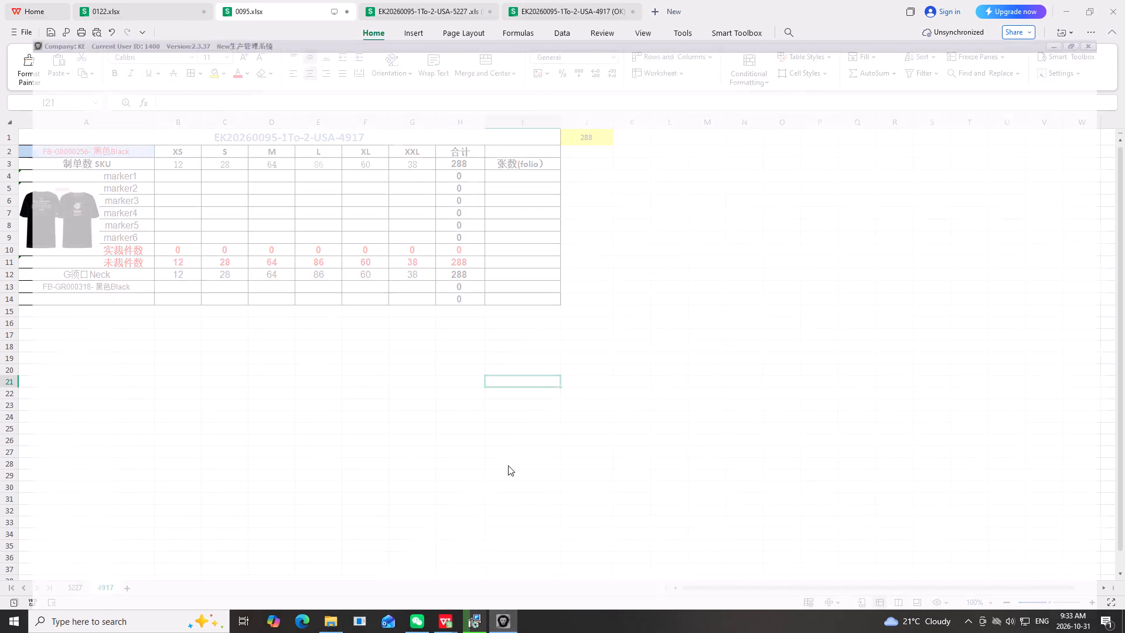
{"action": "left_click", "coordinate": [301, 23]}
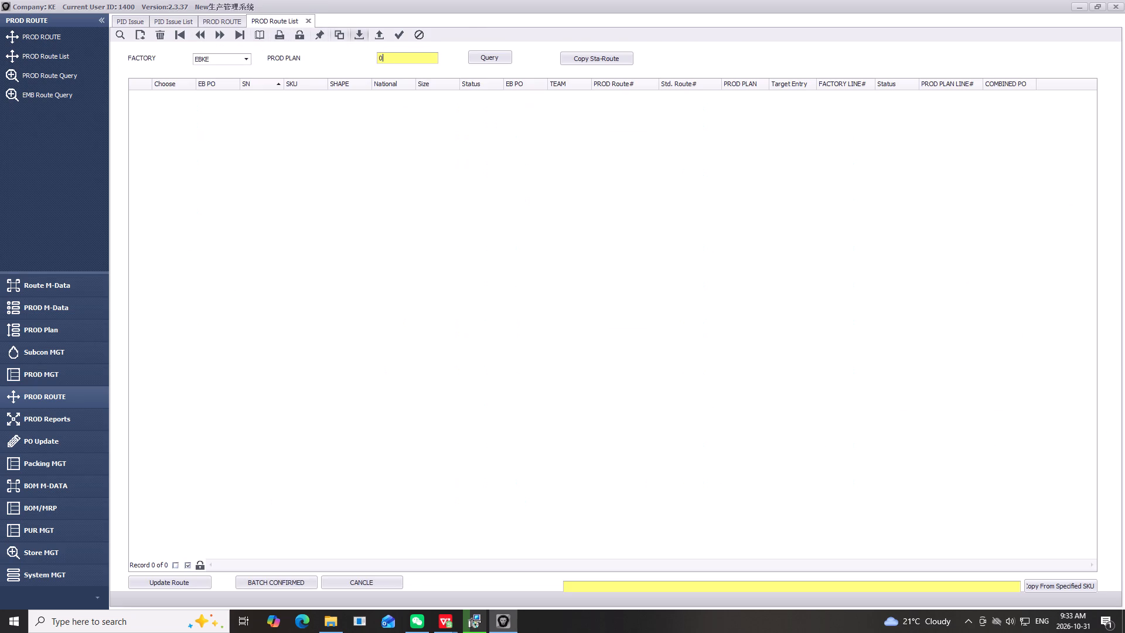
{"action": "key", "text": "BackSpace"}
{"action": "key", "text": "Tab"}
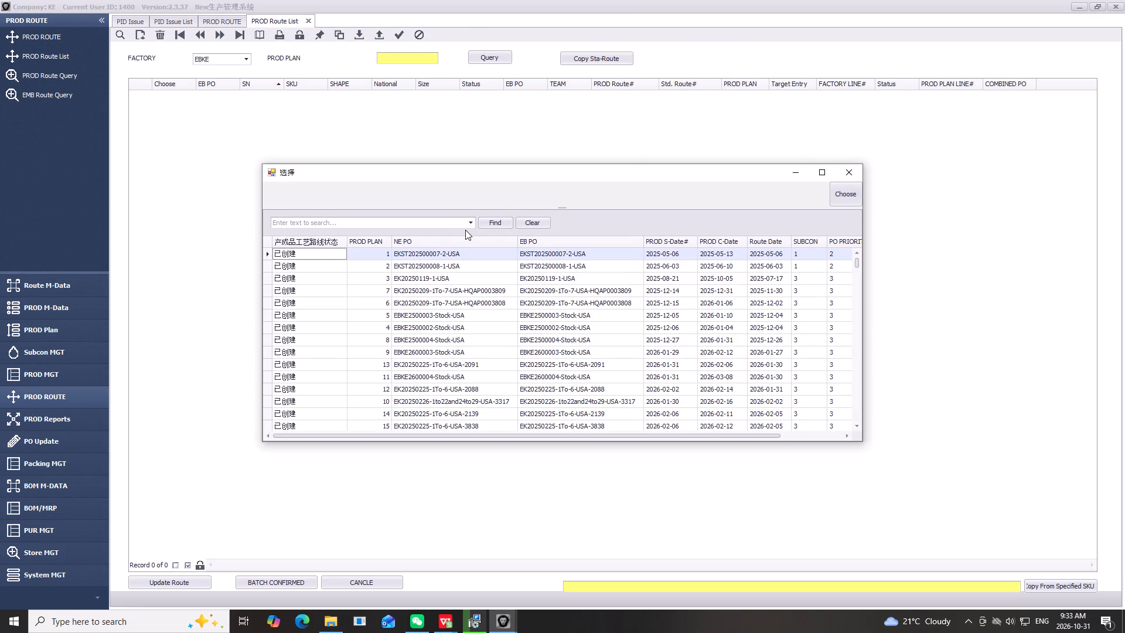
{"action": "key", "text": "4"}
{"action": "type", "text": "926"}
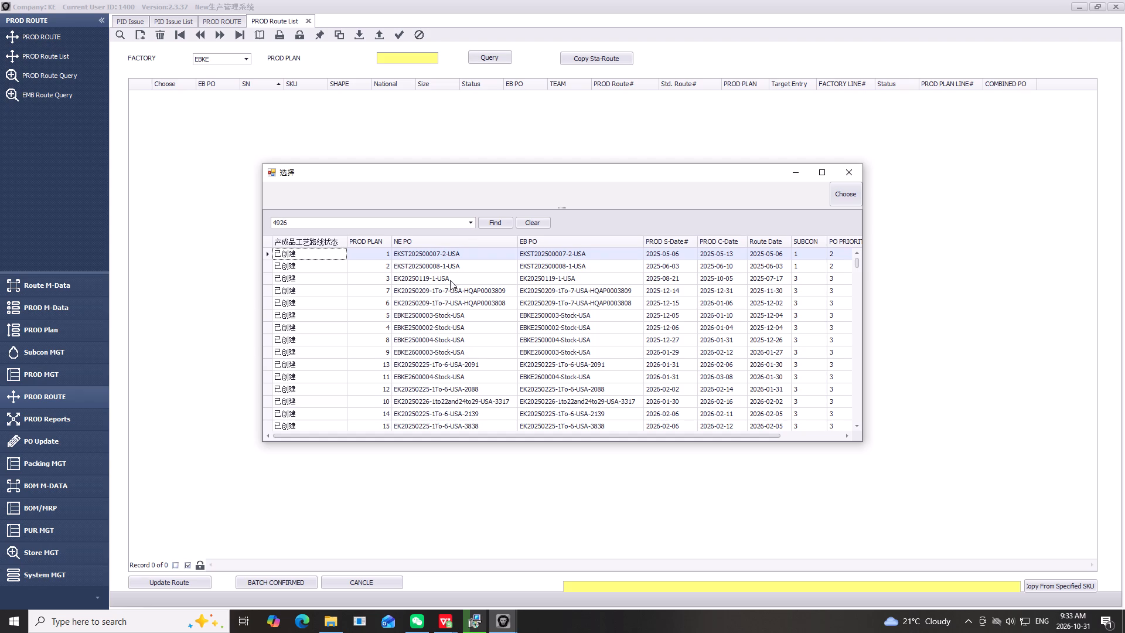
{"action": "left_click", "coordinate": [846, 170]}
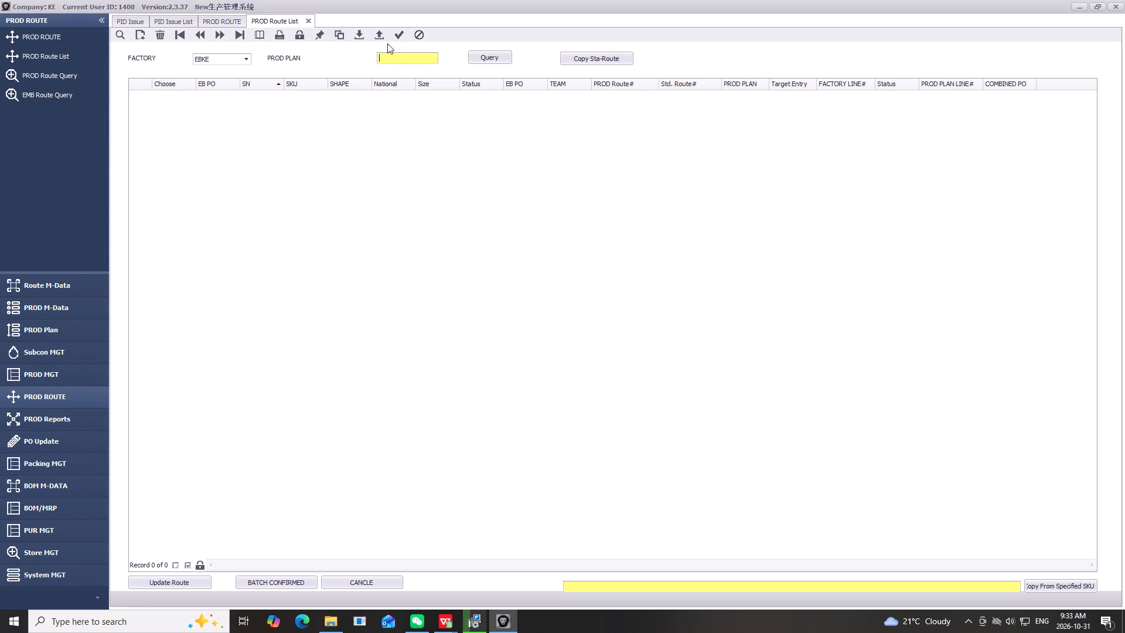
Reopen the production plan selection list, examine the entries at its end, and close the list.
{"action": "key", "text": "Tab"}
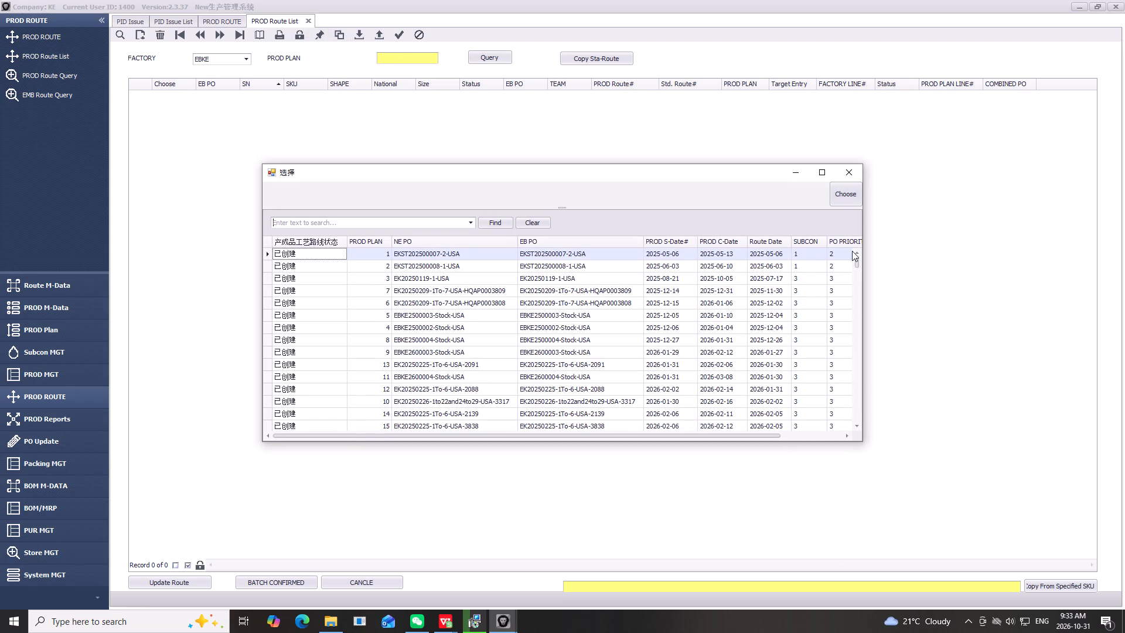
{"action": "left_click_drag", "start_coordinate": [857, 264], "coordinate": [872, 458]}
{"action": "left_click", "coordinate": [1075, 7]}
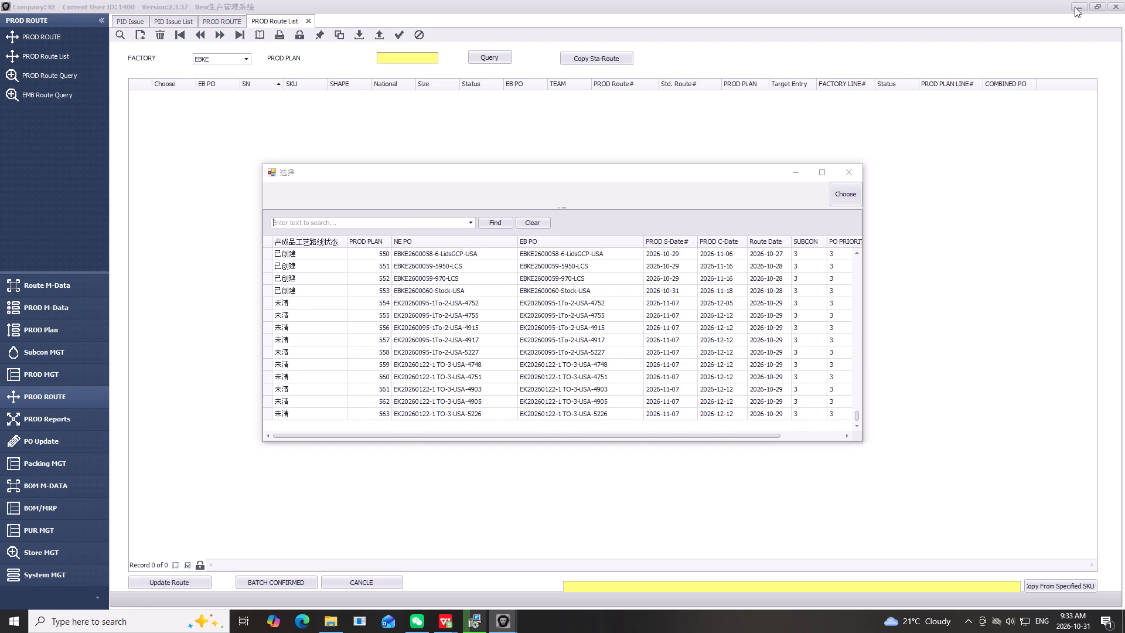
{"action": "left_click", "coordinate": [794, 172]}
{"action": "left_click", "coordinate": [1066, 9]}
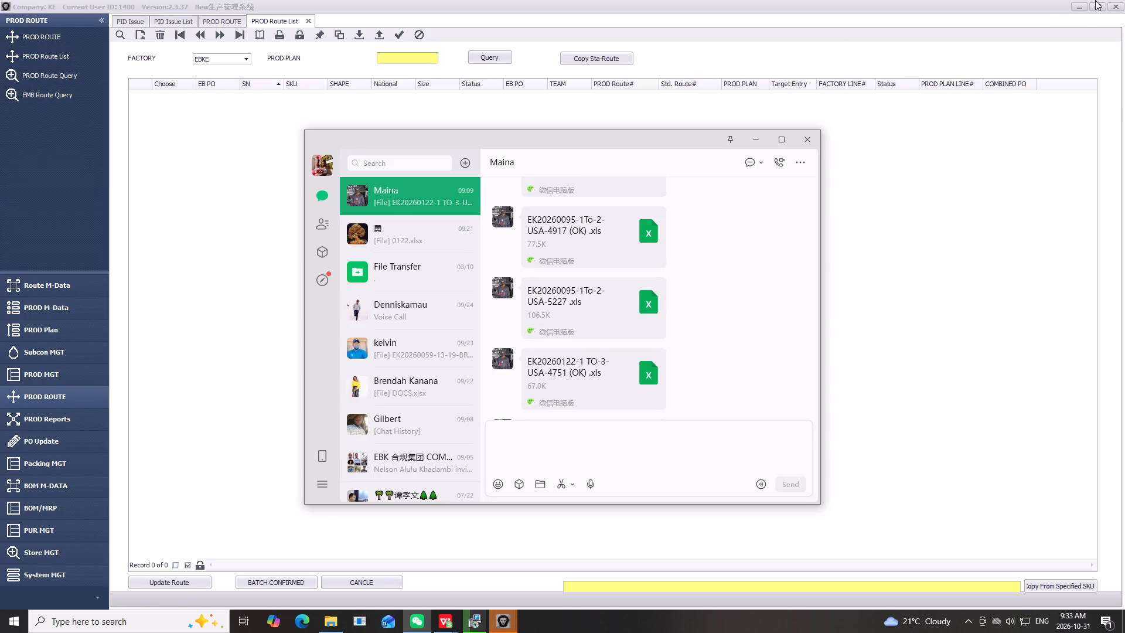
{"action": "left_click", "coordinate": [1078, 10]}
{"action": "left_click", "coordinate": [1082, 8]}
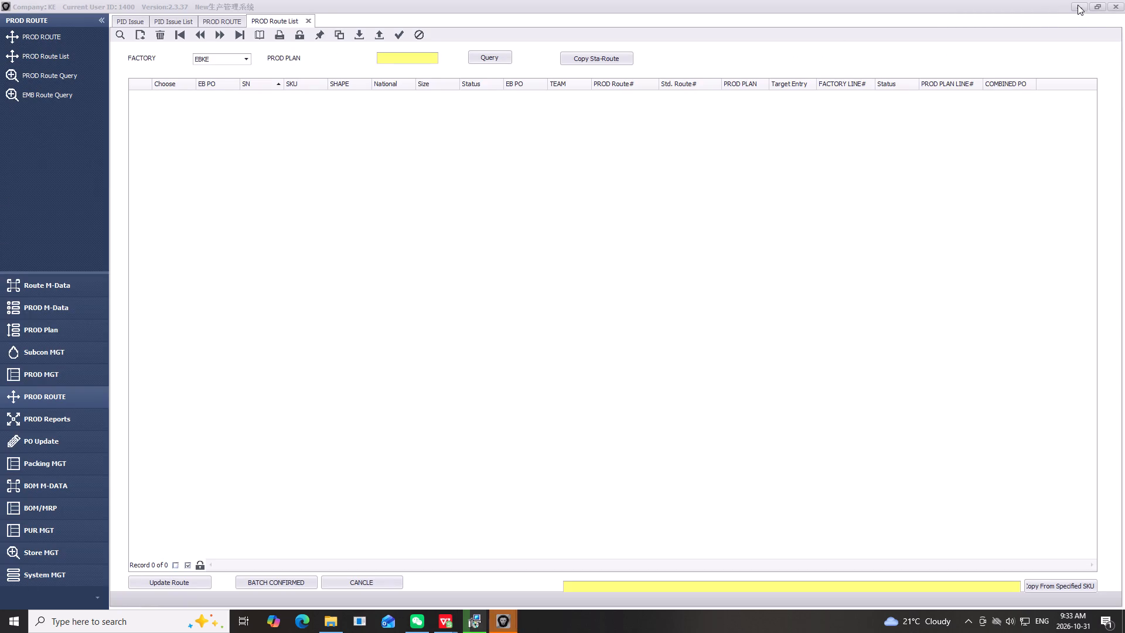
{"action": "left_click", "coordinate": [1078, 4]}
{"action": "triple_click", "coordinate": [1077, 7]}
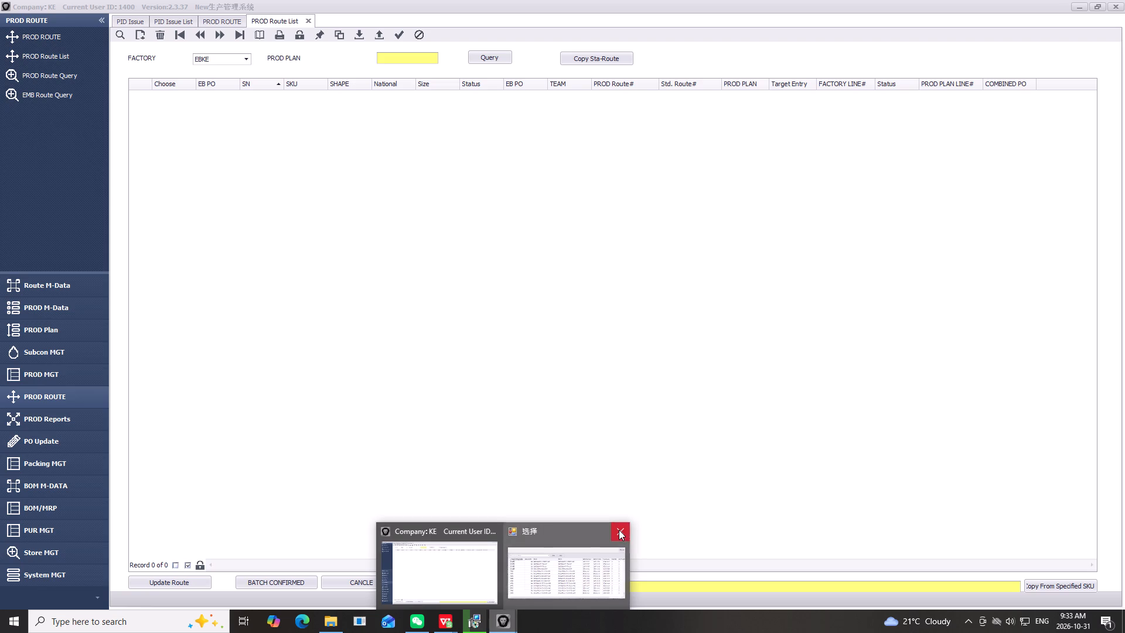
{"action": "left_click", "coordinate": [619, 530]}
Close the chat window, minimise the cutting plan folder and return to workbook 0095.
{"action": "left_click", "coordinate": [1083, 7]}
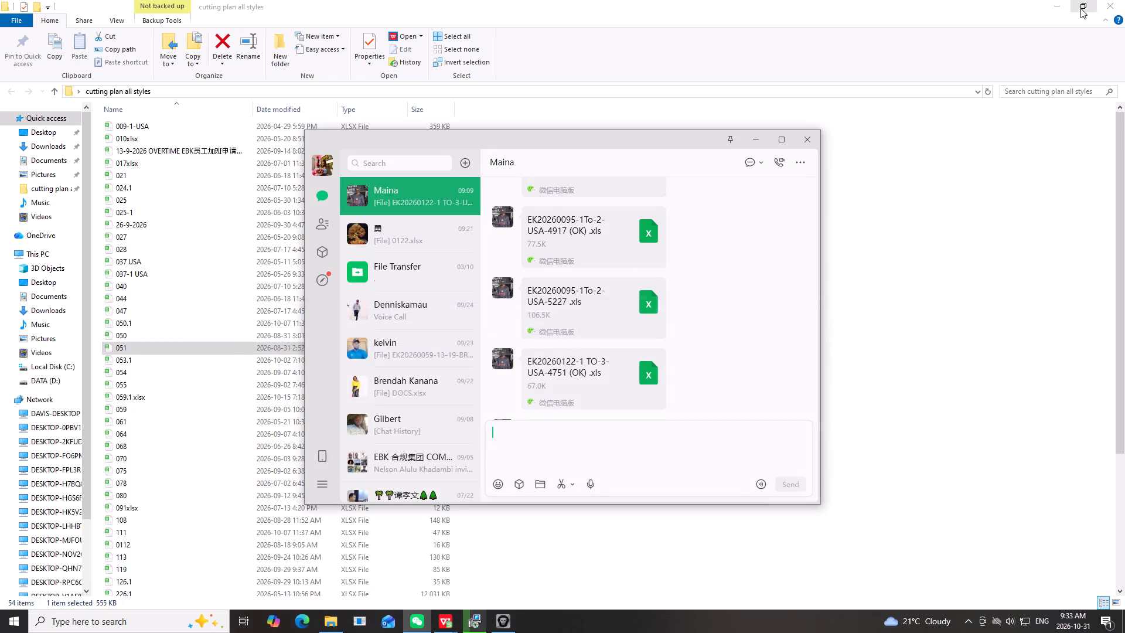
{"action": "left_click", "coordinate": [807, 142]}
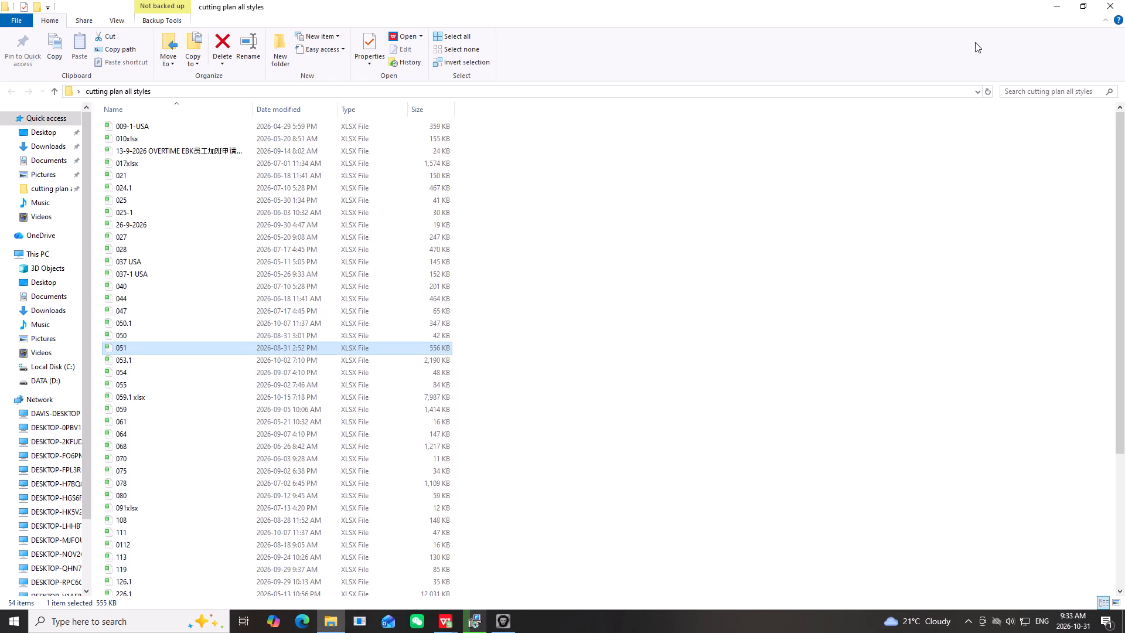
{"action": "left_click", "coordinate": [1056, 6]}
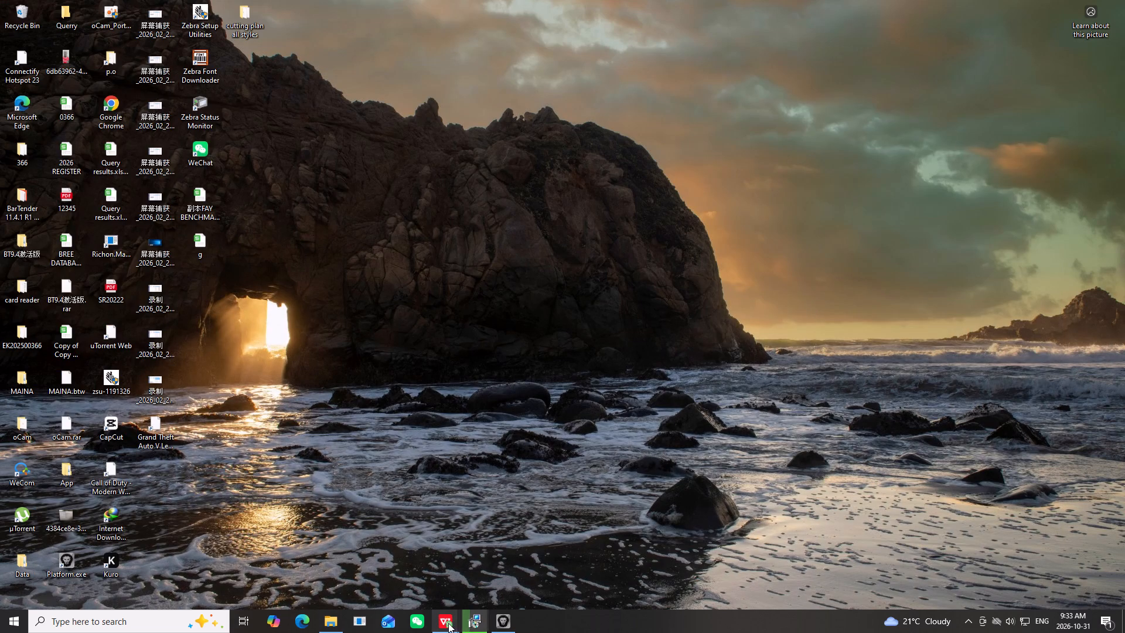
{"action": "left_click", "coordinate": [446, 620]}
{"action": "left_click", "coordinate": [349, 586]}
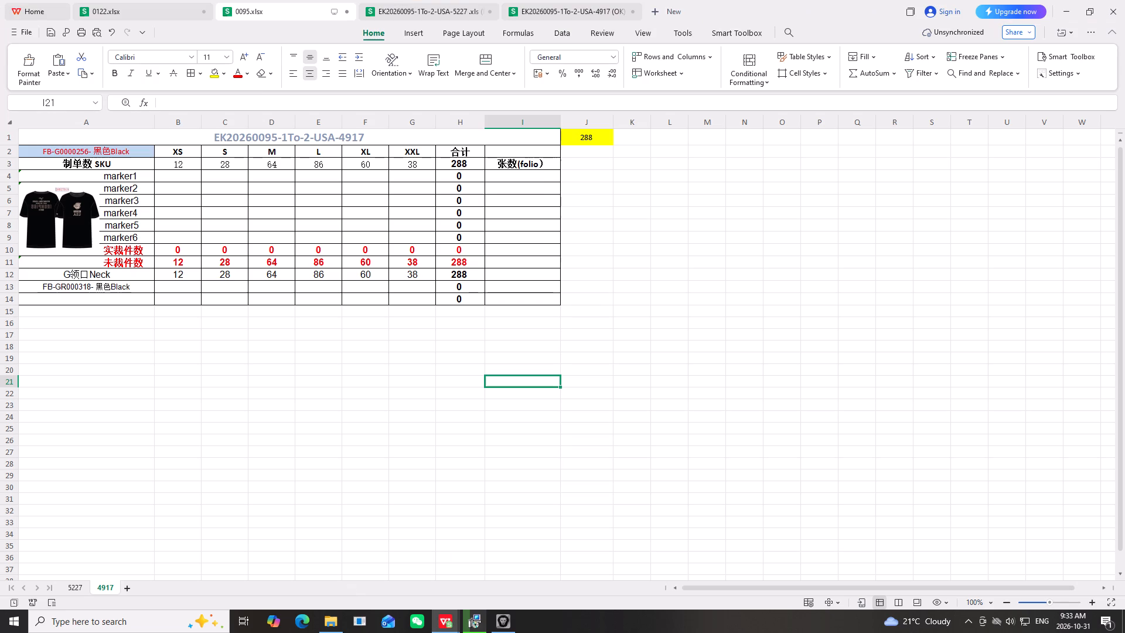
{"action": "left_click", "coordinate": [650, 158]}
Compare cutting-plan sheets 4748 and 4751 in workbook 0122, and return to sheet 4917 of workbook 0095.
{"action": "left_click", "coordinate": [125, 6]}
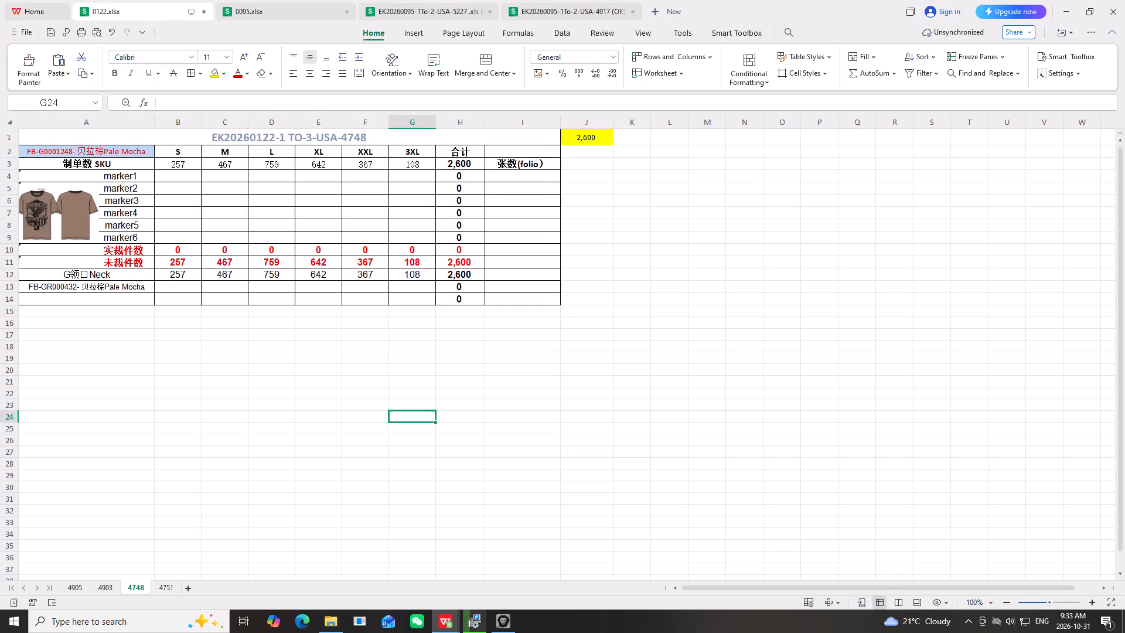
{"action": "left_click", "coordinate": [142, 590]}
{"action": "left_click", "coordinate": [164, 590]}
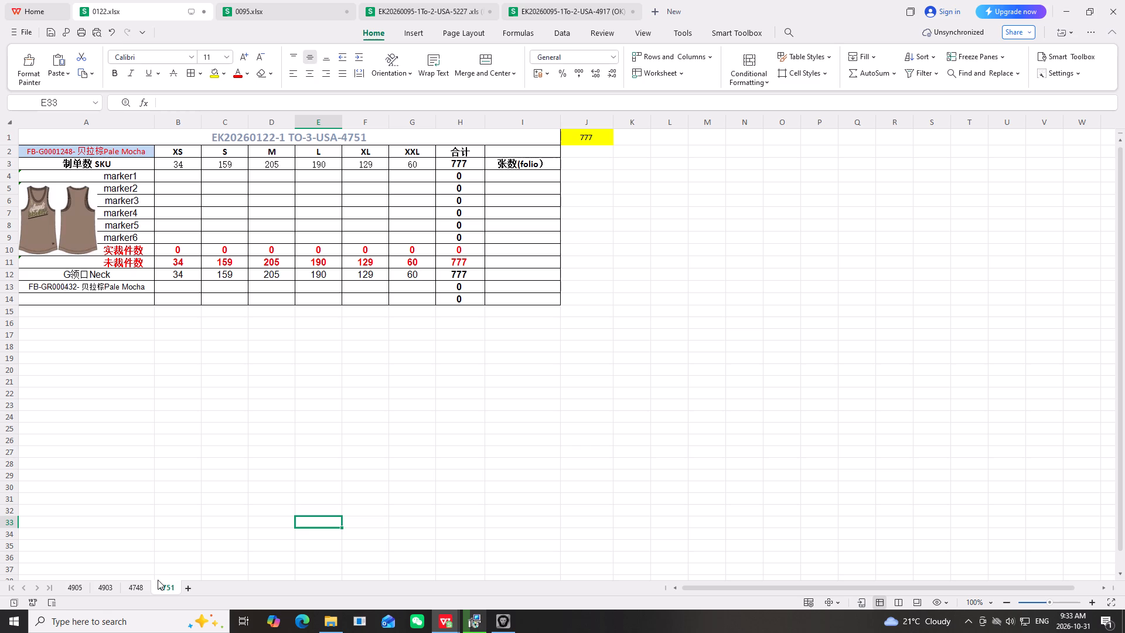
{"action": "left_click", "coordinate": [144, 583]}
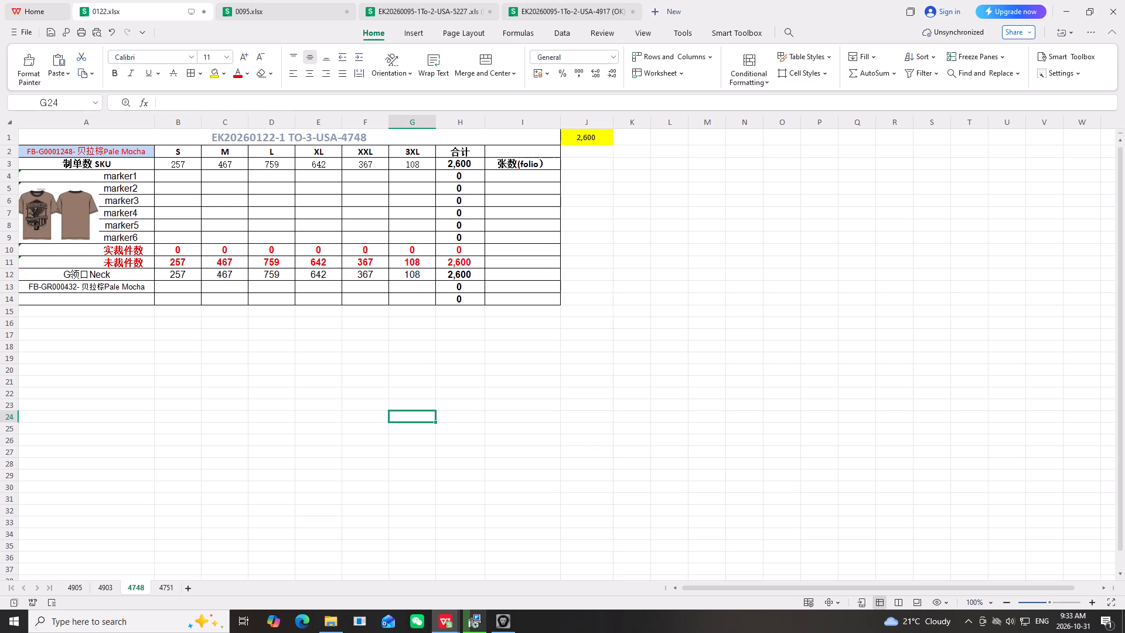
{"action": "left_click", "coordinate": [172, 588]}
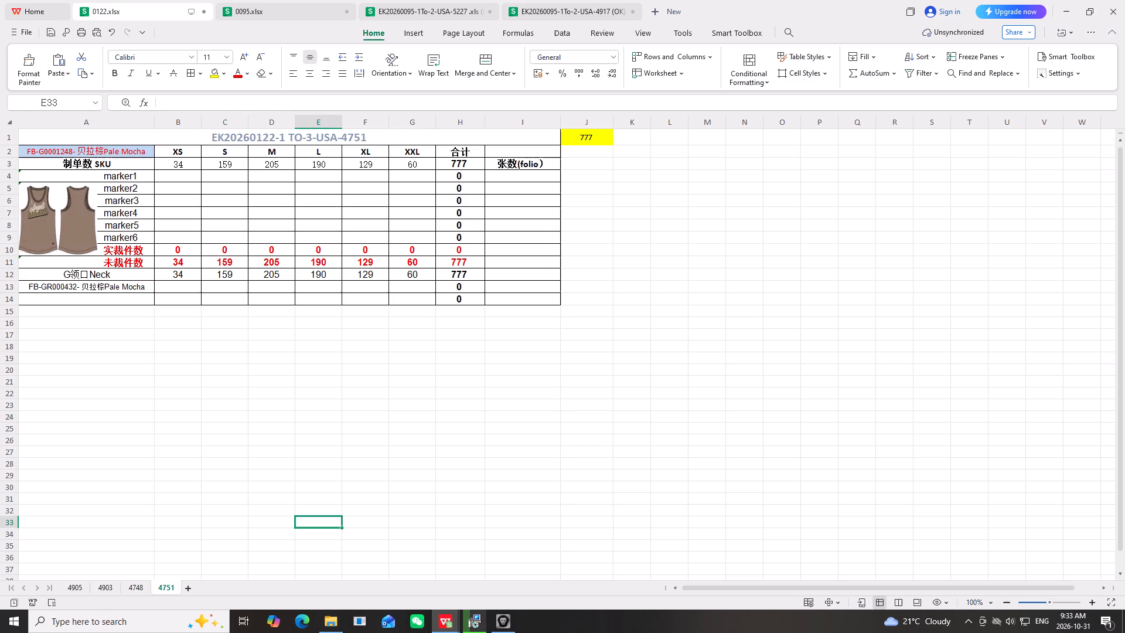
{"action": "left_click", "coordinate": [738, 293]}
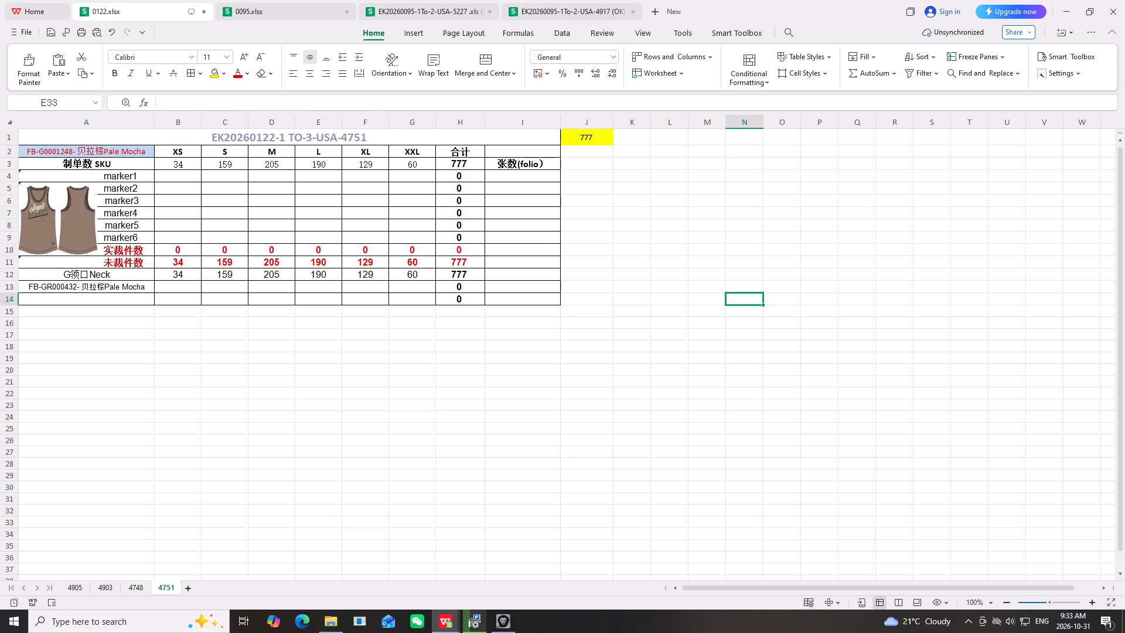
{"action": "left_click", "coordinate": [296, 6]}
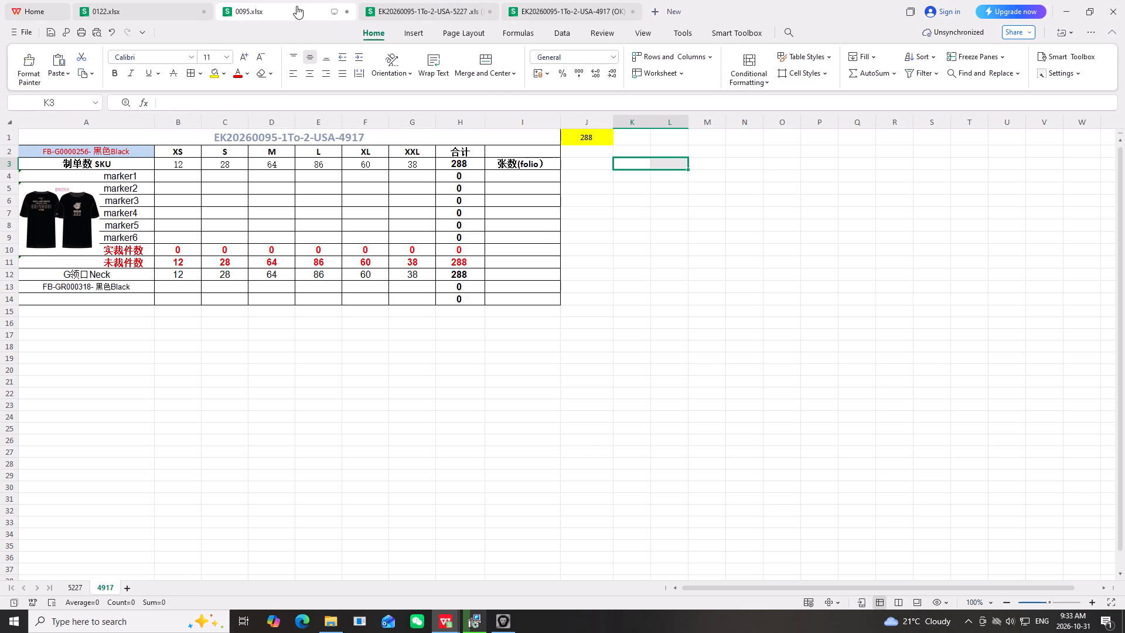
In the production management system's PROD Route List, search the production plans for 4426 and dismiss the selection window.
{"action": "left_click", "coordinate": [503, 617]}
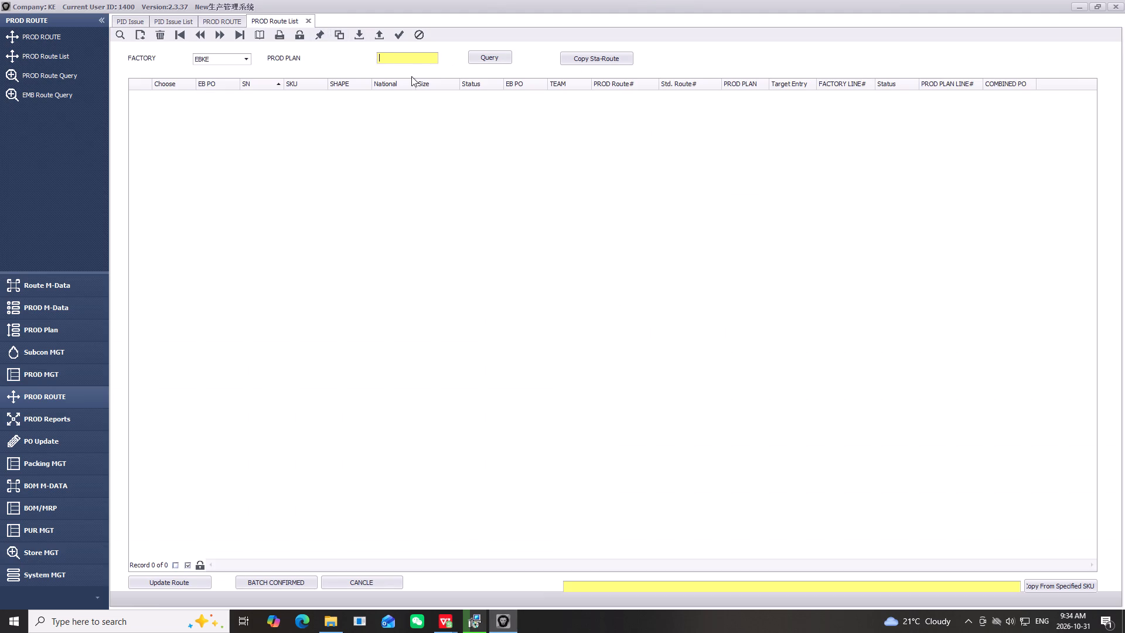
{"action": "key", "text": "Tab"}
{"action": "key", "text": "4"}
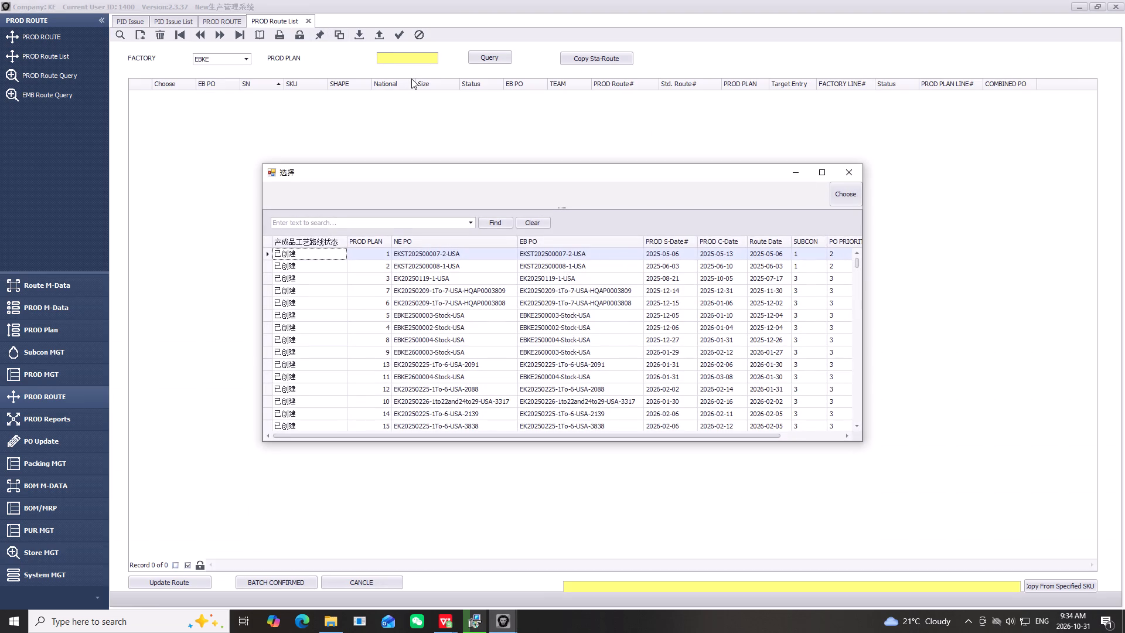
{"action": "key", "text": "4"}
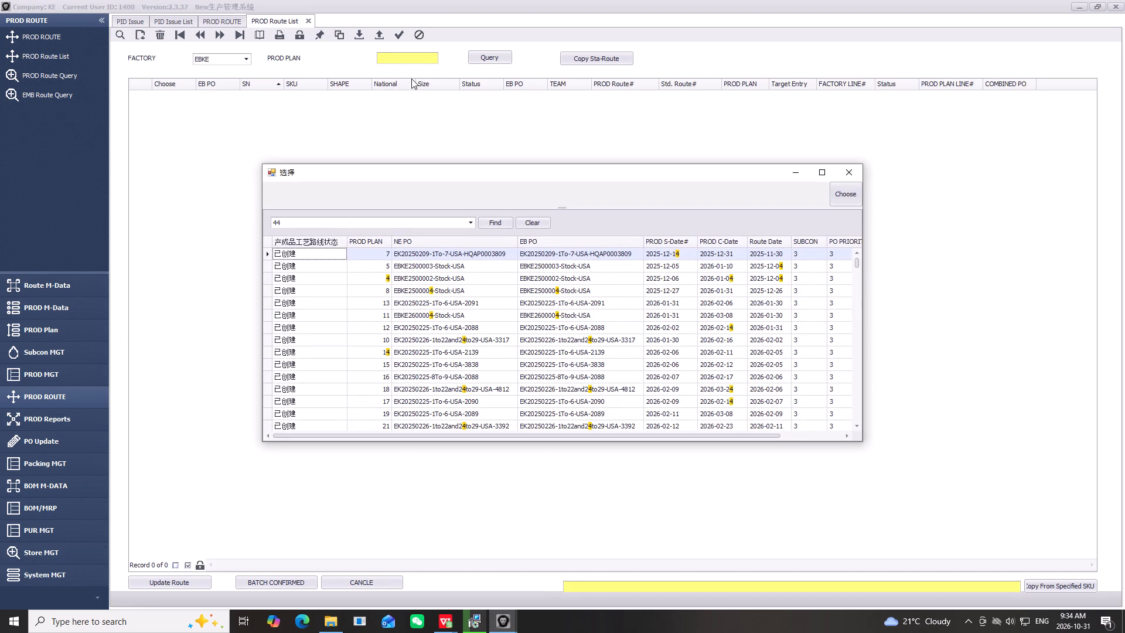
{"action": "type", "text": "26"}
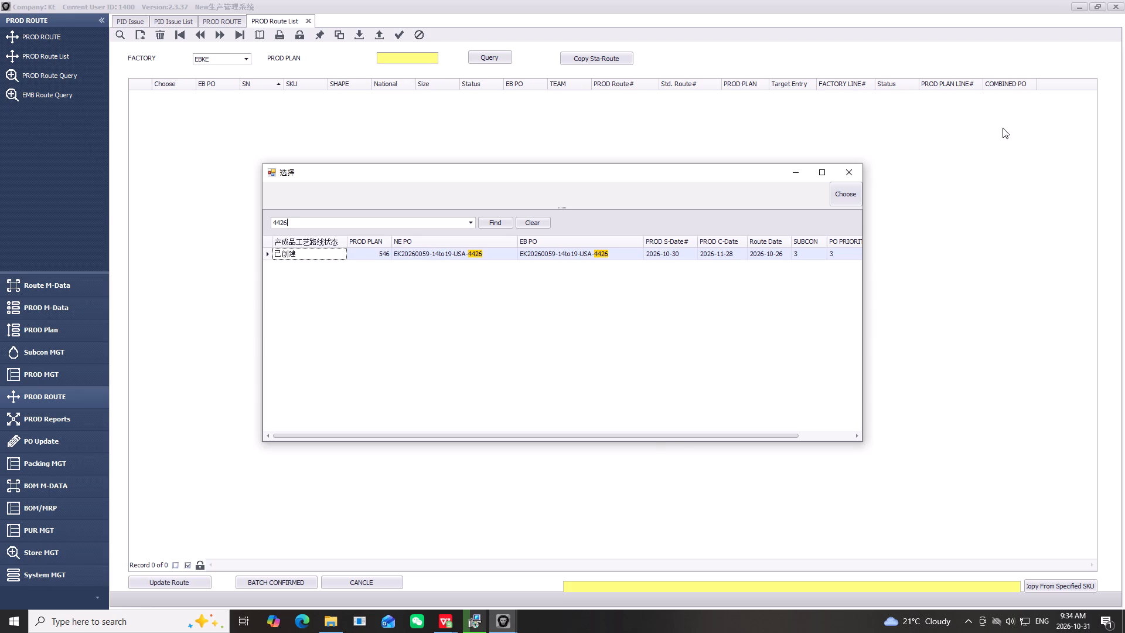
{"action": "left_click", "coordinate": [848, 175]}
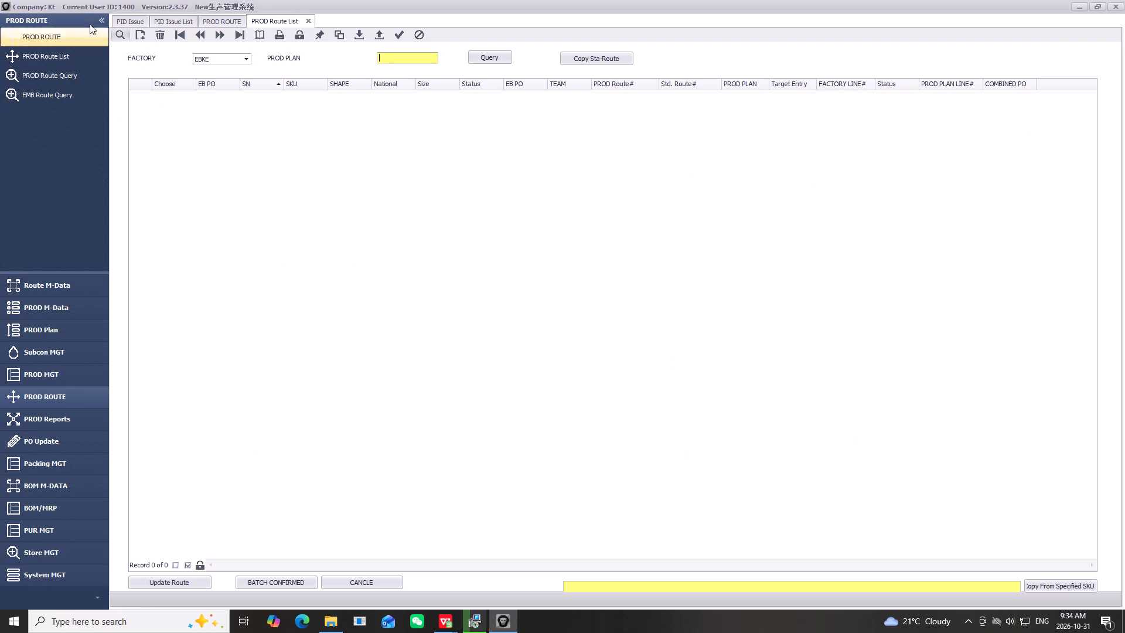
Step back through the PID Issue records to production plan 546, view it, and return to workbook 0095.
{"action": "left_click", "coordinate": [126, 23]}
{"action": "left_click", "coordinate": [237, 29]}
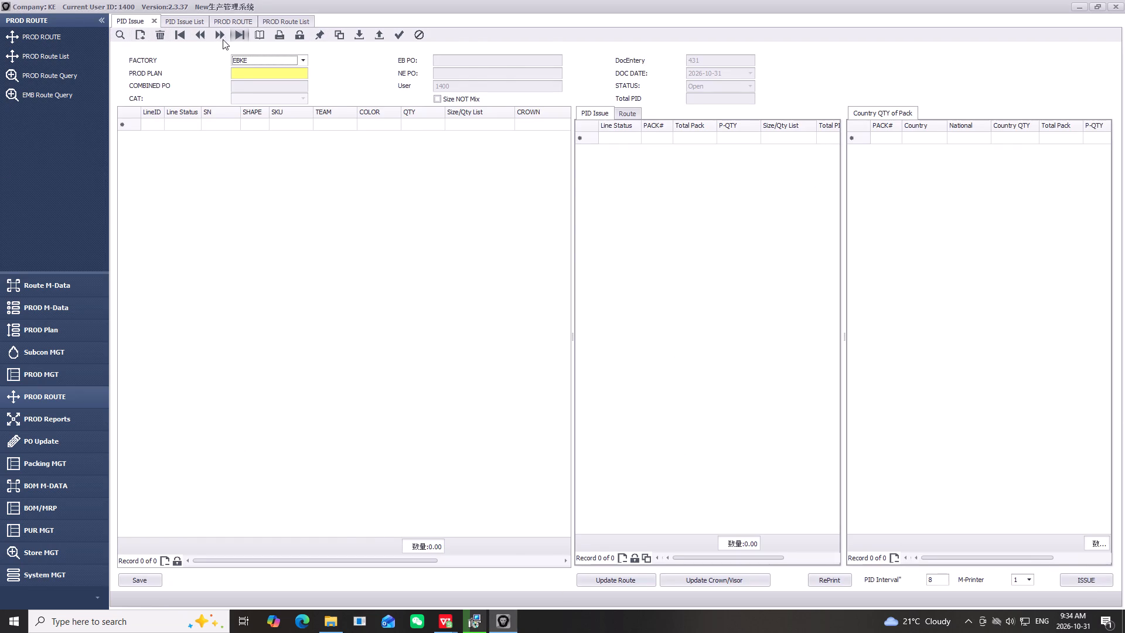
{"action": "left_click", "coordinate": [200, 32]}
{"action": "left_click", "coordinate": [200, 32]}
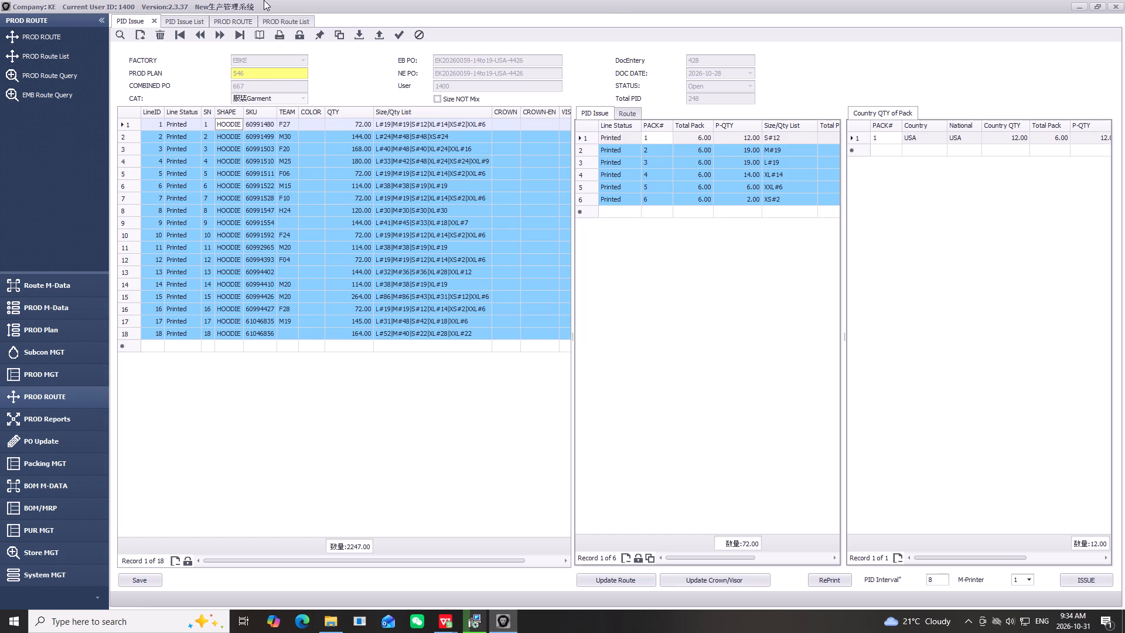
{"action": "left_click", "coordinate": [1081, 8]}
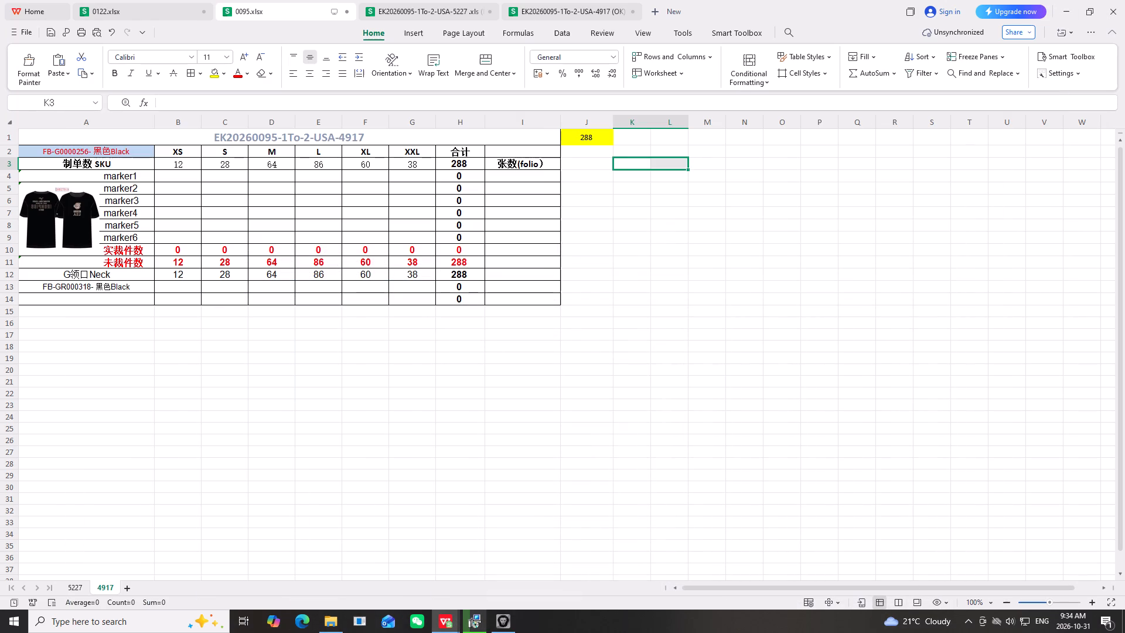
Save workbook 0095.
{"action": "left_click", "coordinate": [659, 394]}
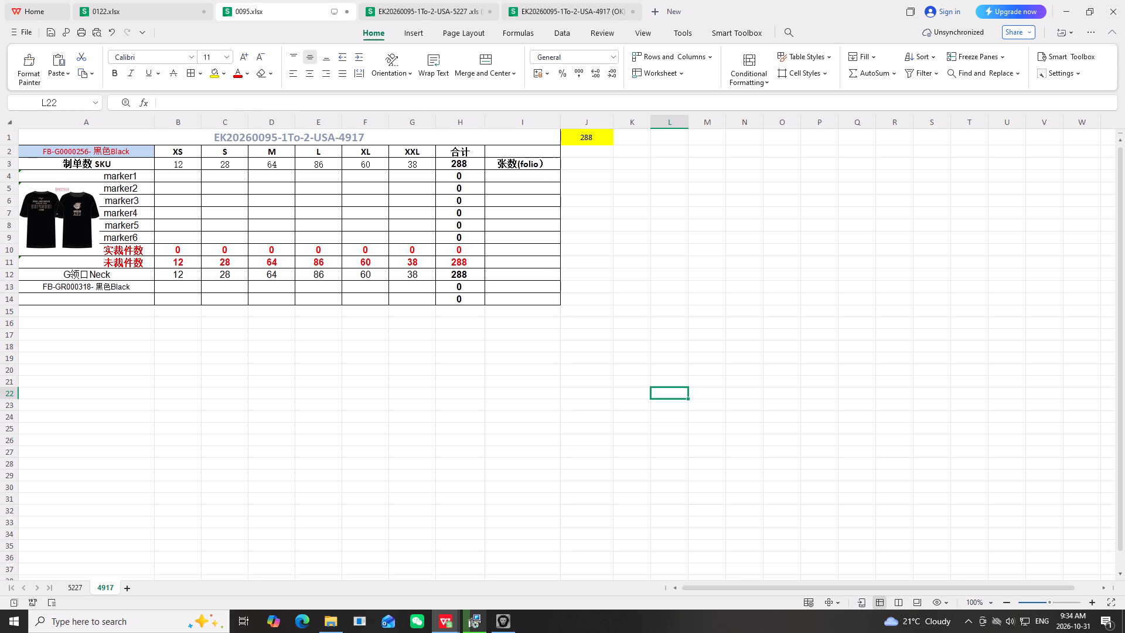
{"action": "left_click", "coordinate": [830, 248]}
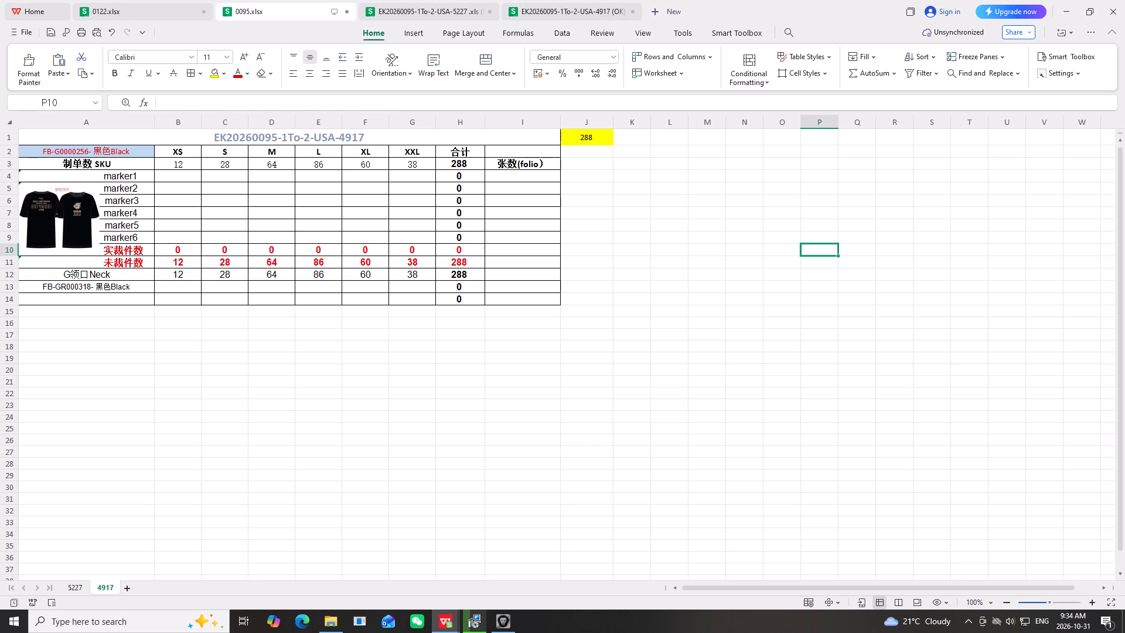
{"action": "left_click", "coordinate": [450, 445]}
{"action": "triple_click", "coordinate": [49, 32]}
{"action": "triple_click", "coordinate": [49, 32]}
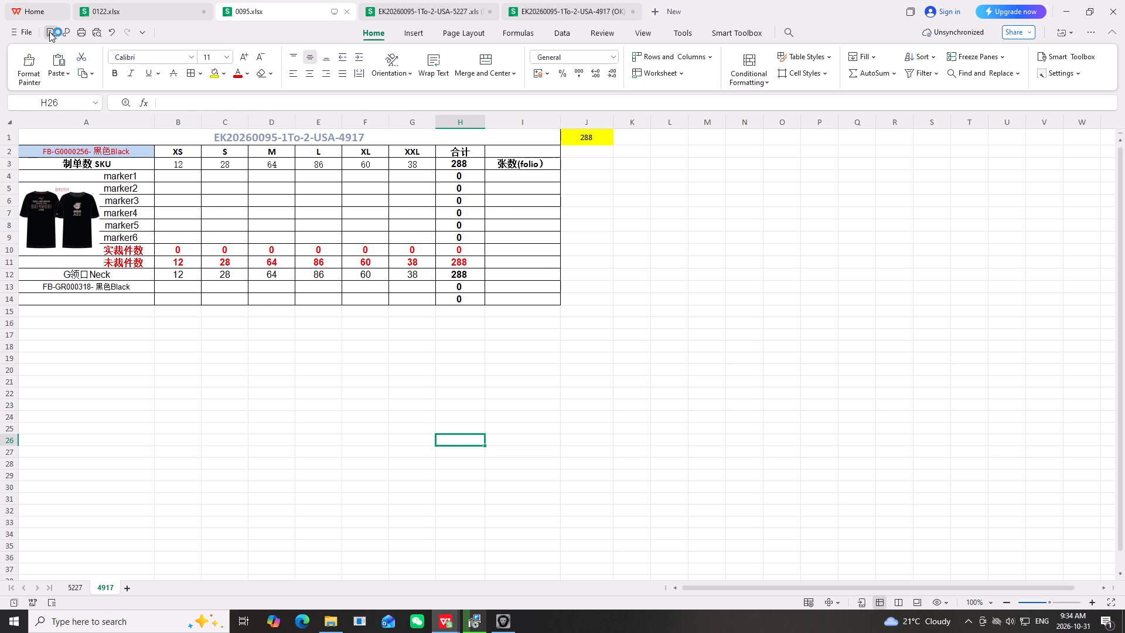
{"action": "triple_click", "coordinate": [49, 31]}
Copy columns A to J of sheet 4917, with the whole cutting-plan table, into a new sheet of workbook 0095.
{"action": "left_click_drag", "start_coordinate": [49, 121], "coordinate": [589, 220]}
{"action": "right_click", "coordinate": [589, 220]}
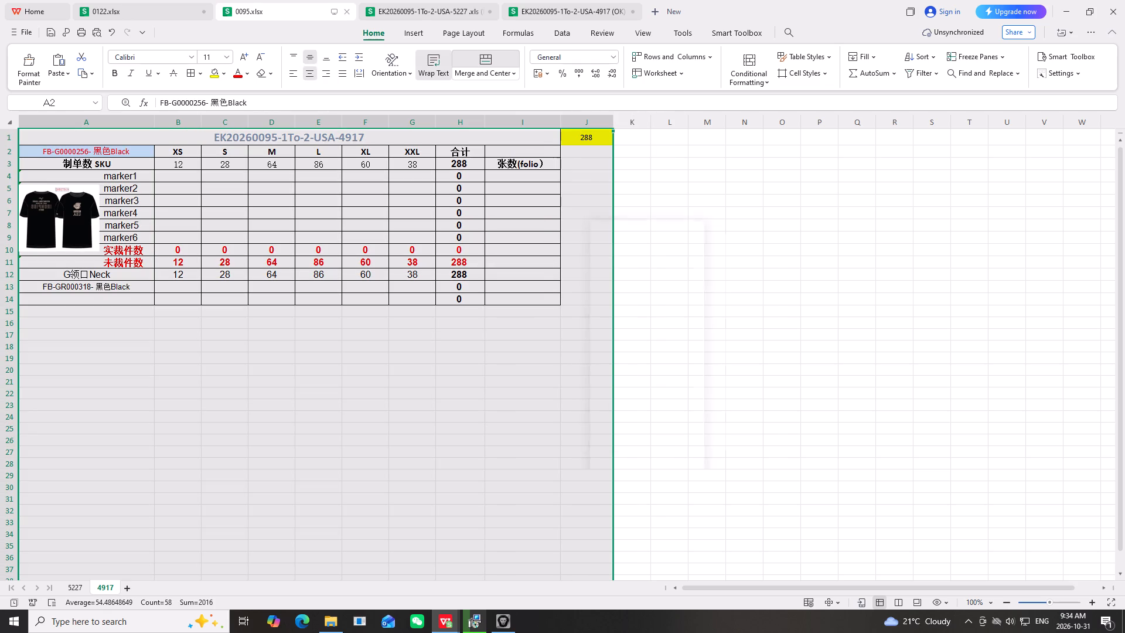
{"action": "left_click", "coordinate": [605, 227]}
{"action": "scroll", "coordinate": [373, 407], "scroll_direction": "up", "scroll_amount": 4}
{"action": "left_click", "coordinate": [128, 589]}
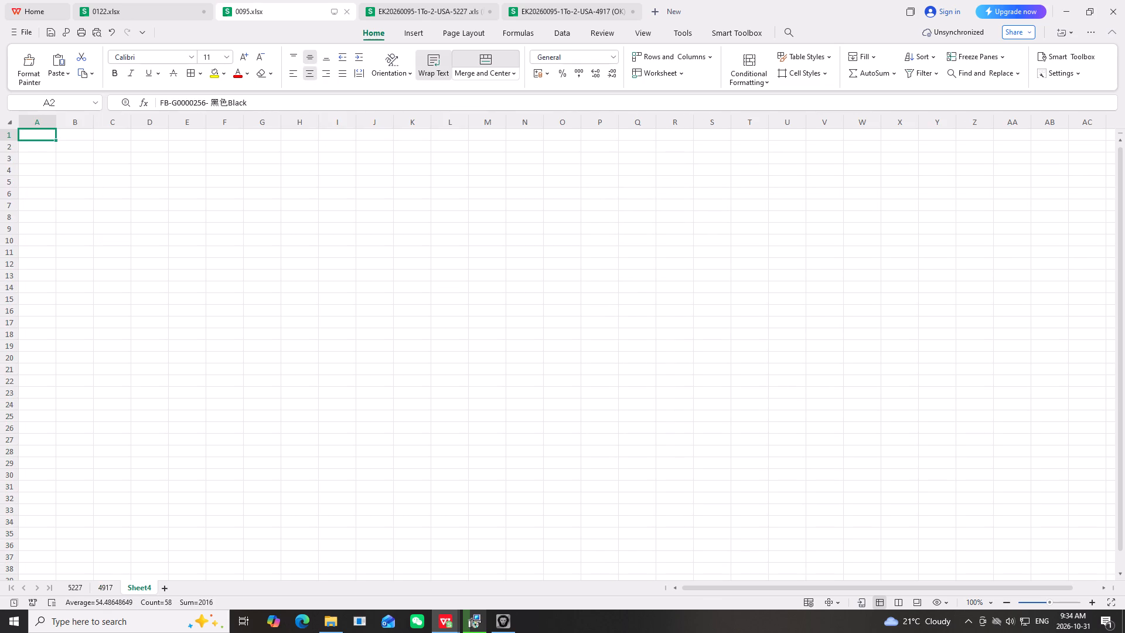
{"action": "right_click", "coordinate": [48, 137]}
{"action": "left_click", "coordinate": [101, 150]}
{"action": "left_click_drag", "start_coordinate": [708, 244], "coordinate": [698, 240]}
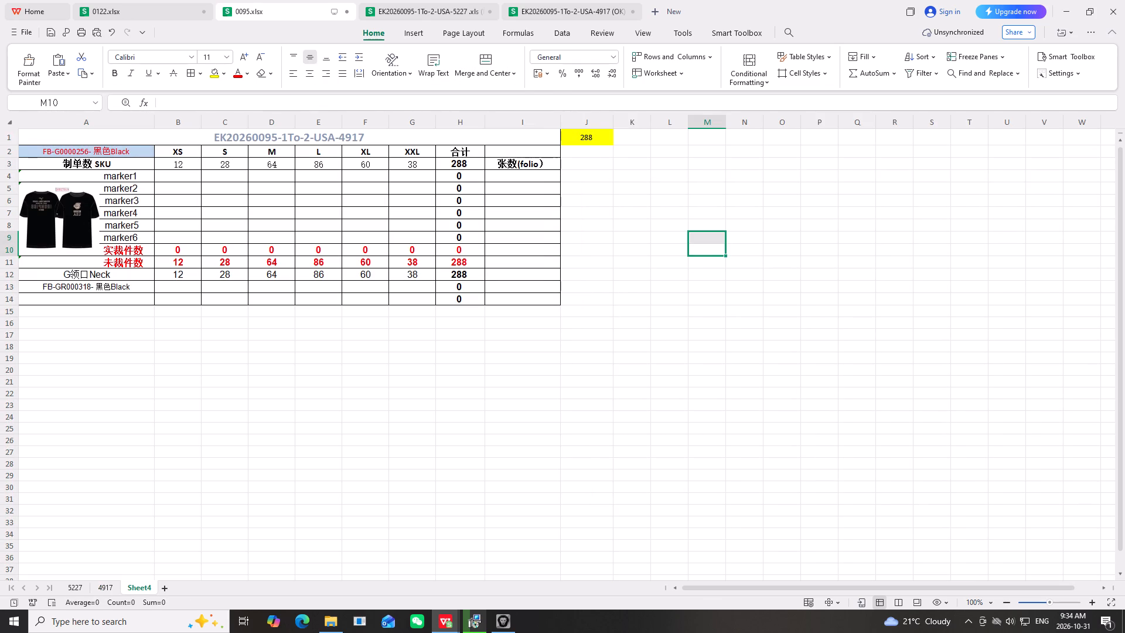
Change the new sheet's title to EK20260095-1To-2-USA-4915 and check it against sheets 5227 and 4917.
{"action": "double_click", "coordinate": [376, 135]}
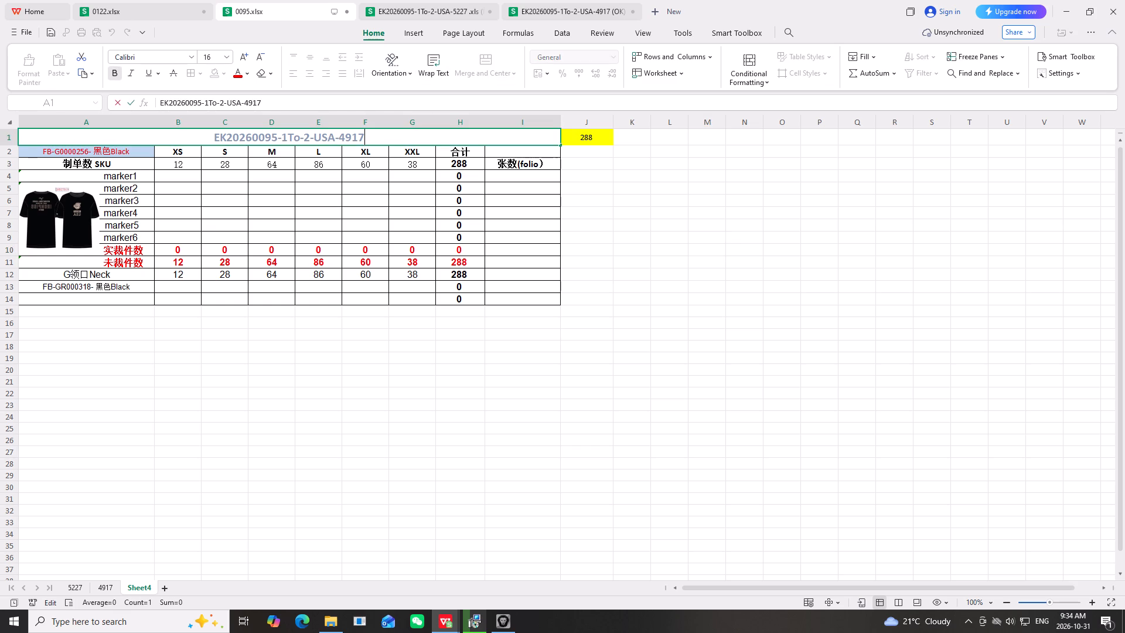
{"action": "key", "text": "BackSpace"}
{"action": "key", "text": "5"}
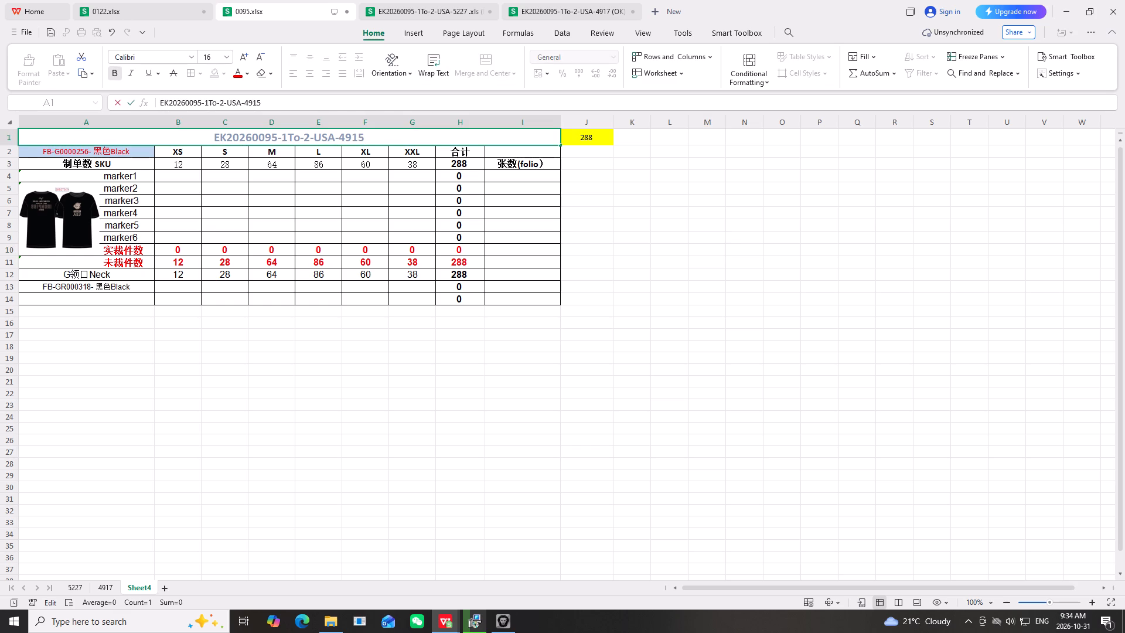
{"action": "left_click", "coordinate": [218, 400]}
{"action": "left_click", "coordinate": [67, 589]}
{"action": "left_click", "coordinate": [106, 588]}
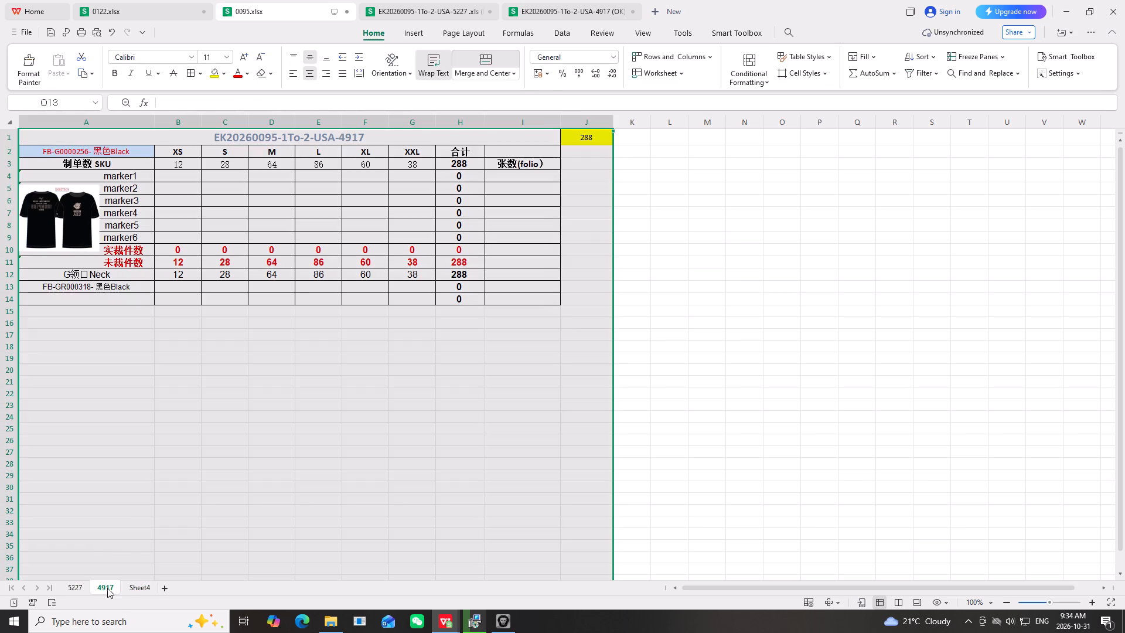
{"action": "left_click", "coordinate": [129, 587]}
{"action": "left_click", "coordinate": [462, 434]}
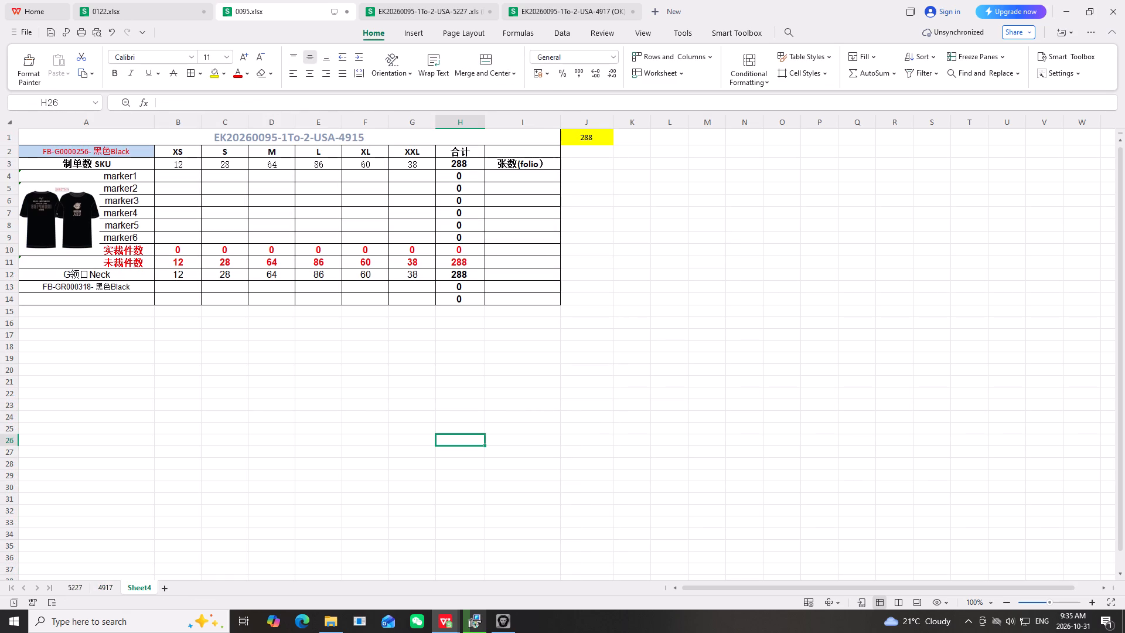
Delete the black T-shirt picture and clear the fabric codes in A2 and A13 of the new sheet.
{"action": "left_click", "coordinate": [60, 211]}
{"action": "key", "text": "Delete"}
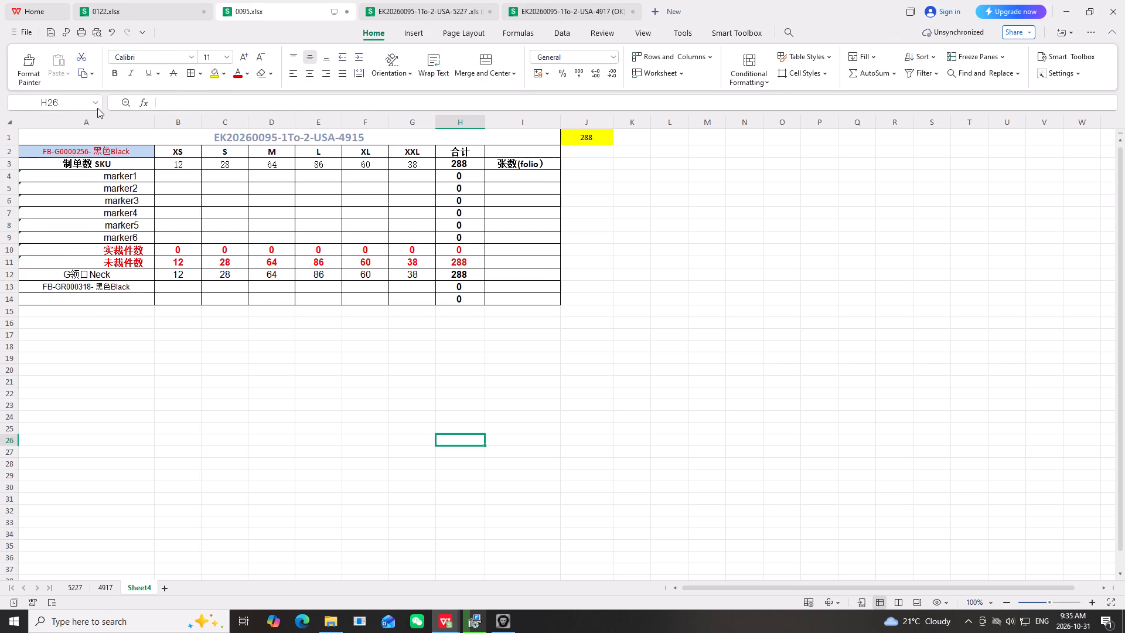
{"action": "scroll", "coordinate": [106, 365], "scroll_direction": "up", "scroll_amount": 2}
{"action": "left_click", "coordinate": [113, 151]}
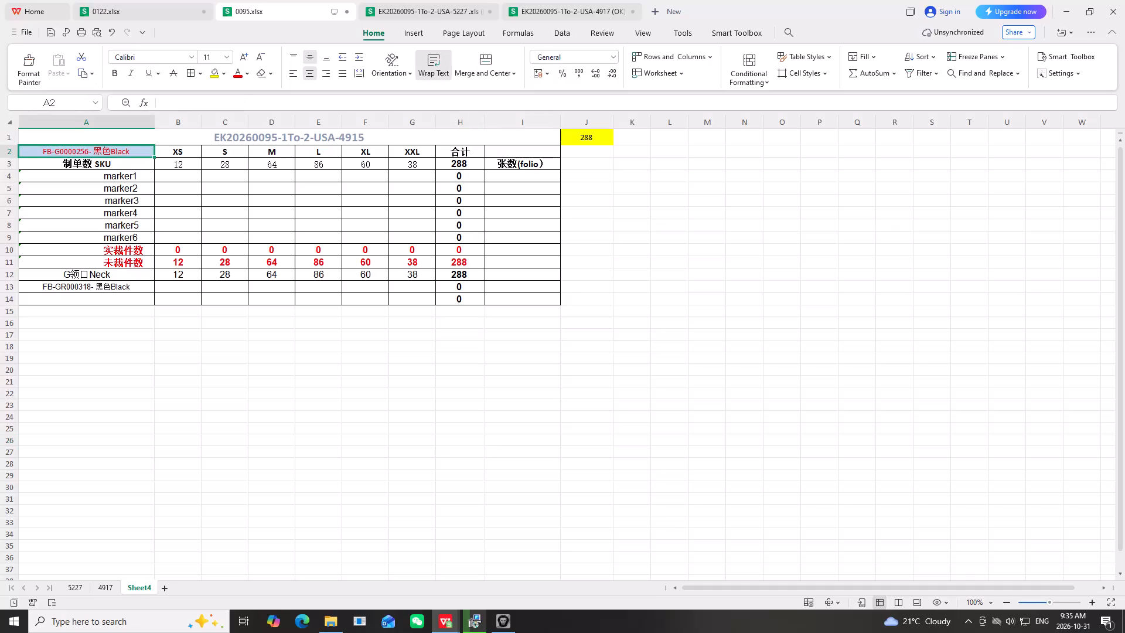
{"action": "left_click", "coordinate": [103, 291]}
{"action": "key", "text": "Delete"}
Clear the XS to XXL quantities in the 制单数 SKU row and the G领口Neck row.
{"action": "left_click_drag", "start_coordinate": [175, 165], "coordinate": [333, 166]}
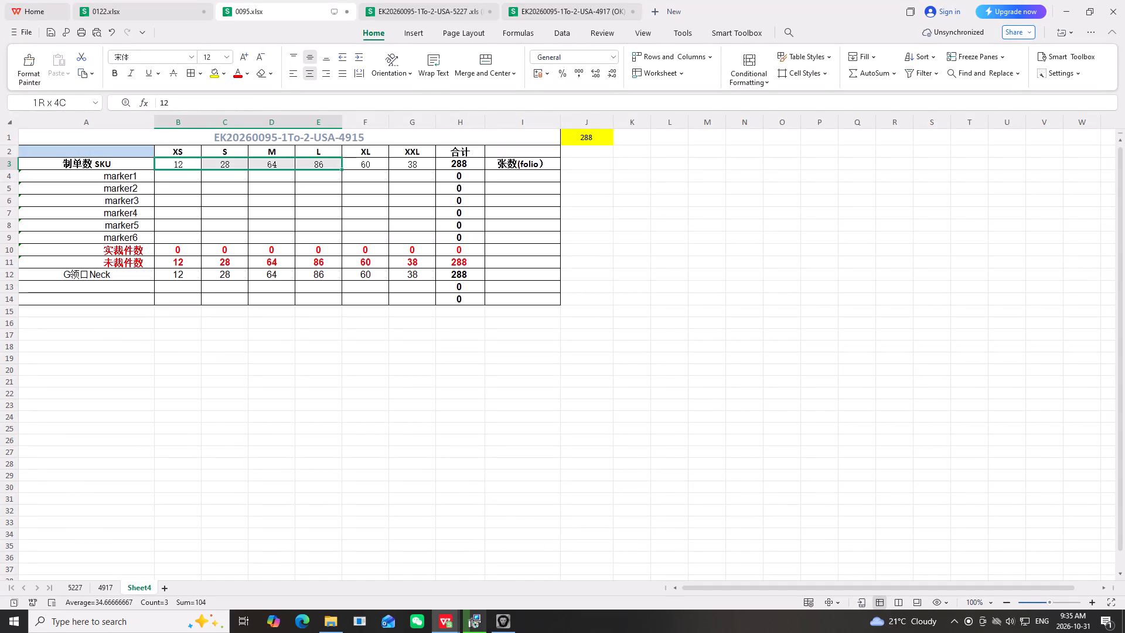
{"action": "left_click_drag", "start_coordinate": [333, 166], "coordinate": [407, 167]}
{"action": "key", "text": "Delete"}
{"action": "left_click_drag", "start_coordinate": [183, 275], "coordinate": [415, 275]}
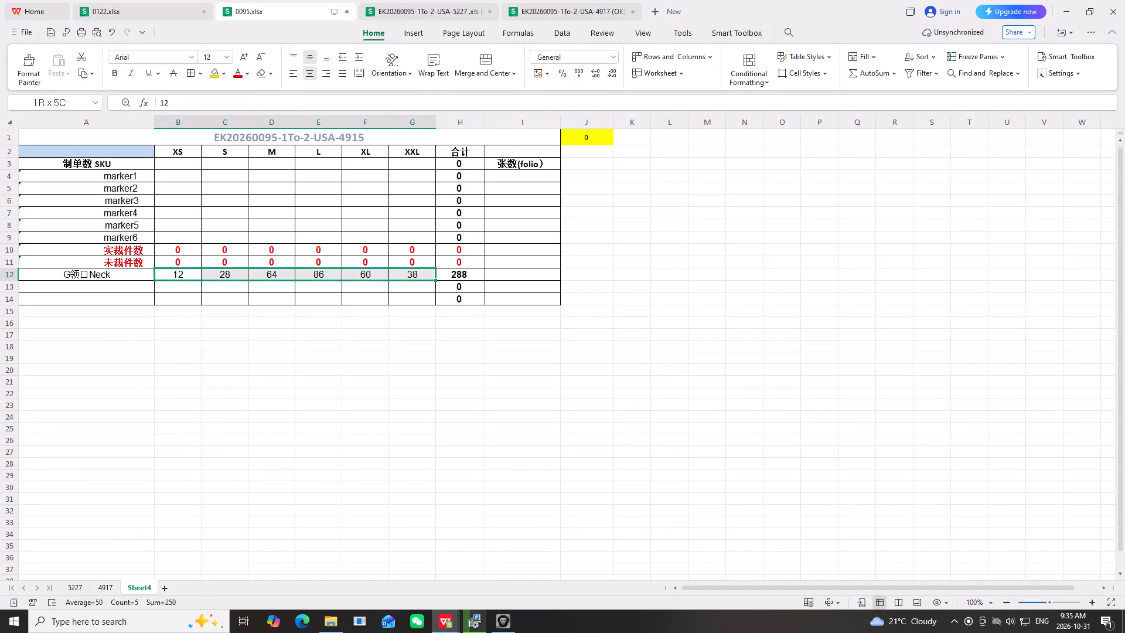
{"action": "left_click_drag", "start_coordinate": [415, 275], "coordinate": [419, 275]}
{"action": "key", "text": "Delete"}
{"action": "left_click", "coordinate": [680, 265]}
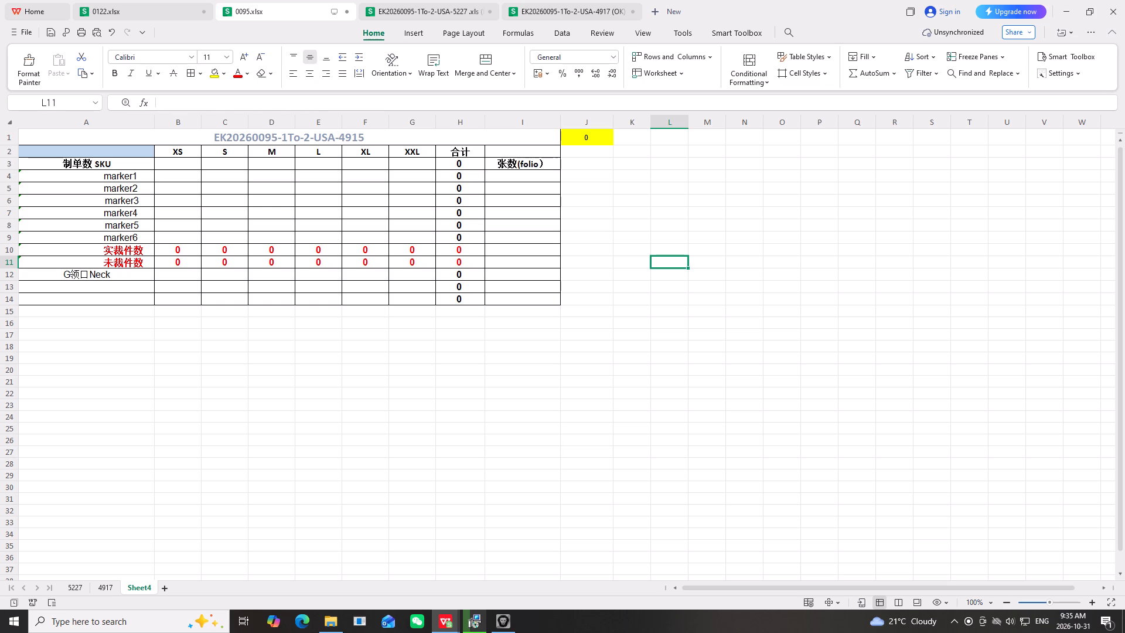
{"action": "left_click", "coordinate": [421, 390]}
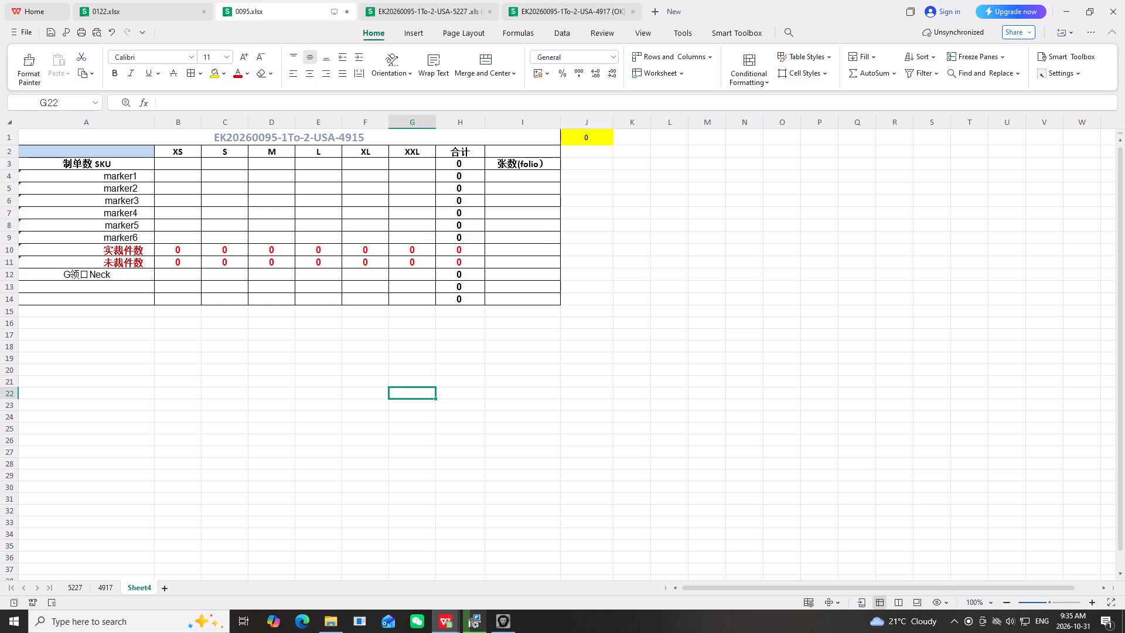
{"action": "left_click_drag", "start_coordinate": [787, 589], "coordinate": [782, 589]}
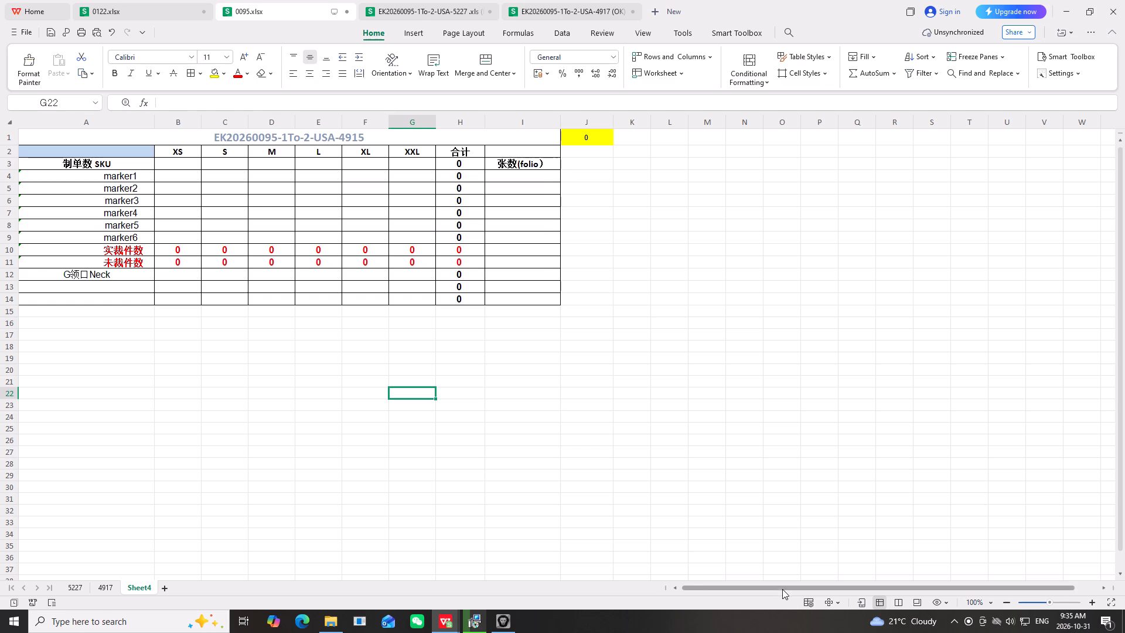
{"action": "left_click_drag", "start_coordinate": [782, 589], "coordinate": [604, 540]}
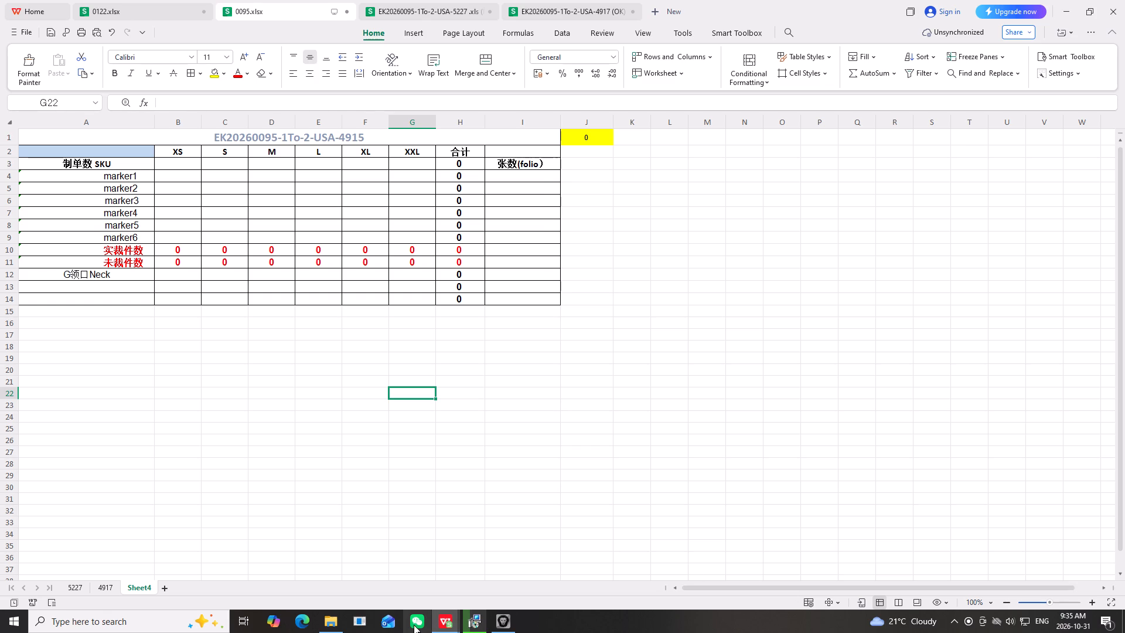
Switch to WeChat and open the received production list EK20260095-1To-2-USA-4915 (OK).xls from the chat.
{"action": "left_click", "coordinate": [419, 624]}
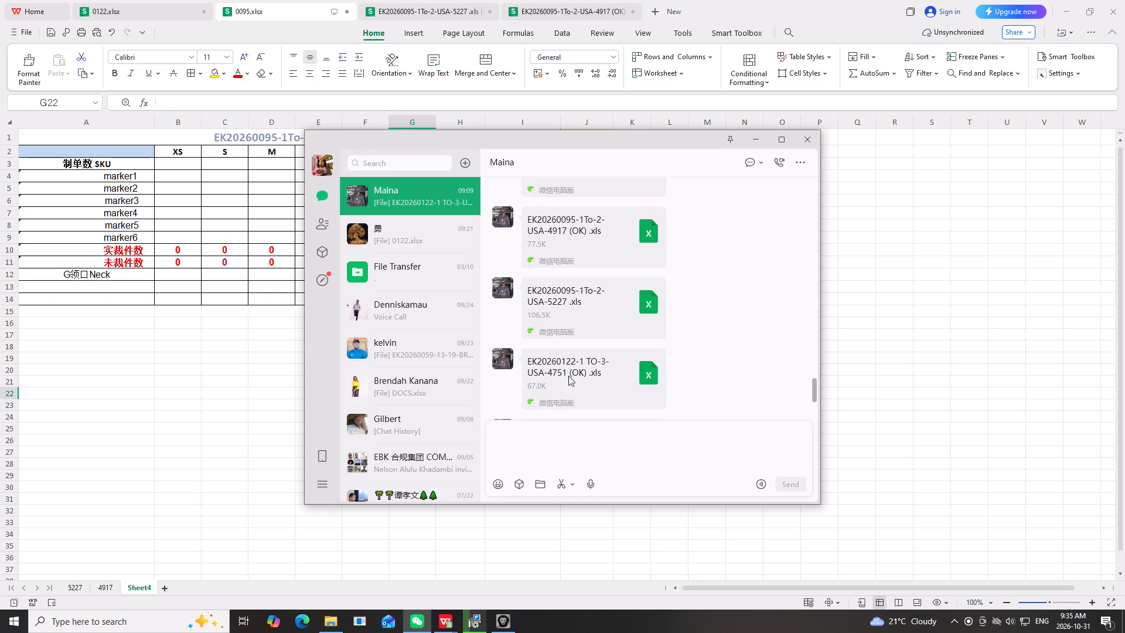
{"action": "scroll", "coordinate": [567, 300], "scroll_direction": "up", "scroll_amount": 3}
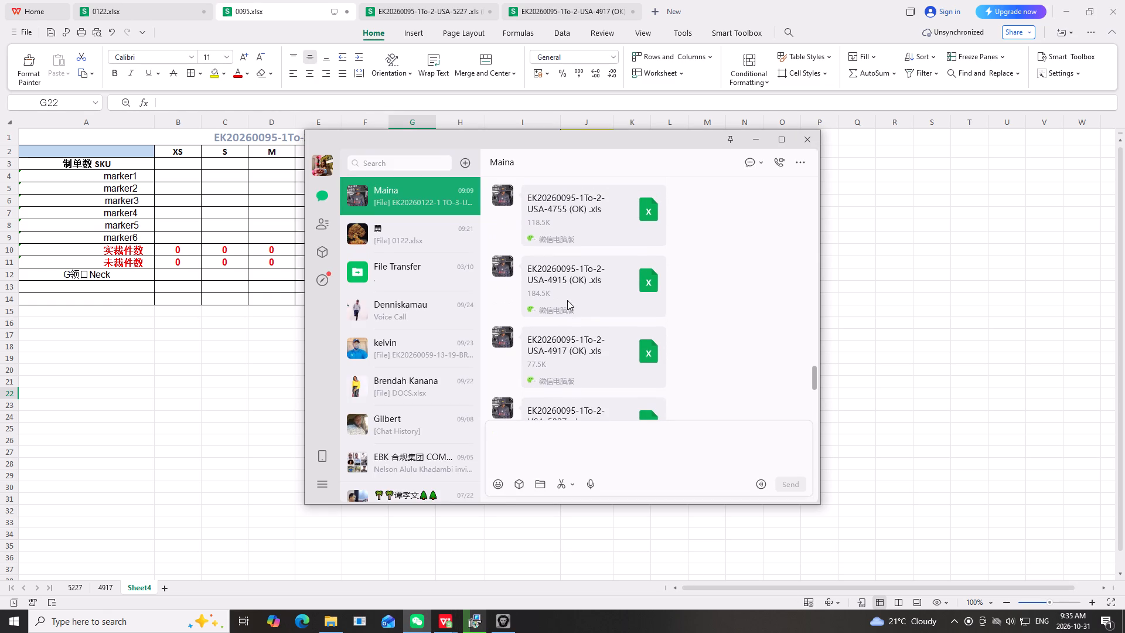
{"action": "double_click", "coordinate": [571, 269]}
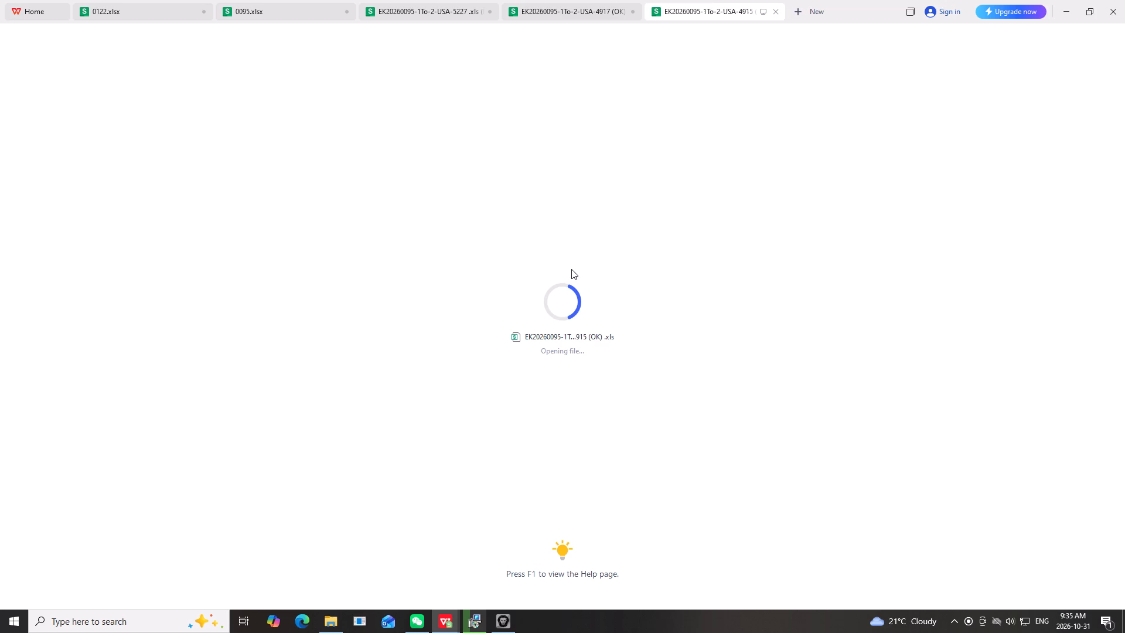
{"action": "scroll", "coordinate": [70, 380], "scroll_direction": "up", "scroll_amount": 8}
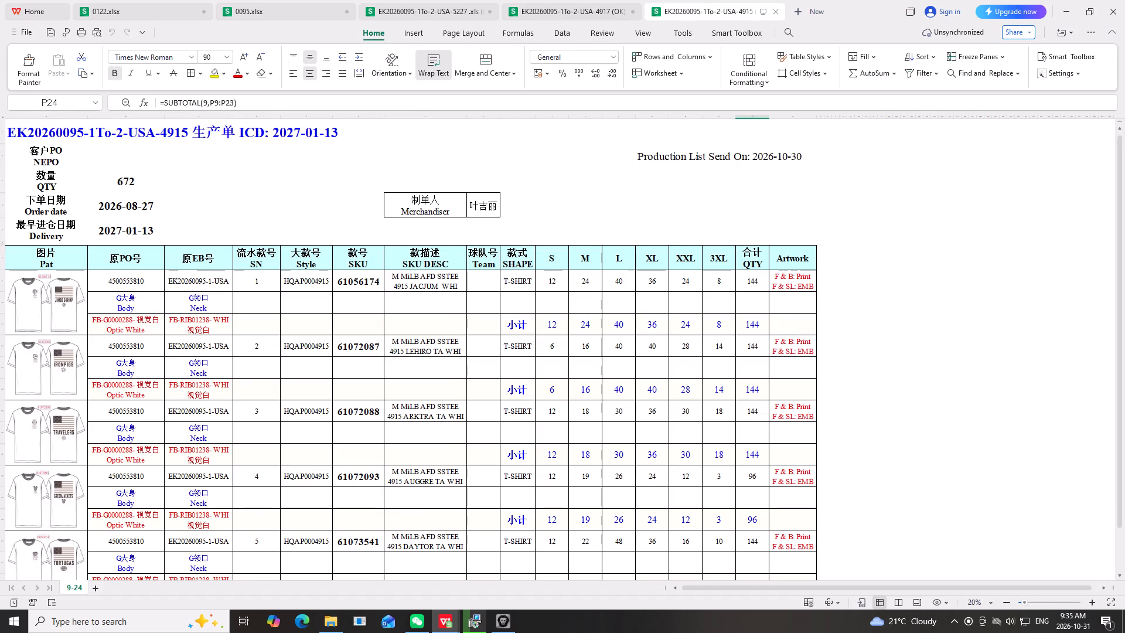
{"action": "scroll", "coordinate": [47, 371], "scroll_direction": "up", "scroll_amount": 1}
Copy the T-shirt picture of SKU 61056174 from the 4915 production list into the new sheet of workbook 0095.
{"action": "left_click", "coordinate": [45, 293]}
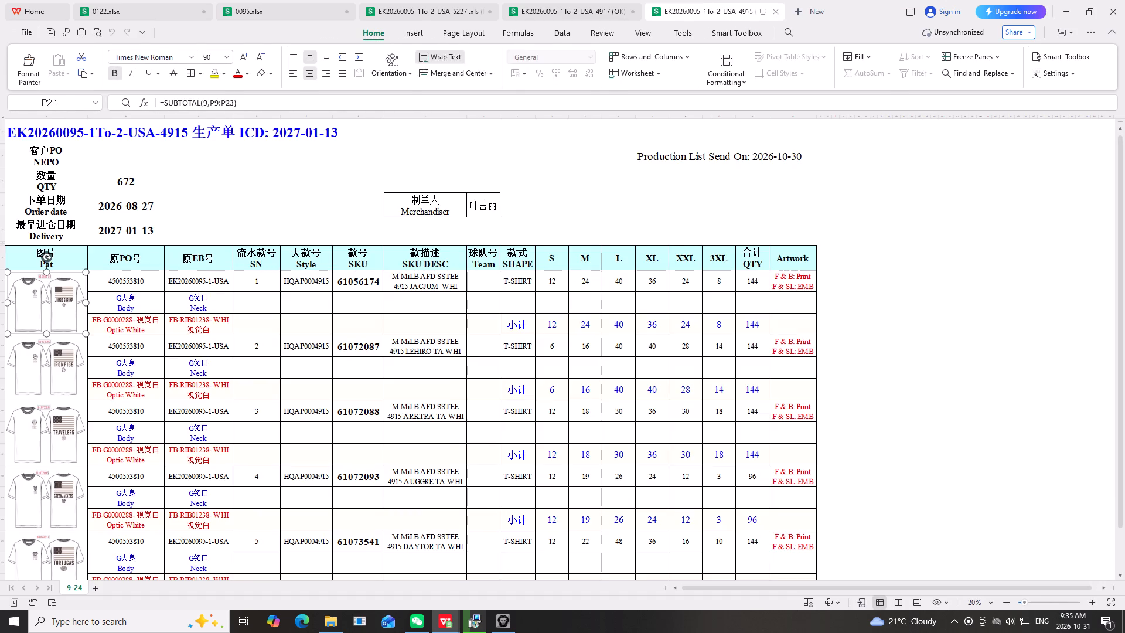
{"action": "right_click", "coordinate": [52, 296]}
{"action": "left_click", "coordinate": [72, 310]}
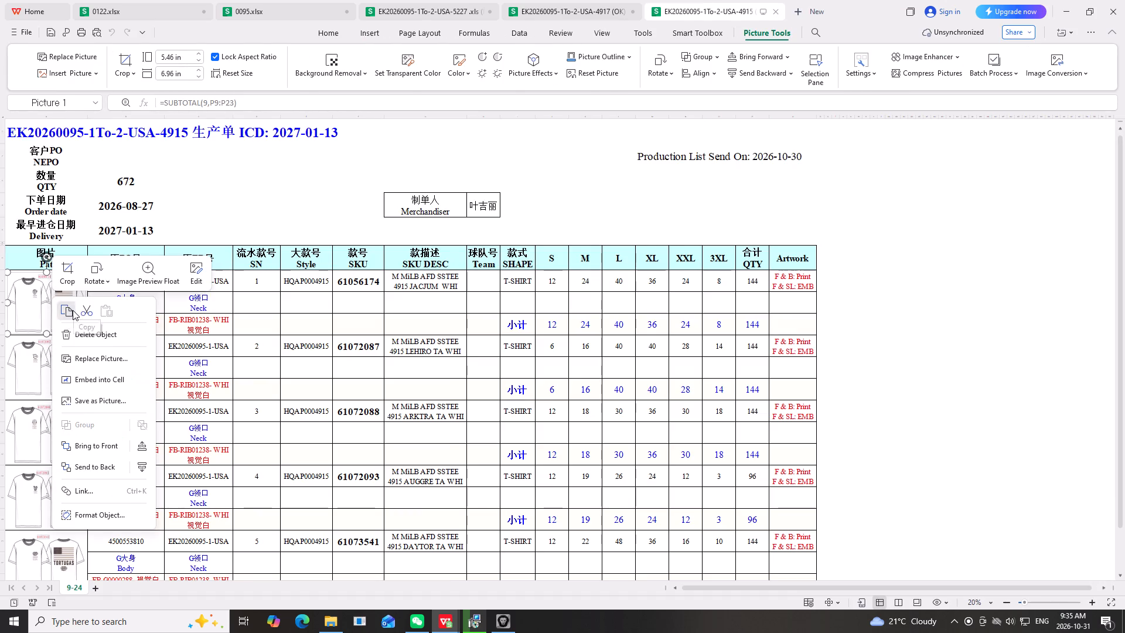
{"action": "scroll", "coordinate": [357, 387], "scroll_direction": "up", "scroll_amount": 4}
{"action": "left_click", "coordinate": [269, 10]}
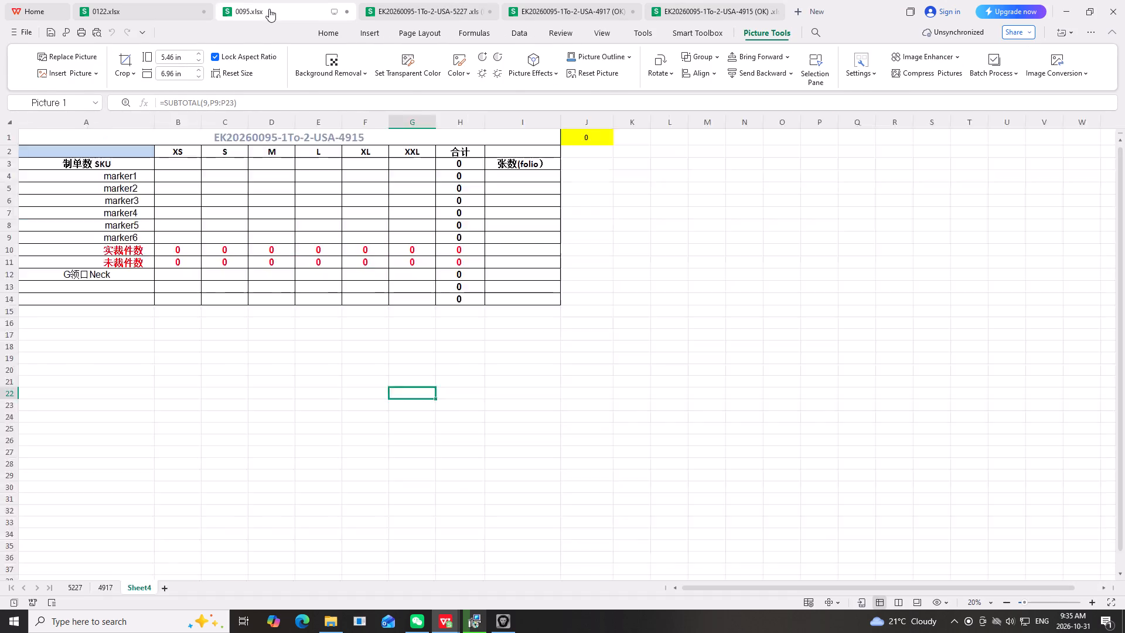
{"action": "scroll", "coordinate": [374, 345], "scroll_direction": "up", "scroll_amount": 4}
{"action": "right_click", "coordinate": [717, 209]}
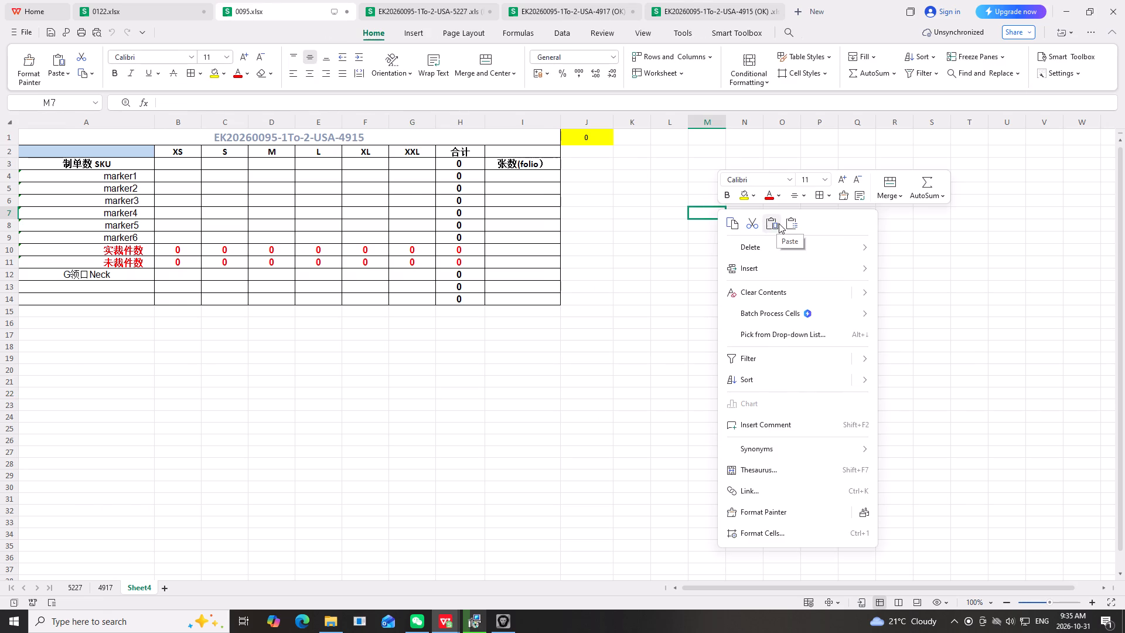
{"action": "left_click", "coordinate": [766, 223]}
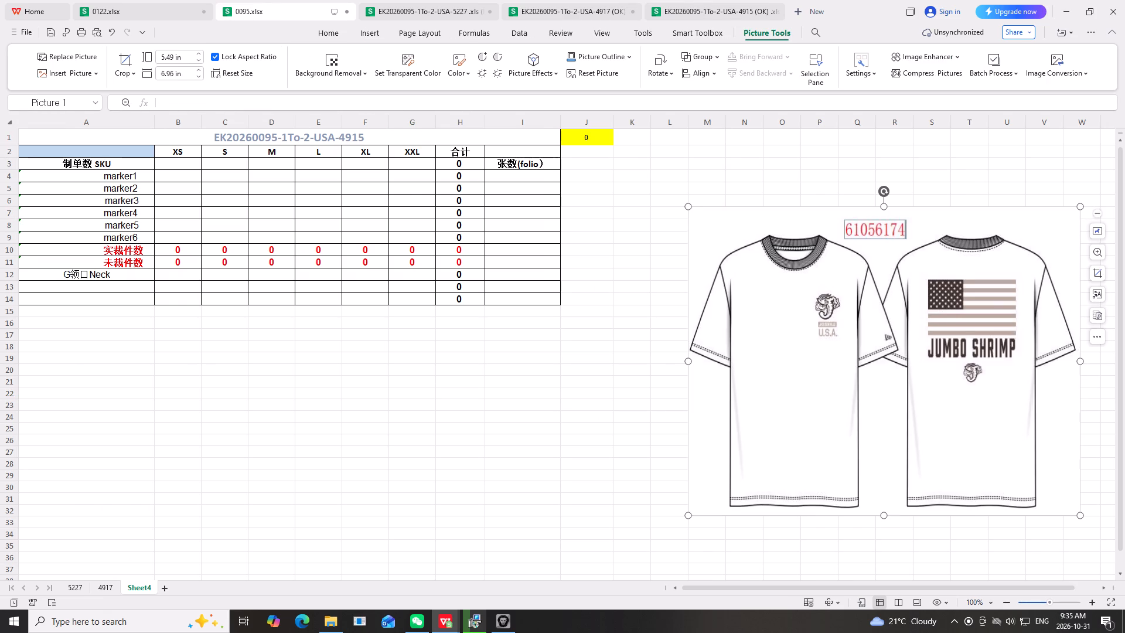
Shrink the pasted T-shirt picture to about 0.92 by 1.17 in and place it in column A beside the marker labels.
{"action": "left_click_drag", "start_coordinate": [1079, 209], "coordinate": [745, 443]}
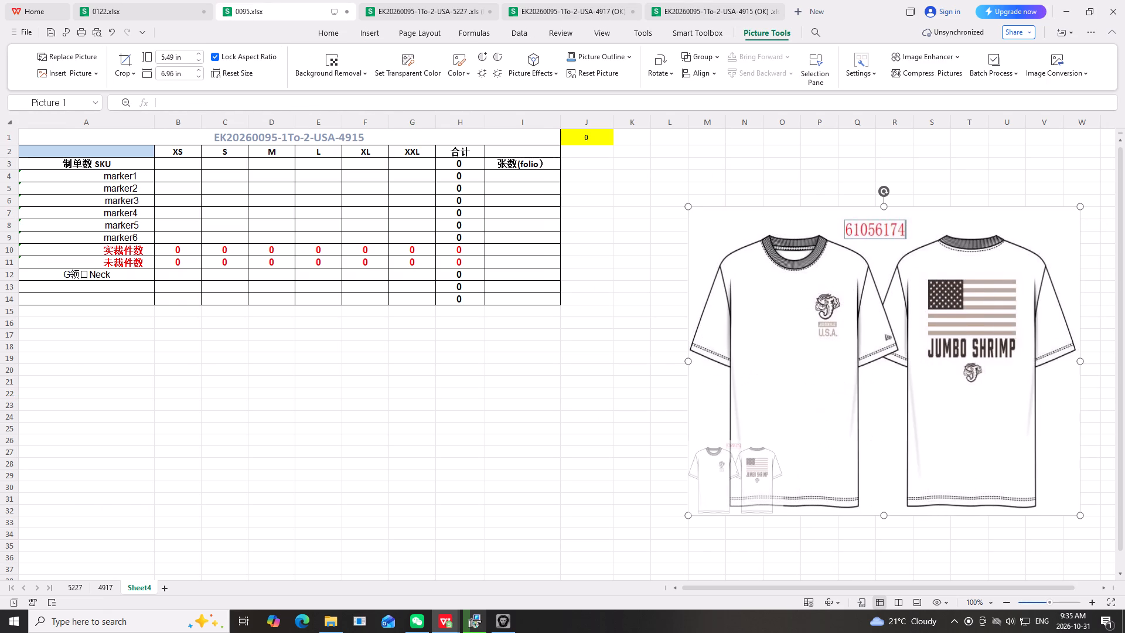
{"action": "left_click_drag", "start_coordinate": [745, 443], "coordinate": [737, 441]}
{"action": "left_click_drag", "start_coordinate": [731, 452], "coordinate": [703, 280]}
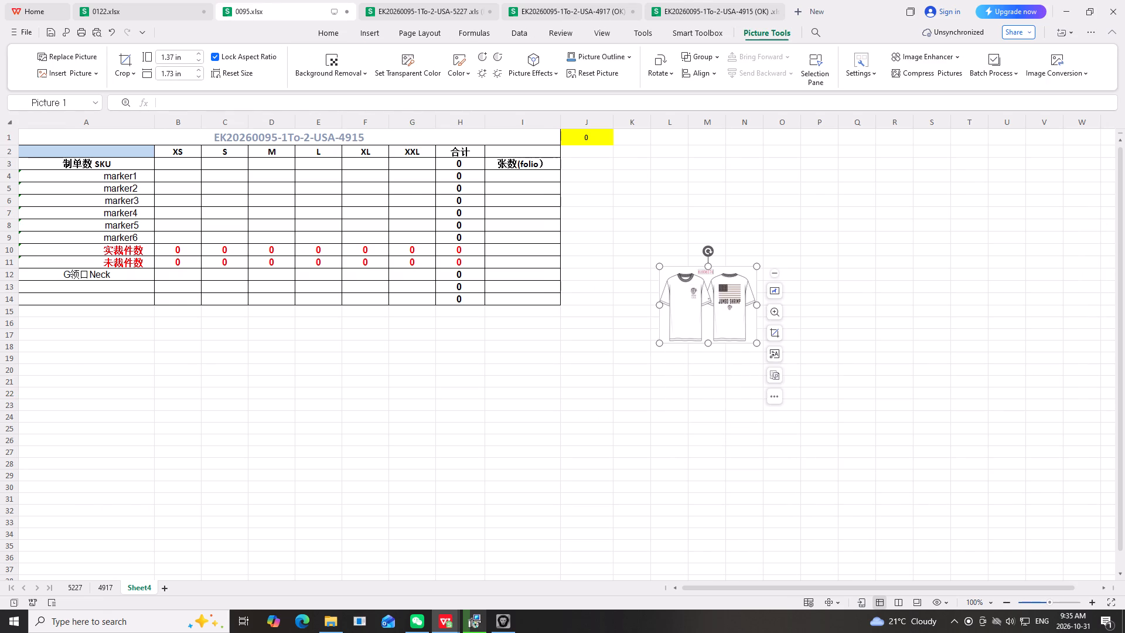
{"action": "left_click_drag", "start_coordinate": [755, 266], "coordinate": [723, 301]}
{"action": "left_click_drag", "start_coordinate": [701, 313], "coordinate": [34, 198]}
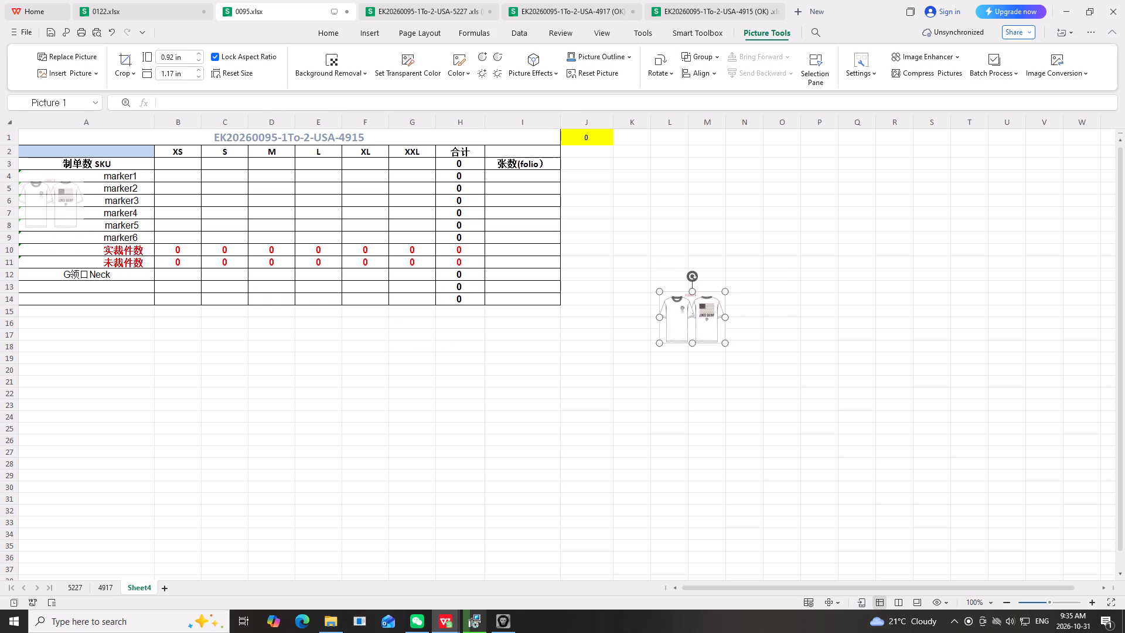
{"action": "left_click_drag", "start_coordinate": [34, 198], "coordinate": [34, 204]}
{"action": "left_click_drag", "start_coordinate": [309, 317], "coordinate": [299, 316]}
Stretch the T-shirt picture to about 1.02 in high and 1.46 in wide, filling the space beside the marker labels.
{"action": "left_click", "coordinate": [57, 209]}
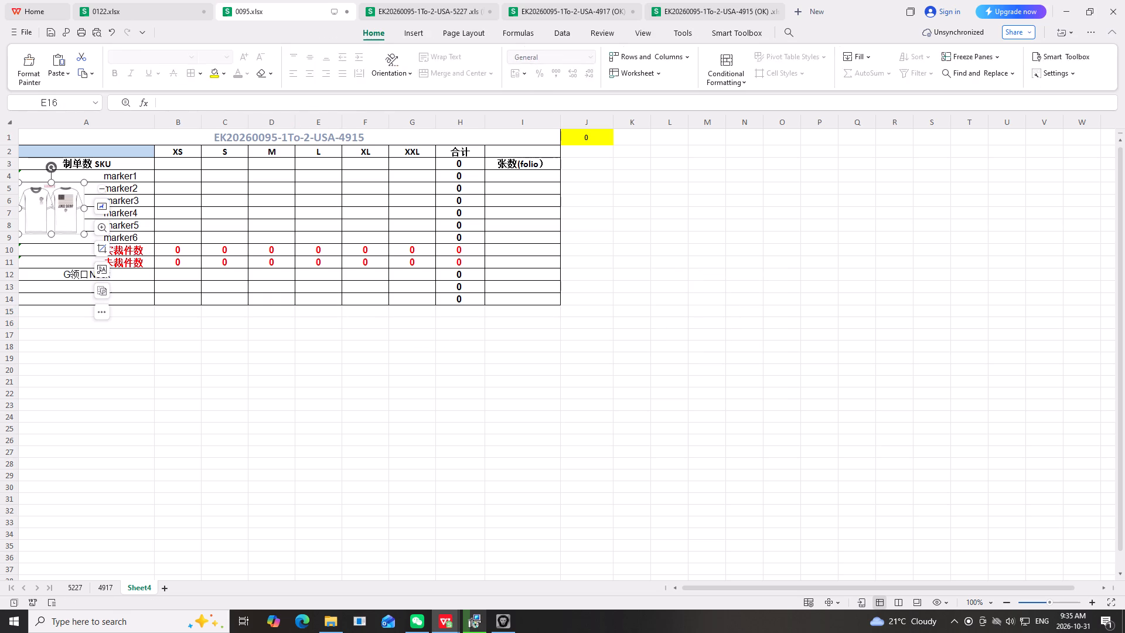
{"action": "left_click_drag", "start_coordinate": [53, 235], "coordinate": [54, 239]}
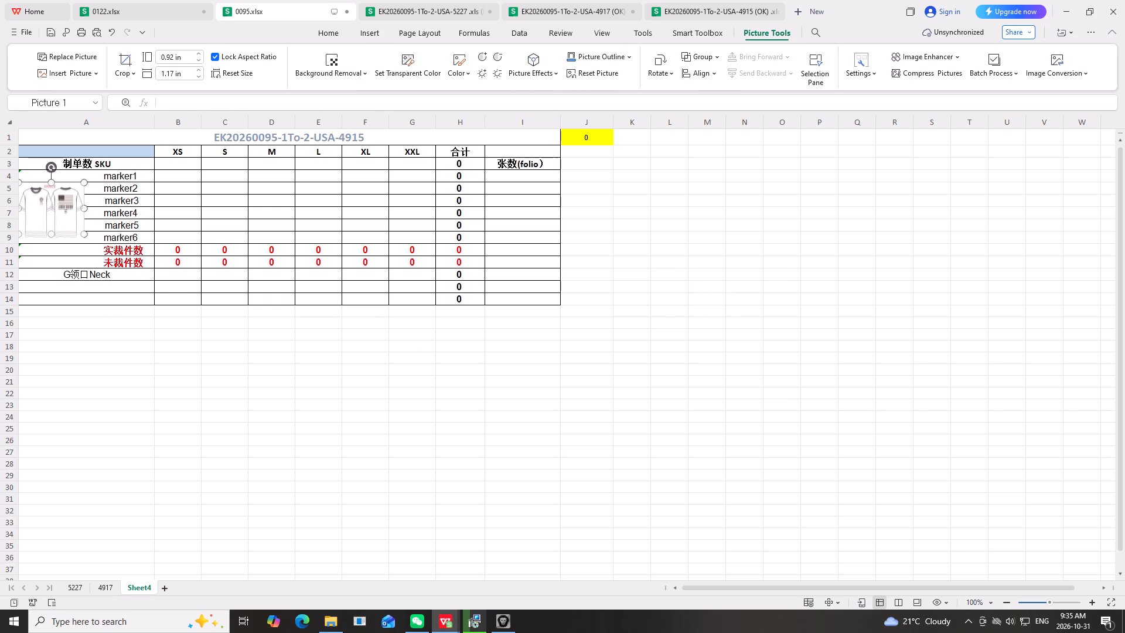
{"action": "left_click_drag", "start_coordinate": [54, 239], "coordinate": [54, 240]}
{"action": "left_click_drag", "start_coordinate": [135, 373], "coordinate": [131, 364]}
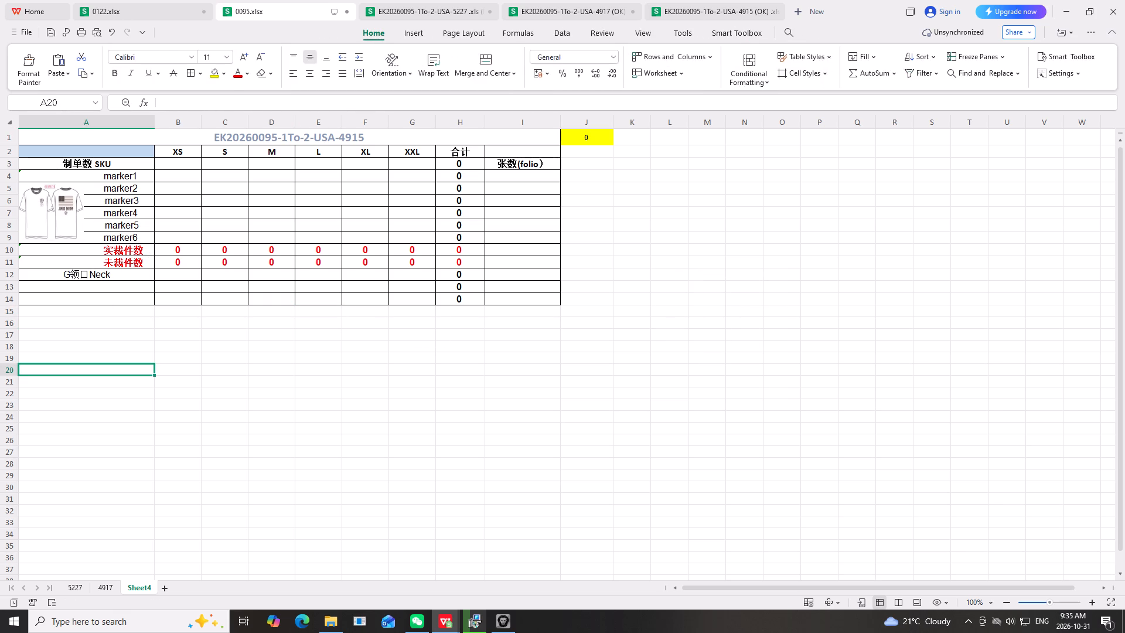
{"action": "left_click", "coordinate": [52, 217]}
{"action": "left_click_drag", "start_coordinate": [19, 210], "coordinate": [0, 211]}
{"action": "left_click_drag", "start_coordinate": [189, 351], "coordinate": [183, 344]}
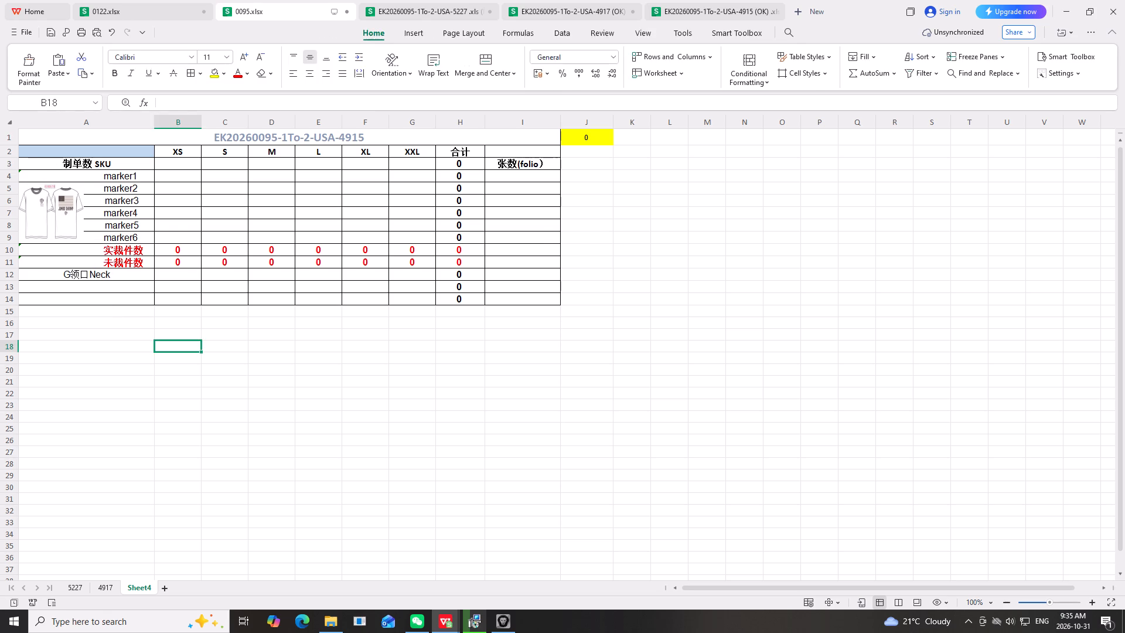
{"action": "left_click", "coordinate": [66, 216]}
{"action": "left_click_drag", "start_coordinate": [84, 210], "coordinate": [101, 224]}
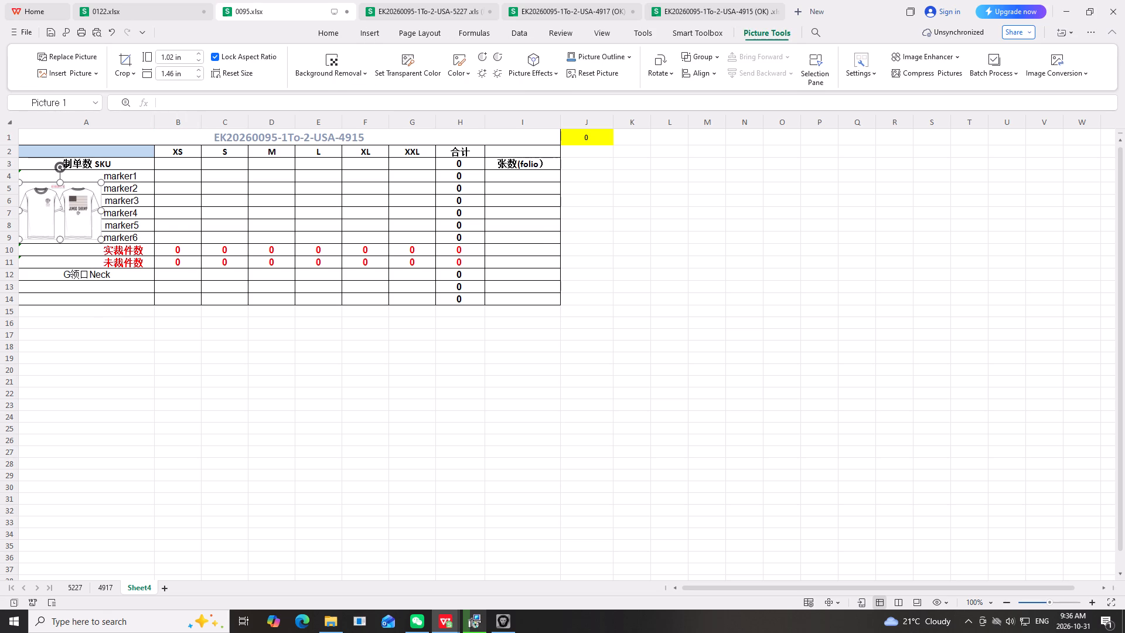
{"action": "left_click", "coordinate": [301, 394]}
{"action": "scroll", "coordinate": [46, 300], "scroll_direction": "up", "scroll_amount": 5}
{"action": "left_click", "coordinate": [54, 210]}
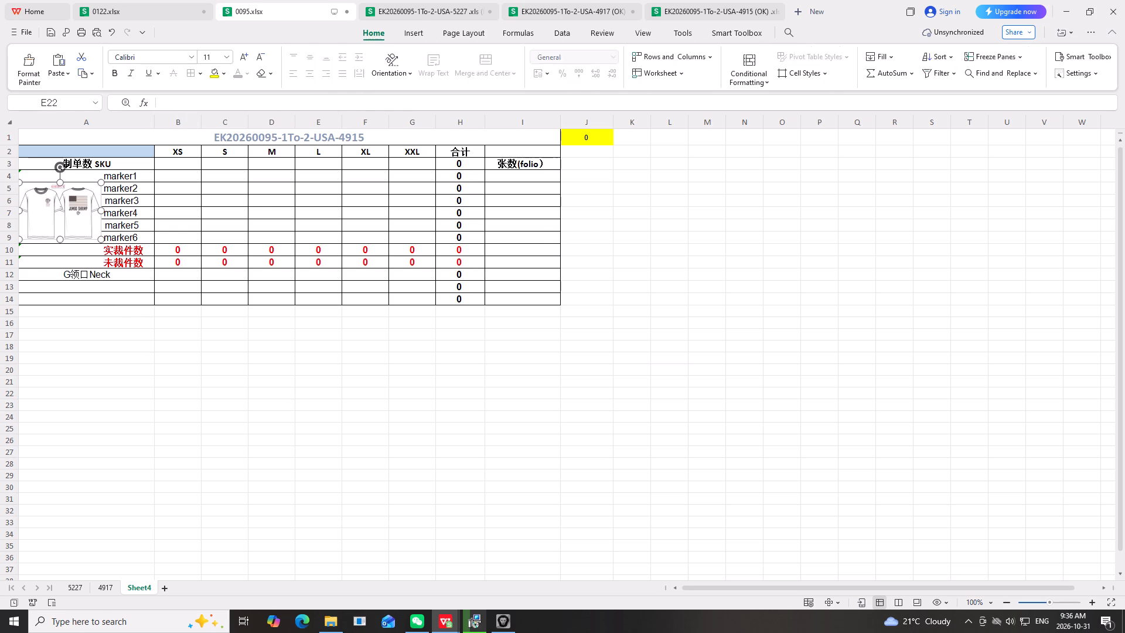
{"action": "left_click", "coordinate": [60, 240]}
{"action": "left_click", "coordinate": [246, 366]}
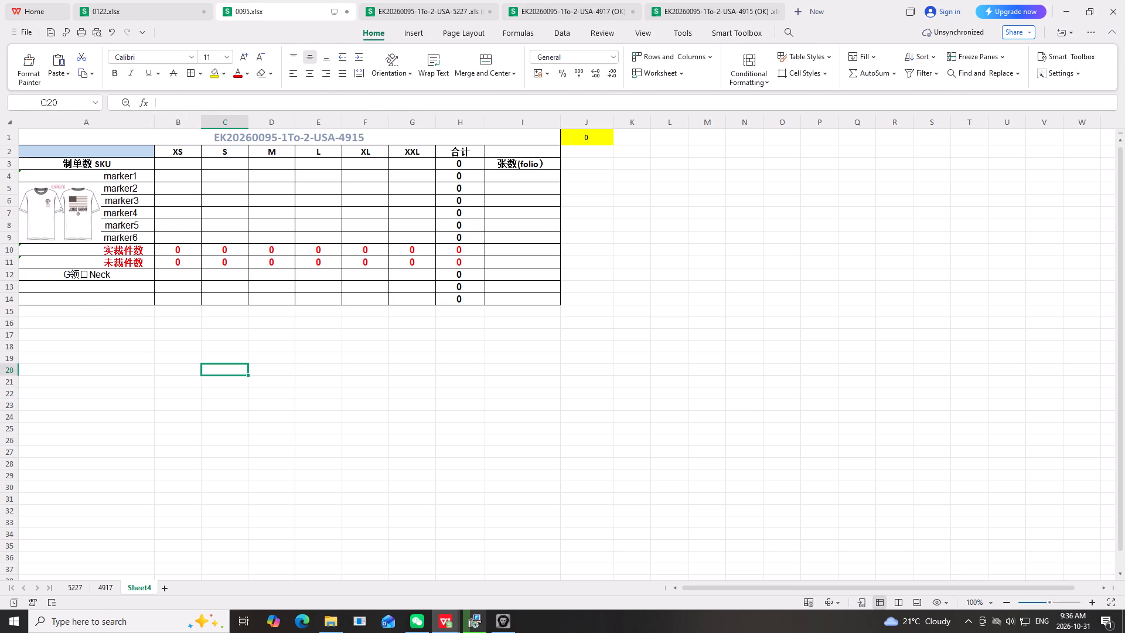
{"action": "scroll", "coordinate": [246, 364], "scroll_direction": "up", "scroll_amount": 4}
Copy the size headings S to 3XL from the 4915 production list and paste them as values over B2:G2 in workbook 0095's new sheet.
{"action": "scroll", "coordinate": [623, 384], "scroll_direction": "up", "scroll_amount": 8}
{"action": "left_click", "coordinate": [725, 8]}
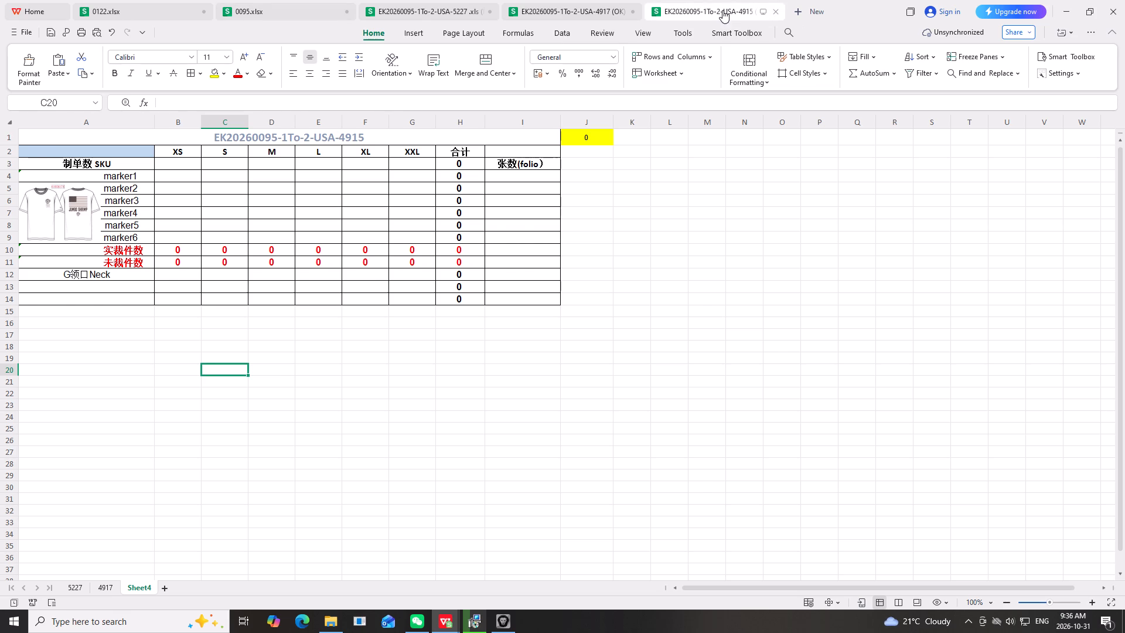
{"action": "scroll", "coordinate": [282, 307], "scroll_direction": "up", "scroll_amount": 4}
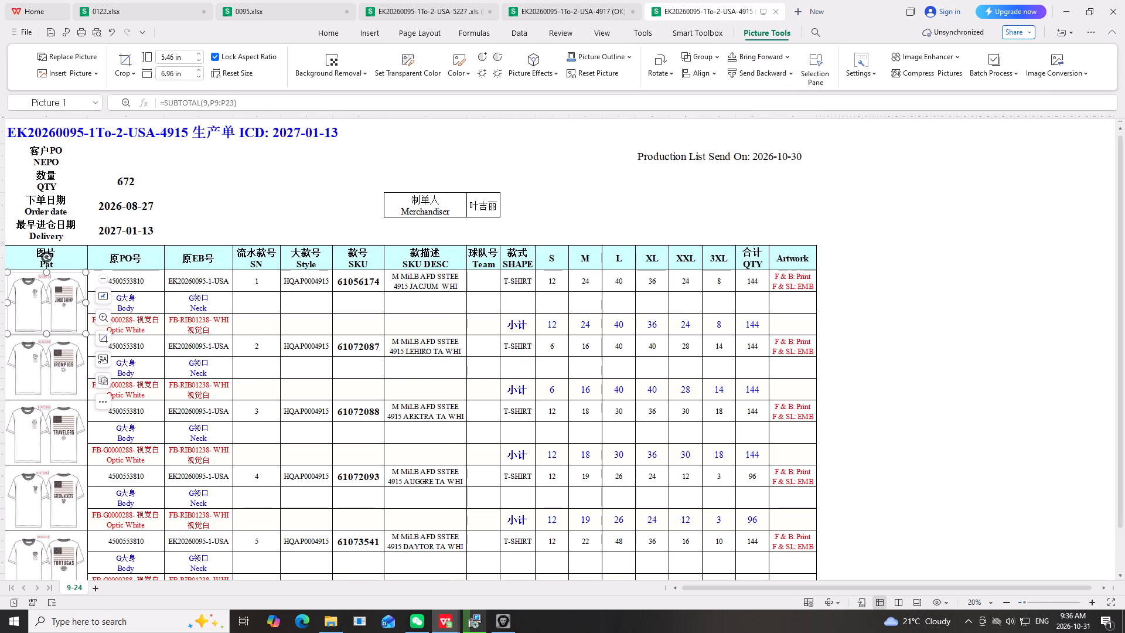
{"action": "scroll", "coordinate": [355, 445], "scroll_direction": "up", "scroll_amount": 4}
{"action": "left_click_drag", "start_coordinate": [553, 260], "coordinate": [698, 258]}
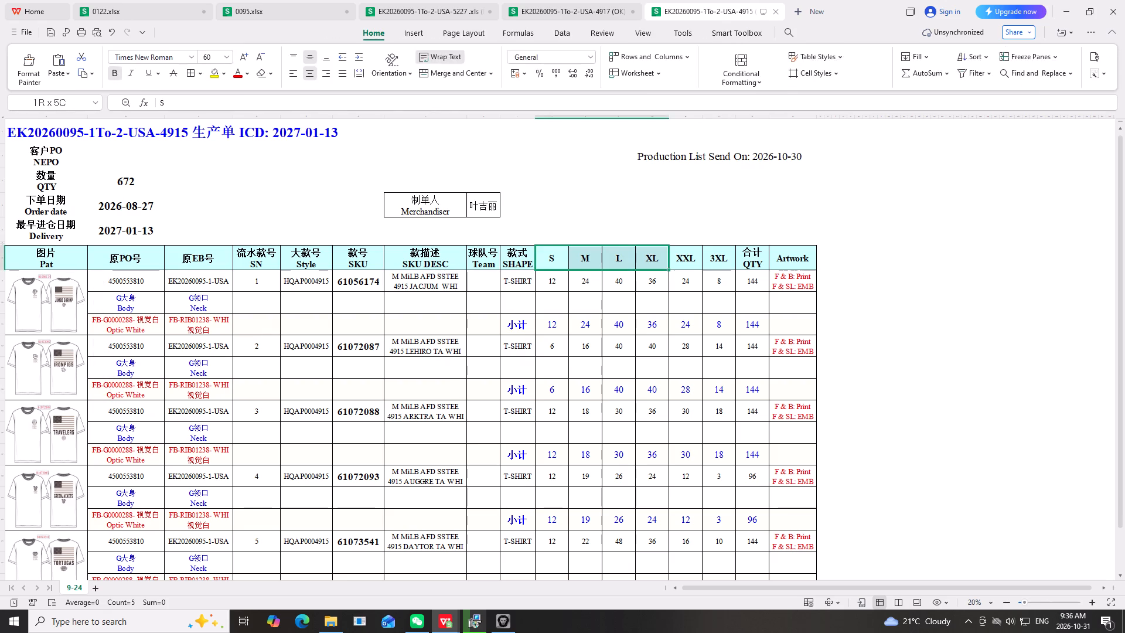
{"action": "left_click_drag", "start_coordinate": [698, 258], "coordinate": [710, 257]}
{"action": "right_click", "coordinate": [710, 257]}
{"action": "left_click", "coordinate": [727, 269]}
{"action": "scroll", "coordinate": [377, 387], "scroll_direction": "up", "scroll_amount": 4}
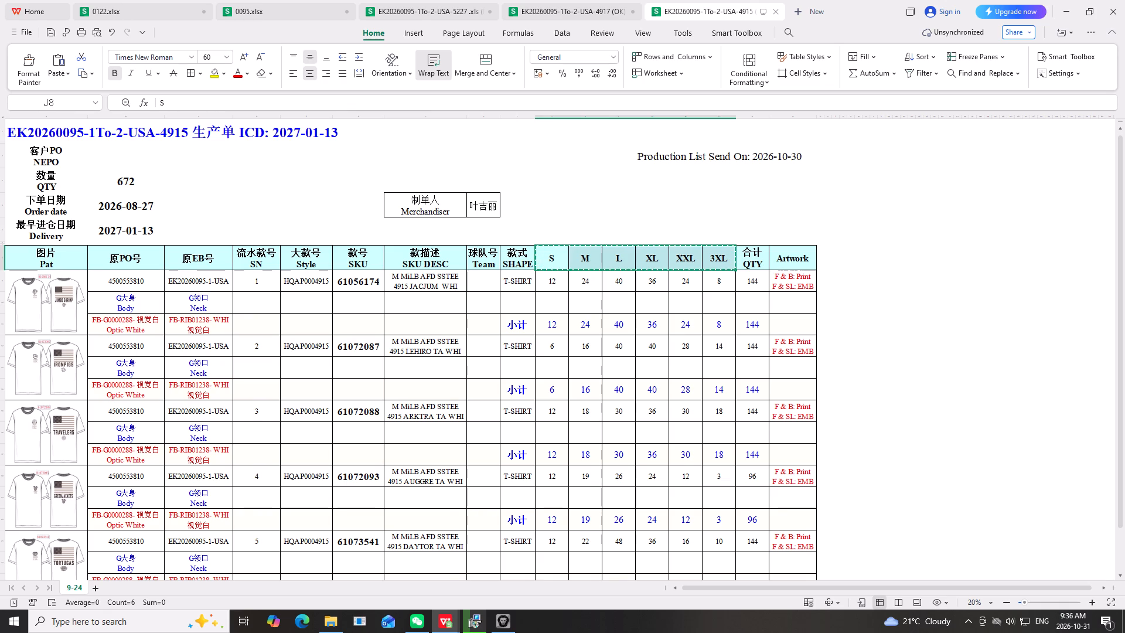
{"action": "scroll", "coordinate": [196, 45], "scroll_direction": "up", "scroll_amount": 4}
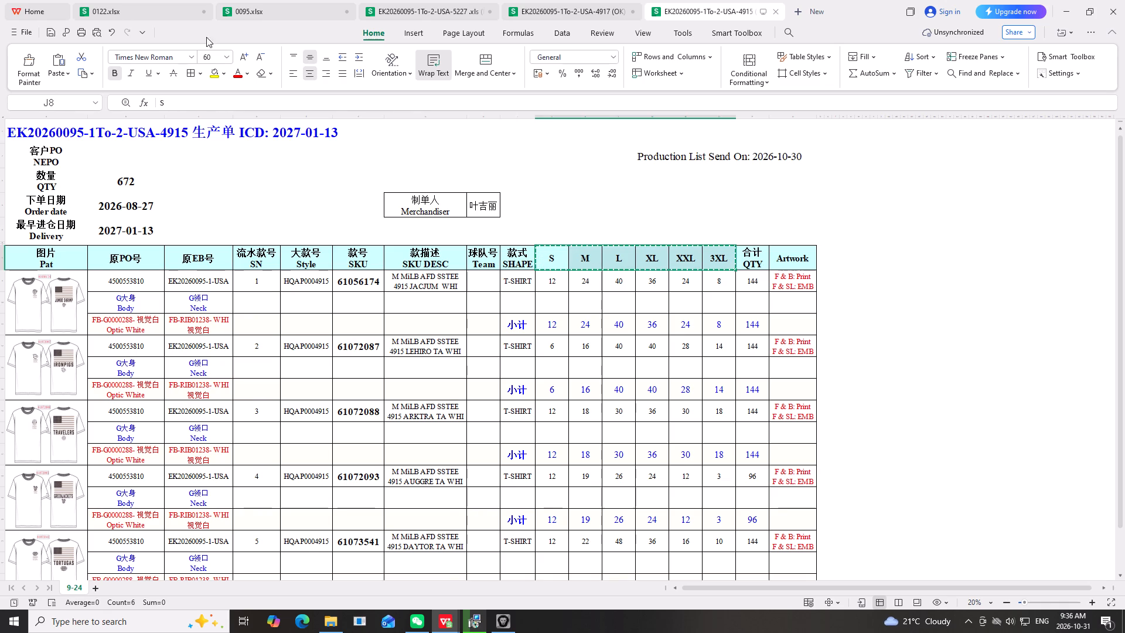
{"action": "left_click", "coordinate": [289, 6]}
{"action": "scroll", "coordinate": [305, 253], "scroll_direction": "up", "scroll_amount": 2}
{"action": "left_click", "coordinate": [191, 152]}
{"action": "right_click", "coordinate": [191, 152]}
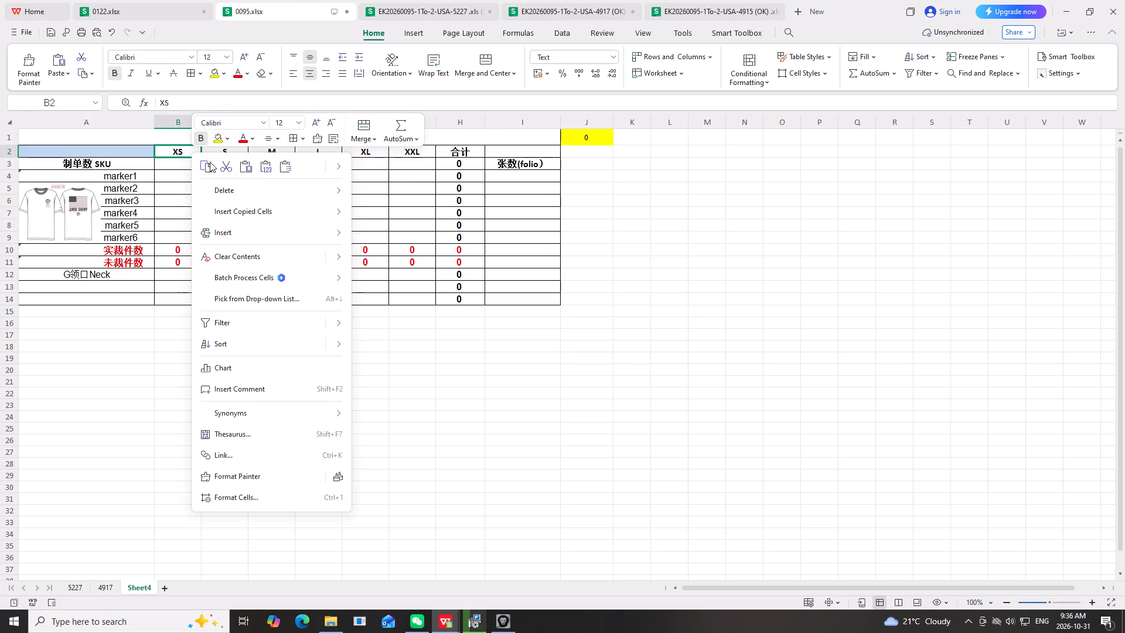
{"action": "left_click", "coordinate": [261, 165]}
{"action": "left_click_drag", "start_coordinate": [772, 266], "coordinate": [763, 262]}
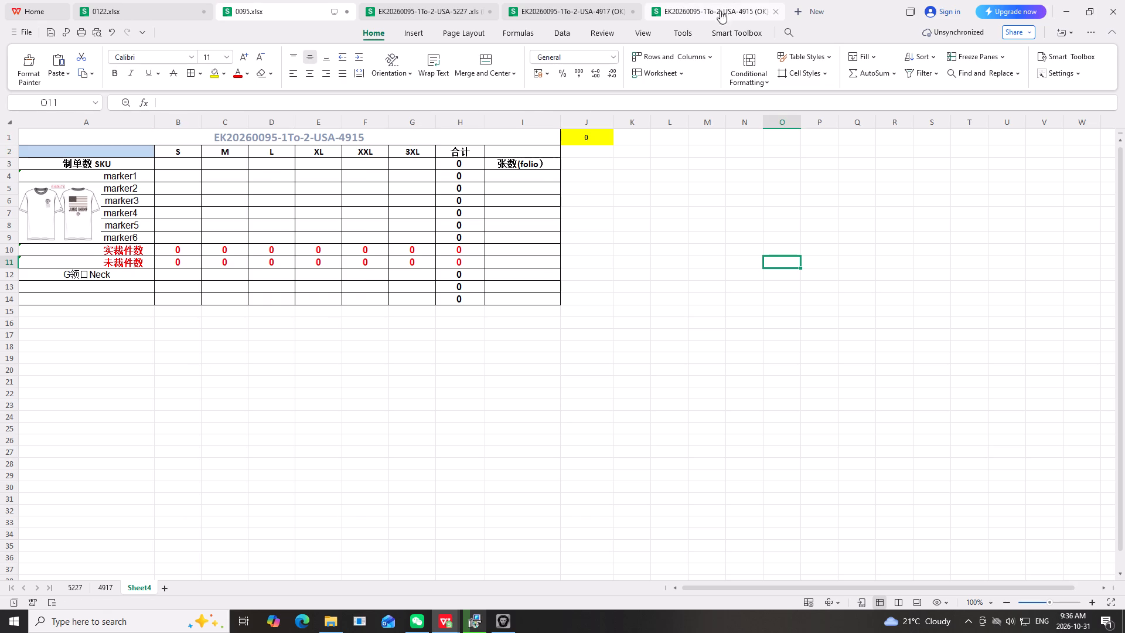
Copy the body fabric FB-G0000288- 视觉白Optic White from the 4915 production list as a value into cell A2 of the new cutting sheet.
{"action": "left_click", "coordinate": [705, 11]}
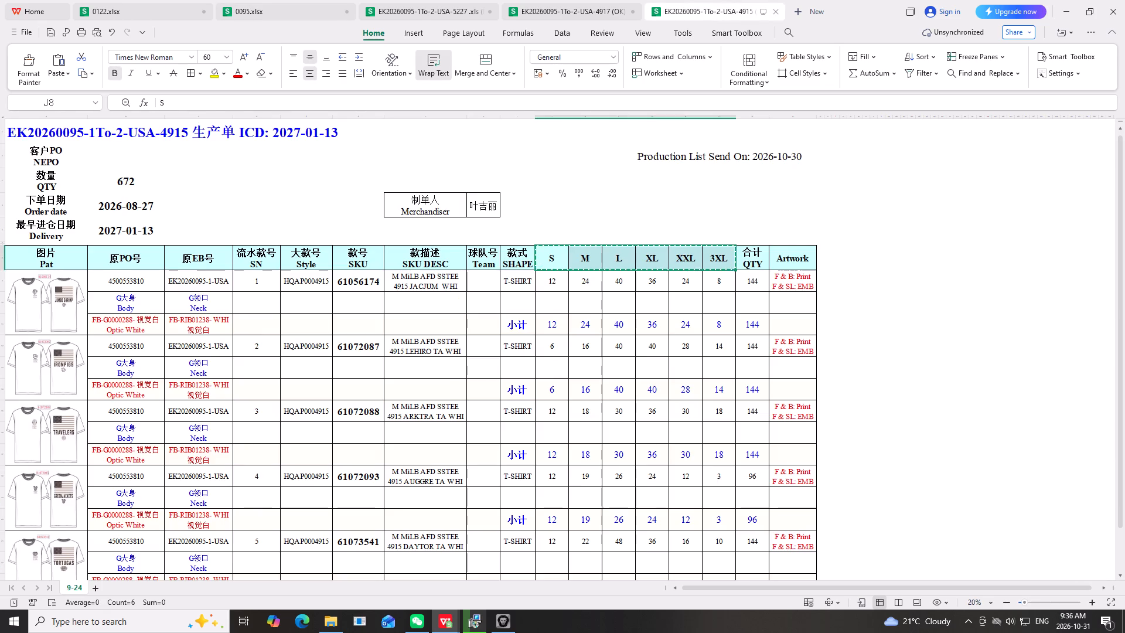
{"action": "left_click", "coordinate": [130, 320]}
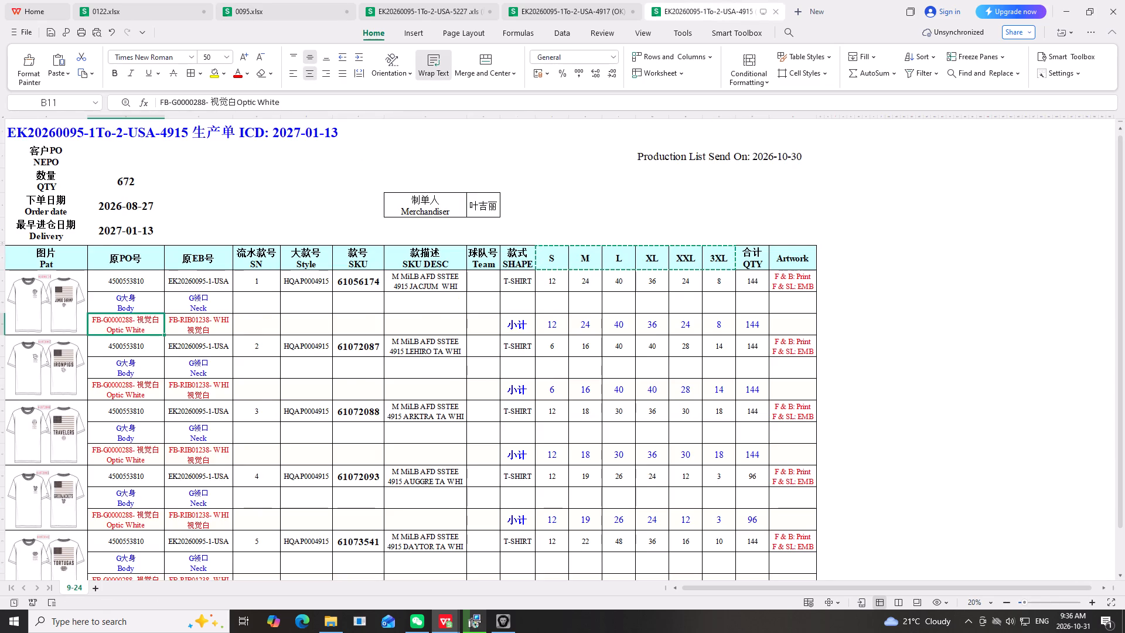
{"action": "scroll", "coordinate": [214, 351], "scroll_direction": "down", "scroll_amount": 5}
{"action": "scroll", "coordinate": [148, 397], "scroll_direction": "up", "scroll_amount": 4}
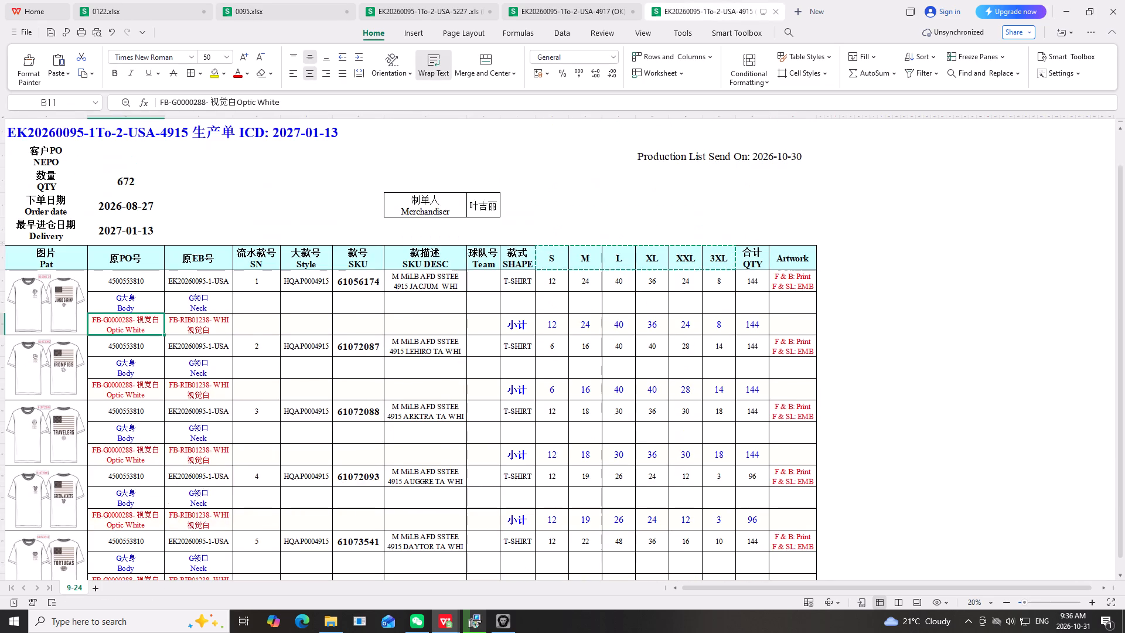
{"action": "scroll", "coordinate": [144, 370], "scroll_direction": "up", "scroll_amount": 5}
{"action": "right_click", "coordinate": [144, 314]}
{"action": "right_click", "coordinate": [142, 319]}
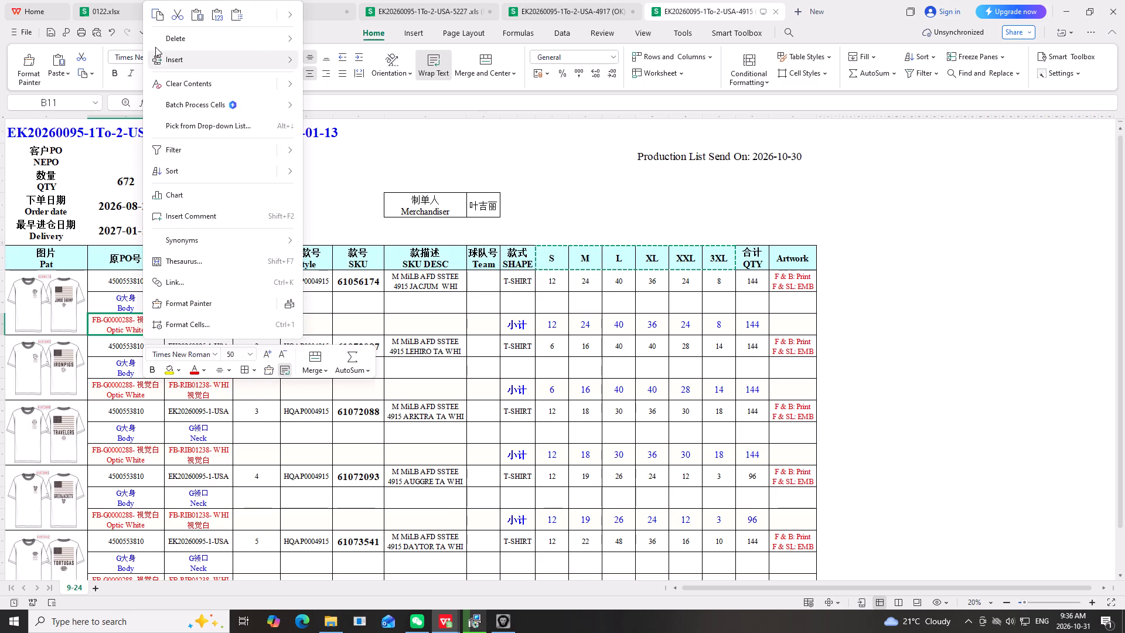
{"action": "left_click", "coordinate": [156, 17]}
{"action": "scroll", "coordinate": [165, 322], "scroll_direction": "up", "scroll_amount": 7}
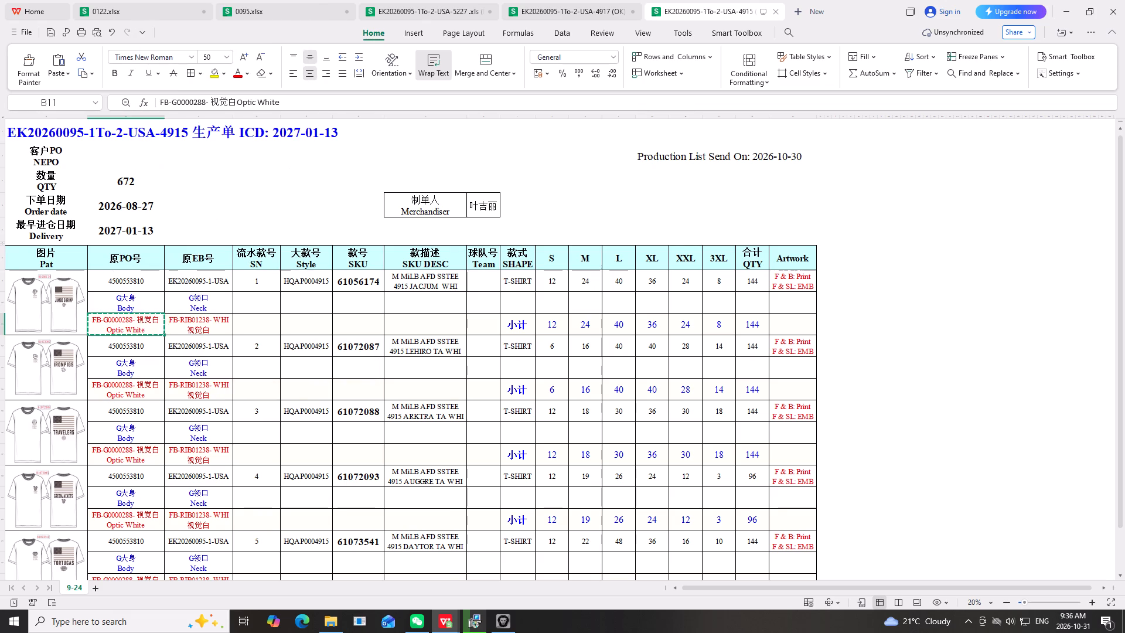
{"action": "scroll", "coordinate": [165, 315], "scroll_direction": "up", "scroll_amount": 3}
{"action": "scroll", "coordinate": [51, 237], "scroll_direction": "up", "scroll_amount": 4}
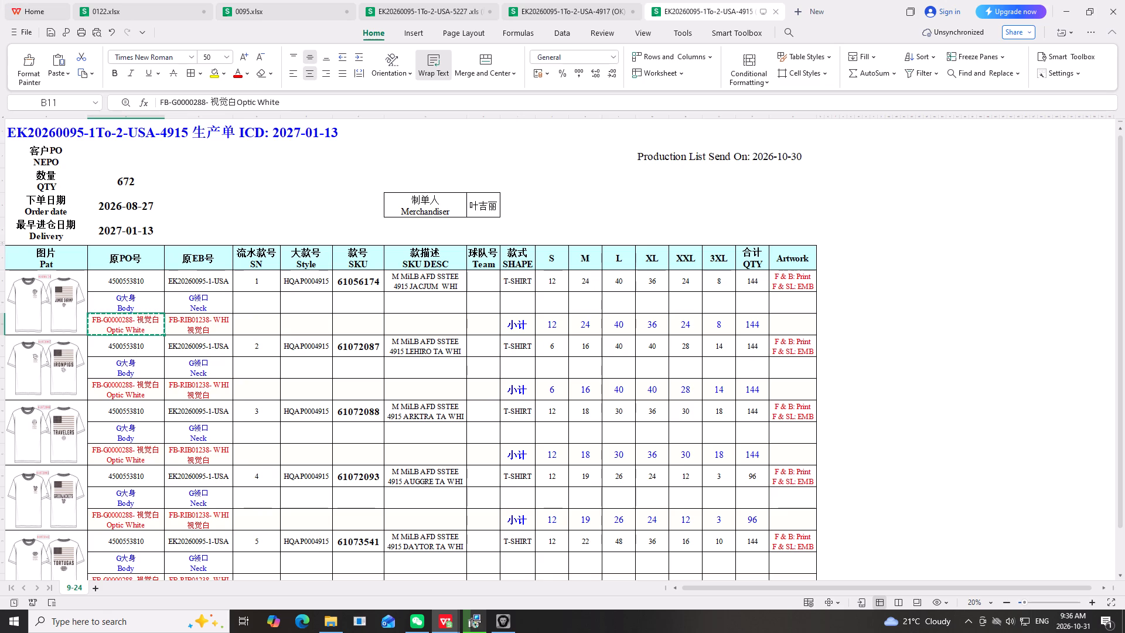
{"action": "scroll", "coordinate": [302, 439], "scroll_direction": "up", "scroll_amount": 7}
{"action": "left_click", "coordinate": [287, 8]}
{"action": "scroll", "coordinate": [204, 276], "scroll_direction": "up", "scroll_amount": 4}
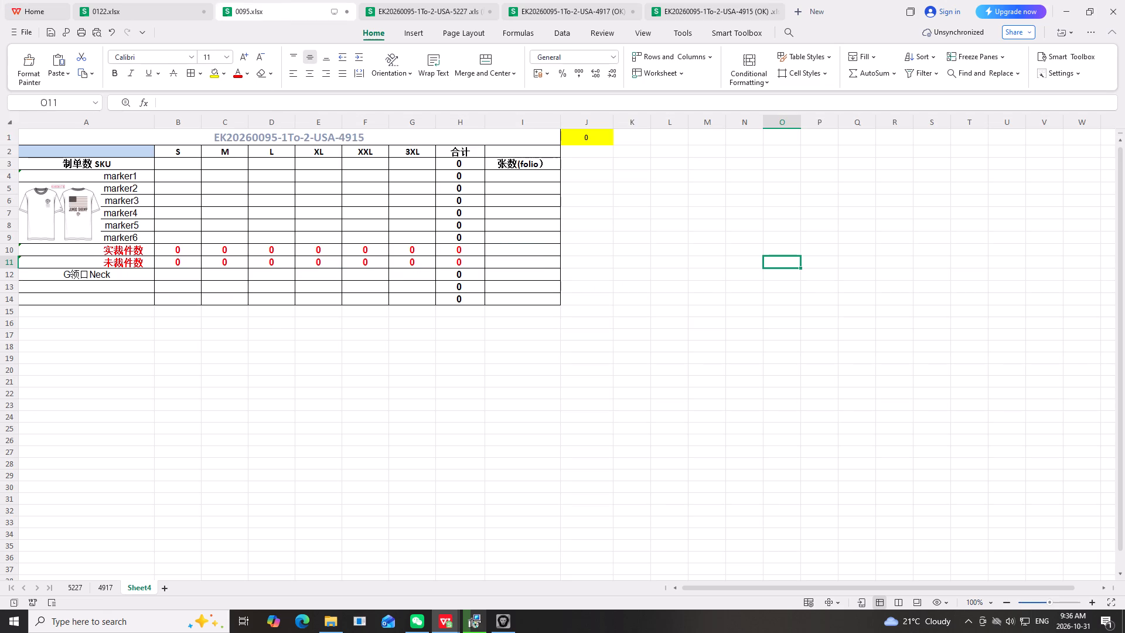
{"action": "left_click", "coordinate": [105, 152]}
{"action": "right_click", "coordinate": [105, 152]}
{"action": "left_click", "coordinate": [182, 168]}
{"action": "scroll", "coordinate": [309, 172], "scroll_direction": "up", "scroll_amount": 4}
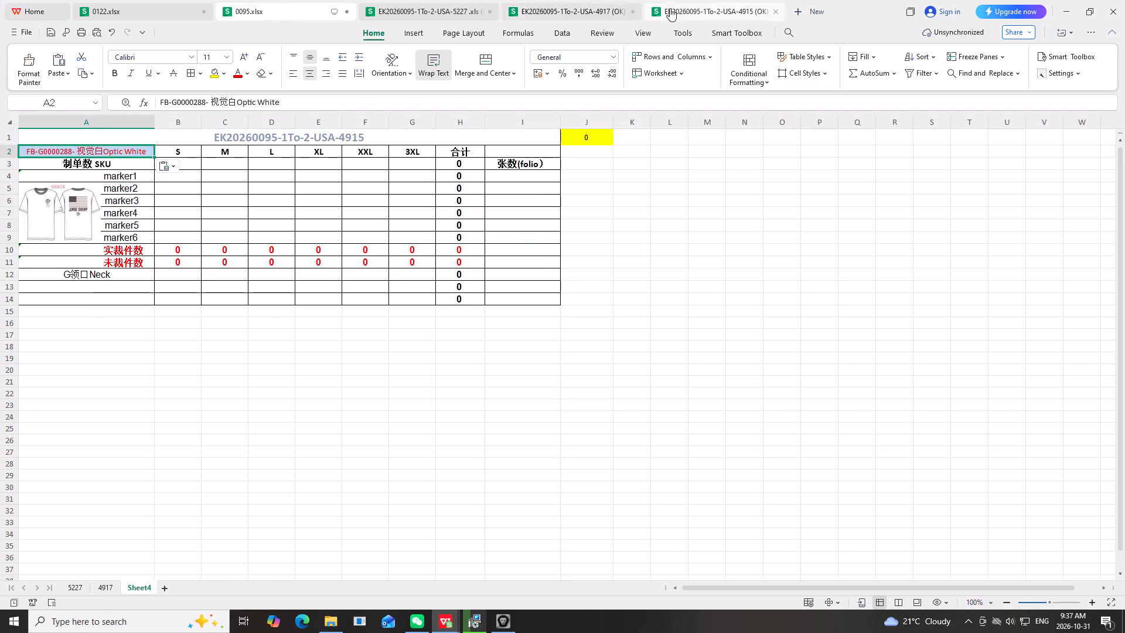
Copy the neck fabric FB-RIB01238- WHI视觉白 from the 4915 production list as a value into cell A13, under G领口Neck.
{"action": "left_click", "coordinate": [724, 1]}
{"action": "scroll", "coordinate": [165, 428], "scroll_direction": "up", "scroll_amount": 5}
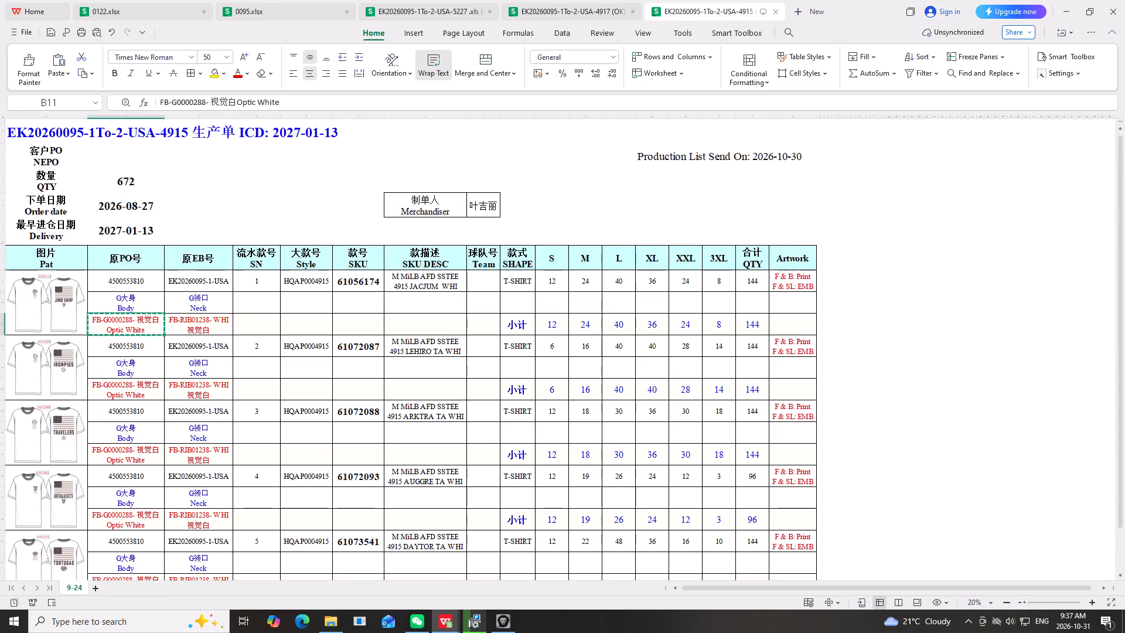
{"action": "left_click", "coordinate": [212, 323]}
{"action": "right_click", "coordinate": [212, 323]}
{"action": "left_click", "coordinate": [223, 13]}
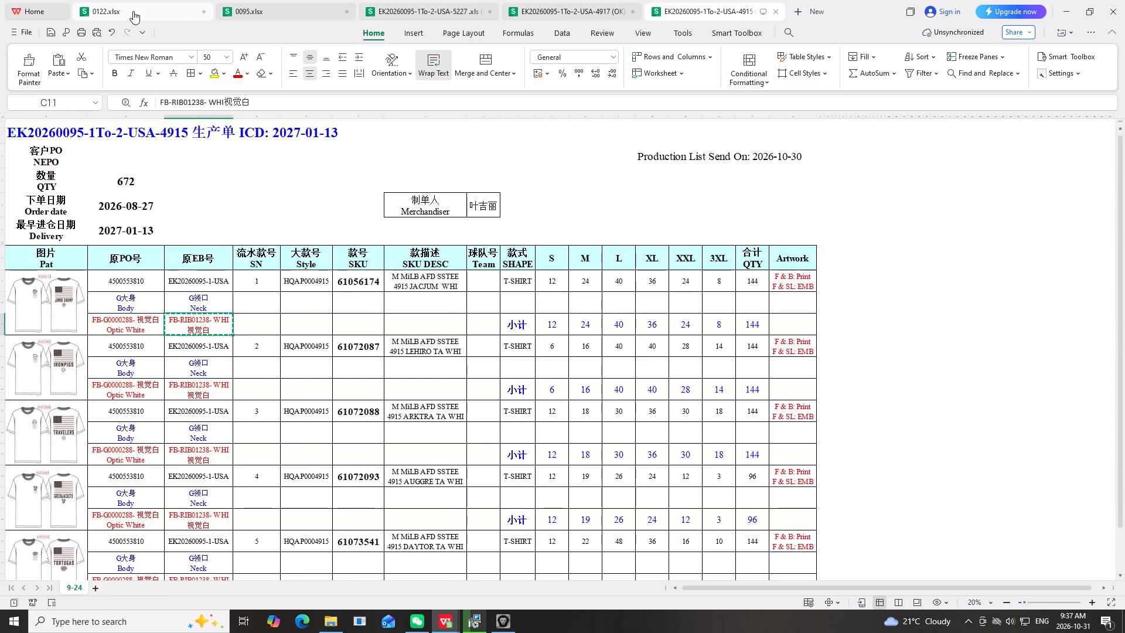
{"action": "left_click", "coordinate": [289, 4]}
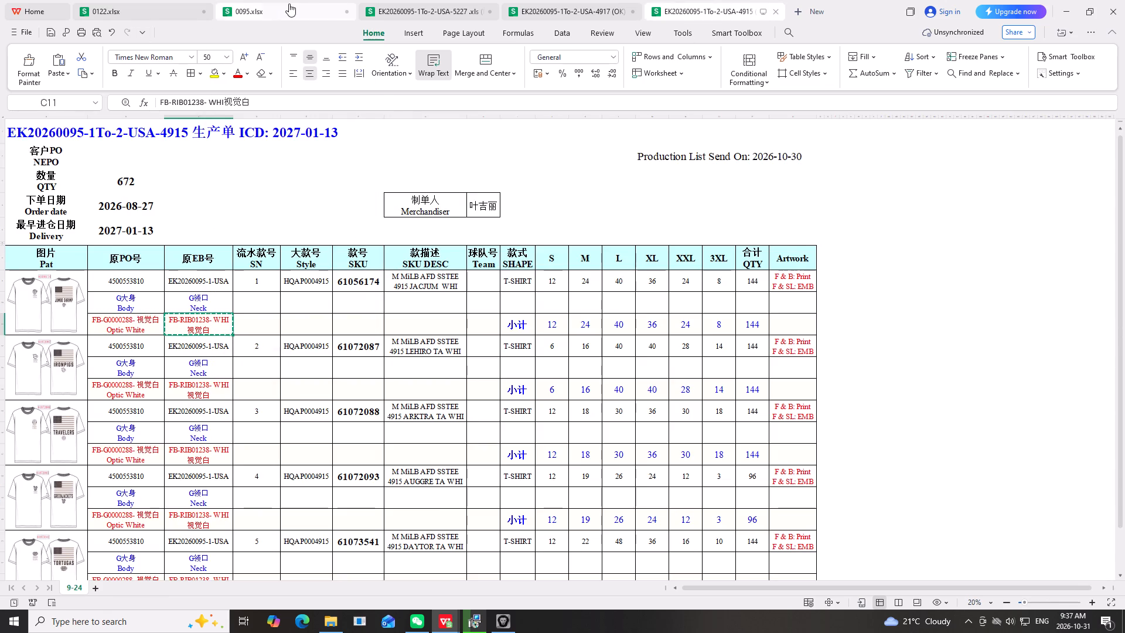
{"action": "scroll", "coordinate": [169, 329], "scroll_direction": "up", "scroll_amount": 3}
{"action": "left_click", "coordinate": [107, 288]}
{"action": "right_click_drag", "start_coordinate": [106, 288], "coordinate": [103, 274]}
{"action": "left_click", "coordinate": [181, 18]}
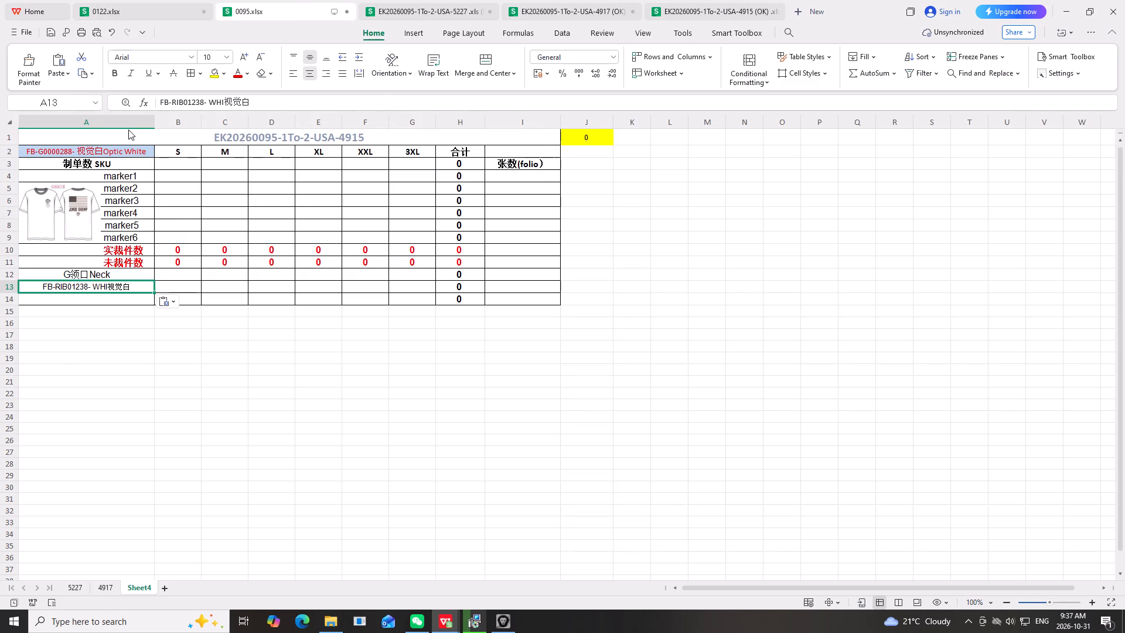
Set the font size of the neck fabric label in A13 to 9.
{"action": "scroll", "coordinate": [51, 376], "scroll_direction": "up", "scroll_amount": 5}
{"action": "left_click", "coordinate": [226, 54]}
{"action": "left_click", "coordinate": [206, 101]}
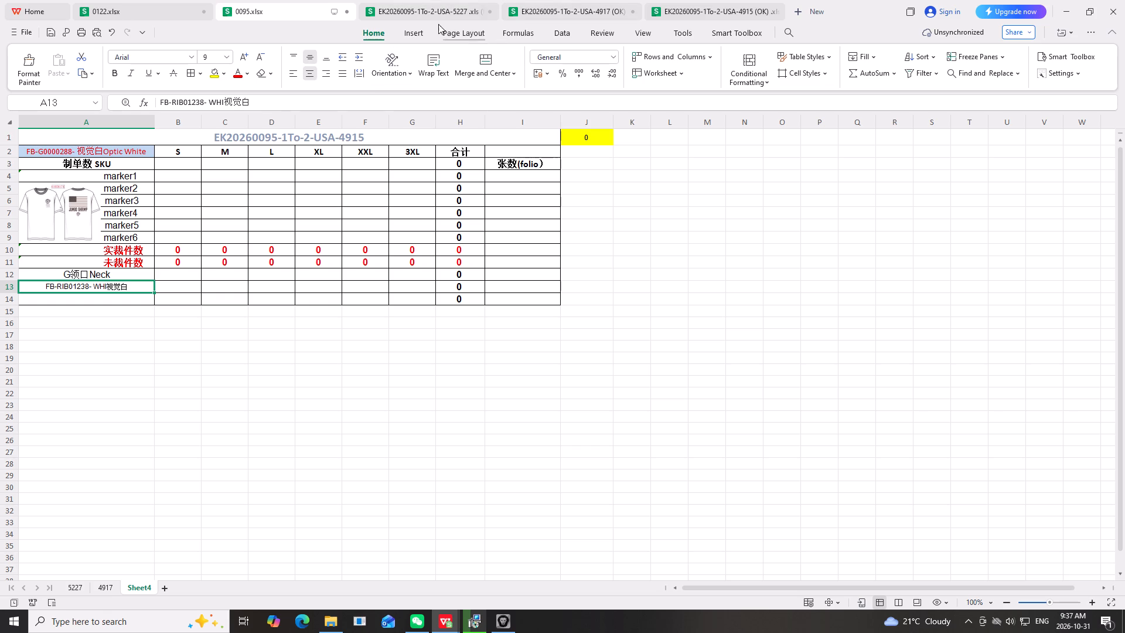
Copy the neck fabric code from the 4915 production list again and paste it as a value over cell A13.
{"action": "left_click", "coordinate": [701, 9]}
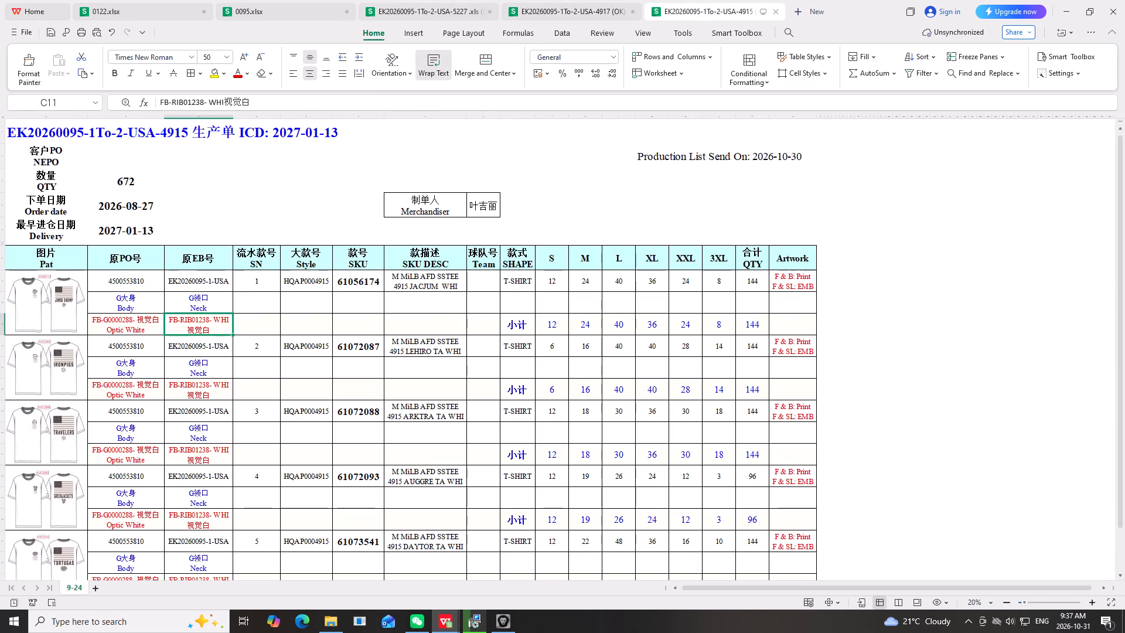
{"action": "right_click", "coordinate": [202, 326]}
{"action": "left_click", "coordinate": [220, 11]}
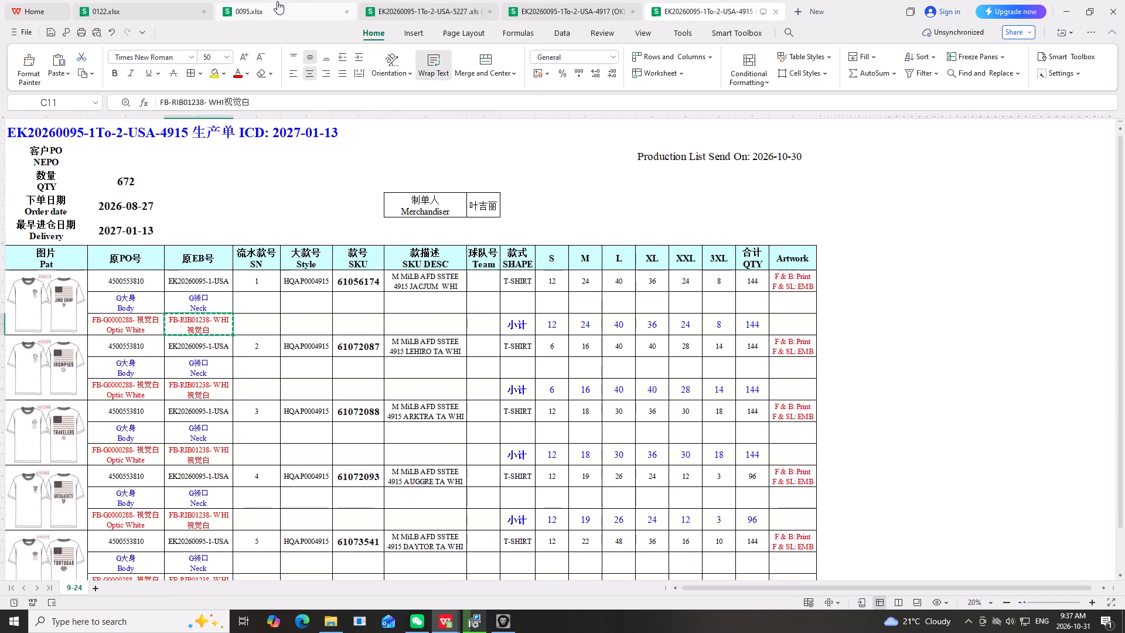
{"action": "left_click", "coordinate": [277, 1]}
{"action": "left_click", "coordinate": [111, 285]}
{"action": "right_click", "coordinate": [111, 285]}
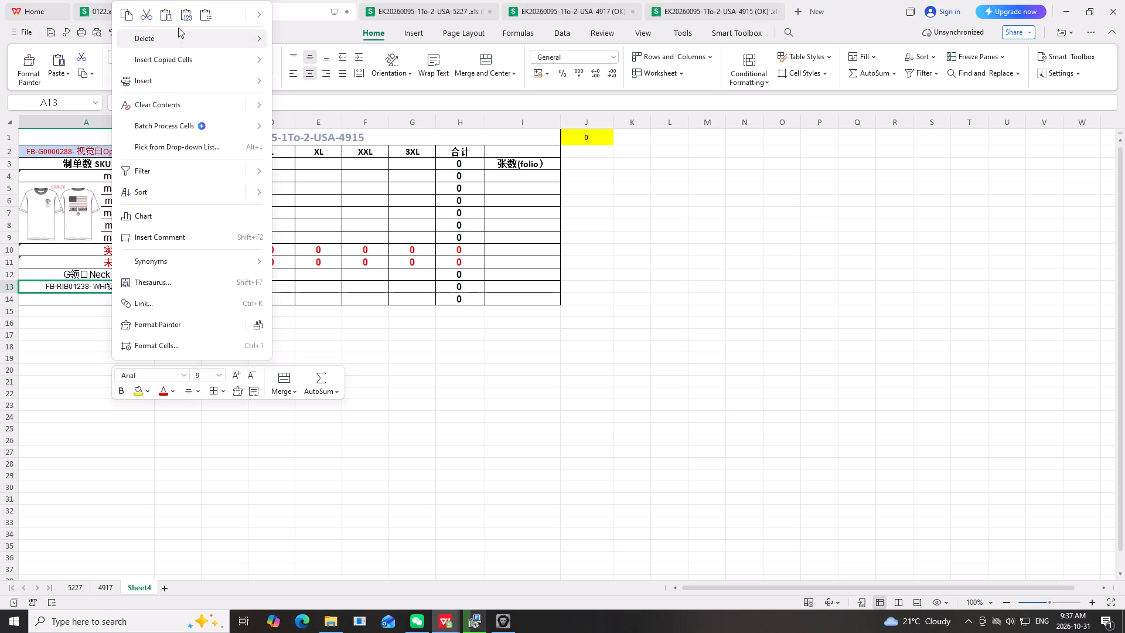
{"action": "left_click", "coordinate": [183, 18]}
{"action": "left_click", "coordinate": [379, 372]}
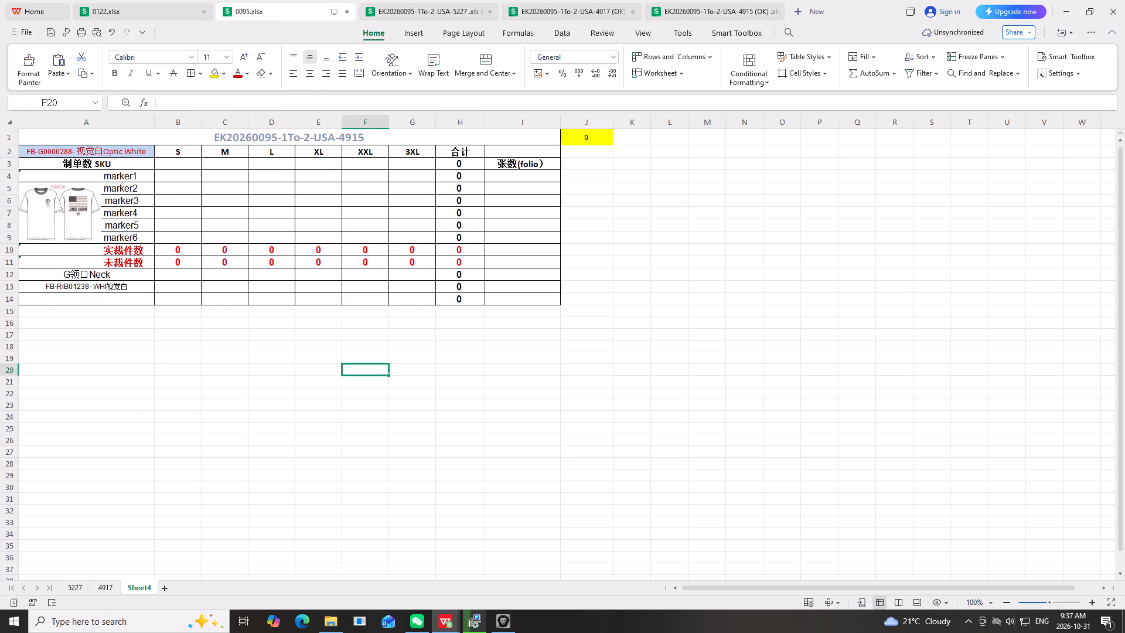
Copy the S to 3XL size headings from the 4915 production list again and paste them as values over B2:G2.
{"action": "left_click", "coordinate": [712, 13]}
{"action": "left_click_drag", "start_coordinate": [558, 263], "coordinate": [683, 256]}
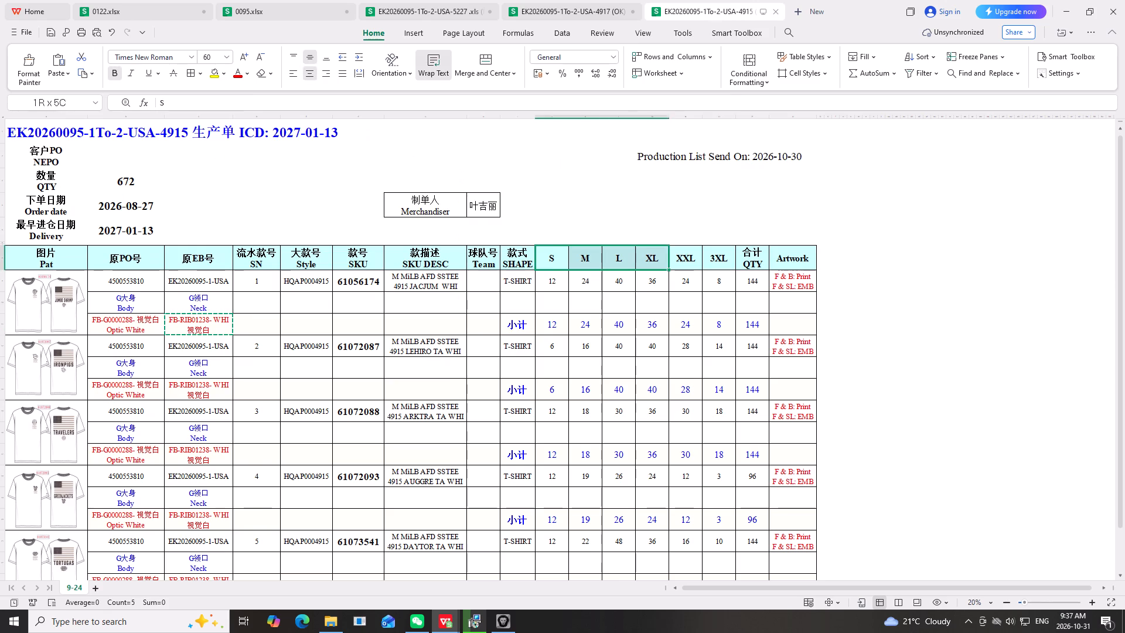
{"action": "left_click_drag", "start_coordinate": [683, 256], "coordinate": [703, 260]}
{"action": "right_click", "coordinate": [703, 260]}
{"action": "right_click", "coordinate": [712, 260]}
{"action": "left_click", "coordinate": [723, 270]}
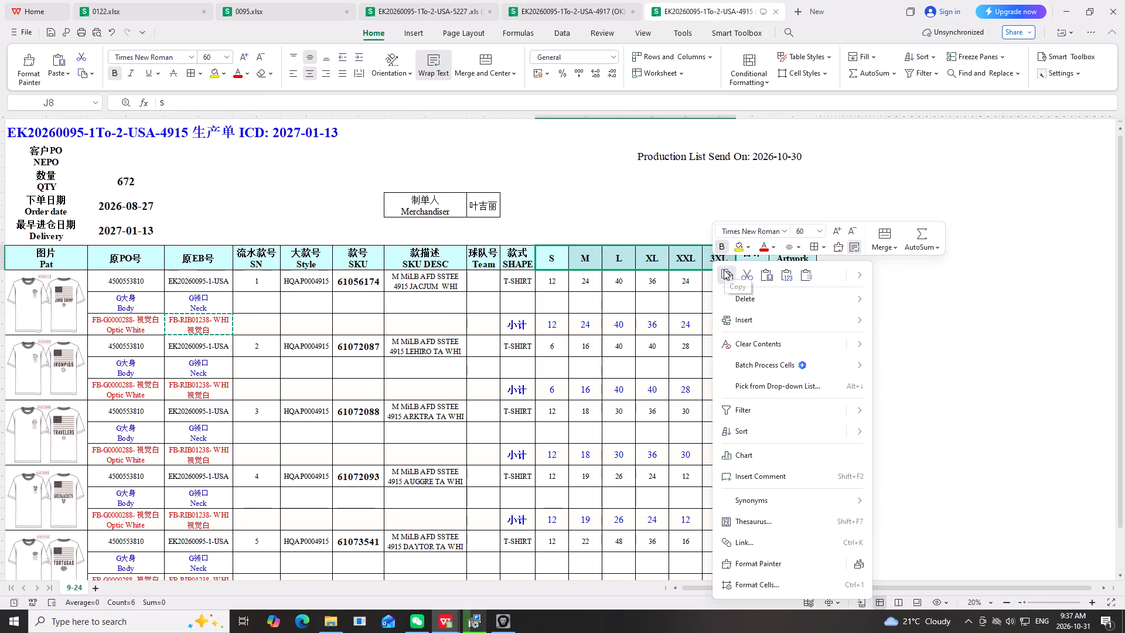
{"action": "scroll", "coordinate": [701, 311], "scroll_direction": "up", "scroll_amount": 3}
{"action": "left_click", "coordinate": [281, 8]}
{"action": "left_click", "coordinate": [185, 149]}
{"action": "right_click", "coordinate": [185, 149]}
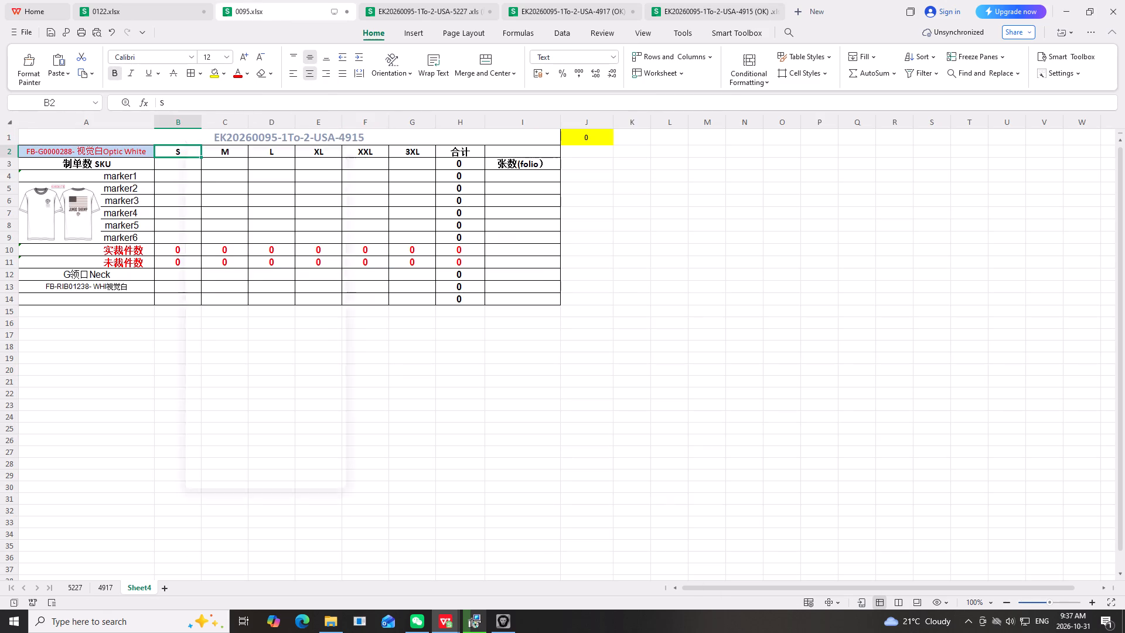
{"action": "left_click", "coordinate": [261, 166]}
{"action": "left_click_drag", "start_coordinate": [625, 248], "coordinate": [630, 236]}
Copy the 订单合计 quantities 54, 99, 184, 172, 110 and 53 from the 4915 list as values into B3:G3, the 制单数 SKU row.
{"action": "left_click", "coordinate": [708, 9]}
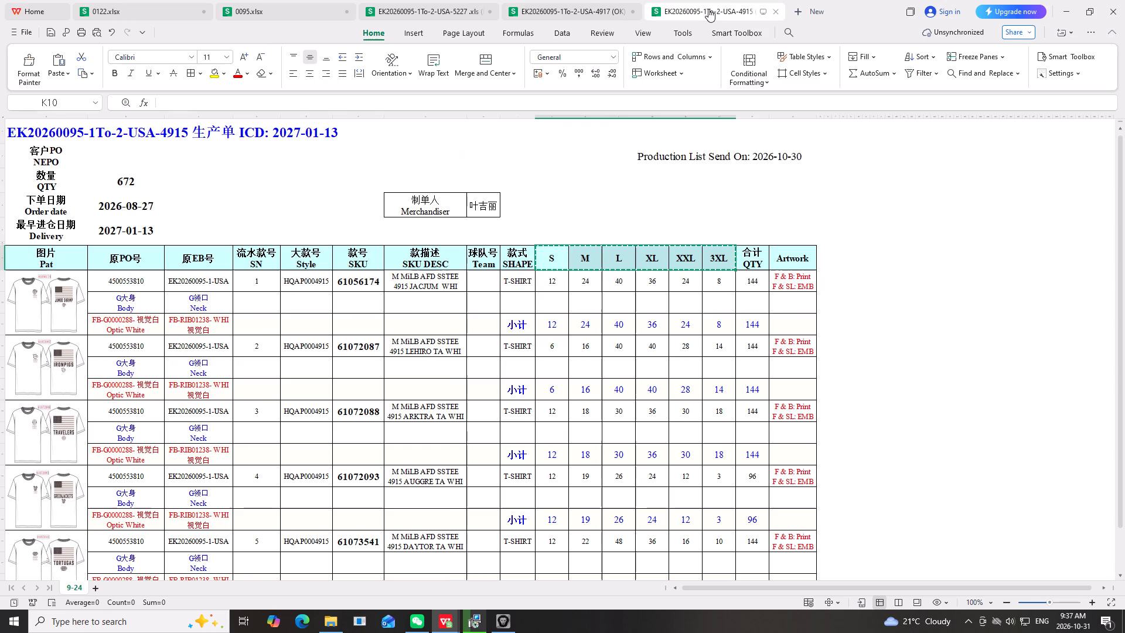
{"action": "scroll", "coordinate": [564, 346], "scroll_direction": "down", "scroll_amount": 5}
{"action": "left_click_drag", "start_coordinate": [551, 450], "coordinate": [558, 451]}
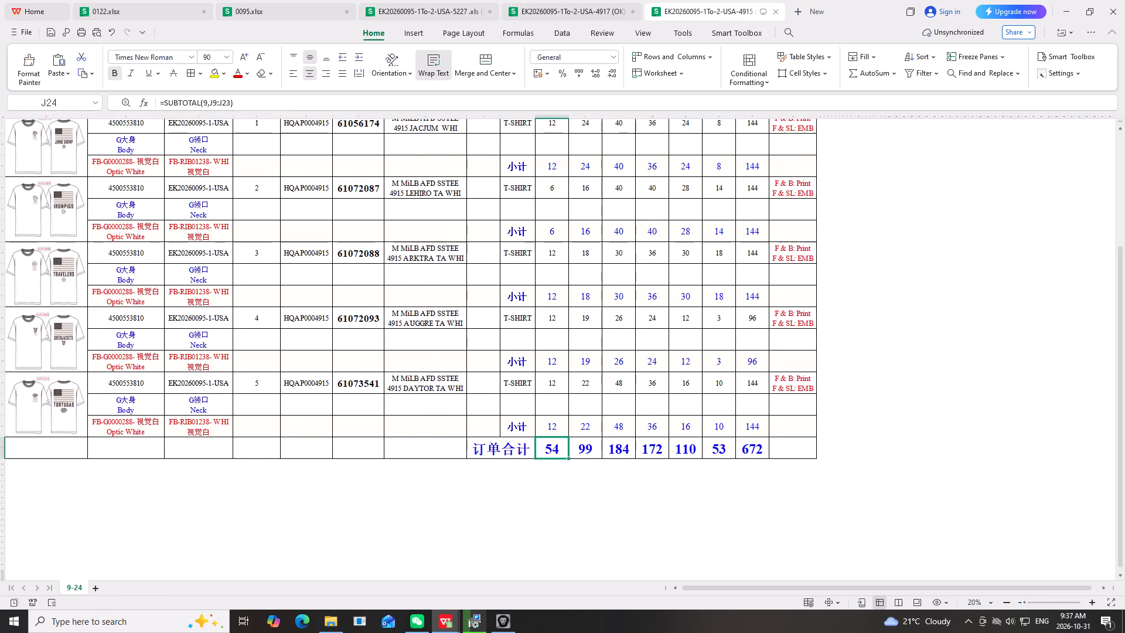
{"action": "left_click_drag", "start_coordinate": [558, 451], "coordinate": [705, 451]}
{"action": "right_click", "coordinate": [705, 451]}
{"action": "left_click", "coordinate": [721, 127]}
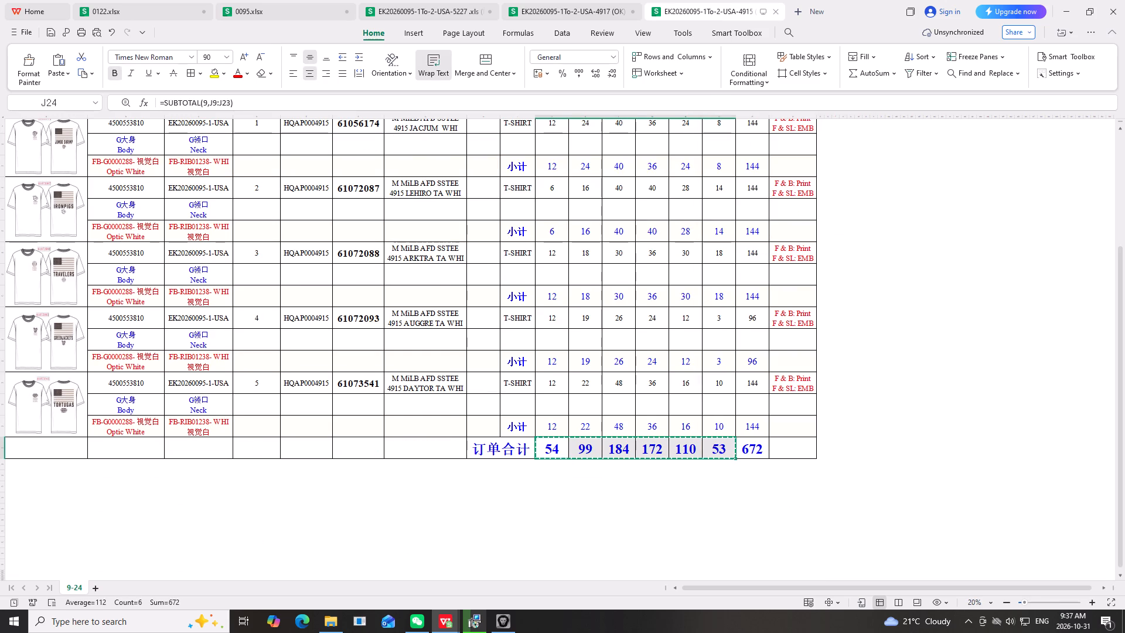
{"action": "left_click", "coordinate": [280, 10]}
{"action": "scroll", "coordinate": [445, 253], "scroll_direction": "up", "scroll_amount": 4}
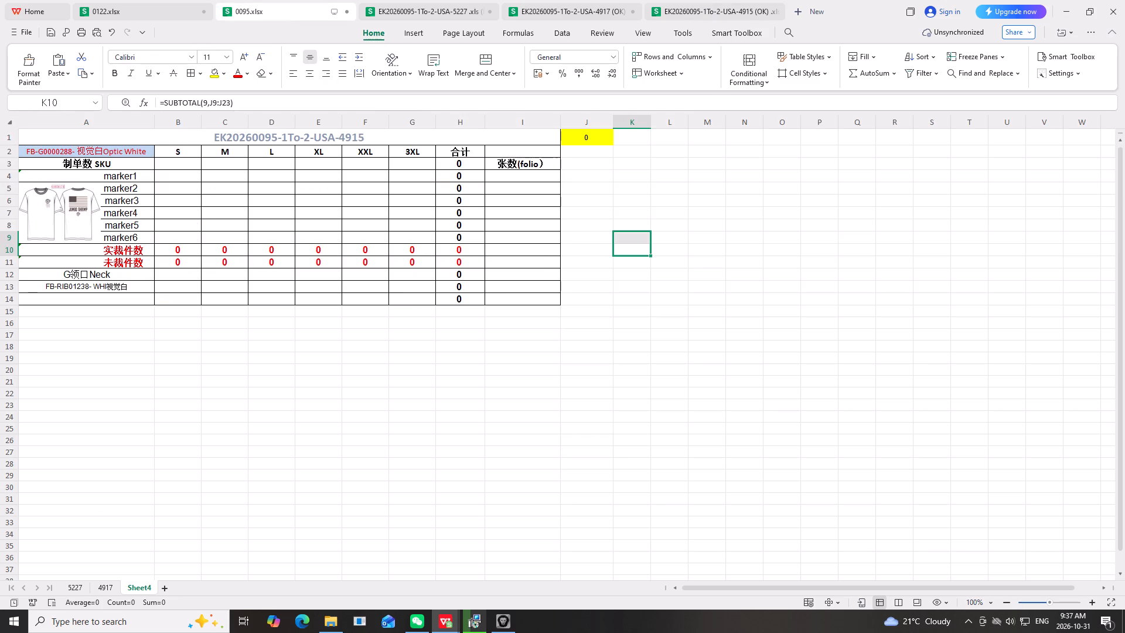
{"action": "left_click", "coordinate": [192, 166]}
{"action": "right_click", "coordinate": [192, 166]}
{"action": "left_click", "coordinate": [262, 179]}
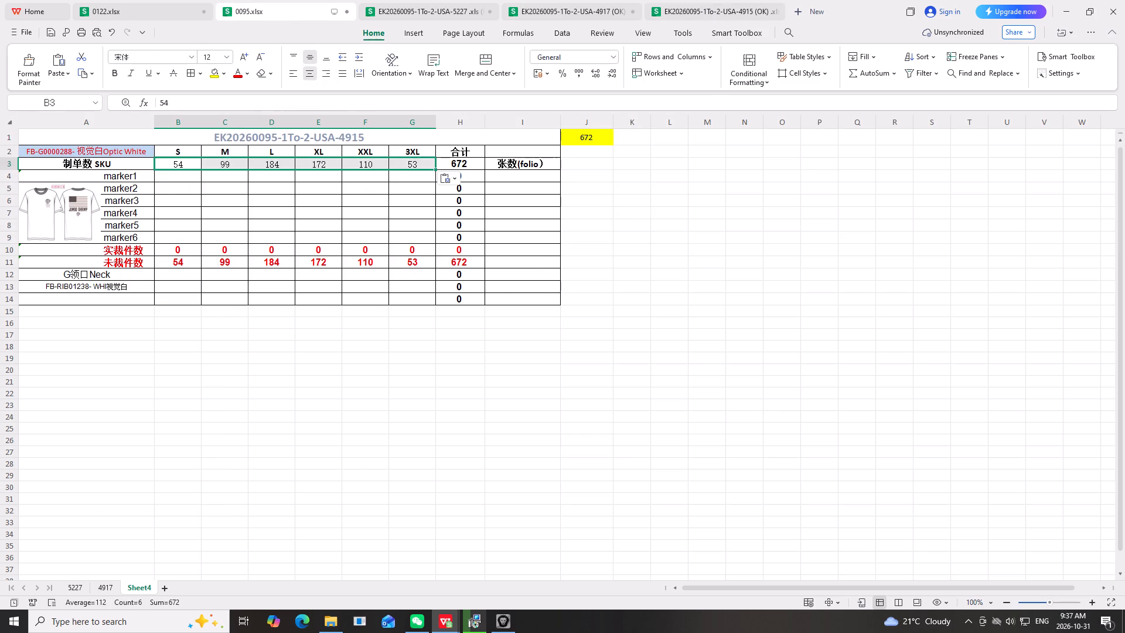
Paste the copied 4915 order quantities as values into B12:G12, the G领口Neck row.
{"action": "left_click", "coordinate": [189, 277]}
{"action": "right_click", "coordinate": [189, 277]}
{"action": "left_click", "coordinate": [262, 16]}
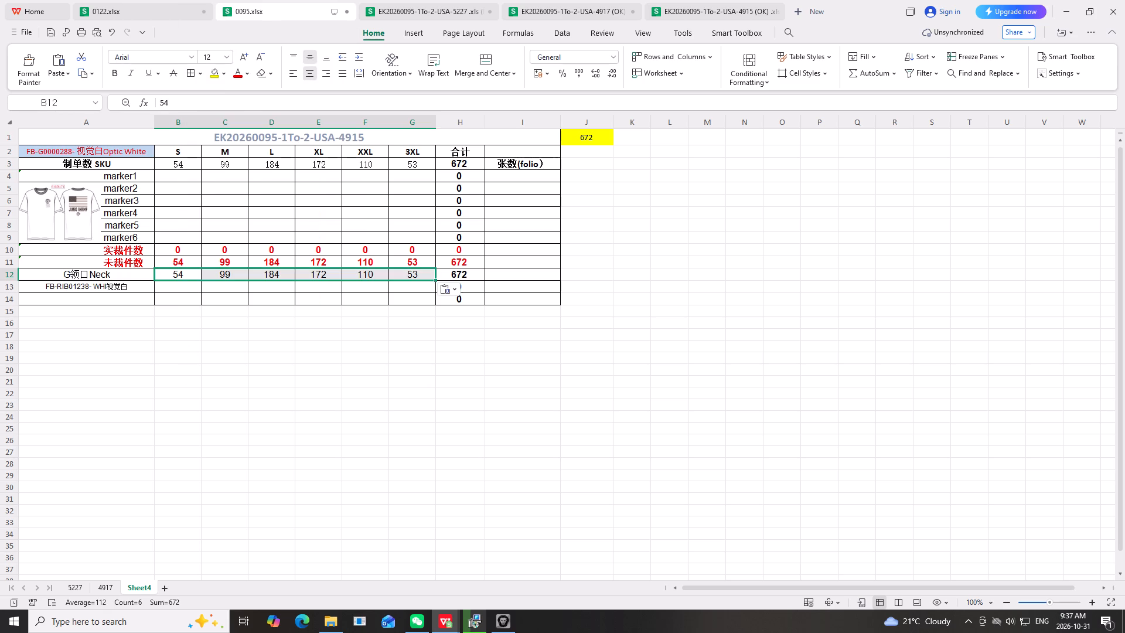
{"action": "left_click", "coordinate": [610, 359]}
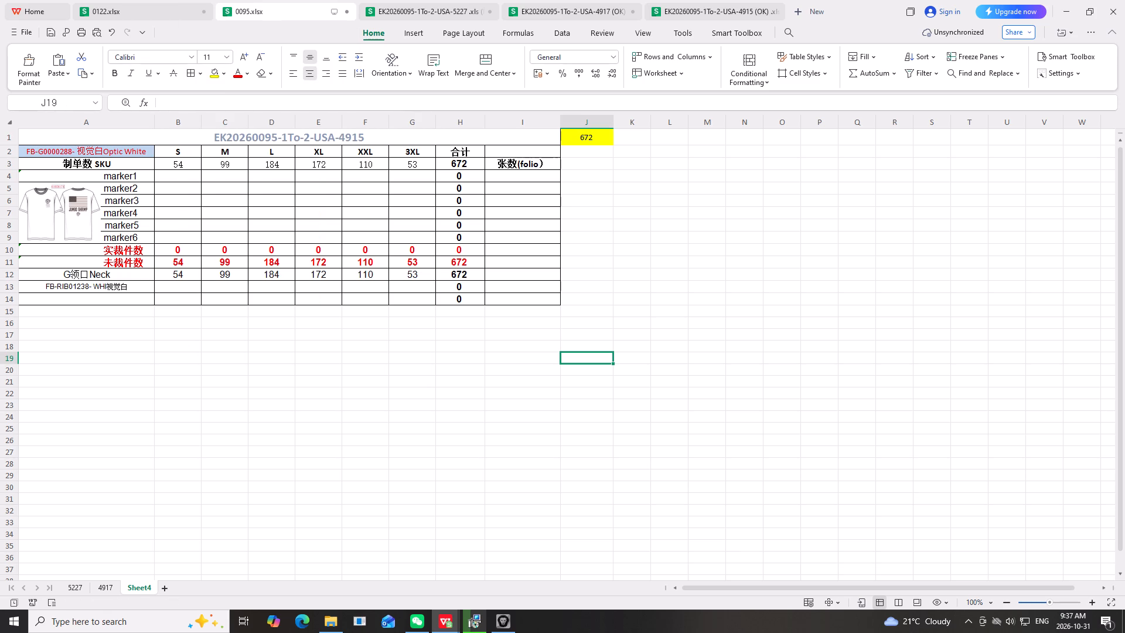
Rename the sheet holding the 4915 cutting plan as 4915.
{"action": "left_click", "coordinate": [305, 496]}
{"action": "right_click_drag", "start_coordinate": [132, 589], "coordinate": [131, 581]}
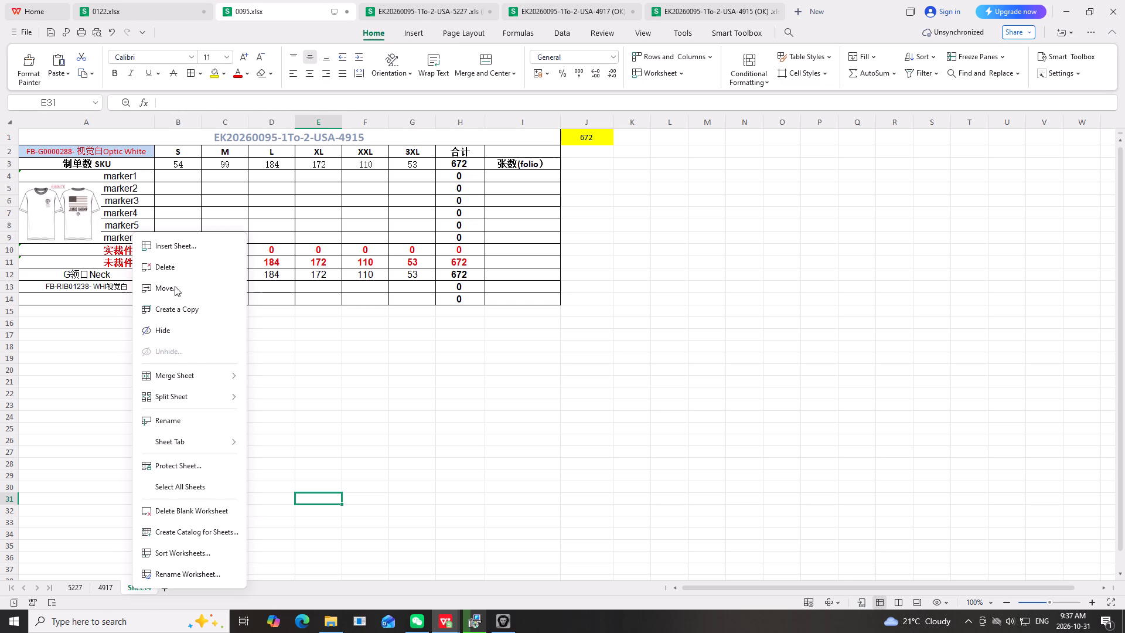
{"action": "left_click", "coordinate": [175, 425]}
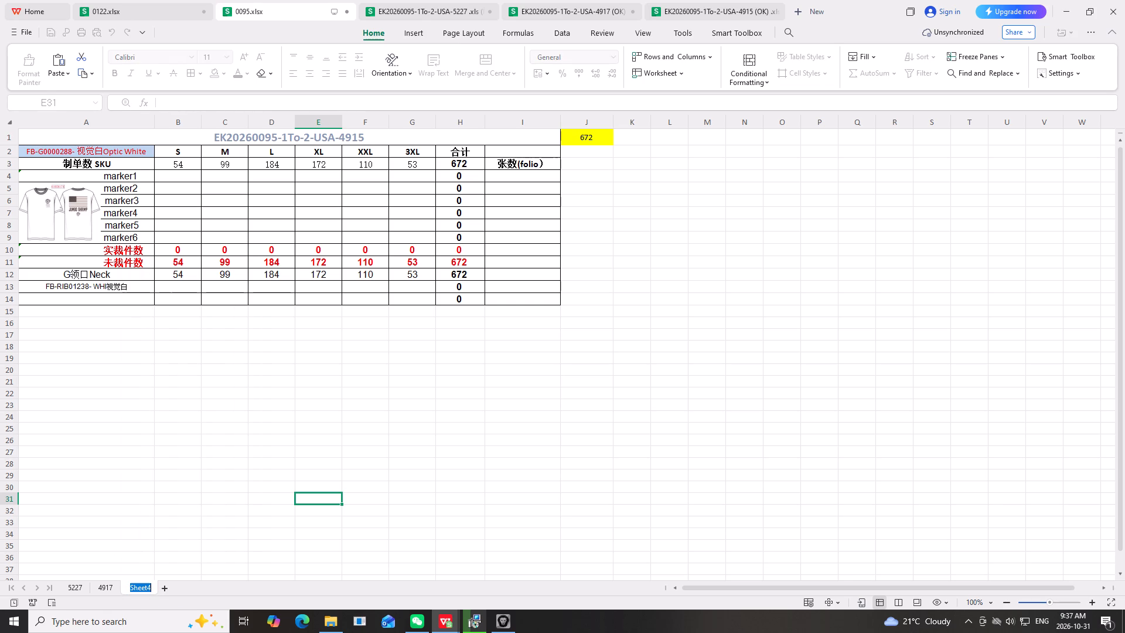
{"action": "type", "text": "4915"}
{"action": "left_click", "coordinate": [478, 445]}
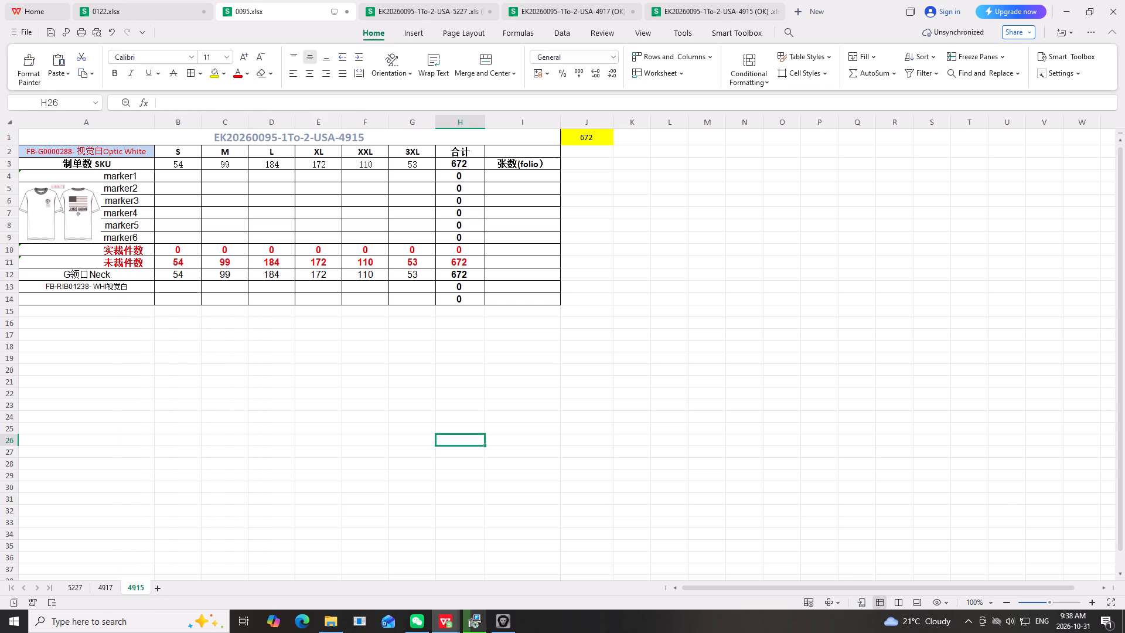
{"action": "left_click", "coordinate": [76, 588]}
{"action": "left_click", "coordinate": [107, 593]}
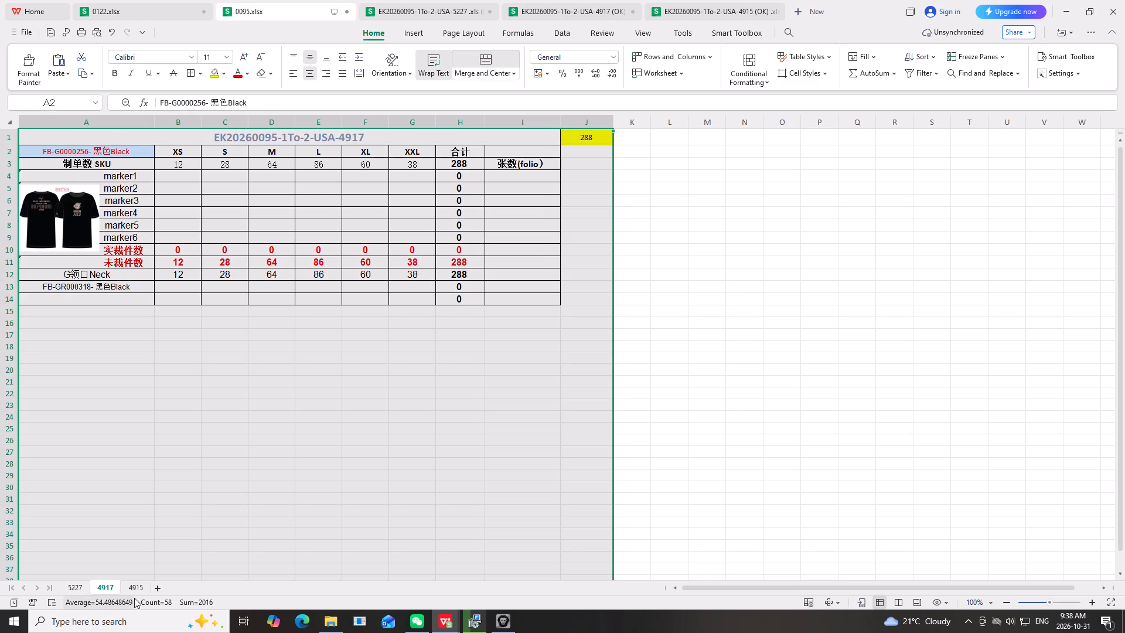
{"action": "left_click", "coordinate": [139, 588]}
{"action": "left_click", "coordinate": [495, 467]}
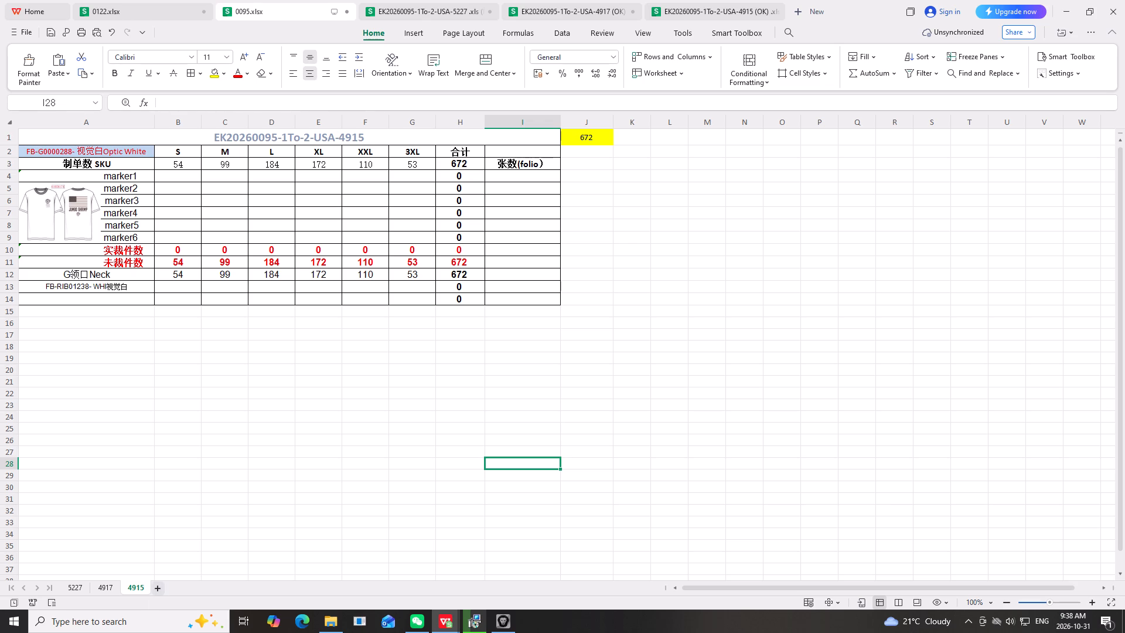
Copy columns A to J of the 4915 sheet into a new sheet, starting at A1.
{"action": "left_click_drag", "start_coordinate": [46, 123], "coordinate": [576, 233]}
{"action": "right_click_drag", "start_coordinate": [576, 233], "coordinate": [581, 239]}
{"action": "left_click", "coordinate": [592, 248]}
{"action": "scroll", "coordinate": [375, 442], "scroll_direction": "up", "scroll_amount": 3}
{"action": "left_click", "coordinate": [159, 588]}
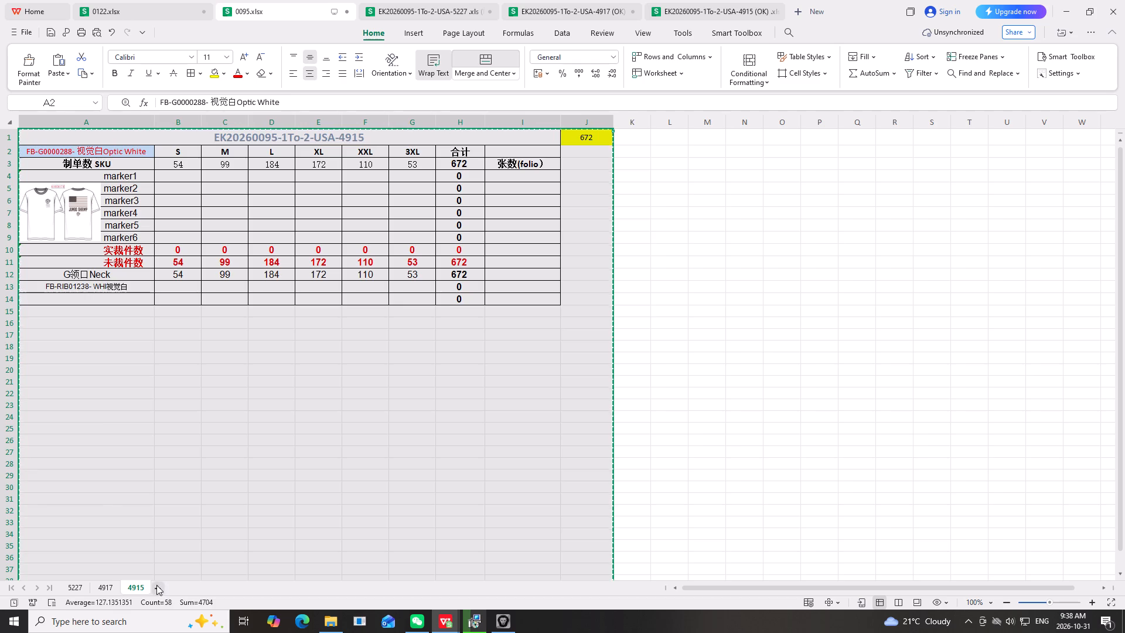
{"action": "right_click", "coordinate": [45, 137]}
{"action": "left_click", "coordinate": [100, 151]}
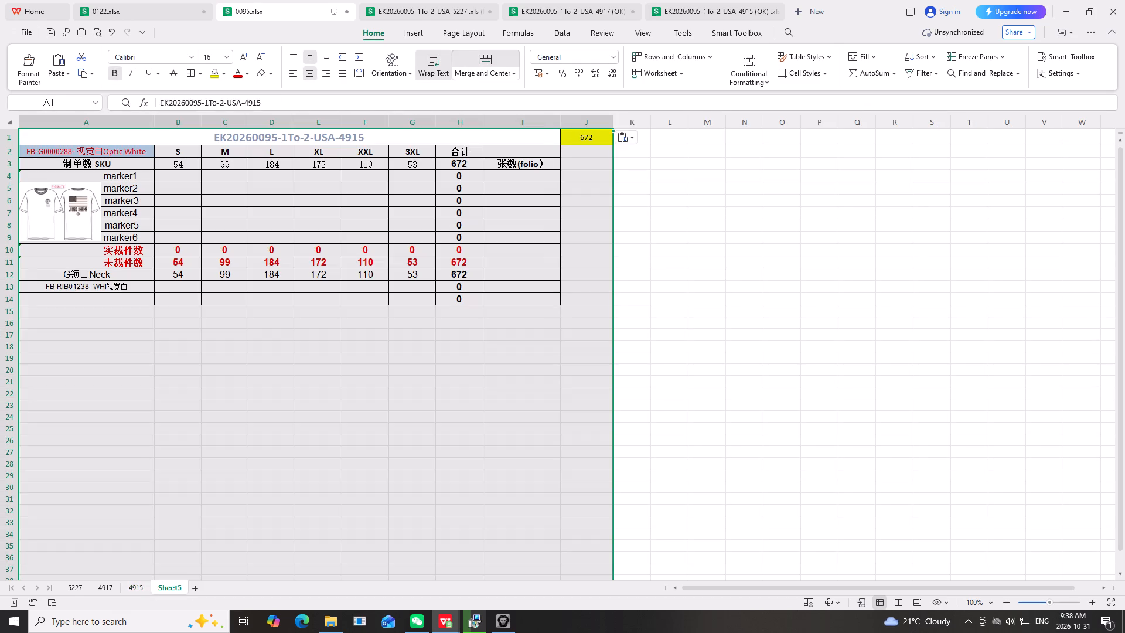
{"action": "left_click_drag", "start_coordinate": [731, 260], "coordinate": [721, 252]}
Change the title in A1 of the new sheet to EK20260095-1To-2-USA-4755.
{"action": "left_click", "coordinate": [368, 137]}
{"action": "left_click", "coordinate": [369, 137]}
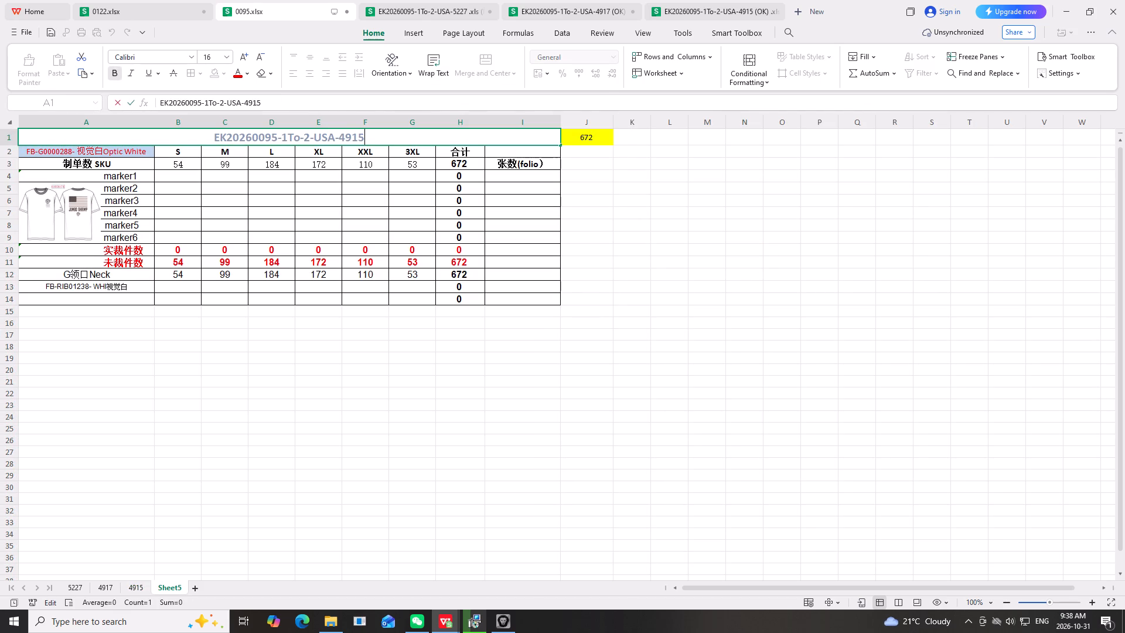
{"action": "key", "text": "BackSpace"}
{"action": "key", "text": "BackSpace"}
{"action": "key", "text": "BackSpace"}
{"action": "type", "text": "755"}
{"action": "left_click", "coordinate": [629, 395]}
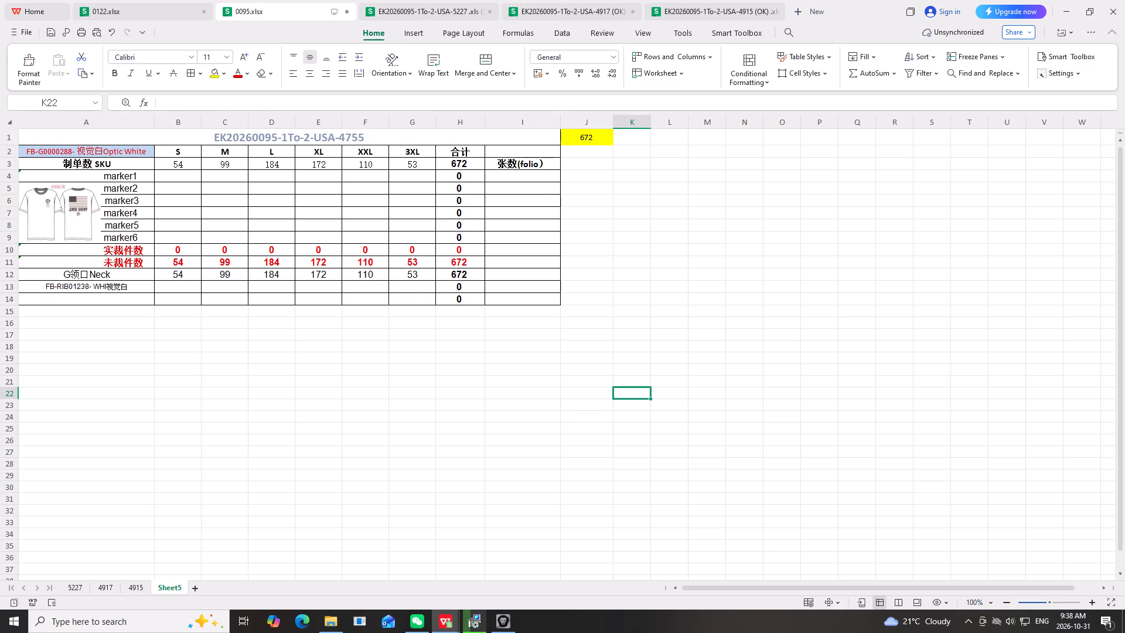
Delete the copied white T-shirt picture from the new sheet.
{"action": "left_click", "coordinate": [62, 215]}
{"action": "key", "text": "Delete"}
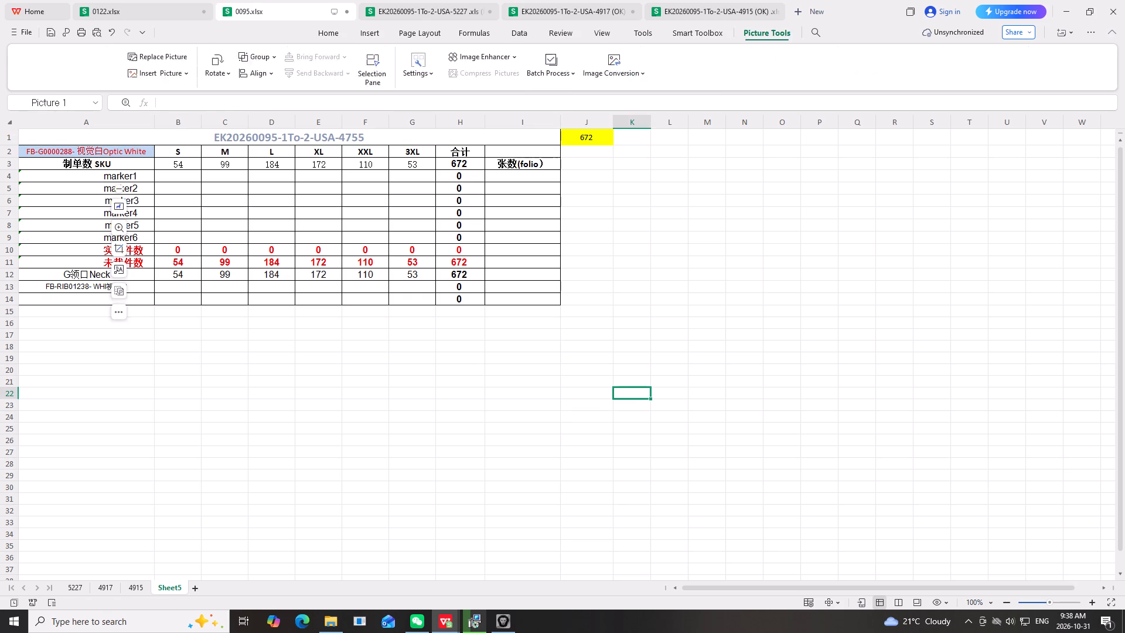
Clear the old fabric codes in A2 and A13 and the size quantities in rows 3 and 12.
{"action": "left_click", "coordinate": [101, 149]}
{"action": "key", "text": "Delete"}
{"action": "left_click_drag", "start_coordinate": [179, 168], "coordinate": [431, 184]}
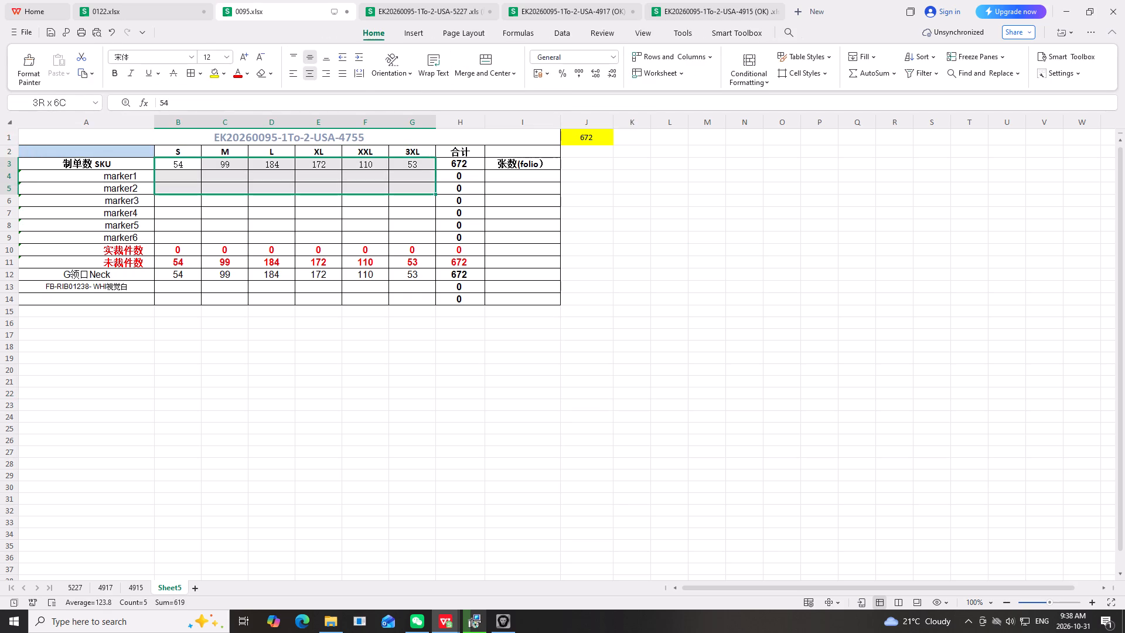
{"action": "left_click_drag", "start_coordinate": [431, 184], "coordinate": [428, 181]}
{"action": "key", "text": "Delete"}
{"action": "left_click", "coordinate": [82, 285]}
{"action": "key", "text": "Delete"}
{"action": "left_click_drag", "start_coordinate": [179, 278], "coordinate": [398, 279]}
{"action": "key", "text": "Delete"}
{"action": "left_click", "coordinate": [688, 304]}
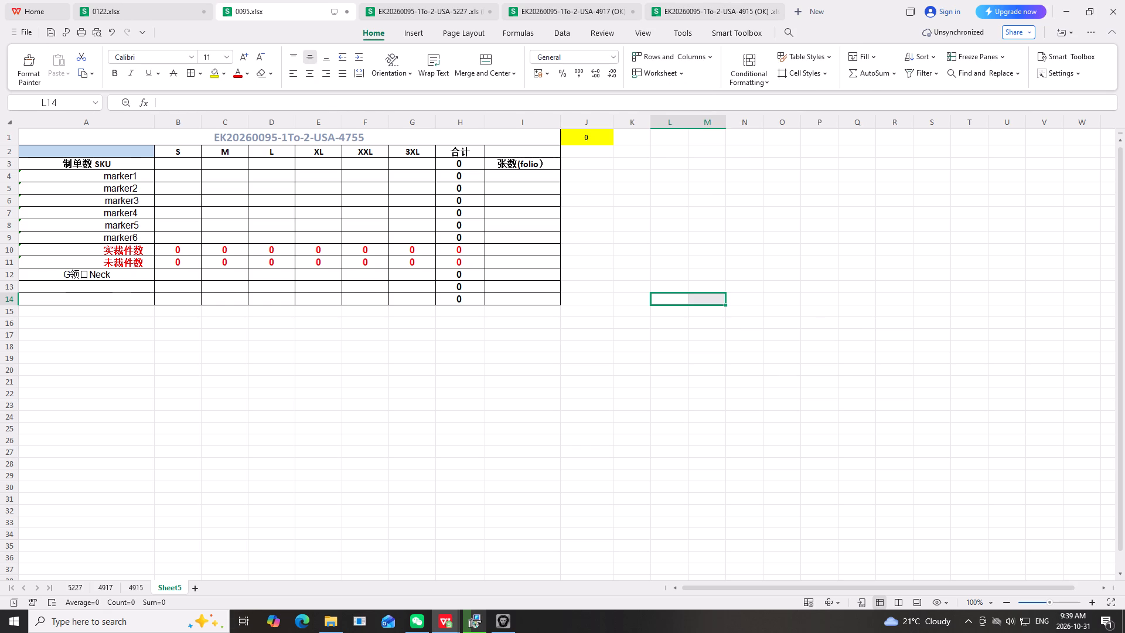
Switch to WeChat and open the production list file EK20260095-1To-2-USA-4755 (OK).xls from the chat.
{"action": "left_click", "coordinate": [418, 621]}
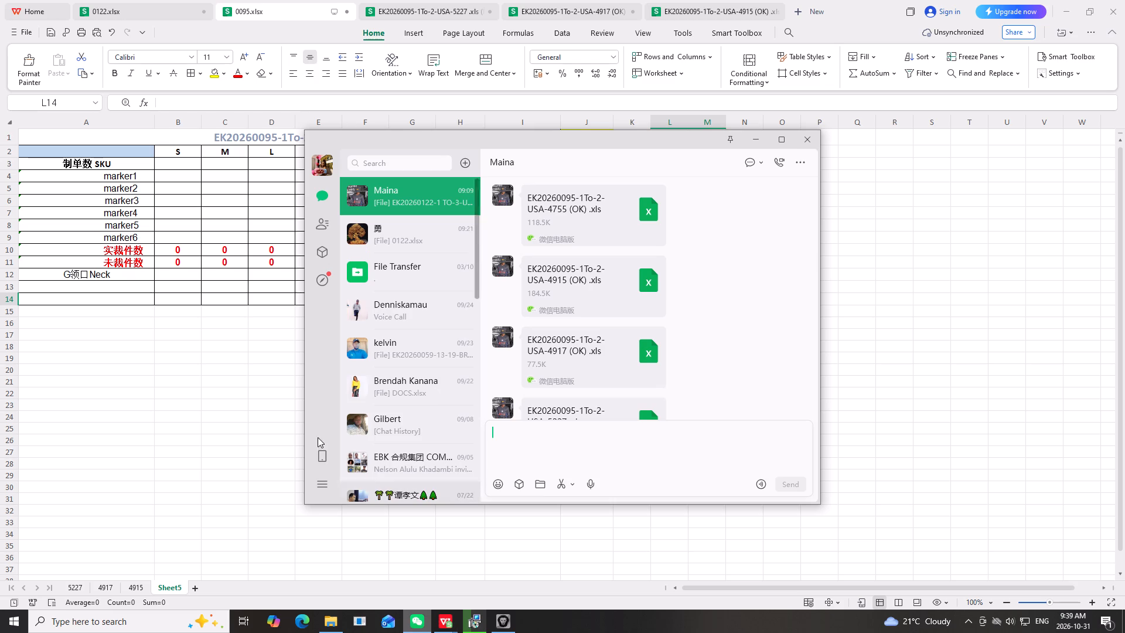
{"action": "double_click", "coordinate": [568, 222]}
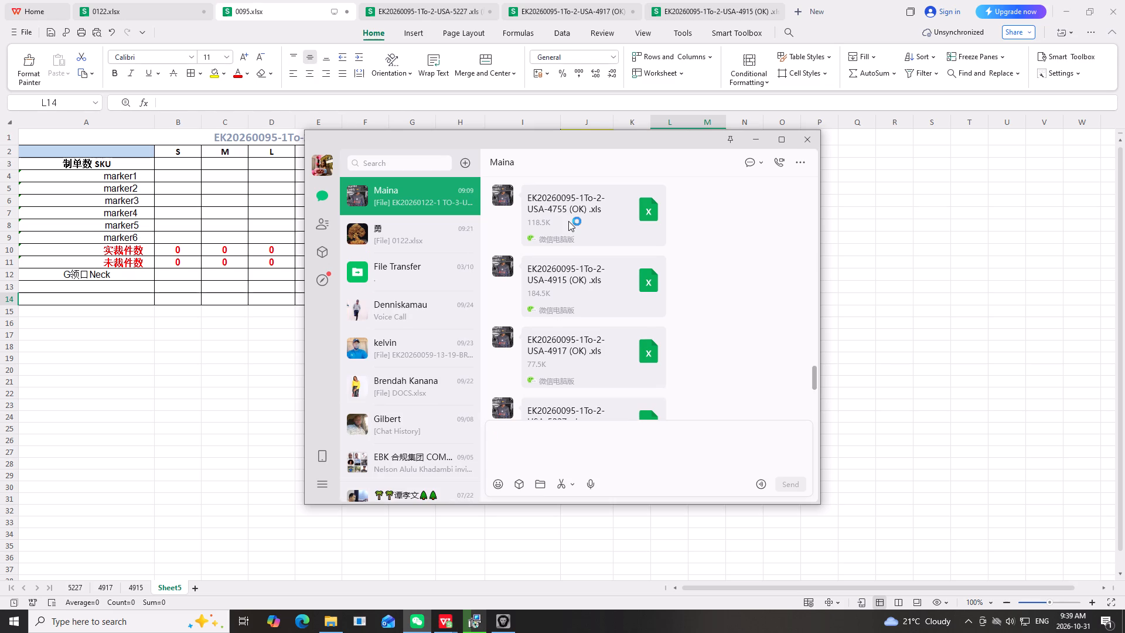
{"action": "scroll", "coordinate": [246, 331], "scroll_direction": "up", "scroll_amount": 4}
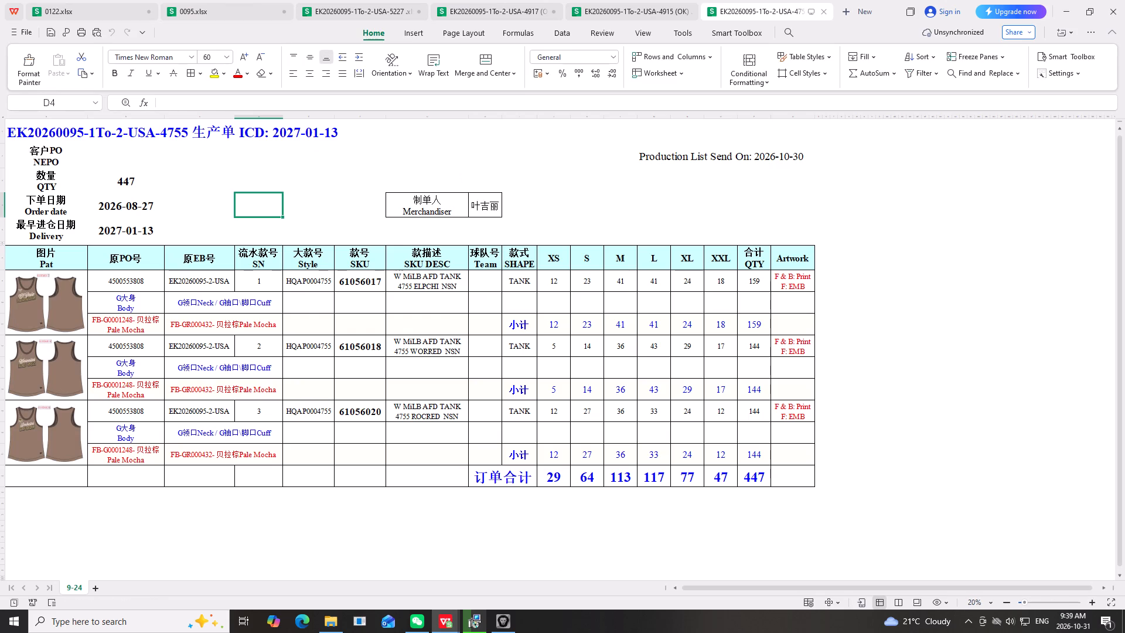
{"action": "left_click", "coordinate": [581, 165]}
{"action": "scroll", "coordinate": [161, 406], "scroll_direction": "up", "scroll_amount": 2}
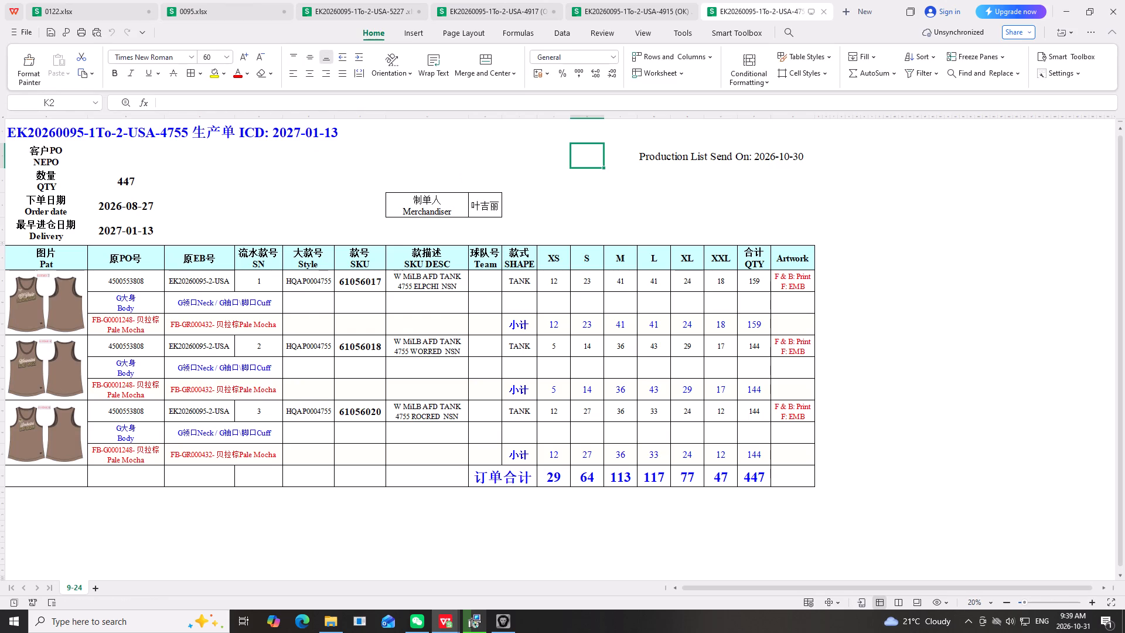
Copy the first tank top picture, SKU 61056017, from the 4755 production list and paste it into the new sheet of 0095.
{"action": "left_click", "coordinate": [50, 298]}
{"action": "right_click", "coordinate": [50, 298]}
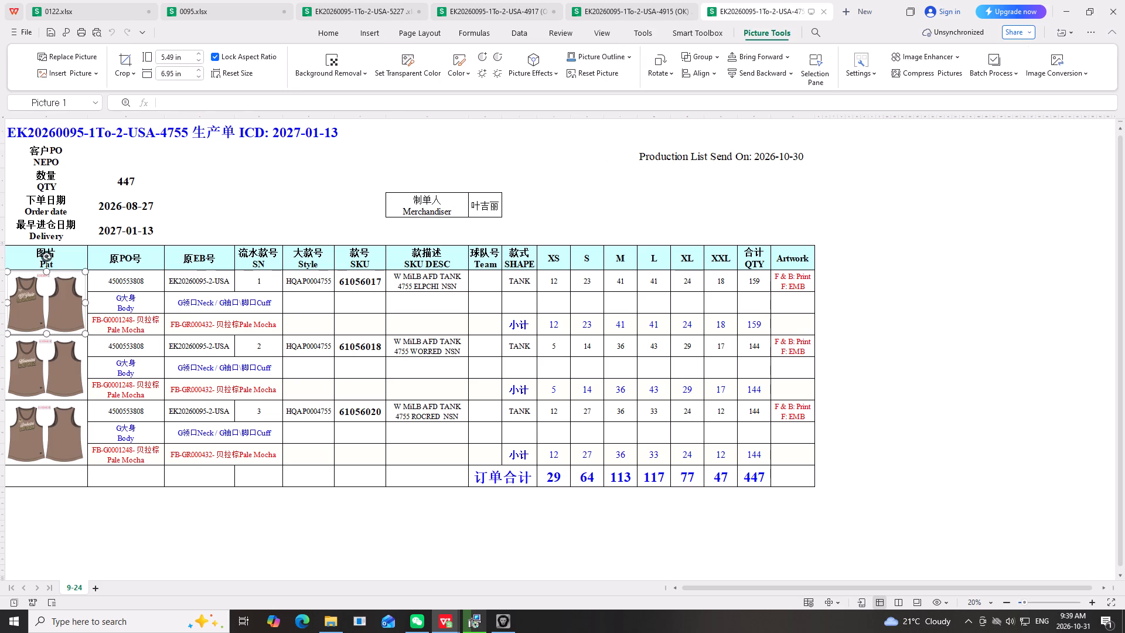
{"action": "left_click", "coordinate": [65, 309]}
{"action": "left_click", "coordinate": [251, 12]}
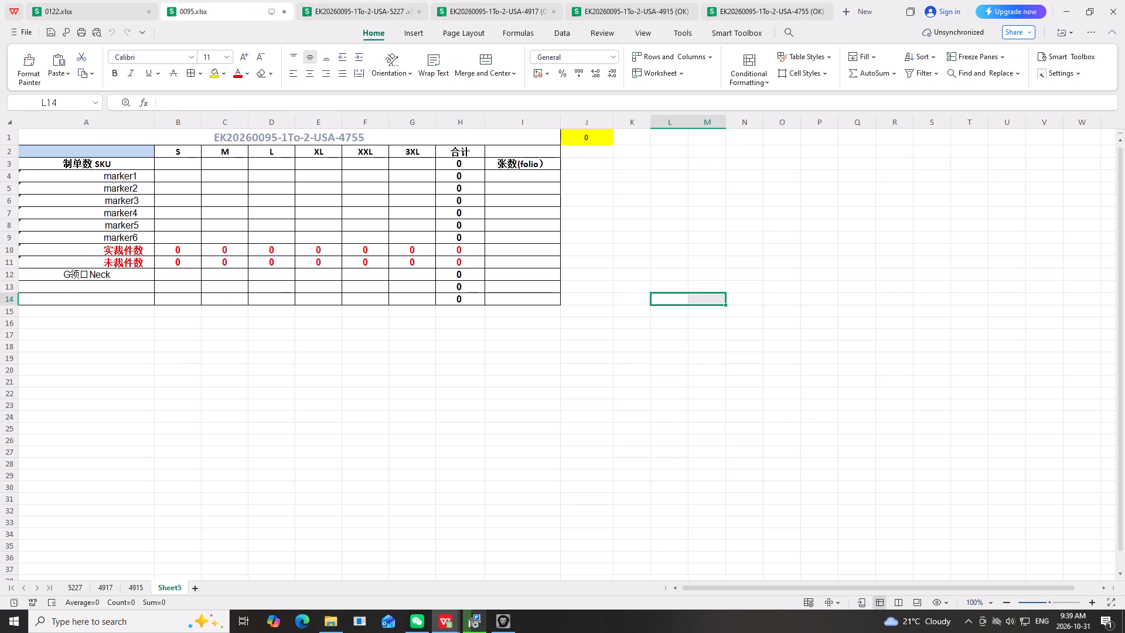
{"action": "right_click", "coordinate": [642, 178]}
{"action": "left_click_drag", "start_coordinate": [696, 191], "coordinate": [704, 193]}
Shrink the tank top picture to about 0.98 by 1.23 in and place it in column A beside the marker labels.
{"action": "left_click_drag", "start_coordinate": [1005, 172], "coordinate": [864, 242]}
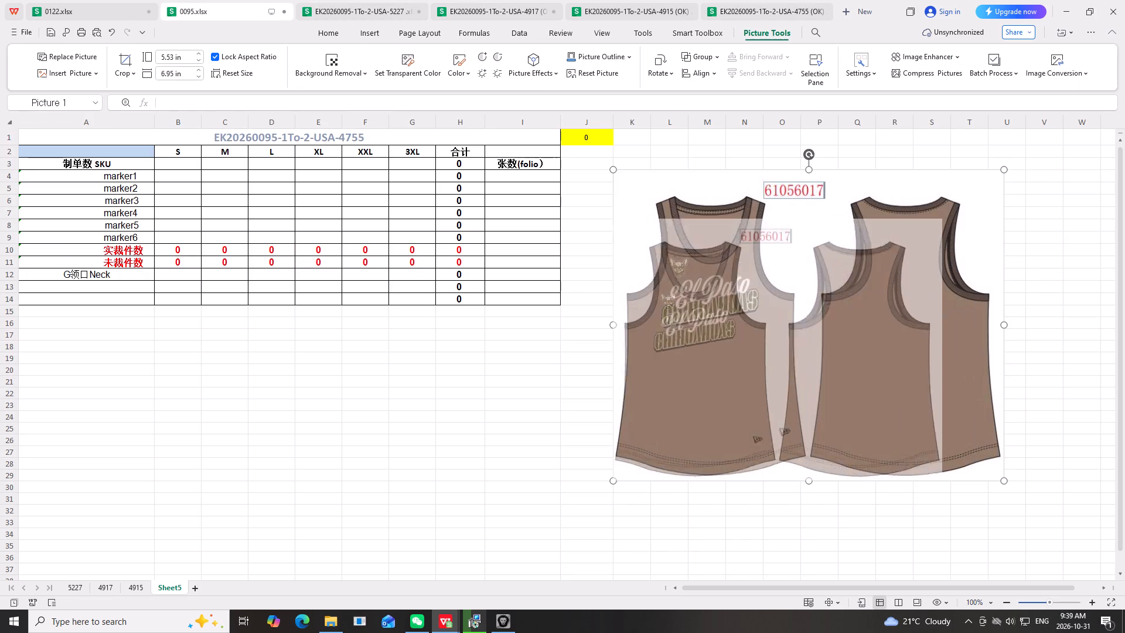
{"action": "left_click_drag", "start_coordinate": [864, 242], "coordinate": [627, 428]}
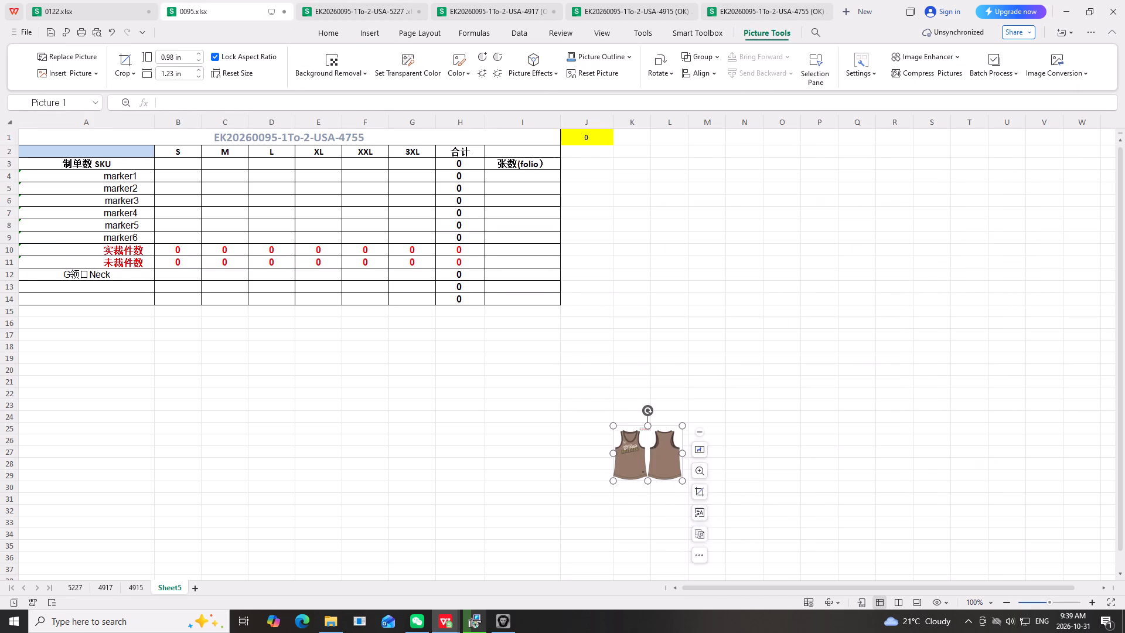
{"action": "left_click_drag", "start_coordinate": [649, 446], "coordinate": [33, 198]}
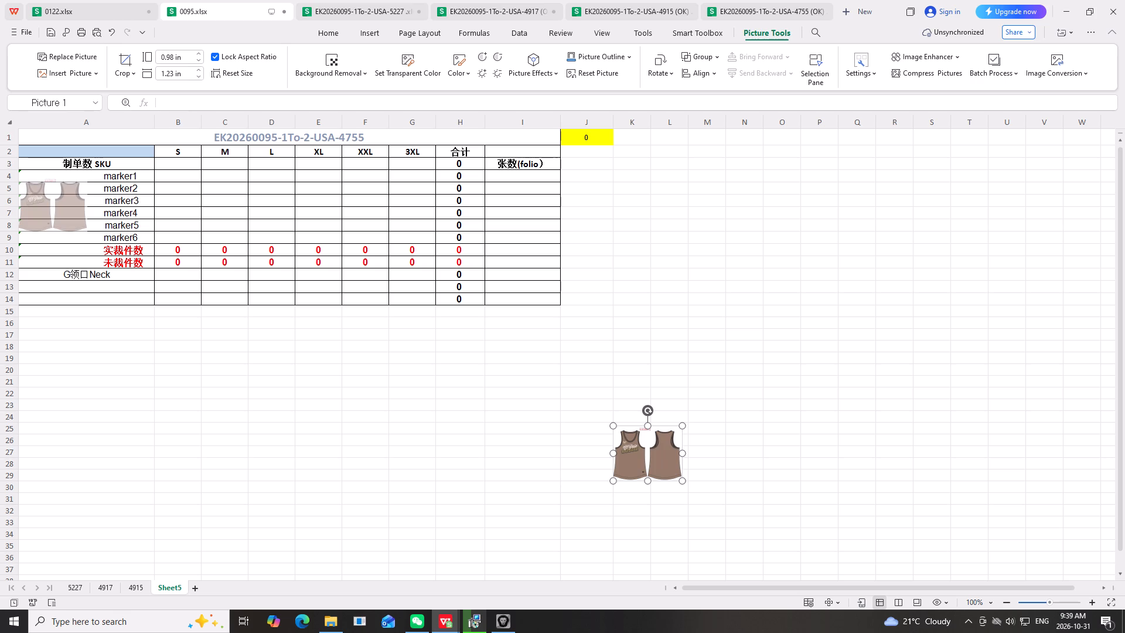
{"action": "left_click_drag", "start_coordinate": [33, 198], "coordinate": [33, 207]}
{"action": "left_click", "coordinate": [207, 281]}
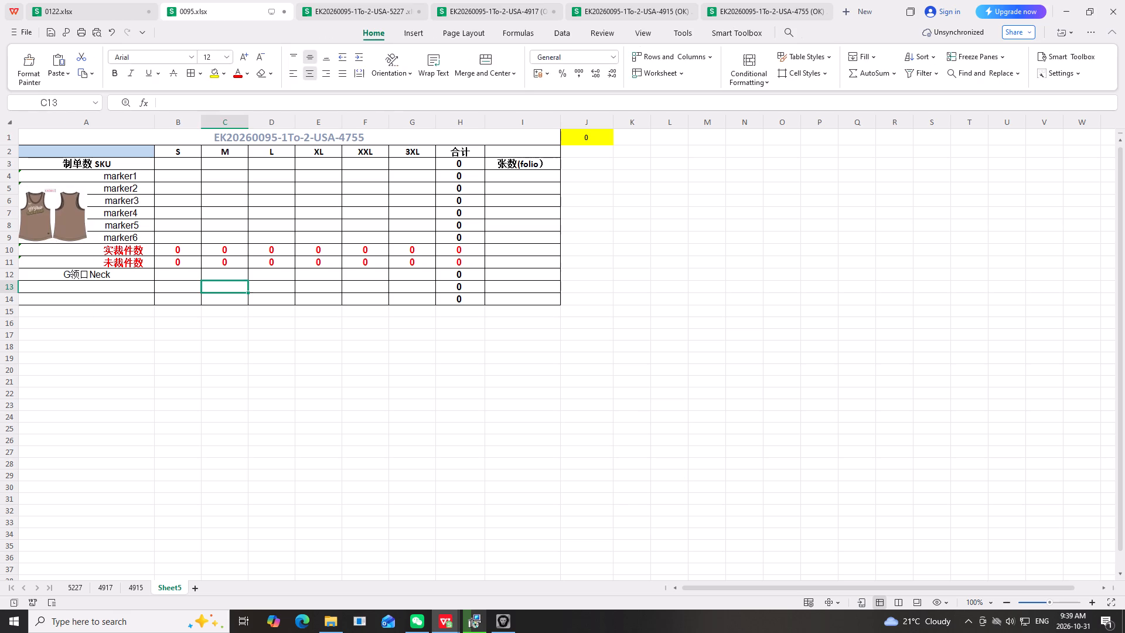
Stretch the tank top picture to about 1.49 in wide and 1.05 in high within column A.
{"action": "left_click", "coordinate": [53, 212]}
{"action": "left_click_drag", "start_coordinate": [87, 216], "coordinate": [96, 222]}
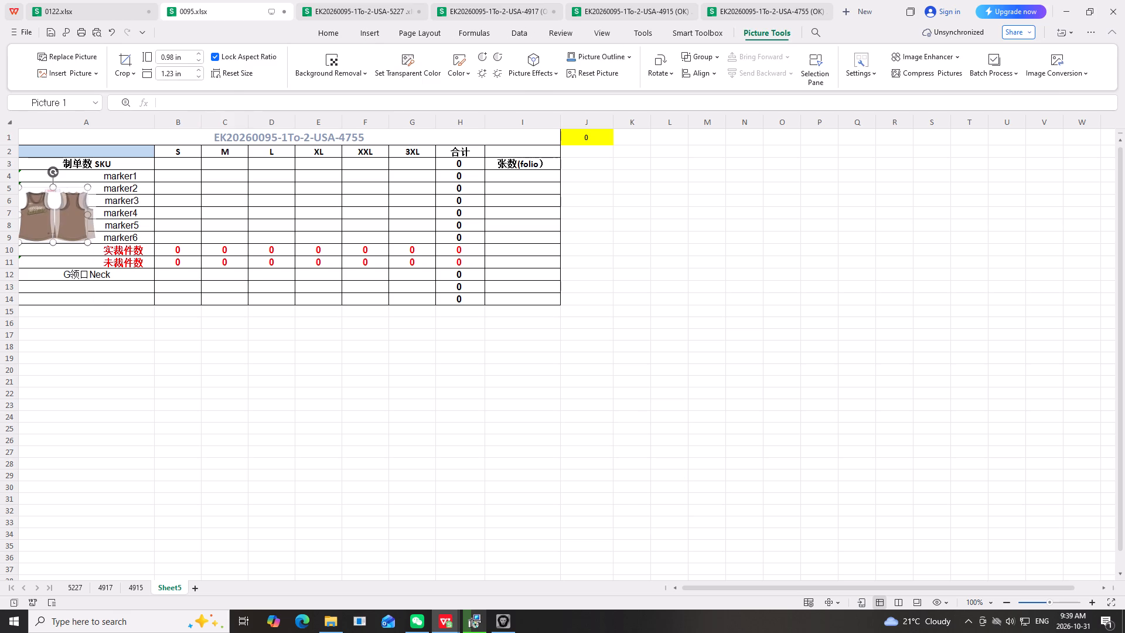
{"action": "left_click_drag", "start_coordinate": [96, 222], "coordinate": [102, 227]}
{"action": "left_click", "coordinate": [186, 356]}
{"action": "left_click", "coordinate": [69, 209]}
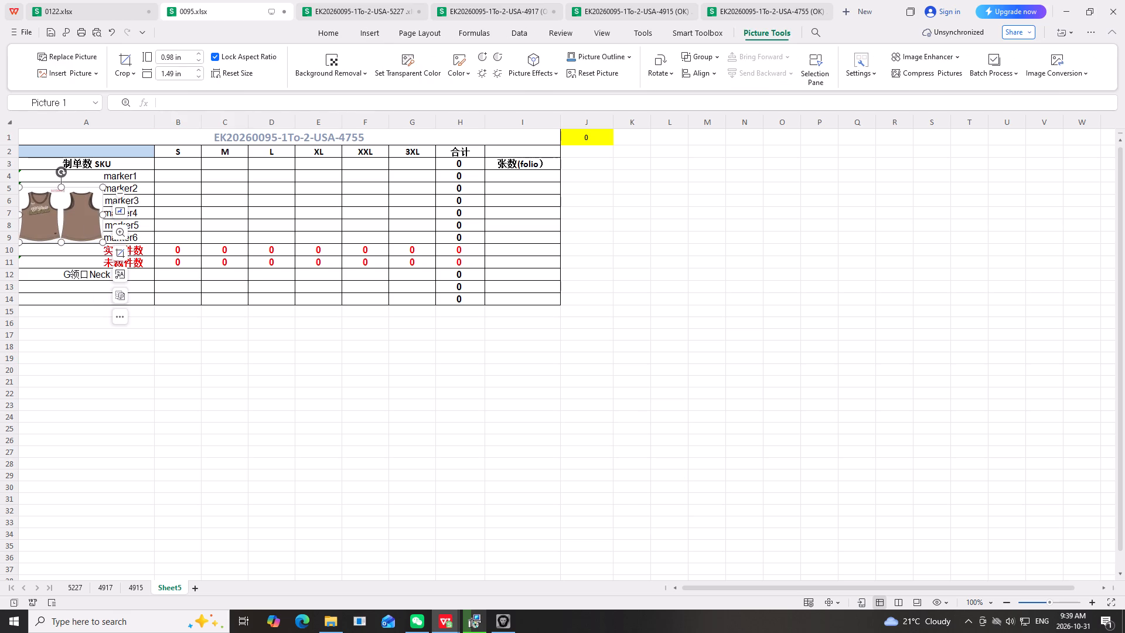
{"action": "left_click", "coordinate": [60, 188]}
{"action": "left_click_drag", "start_coordinate": [243, 345], "coordinate": [233, 342]}
{"action": "left_click", "coordinate": [71, 198]}
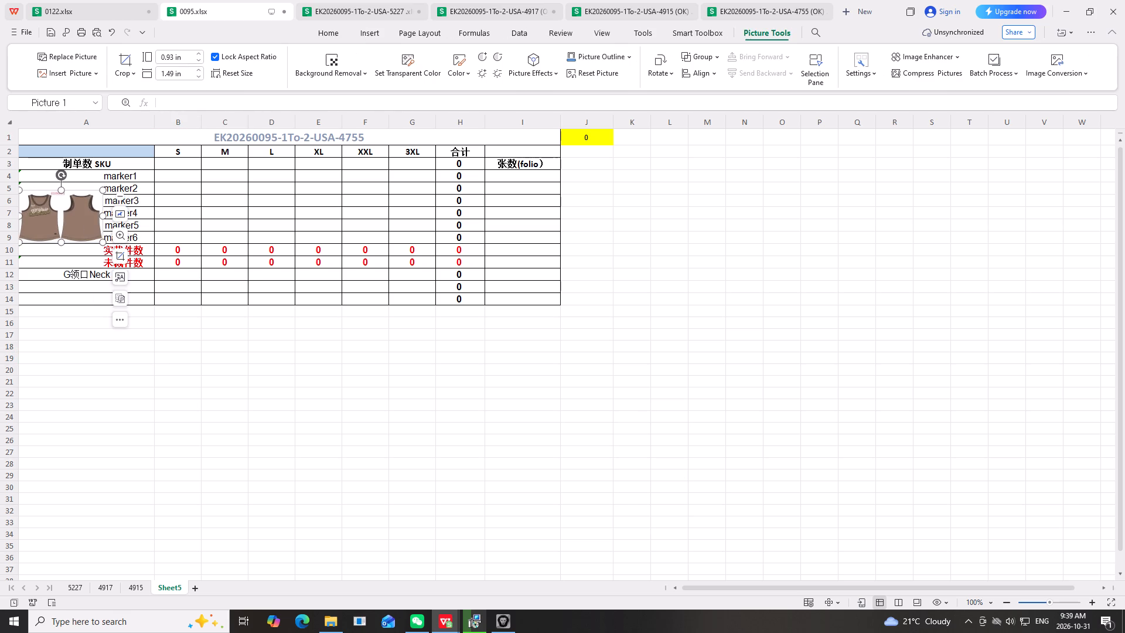
{"action": "left_click_drag", "start_coordinate": [60, 187], "coordinate": [62, 180]}
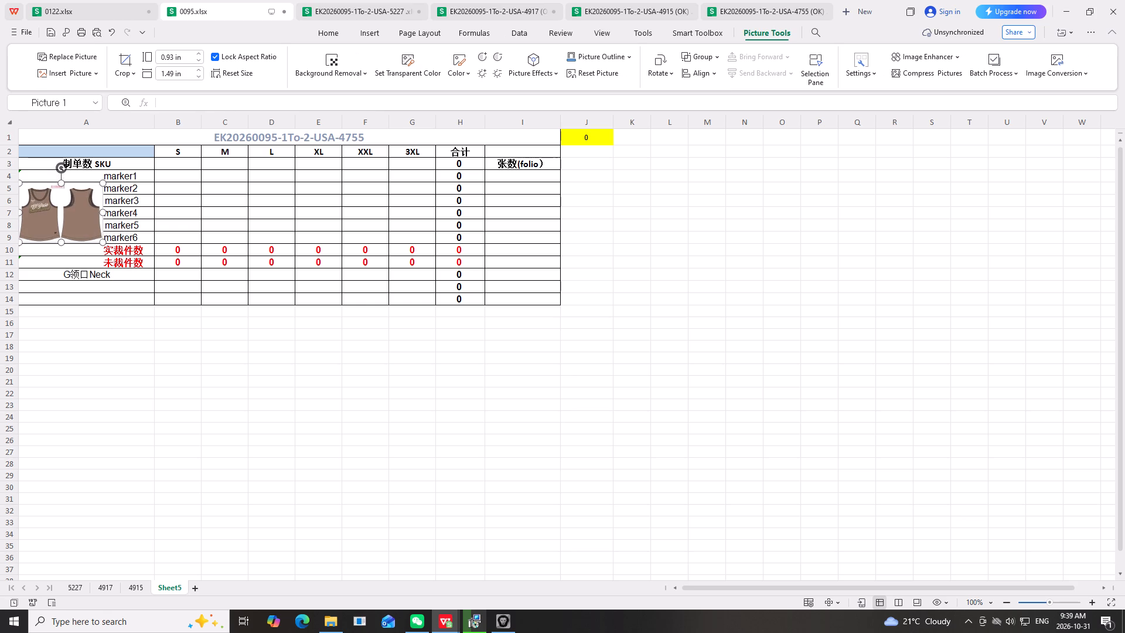
{"action": "left_click", "coordinate": [247, 367]}
{"action": "left_click", "coordinate": [67, 227]}
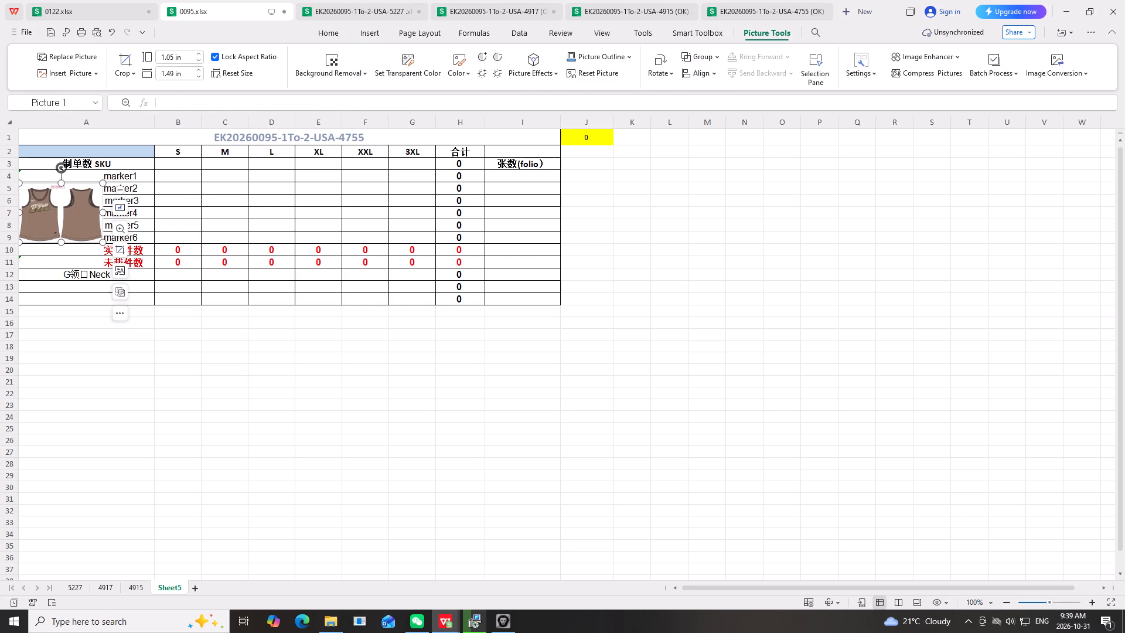
{"action": "left_click", "coordinate": [151, 325]}
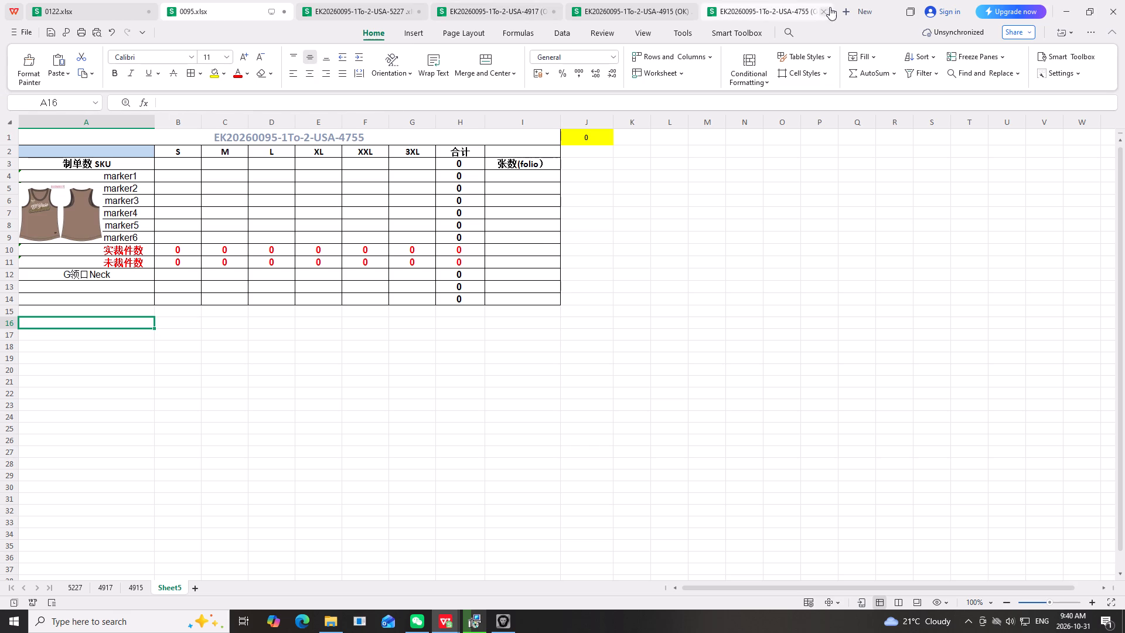
Copy the XS to XXL size headings from the 4755 production list and paste them as values over B2:G2.
{"action": "left_click", "coordinate": [785, 7]}
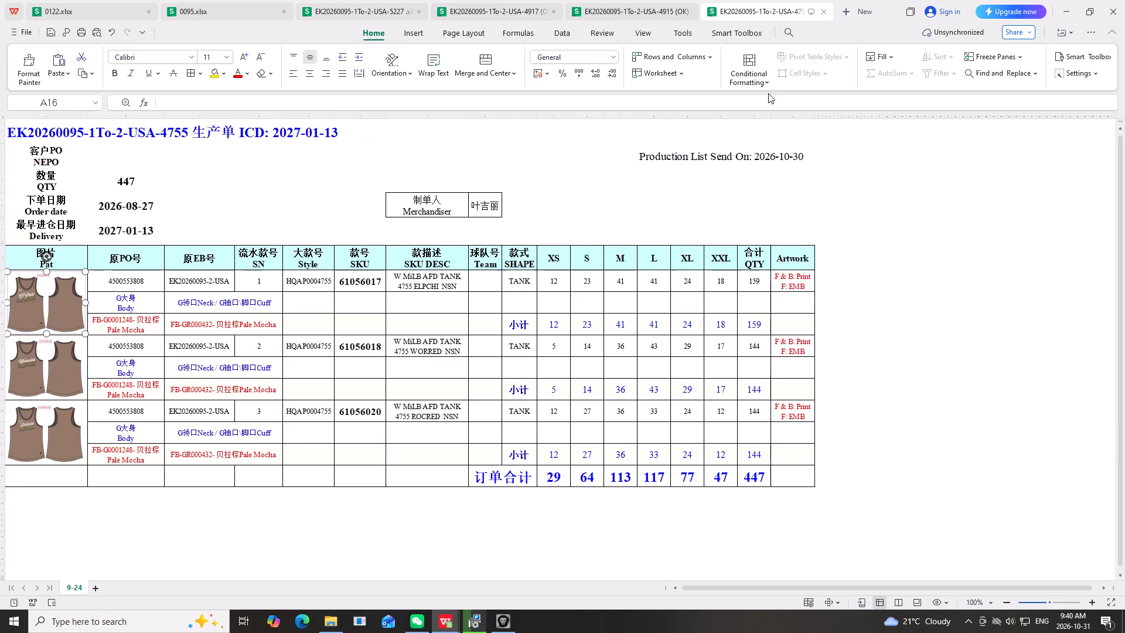
{"action": "scroll", "coordinate": [510, 116], "scroll_direction": "up", "scroll_amount": 1}
{"action": "left_click_drag", "start_coordinate": [560, 260], "coordinate": [710, 264]}
{"action": "right_click", "coordinate": [710, 264]}
{"action": "left_click", "coordinate": [723, 281]}
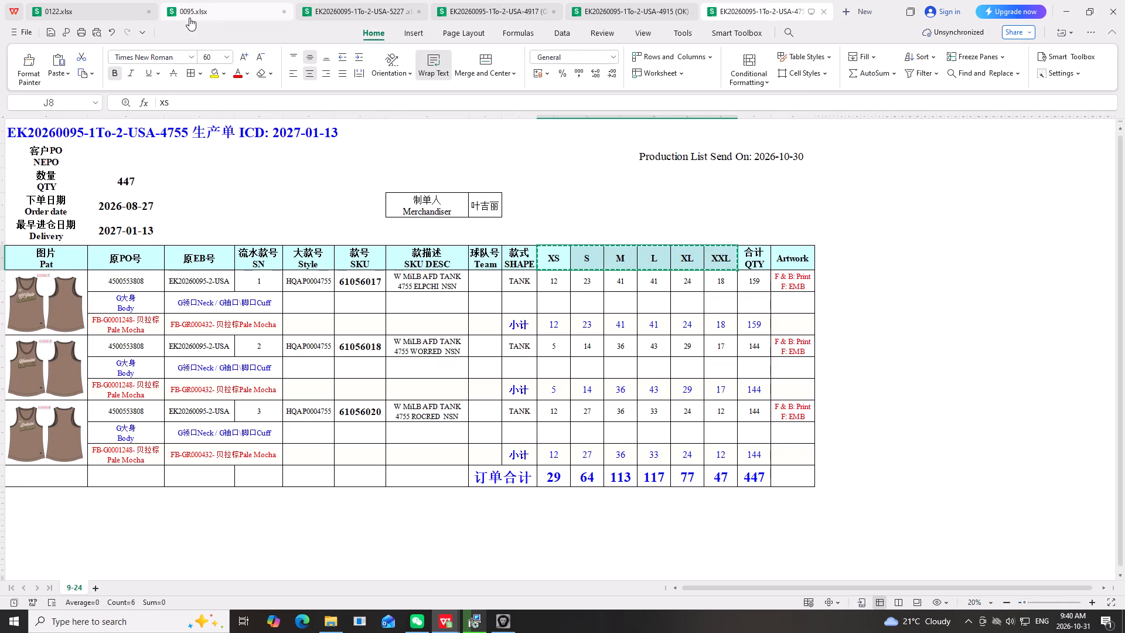
{"action": "left_click", "coordinate": [217, 9]}
{"action": "left_click", "coordinate": [181, 151]}
{"action": "right_click", "coordinate": [181, 151]}
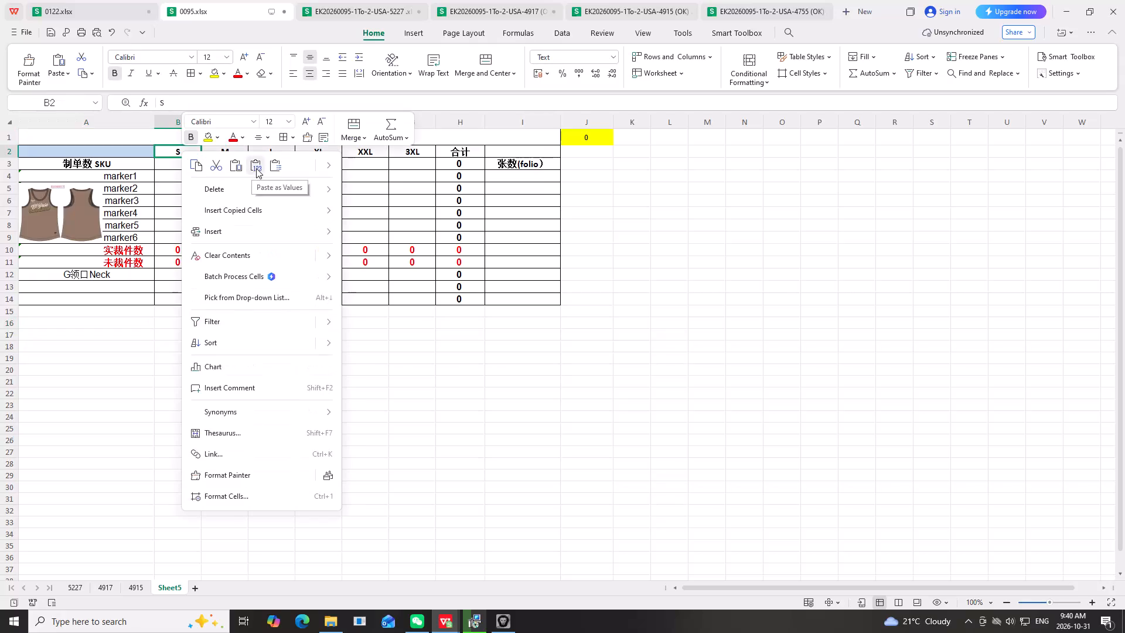
{"action": "left_click", "coordinate": [255, 168]}
{"action": "left_click", "coordinate": [747, 205]}
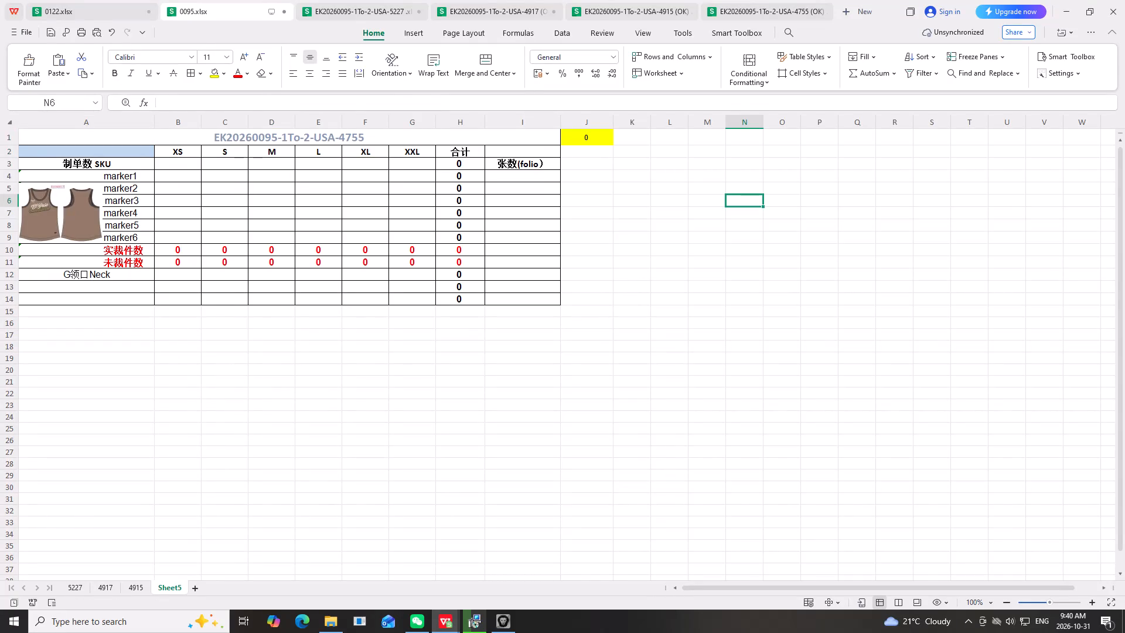
Copy the XS to XXL order totals from the 4755 production list and paste them as values over B3:G3 and B12:G12 in 0095.
{"action": "left_click_drag", "start_coordinate": [779, 5], "coordinate": [785, 11]}
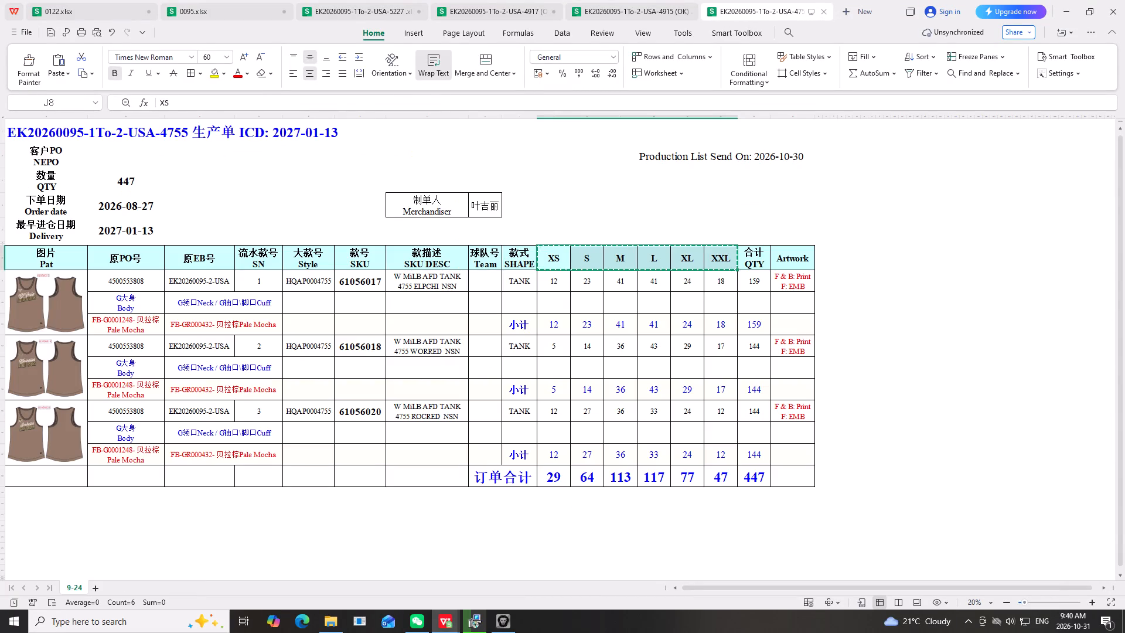
{"action": "left_click_drag", "start_coordinate": [560, 477], "coordinate": [718, 472]}
{"action": "right_click", "coordinate": [718, 472]}
{"action": "left_click", "coordinate": [733, 147]}
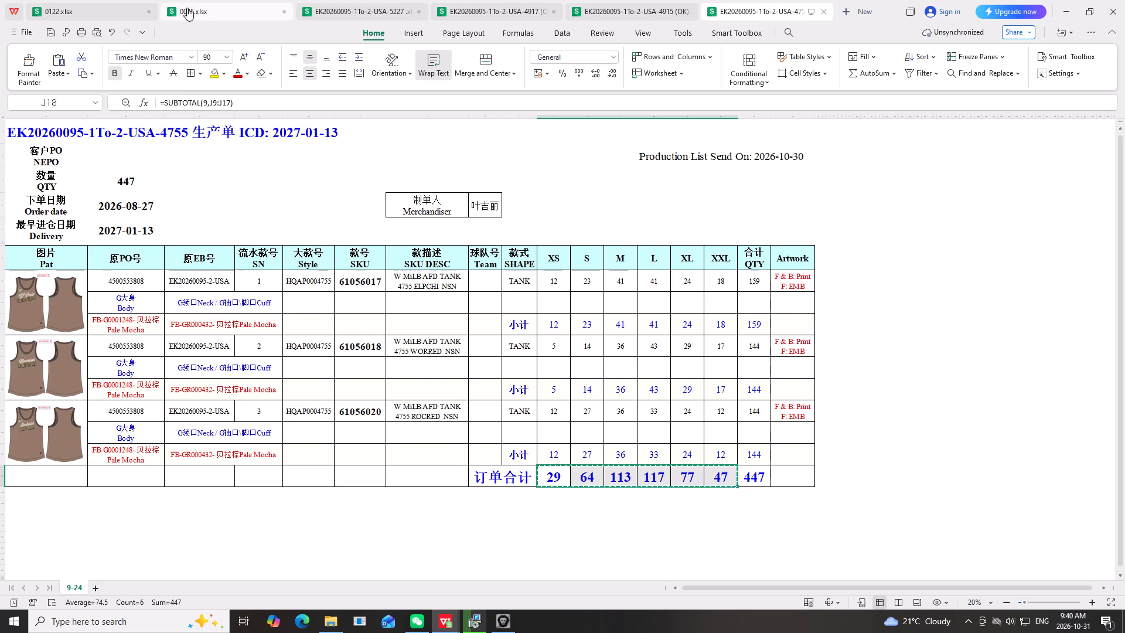
{"action": "left_click", "coordinate": [221, 8]}
{"action": "scroll", "coordinate": [220, 240], "scroll_direction": "up", "scroll_amount": 2}
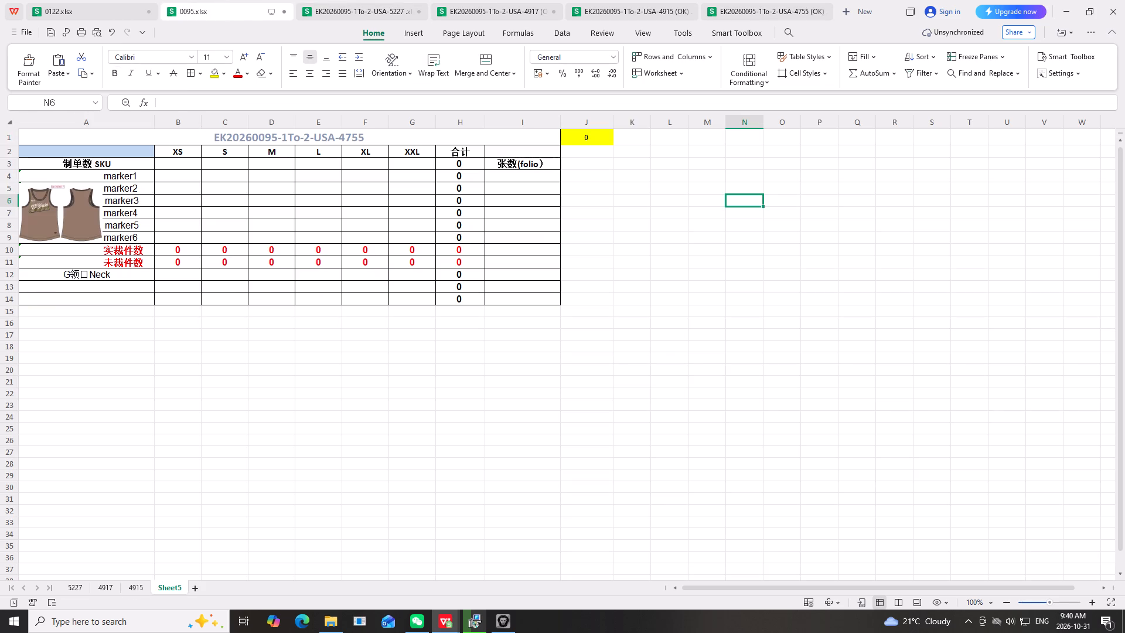
{"action": "left_click", "coordinate": [185, 164]}
{"action": "right_click_drag", "start_coordinate": [185, 164], "coordinate": [190, 168]}
{"action": "left_click", "coordinate": [257, 180]}
{"action": "left_click", "coordinate": [173, 277]}
{"action": "right_click", "coordinate": [173, 277]}
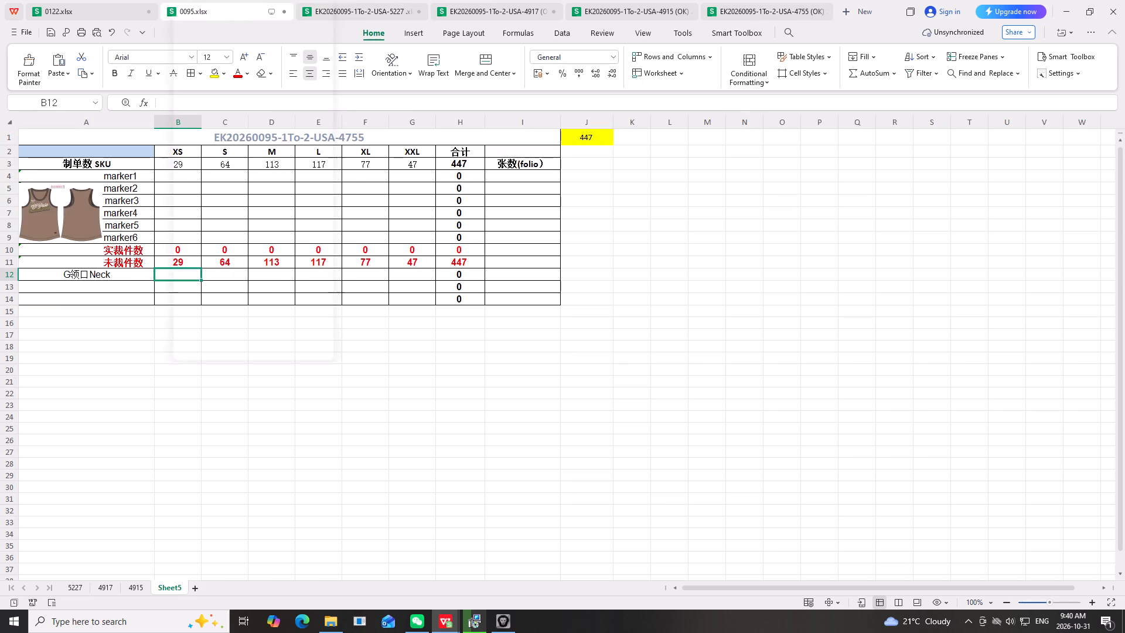
{"action": "left_click", "coordinate": [247, 16]}
{"action": "left_click", "coordinate": [659, 249]}
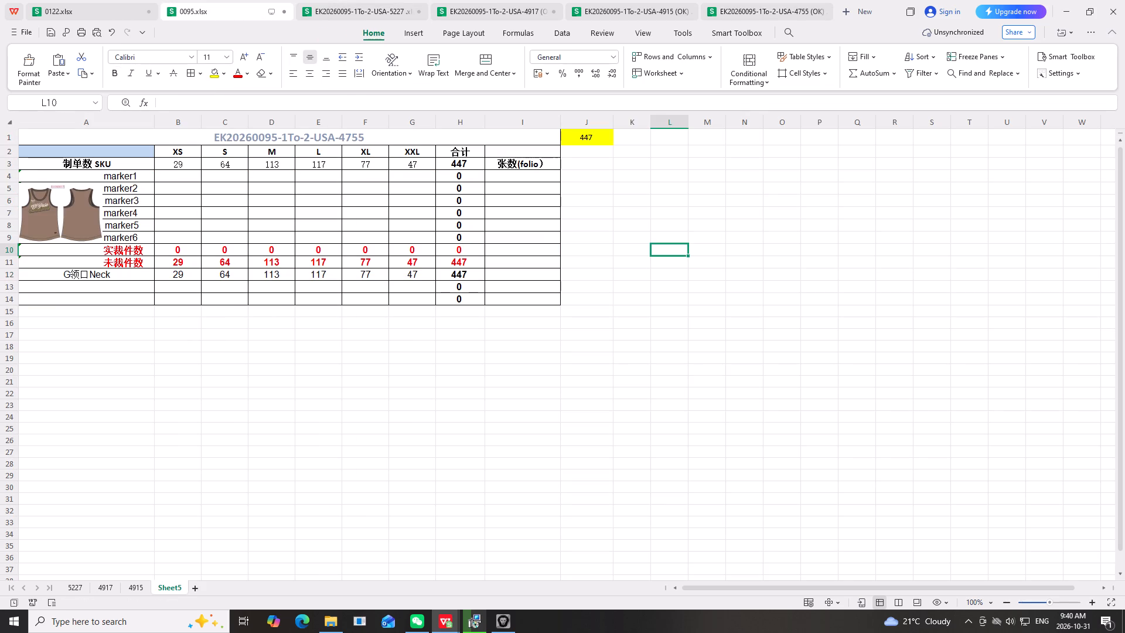
Copy the body fabric FB-G0001248- 贝拉棕Pale Mocha from the 4755 production list and paste it into A2 of the 0095 sheet.
{"action": "left_click", "coordinate": [752, 8]}
{"action": "scroll", "coordinate": [337, 298], "scroll_direction": "up", "scroll_amount": 3}
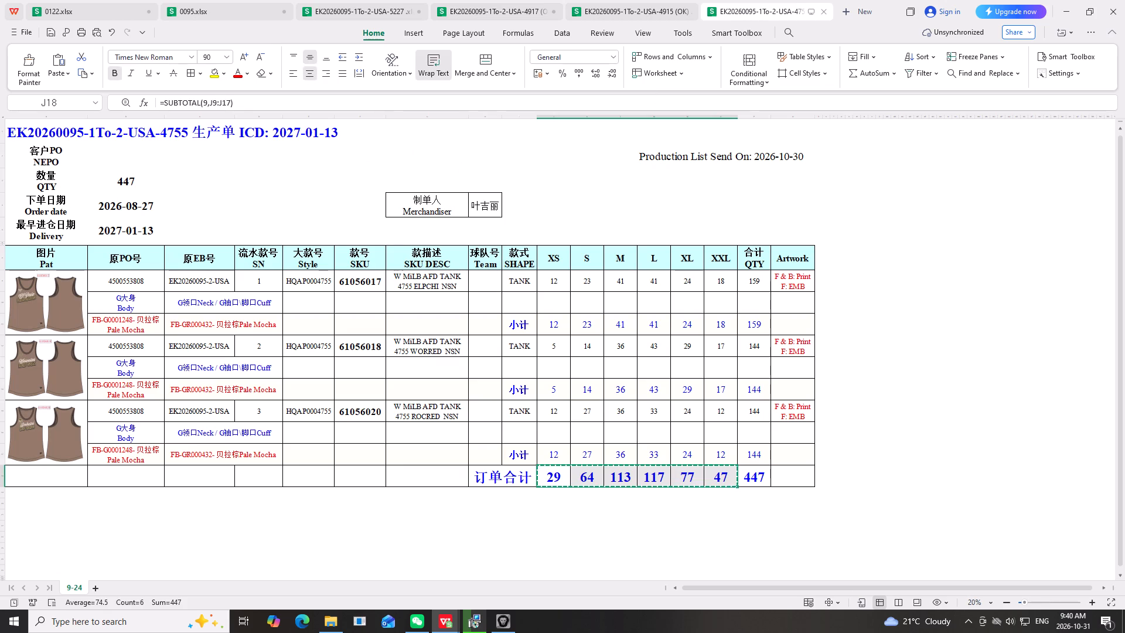
{"action": "left_click", "coordinate": [130, 326]}
{"action": "right_click", "coordinate": [131, 326]}
{"action": "left_click", "coordinate": [141, 17]}
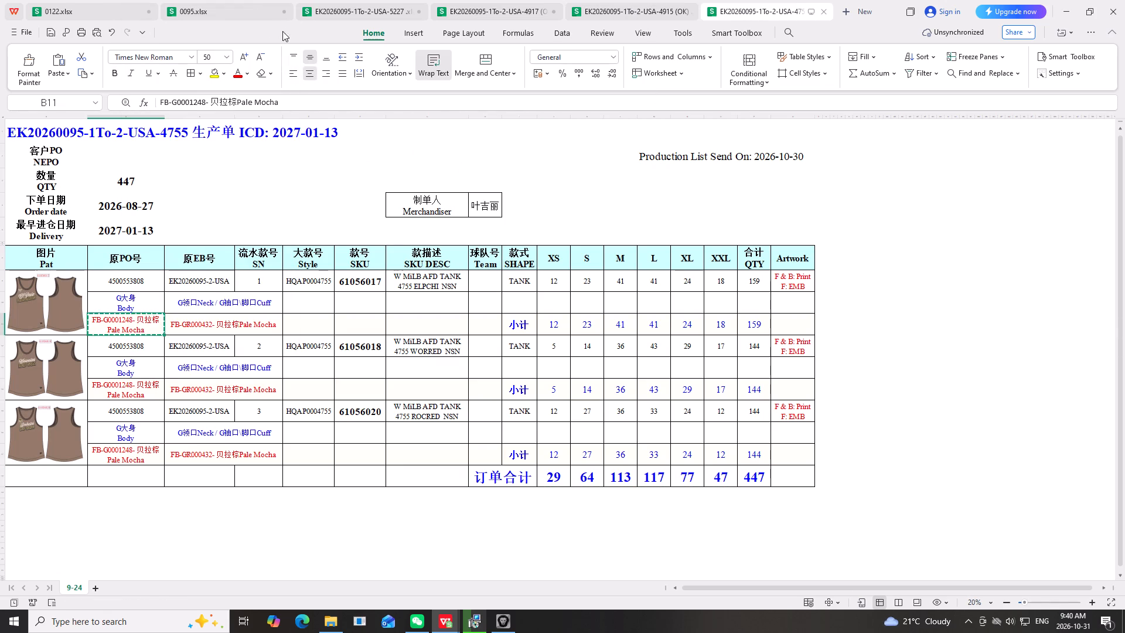
{"action": "left_click", "coordinate": [213, 6]}
{"action": "scroll", "coordinate": [117, 251], "scroll_direction": "up", "scroll_amount": 2}
{"action": "left_click", "coordinate": [96, 152]}
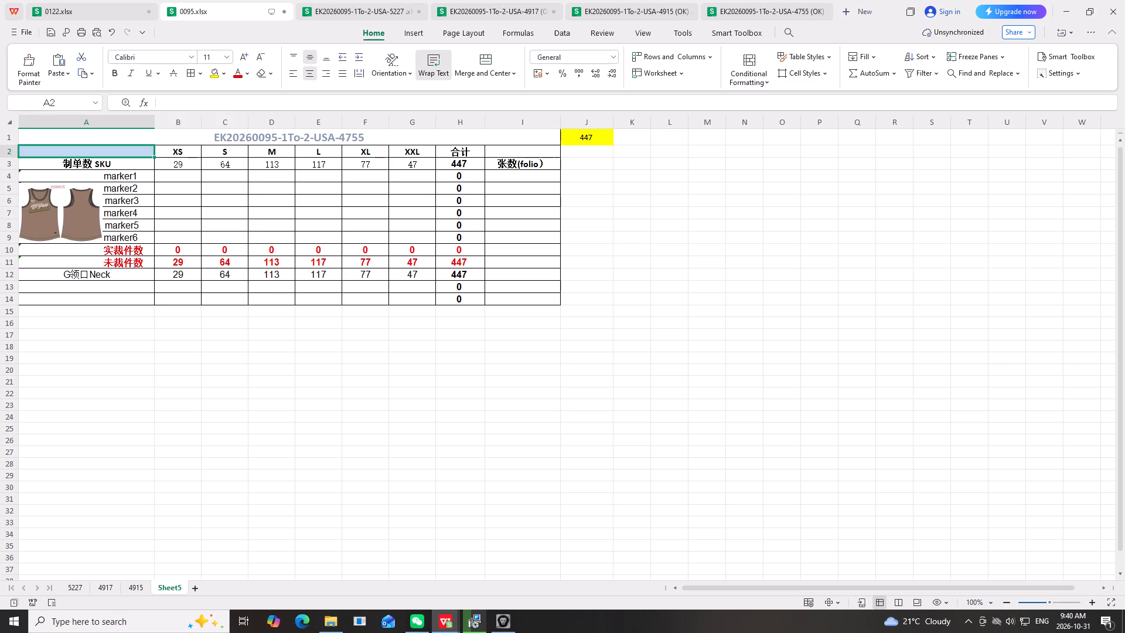
{"action": "right_click", "coordinate": [96, 152]}
{"action": "left_click", "coordinate": [172, 171]}
Copy the neck fabric FB-GR000432- 贝拉棕Pale Mocha from the 4755 production list and paste it into A13, below G领口Neck, in 0095.
{"action": "left_click", "coordinate": [747, 13]}
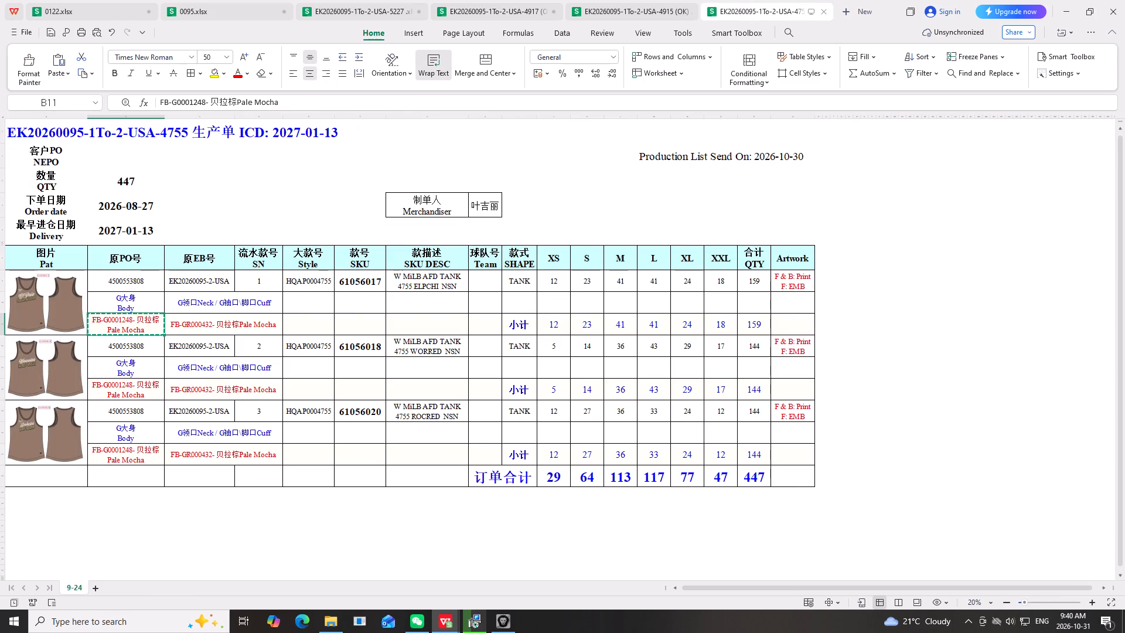
{"action": "left_click", "coordinate": [219, 325]}
{"action": "right_click", "coordinate": [219, 325]}
{"action": "left_click", "coordinate": [235, 12]}
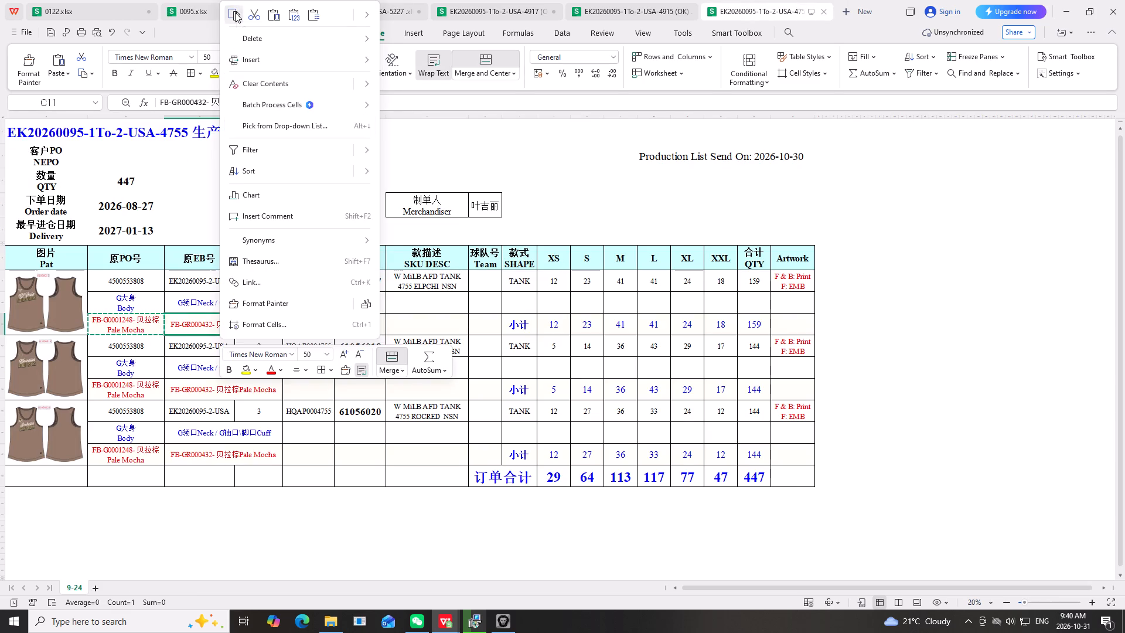
{"action": "left_click", "coordinate": [205, 5]}
{"action": "left_click", "coordinate": [114, 289]}
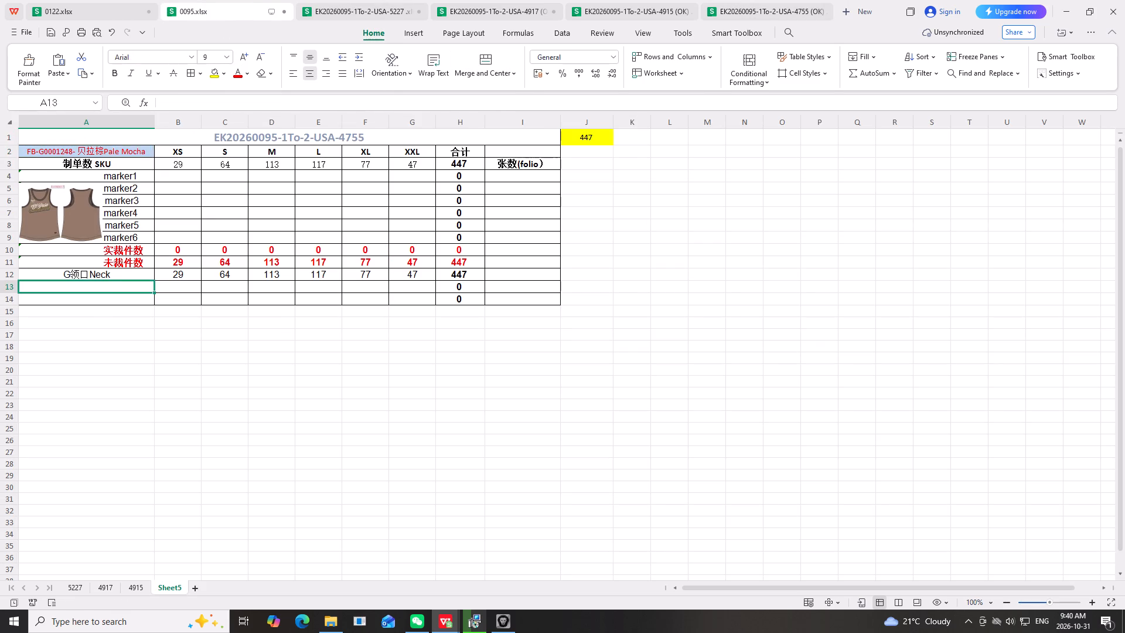
{"action": "right_click", "coordinate": [114, 289]}
{"action": "left_click", "coordinate": [191, 18]}
{"action": "left_click", "coordinate": [302, 381]}
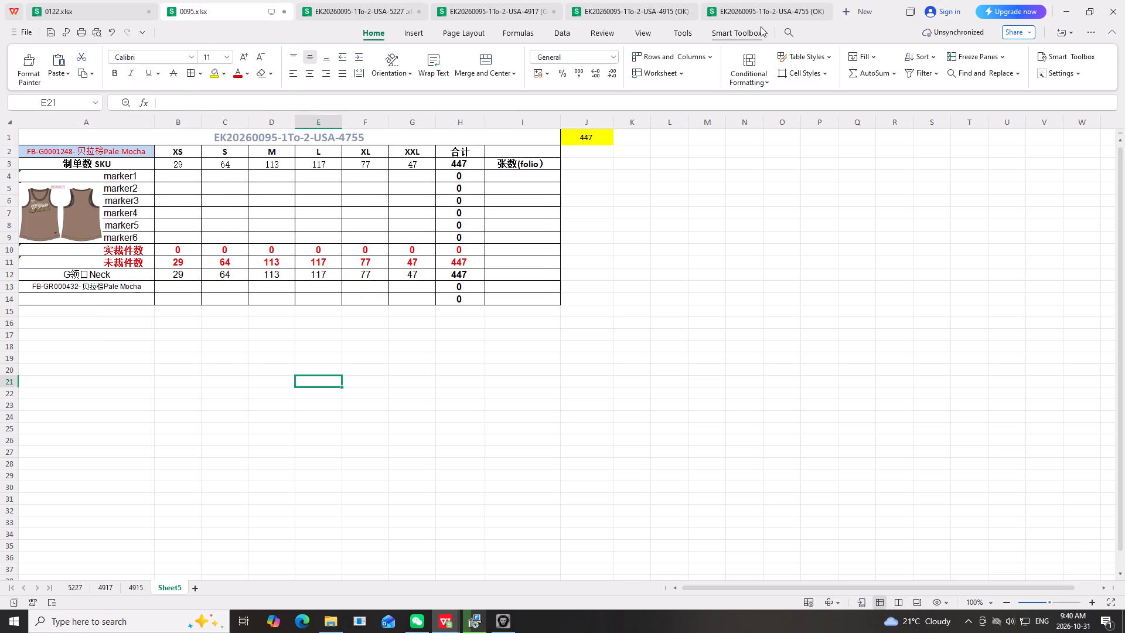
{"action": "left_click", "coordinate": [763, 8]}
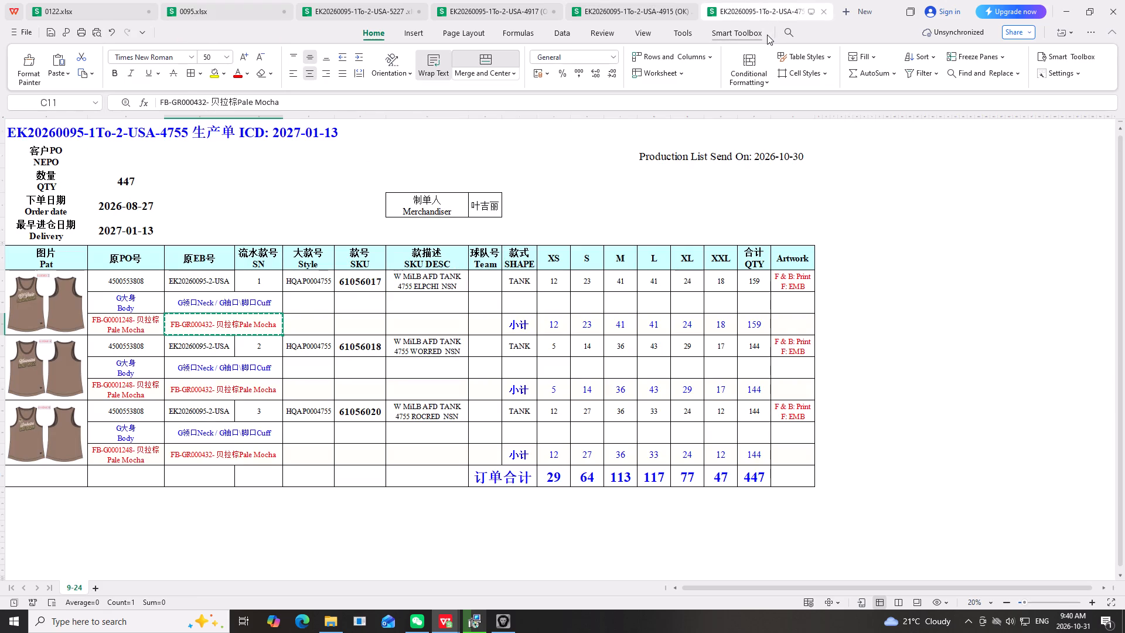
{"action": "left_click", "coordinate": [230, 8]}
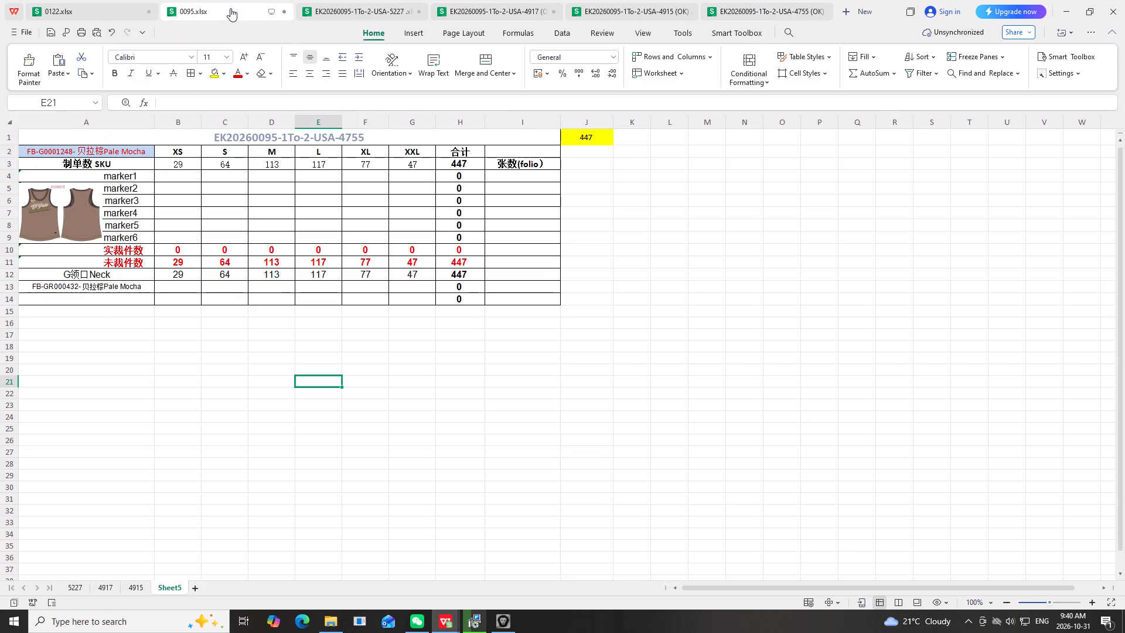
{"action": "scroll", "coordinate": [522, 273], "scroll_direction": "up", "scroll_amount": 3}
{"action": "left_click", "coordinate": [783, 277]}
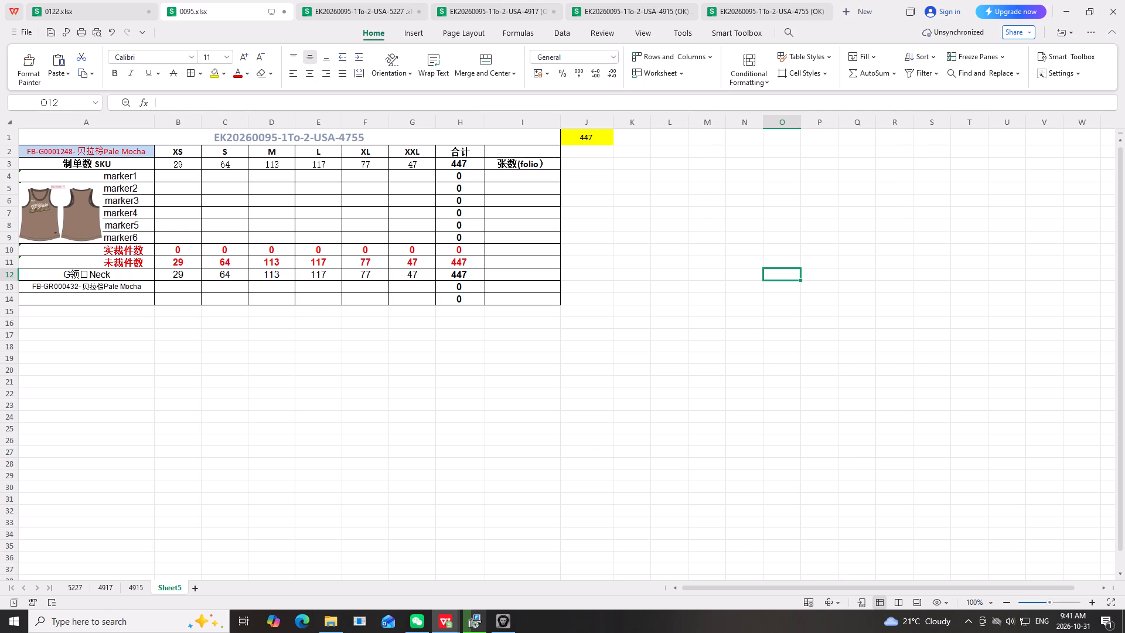
Rename the worksheet Sheet5 as 4755.
{"action": "right_click", "coordinate": [164, 593]}
{"action": "left_click", "coordinate": [203, 424]}
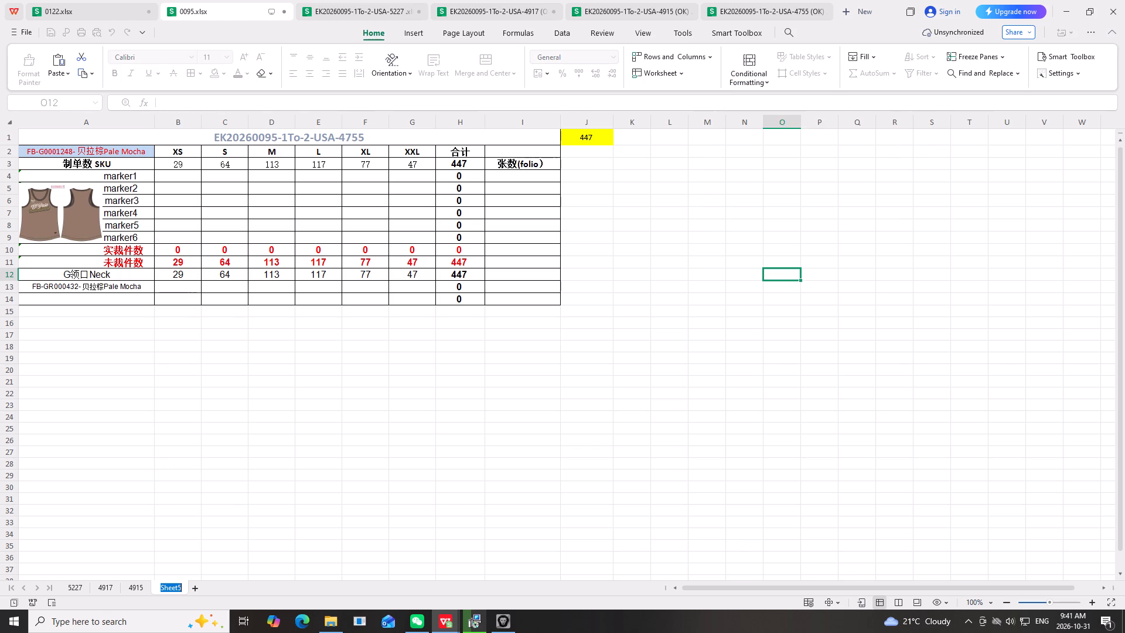
{"action": "type", "text": "4755"}
{"action": "left_click", "coordinate": [549, 380]}
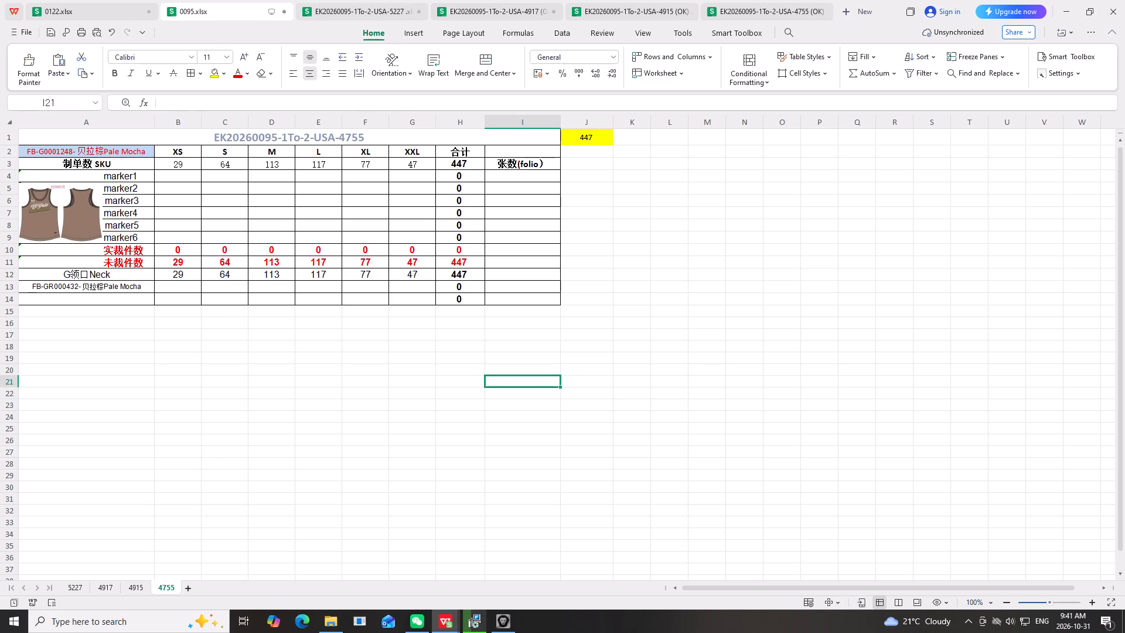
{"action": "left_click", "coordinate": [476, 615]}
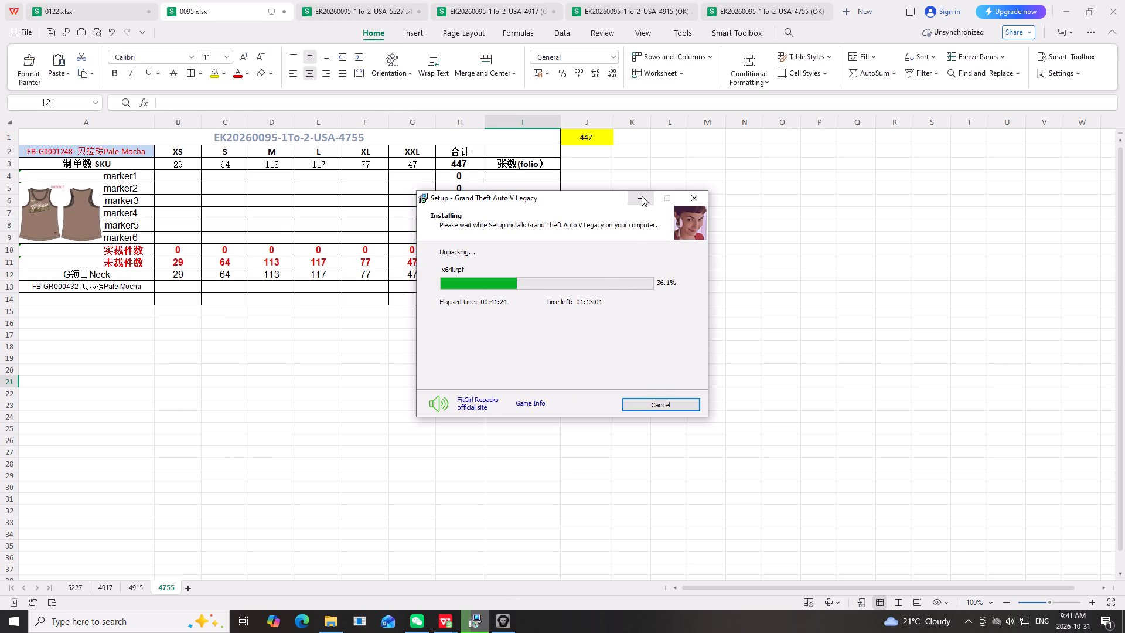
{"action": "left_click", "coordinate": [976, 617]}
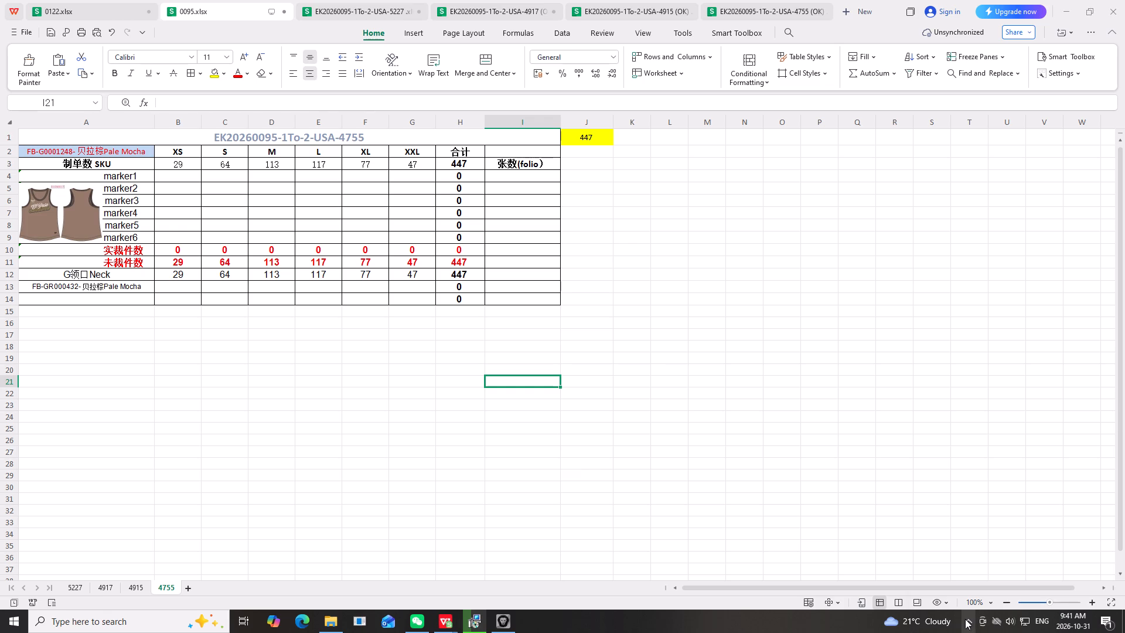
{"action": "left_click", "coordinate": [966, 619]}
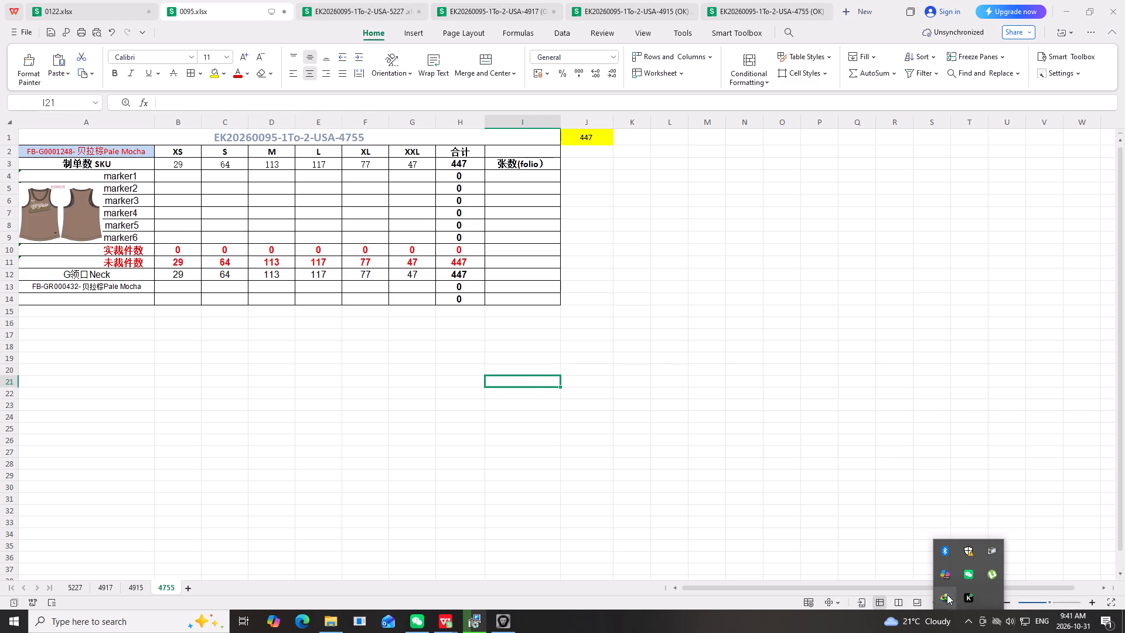
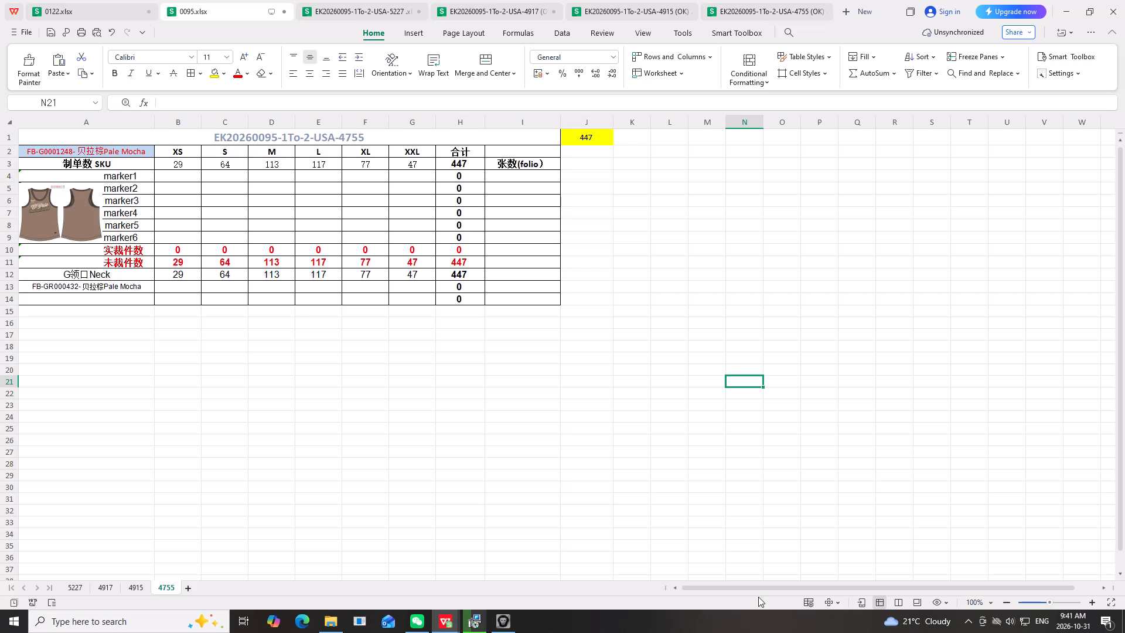
Look through the 4915, 4917, 5227 and 4755 order sheets of 0095.xlsx.
{"action": "left_click", "coordinate": [133, 588]}
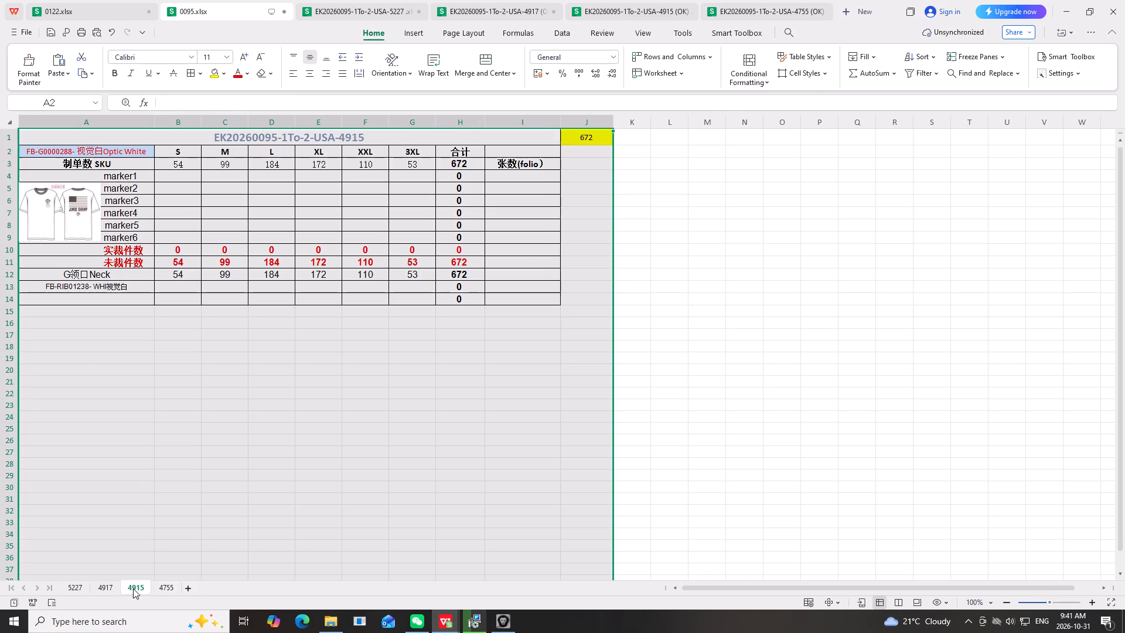
{"action": "left_click", "coordinate": [91, 588]}
{"action": "left_click", "coordinate": [73, 586]}
{"action": "left_click", "coordinate": [99, 588]}
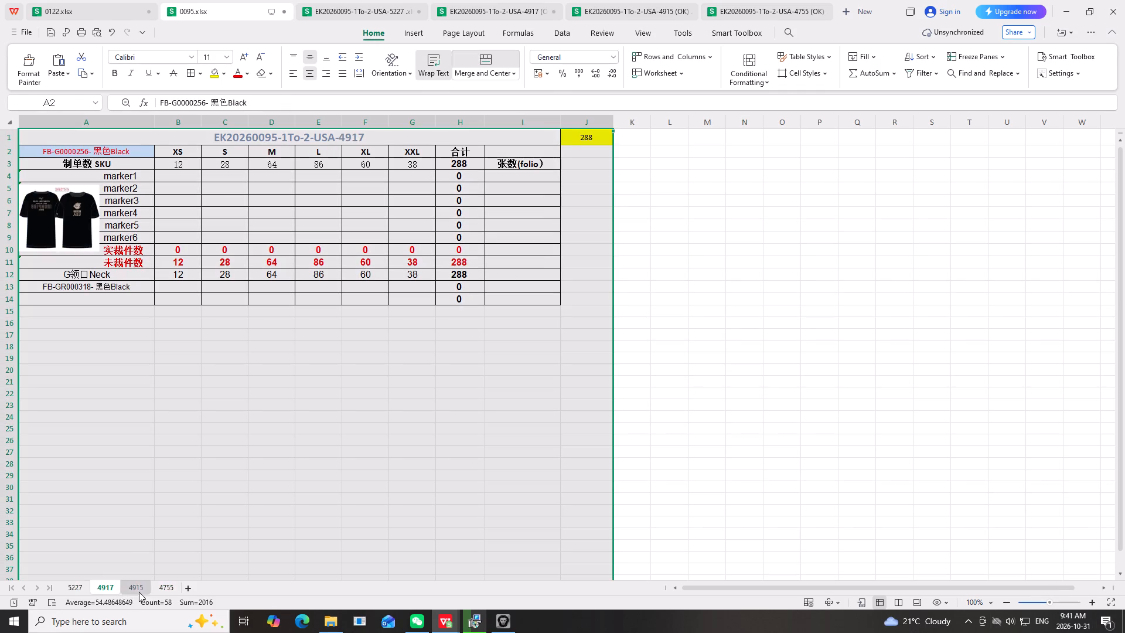
{"action": "left_click", "coordinate": [141, 590]}
{"action": "left_click", "coordinate": [160, 590]}
{"action": "left_click", "coordinate": [463, 422]}
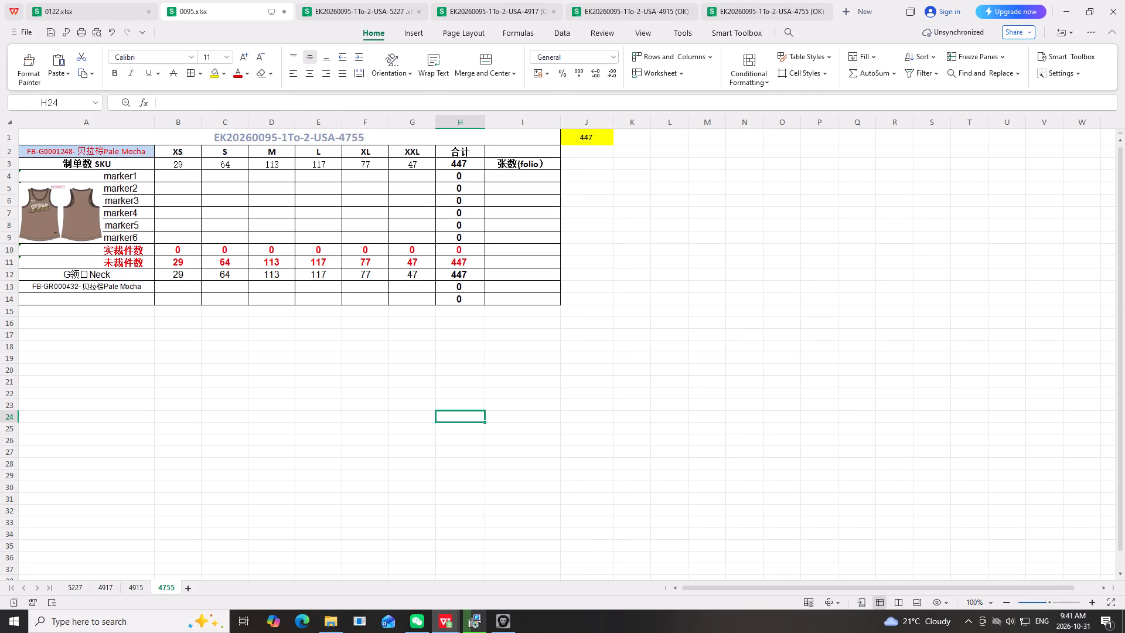
Copy columns A to J of the 4755 sheet, including the picture, into a new sheet added after it.
{"action": "left_click_drag", "start_coordinate": [42, 127], "coordinate": [571, 237]}
{"action": "right_click", "coordinate": [571, 238]}
{"action": "left_click", "coordinate": [587, 251]}
{"action": "scroll", "coordinate": [389, 443], "scroll_direction": "up", "scroll_amount": 4}
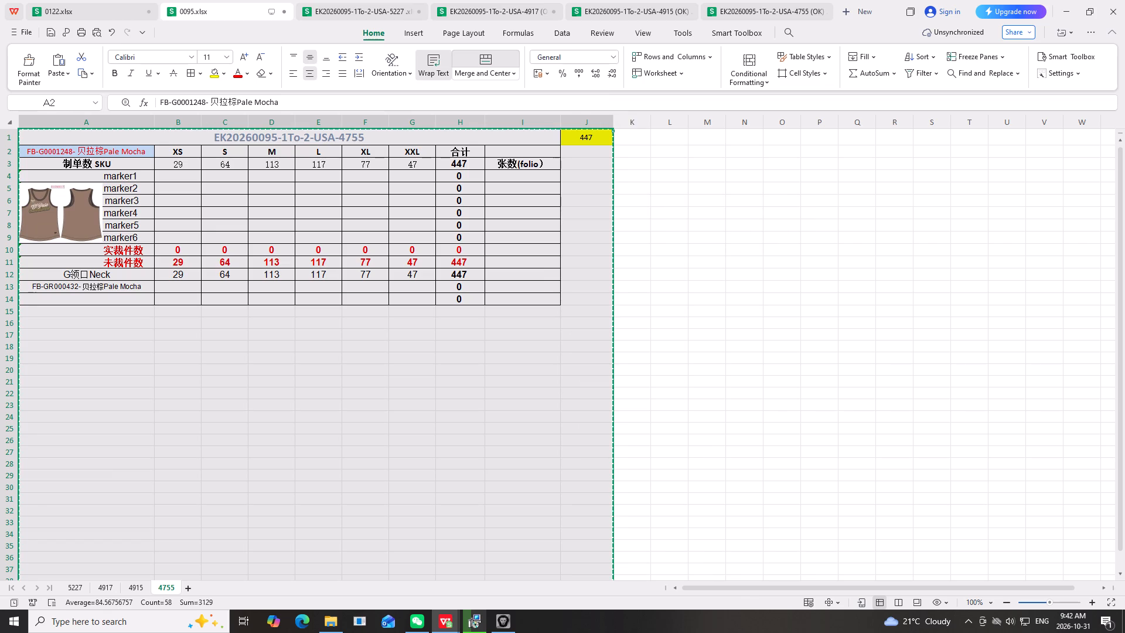
{"action": "left_click", "coordinate": [185, 590]}
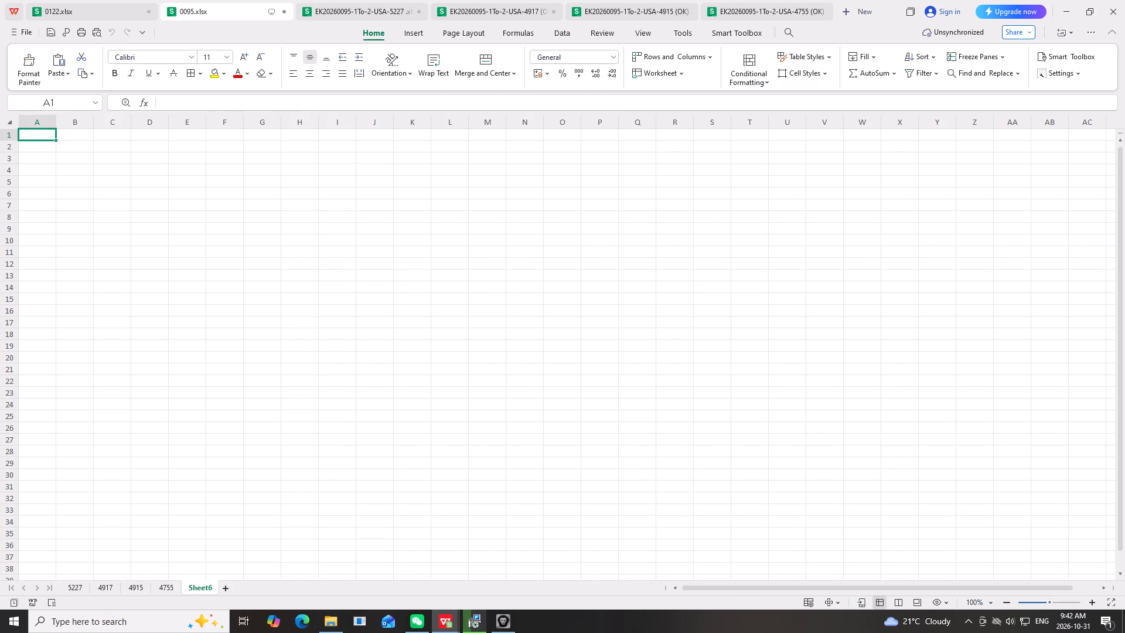
{"action": "right_click", "coordinate": [39, 135]}
{"action": "left_click", "coordinate": [91, 149]}
{"action": "left_click", "coordinate": [695, 296]}
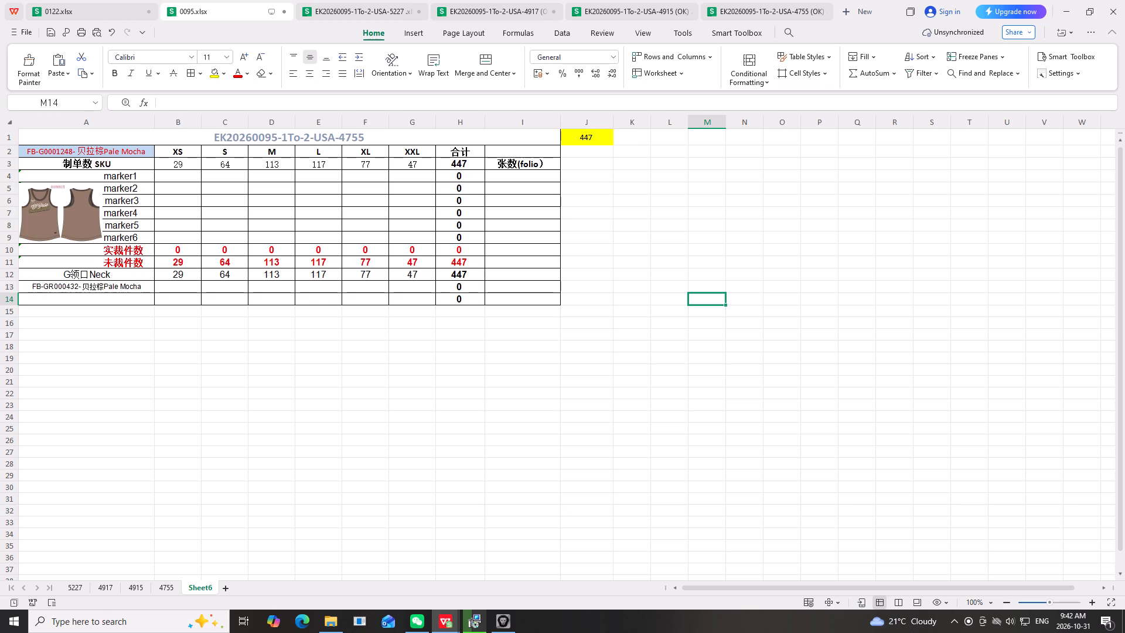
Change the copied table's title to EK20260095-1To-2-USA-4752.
{"action": "double_click", "coordinate": [379, 140]}
{"action": "key", "text": "BackSpace"}
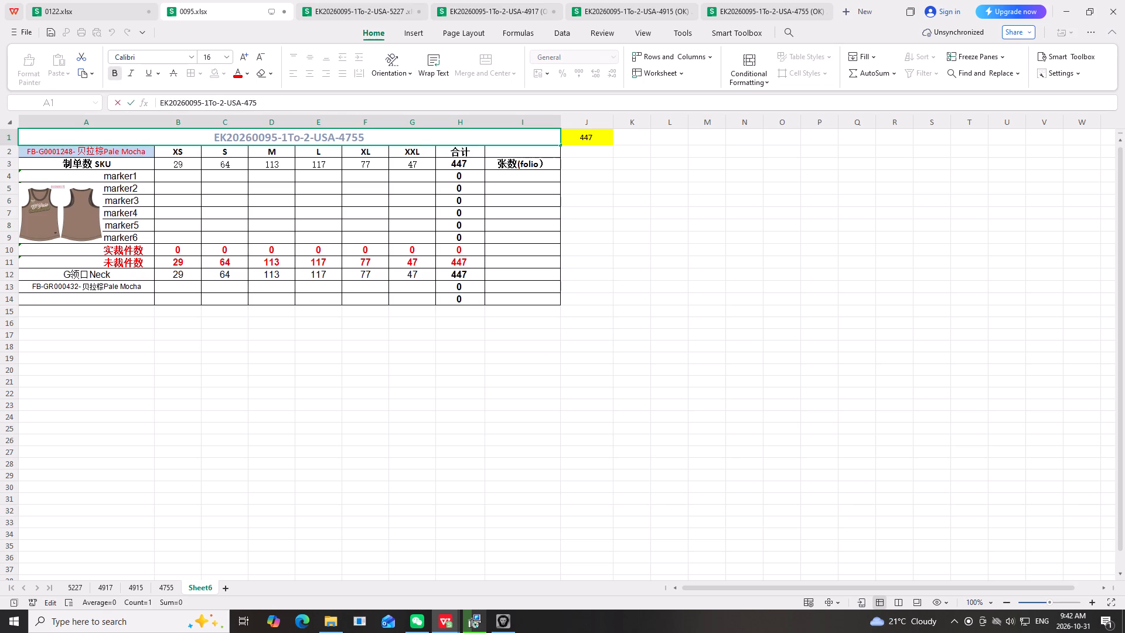
{"action": "key", "text": "2"}
{"action": "left_click", "coordinate": [703, 339]}
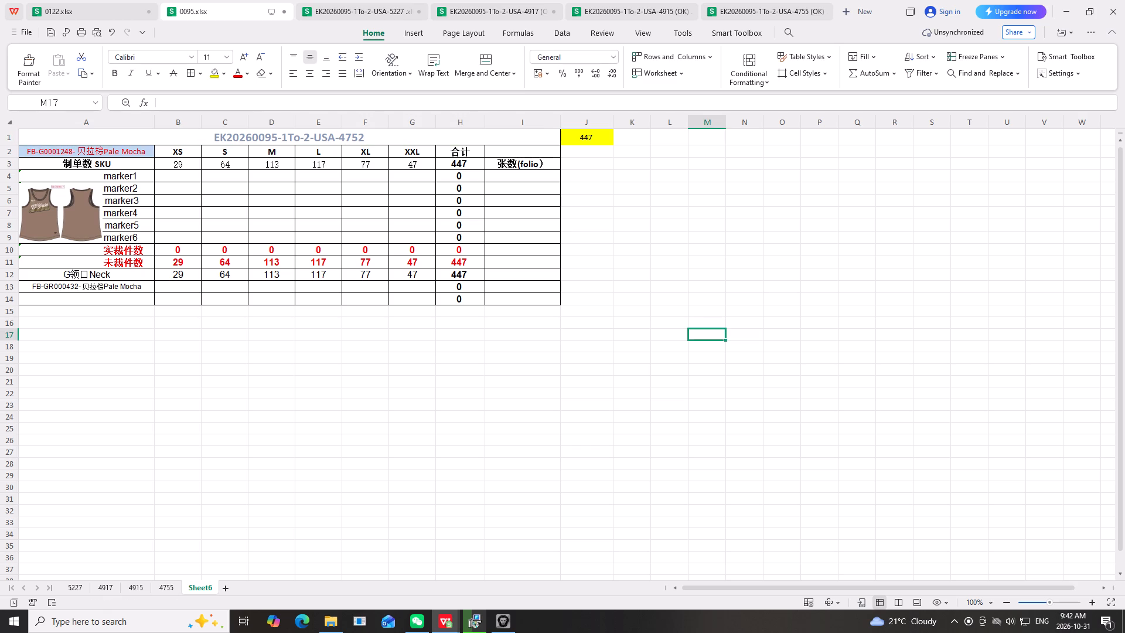
Clear the copied garment picture, the body and neck fabric codes, and the size quantities in the 制单数 SKU and G领口 Neck rows.
{"action": "left_click", "coordinate": [81, 207]}
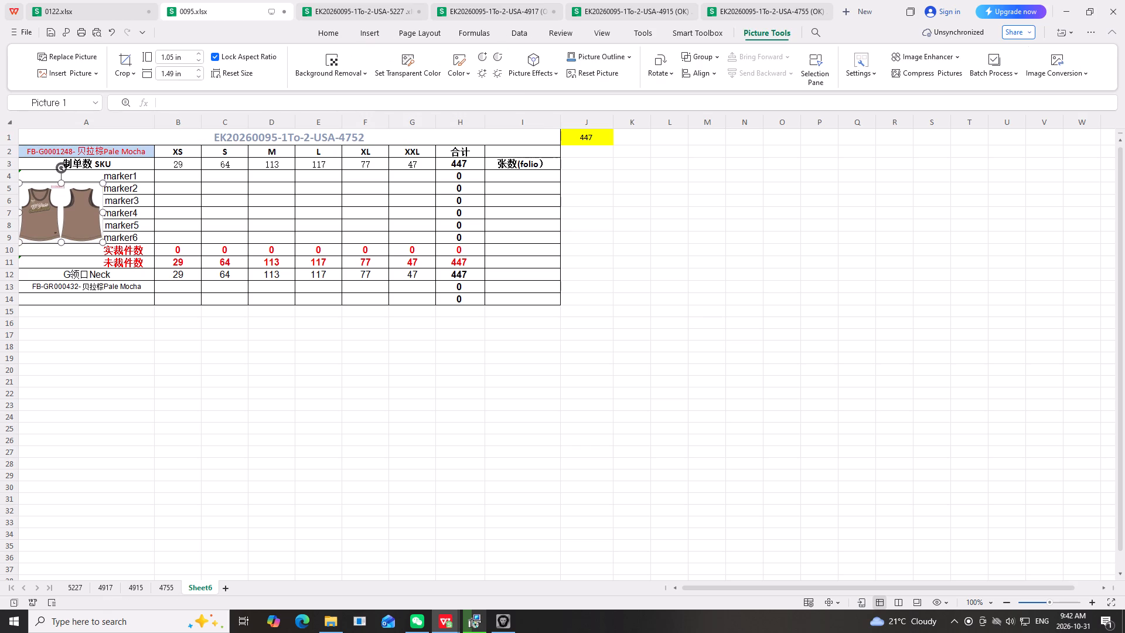
{"action": "key", "text": "Delete"}
{"action": "left_click", "coordinate": [98, 150]}
{"action": "key", "text": "Delete"}
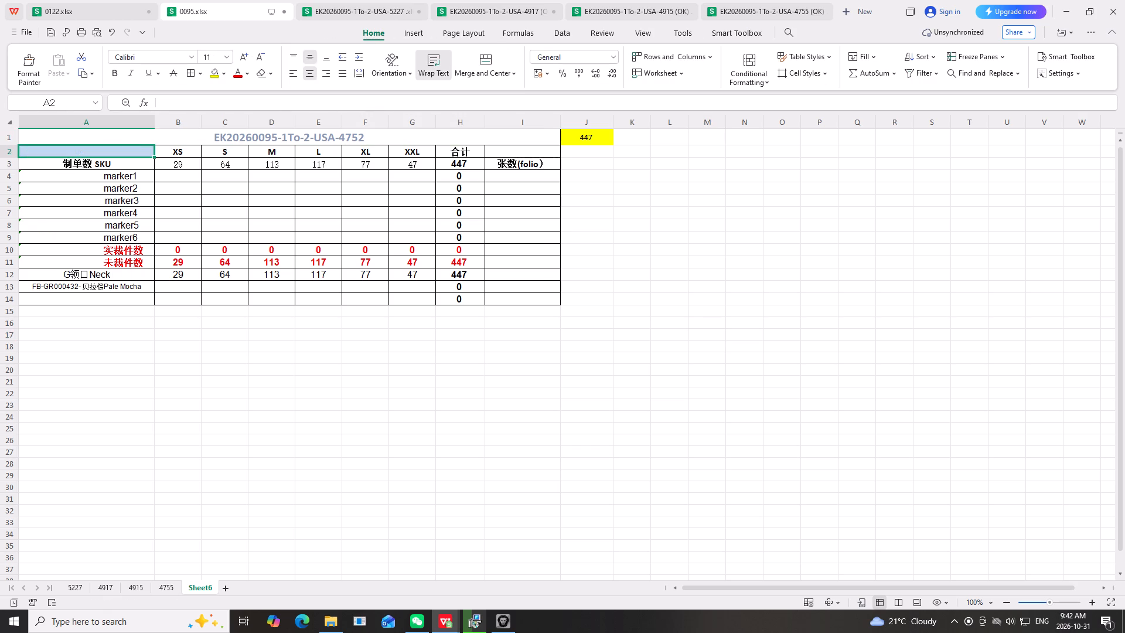
{"action": "left_click", "coordinate": [111, 286]}
{"action": "key", "text": "Delete"}
{"action": "left_click_drag", "start_coordinate": [182, 162], "coordinate": [407, 162]}
{"action": "key", "text": "Delete"}
{"action": "left_click_drag", "start_coordinate": [178, 274], "coordinate": [411, 276]}
{"action": "key", "text": "Delete"}
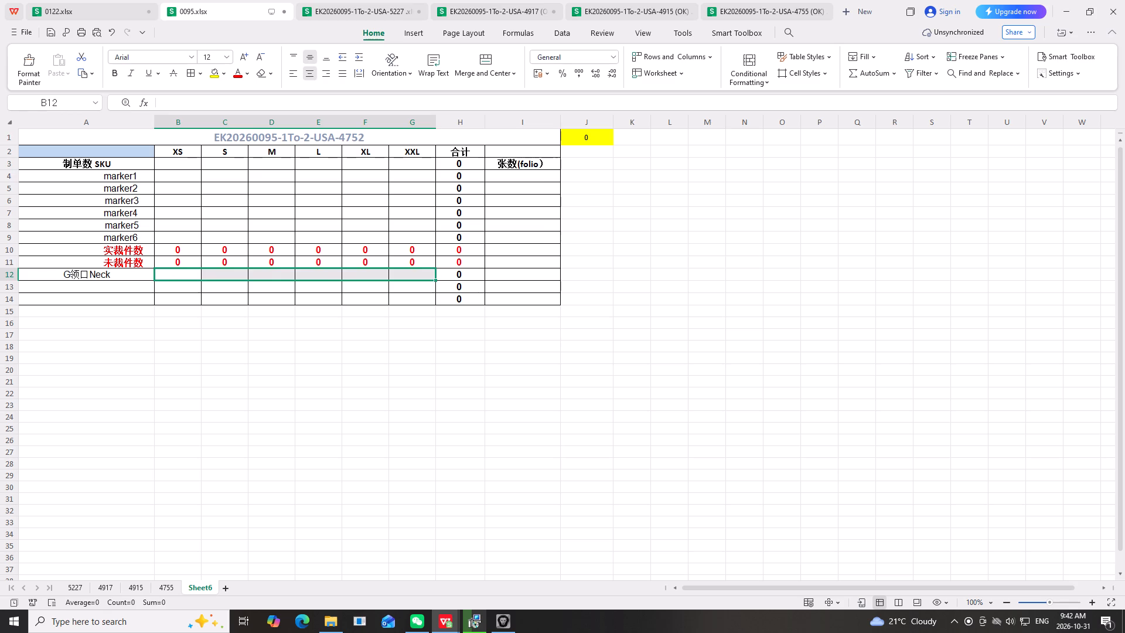
{"action": "left_click", "coordinate": [696, 263]}
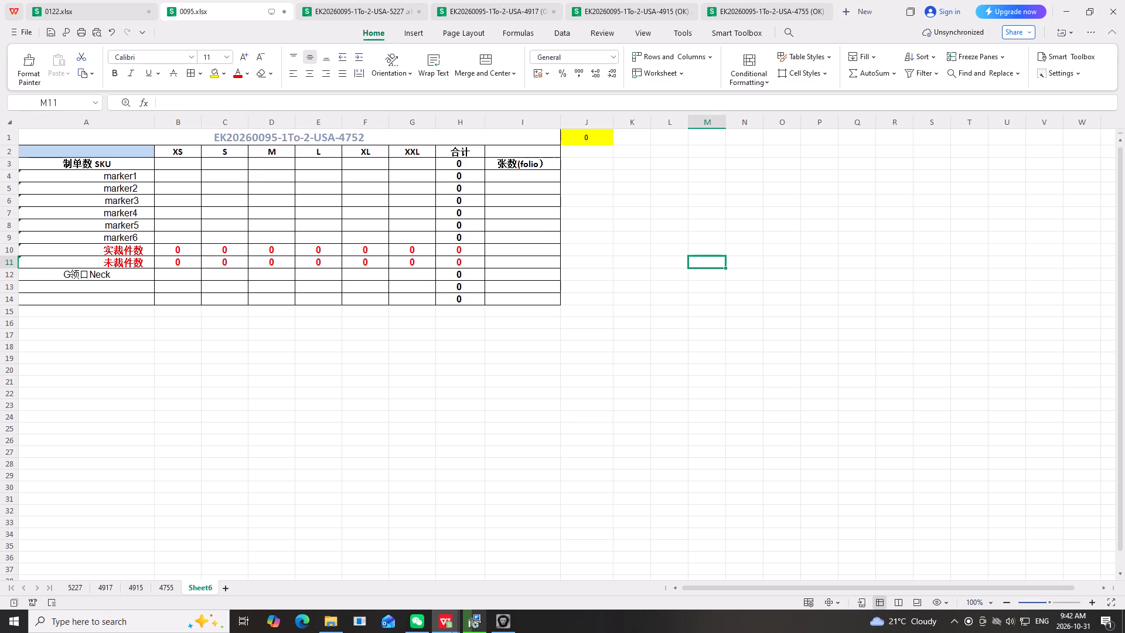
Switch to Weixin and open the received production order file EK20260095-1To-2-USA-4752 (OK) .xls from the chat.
{"action": "left_click", "coordinate": [414, 622]}
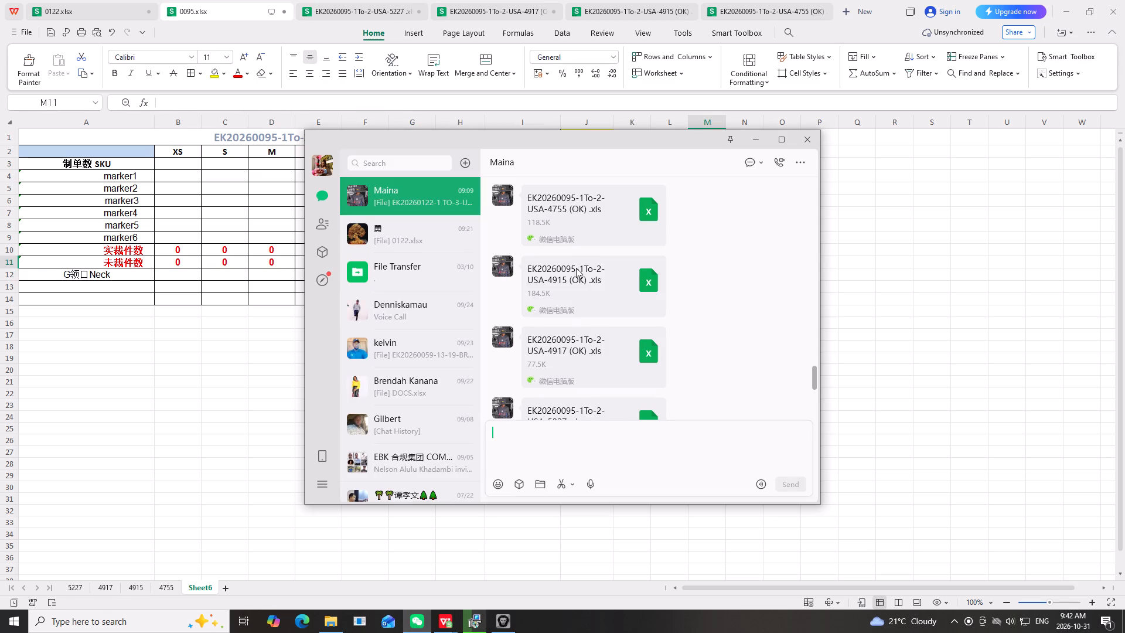
{"action": "scroll", "coordinate": [575, 271], "scroll_direction": "down", "scroll_amount": 3}
{"action": "scroll", "coordinate": [595, 322], "scroll_direction": "down", "scroll_amount": 5}
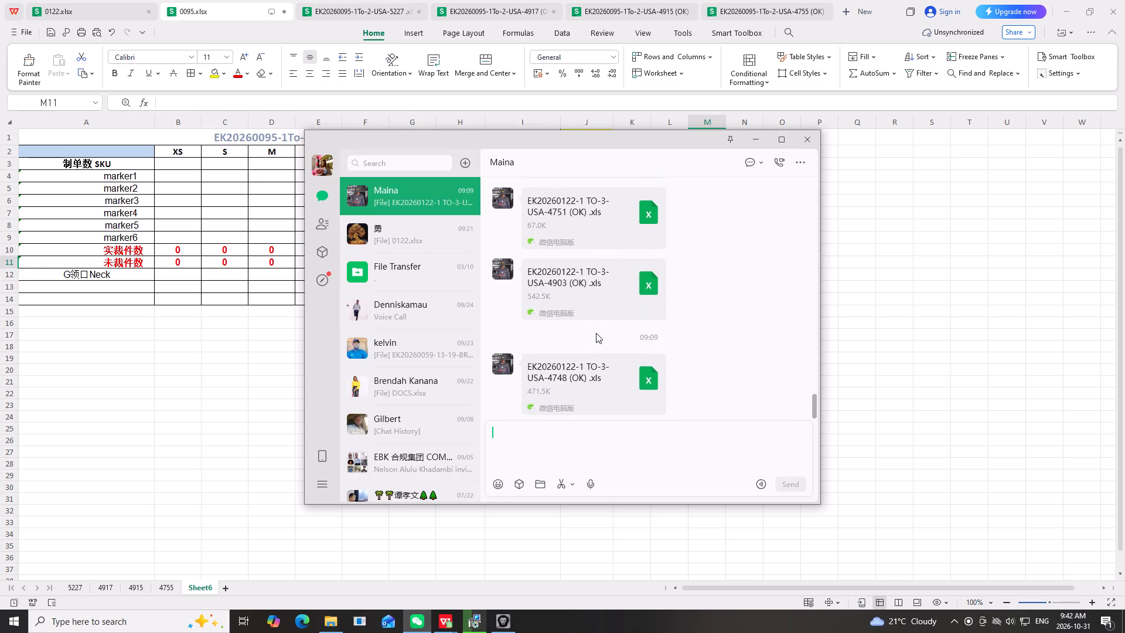
{"action": "scroll", "coordinate": [593, 341], "scroll_direction": "down", "scroll_amount": 6}
{"action": "scroll", "coordinate": [587, 349], "scroll_direction": "up", "scroll_amount": 10}
{"action": "double_click", "coordinate": [596, 274]}
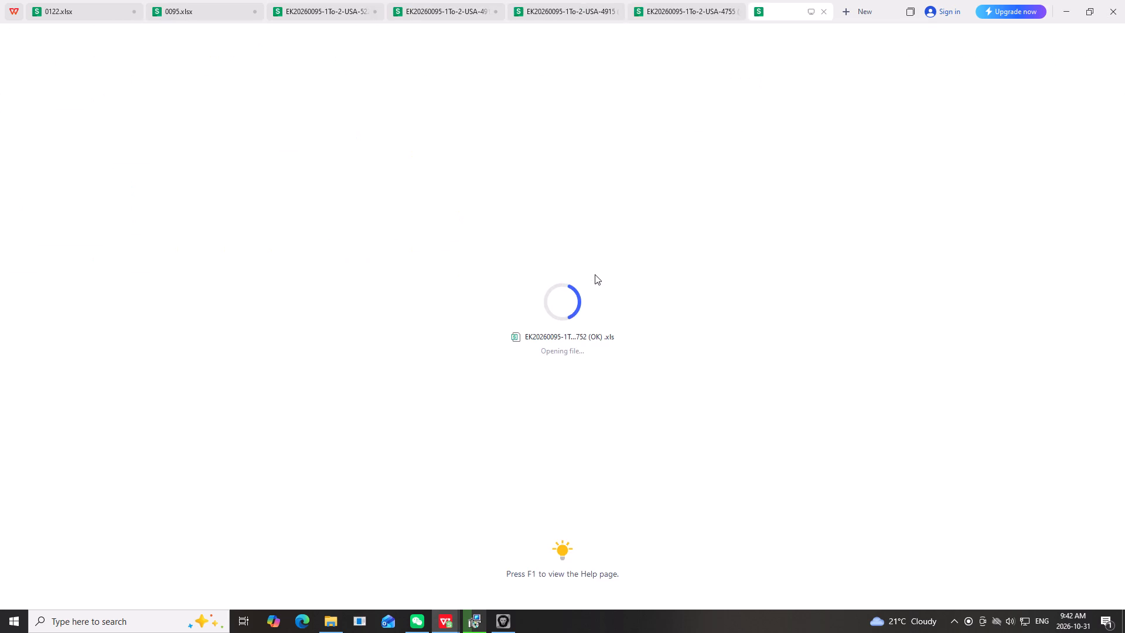
{"action": "scroll", "coordinate": [78, 452], "scroll_direction": "up", "scroll_amount": 4}
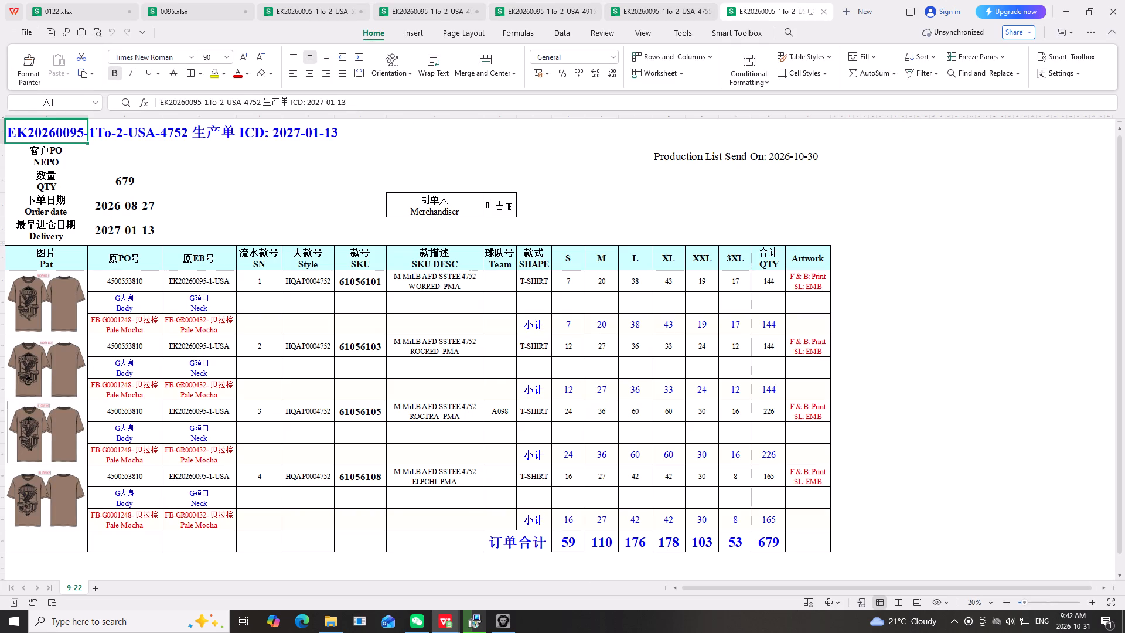
Copy the first T-shirt picture, for SKU 61056101, from the 4752 production order into the new sheet of 0095.xlsx.
{"action": "left_click", "coordinate": [190, 8]}
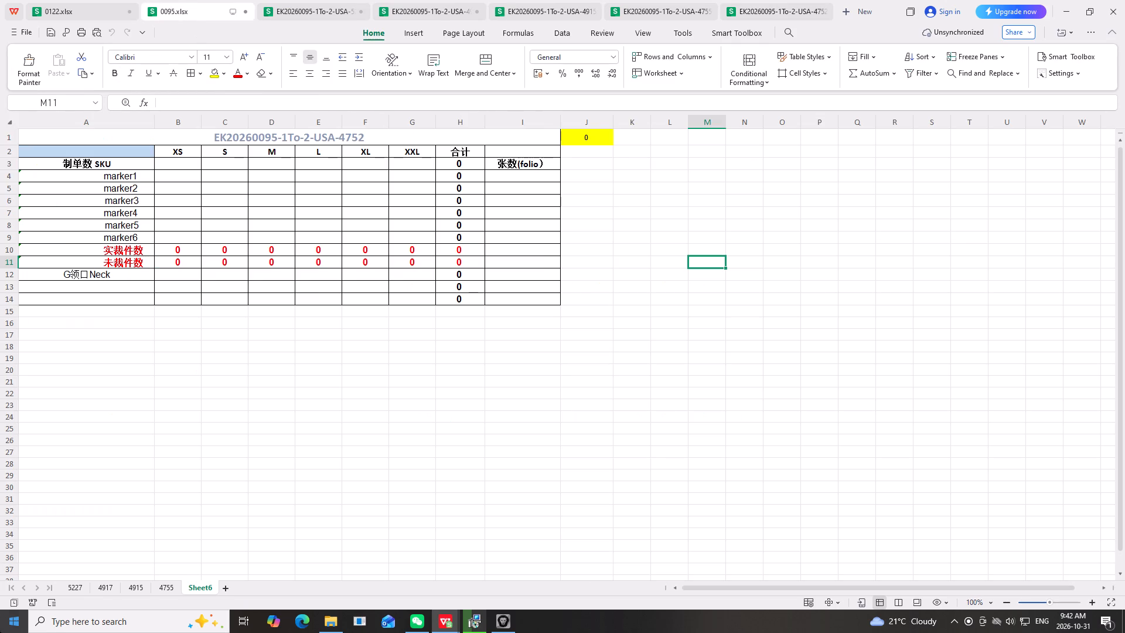
{"action": "scroll", "coordinate": [33, 431], "scroll_direction": "up", "scroll_amount": 2}
{"action": "left_click", "coordinate": [764, 8]}
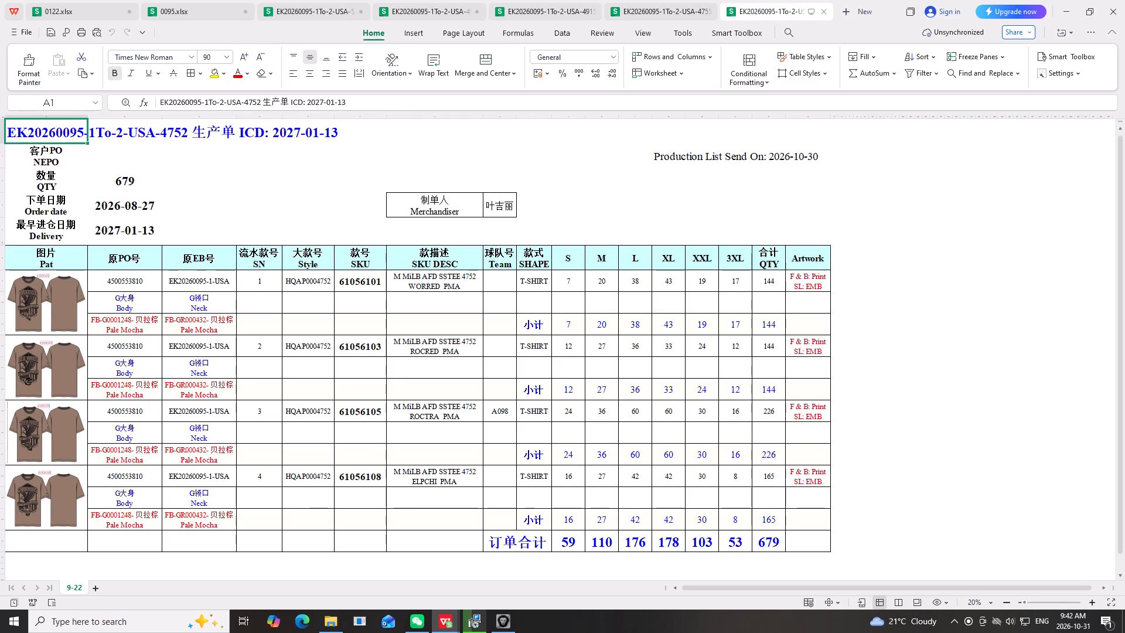
{"action": "left_click", "coordinate": [47, 297]}
{"action": "right_click", "coordinate": [46, 297]}
{"action": "left_click", "coordinate": [60, 309]}
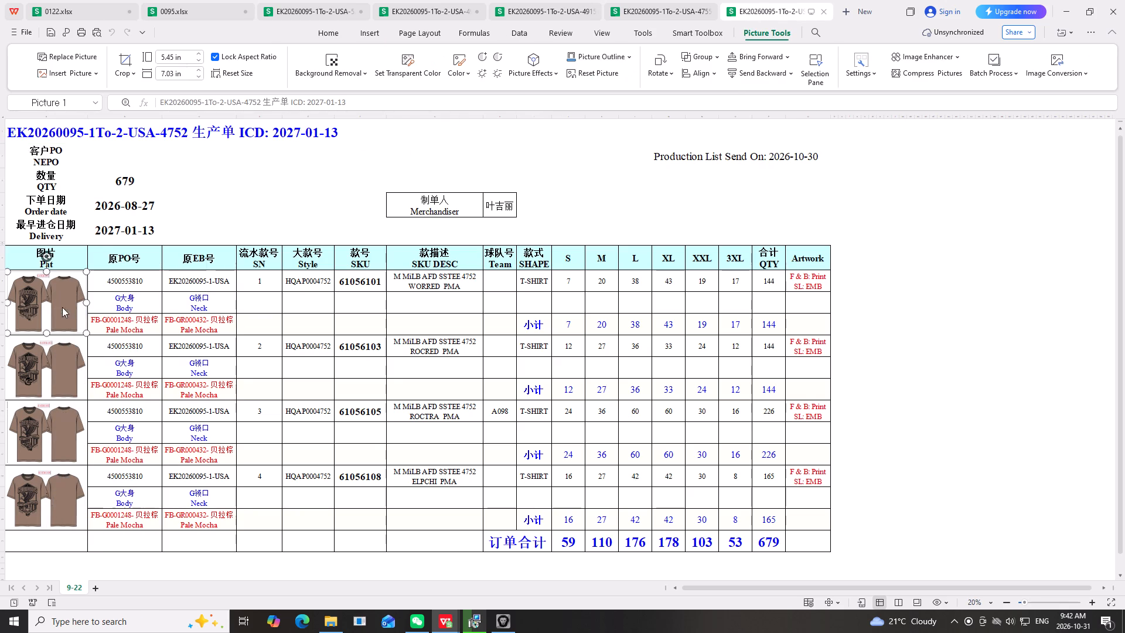
{"action": "left_click", "coordinate": [202, 9]}
{"action": "right_click", "coordinate": [679, 178]}
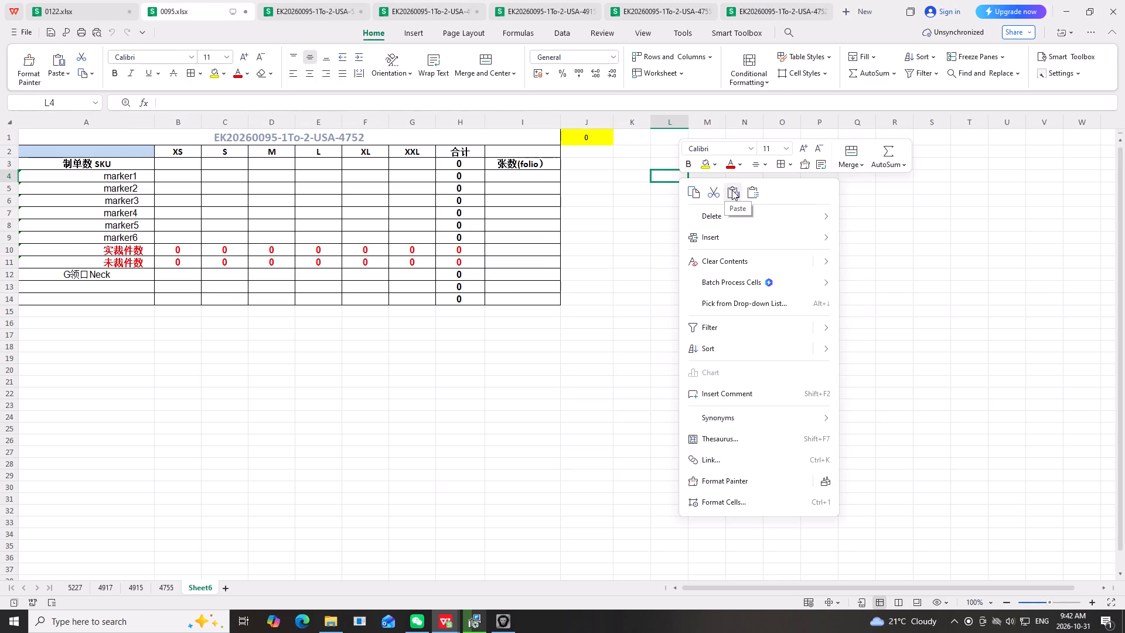
{"action": "left_click", "coordinate": [732, 190]}
Shrink the T-shirt picture to about 1.20 in high by 1.47 in wide and place it in column A beside the marker labels.
{"action": "left_click_drag", "start_coordinate": [1046, 169], "coordinate": [801, 348]}
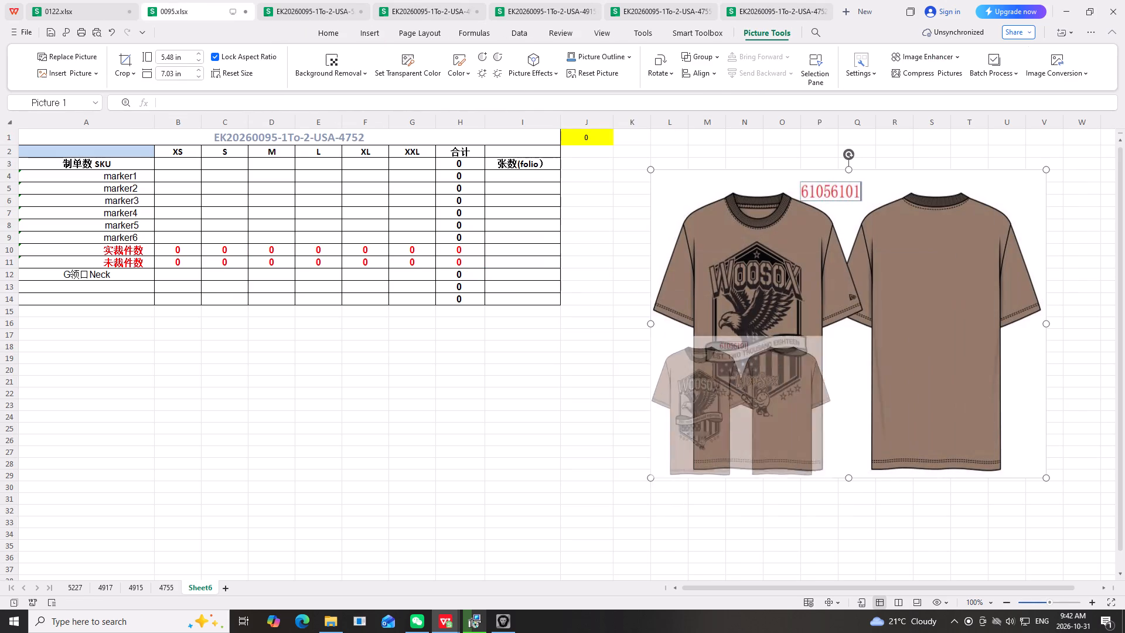
{"action": "left_click_drag", "start_coordinate": [801, 348], "coordinate": [709, 416]}
{"action": "left_click_drag", "start_coordinate": [698, 436], "coordinate": [54, 292]}
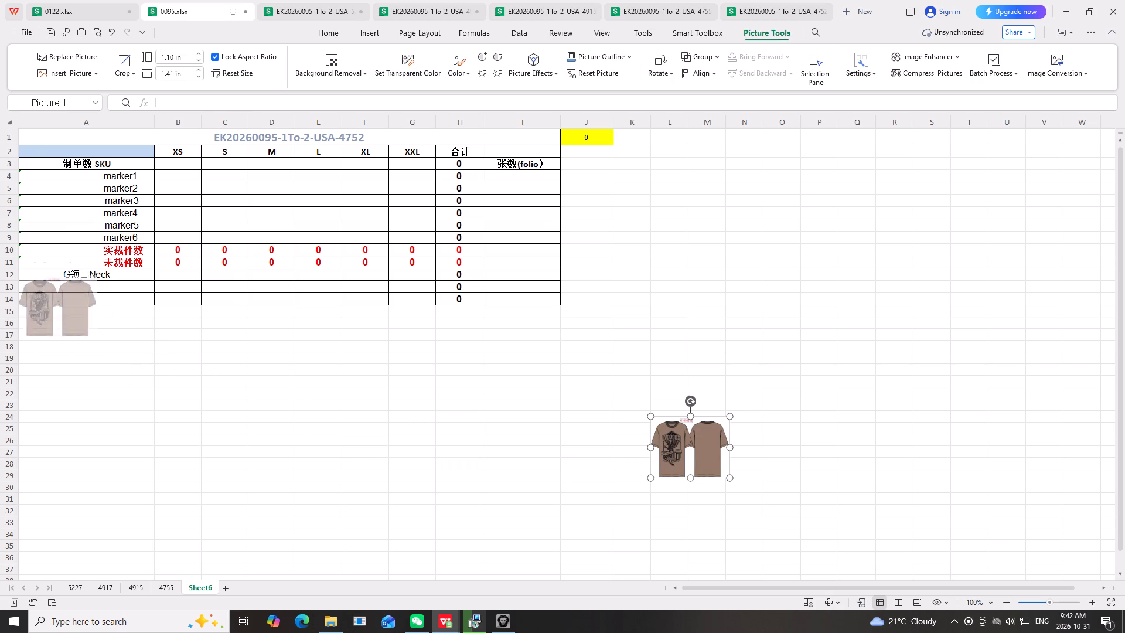
{"action": "left_click_drag", "start_coordinate": [54, 292], "coordinate": [45, 205]}
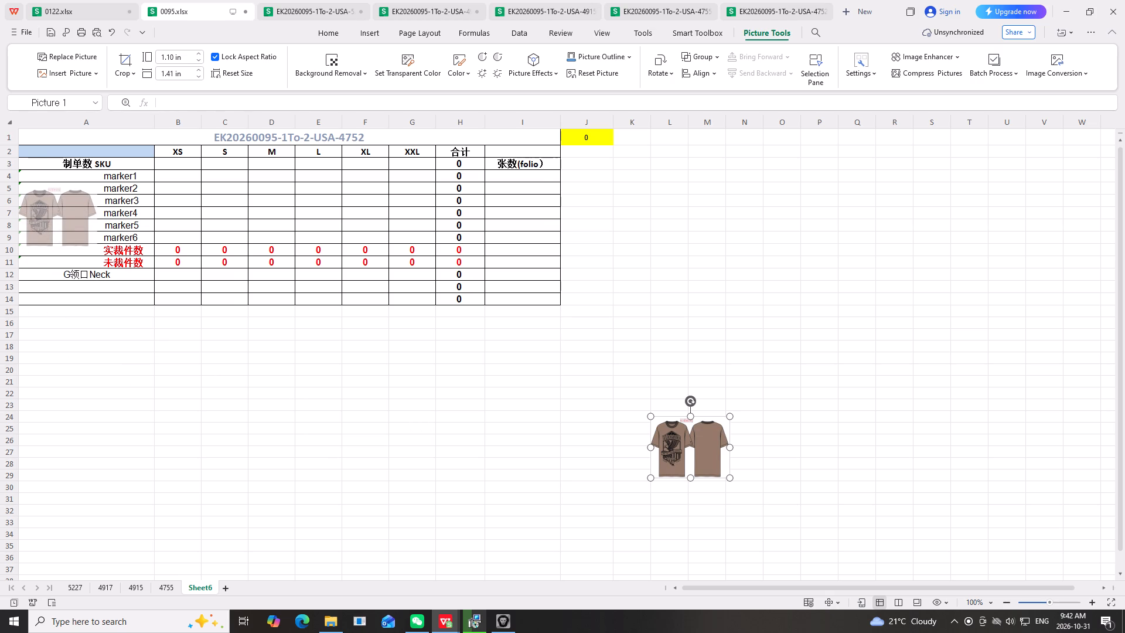
{"action": "left_click_drag", "start_coordinate": [45, 205], "coordinate": [33, 205]}
{"action": "left_click_drag", "start_coordinate": [268, 361], "coordinate": [260, 355]}
{"action": "left_click", "coordinate": [35, 211]}
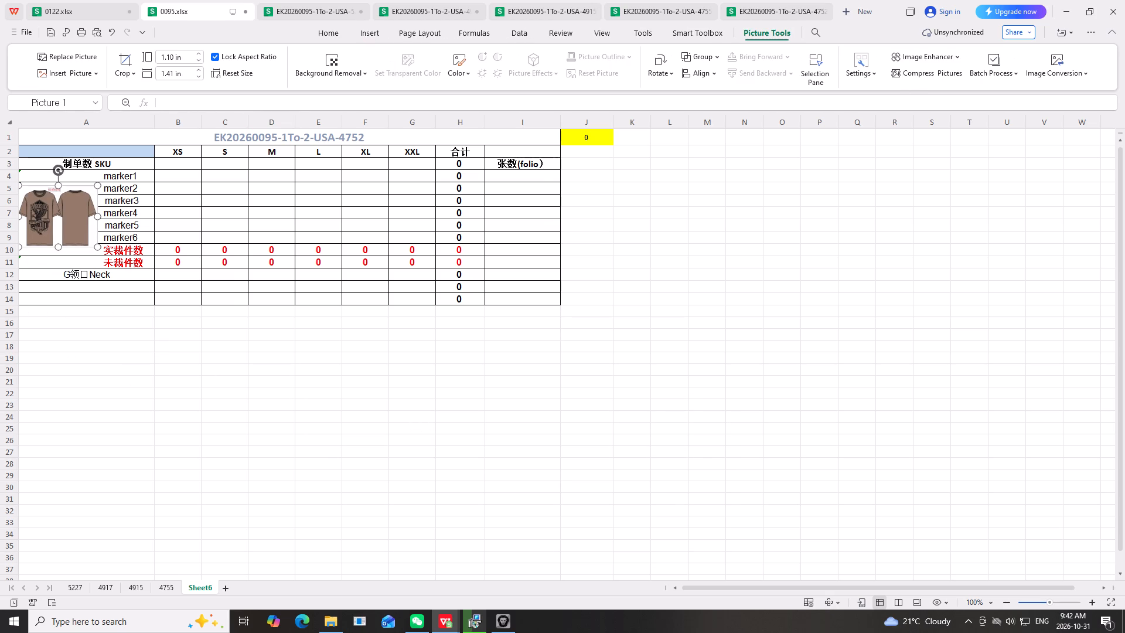
{"action": "left_click", "coordinate": [98, 217]}
{"action": "left_click", "coordinate": [162, 297]}
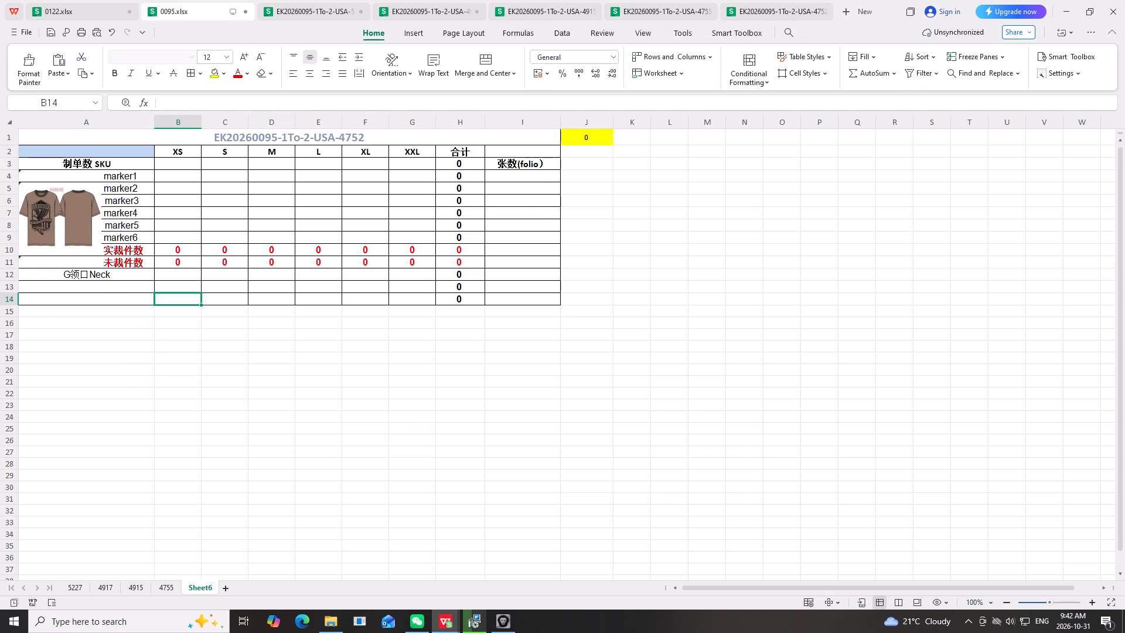
{"action": "left_click", "coordinate": [42, 217]}
{"action": "left_click_drag", "start_coordinate": [60, 245], "coordinate": [63, 251]}
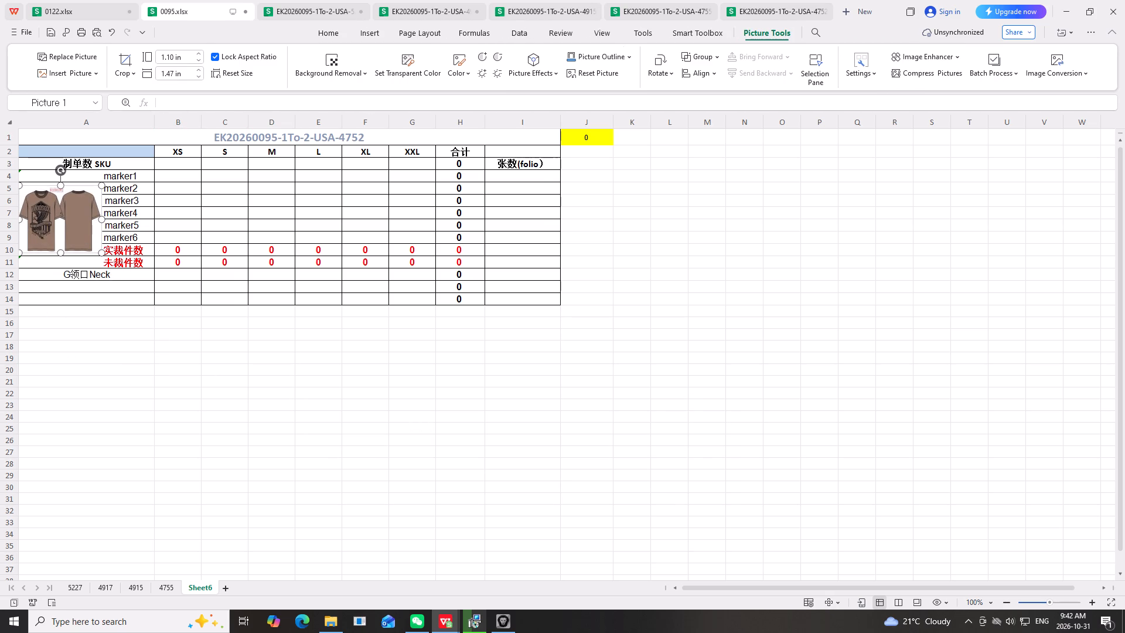
{"action": "left_click", "coordinate": [137, 331]}
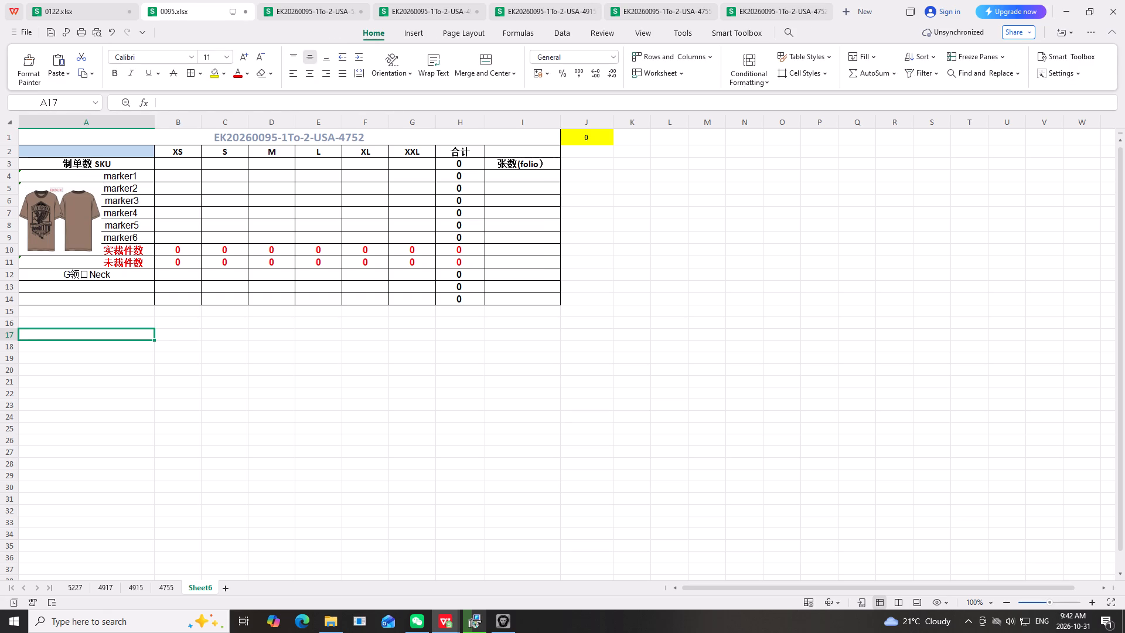
{"action": "left_click", "coordinate": [60, 227]}
{"action": "left_click_drag", "start_coordinate": [21, 221], "coordinate": [4, 225]}
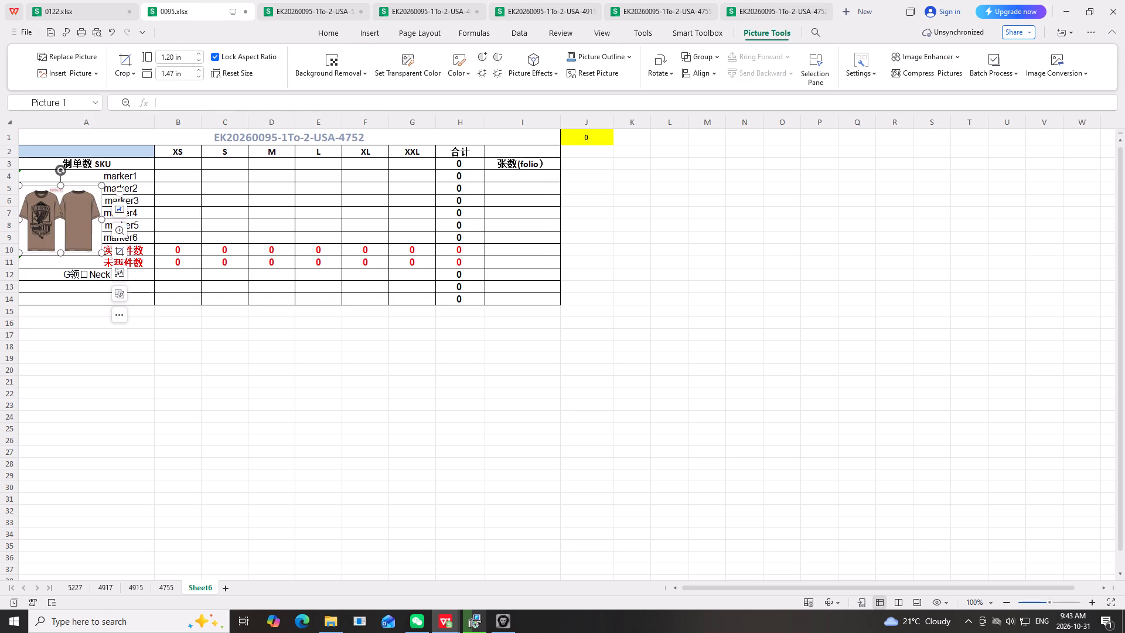
{"action": "left_click", "coordinate": [306, 418]}
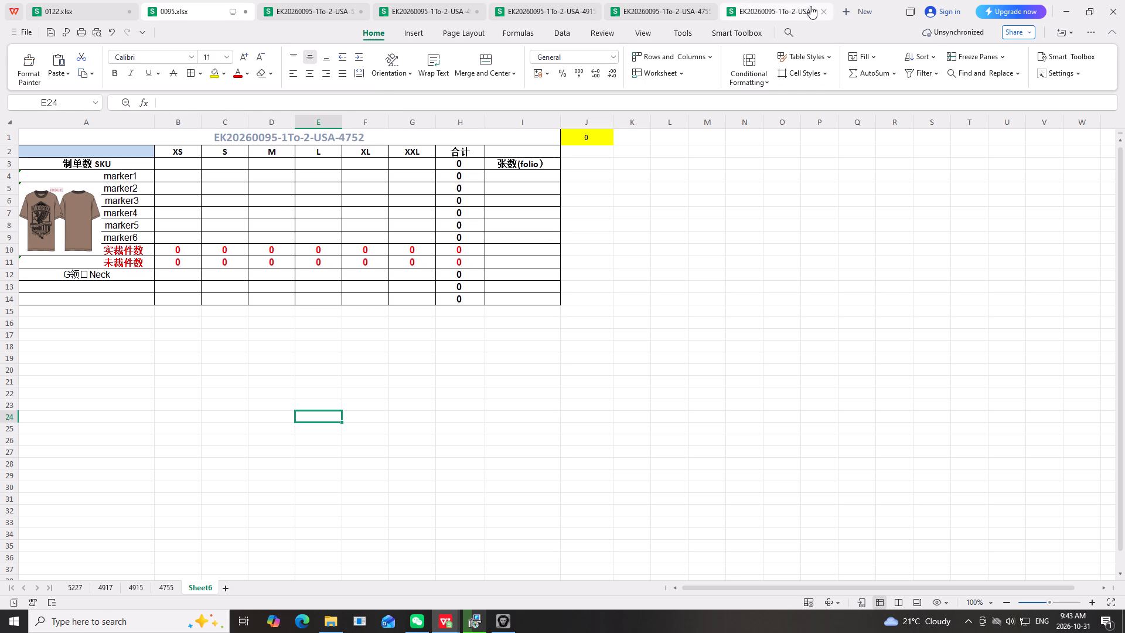
Copy the size headers S to 3XL from the 4752 production order and paste them as values into row 2, starting at B2.
{"action": "left_click", "coordinate": [782, 8]}
{"action": "scroll", "coordinate": [404, 217], "scroll_direction": "up", "scroll_amount": 2}
{"action": "scroll", "coordinate": [823, 217], "scroll_direction": "up", "scroll_amount": 4}
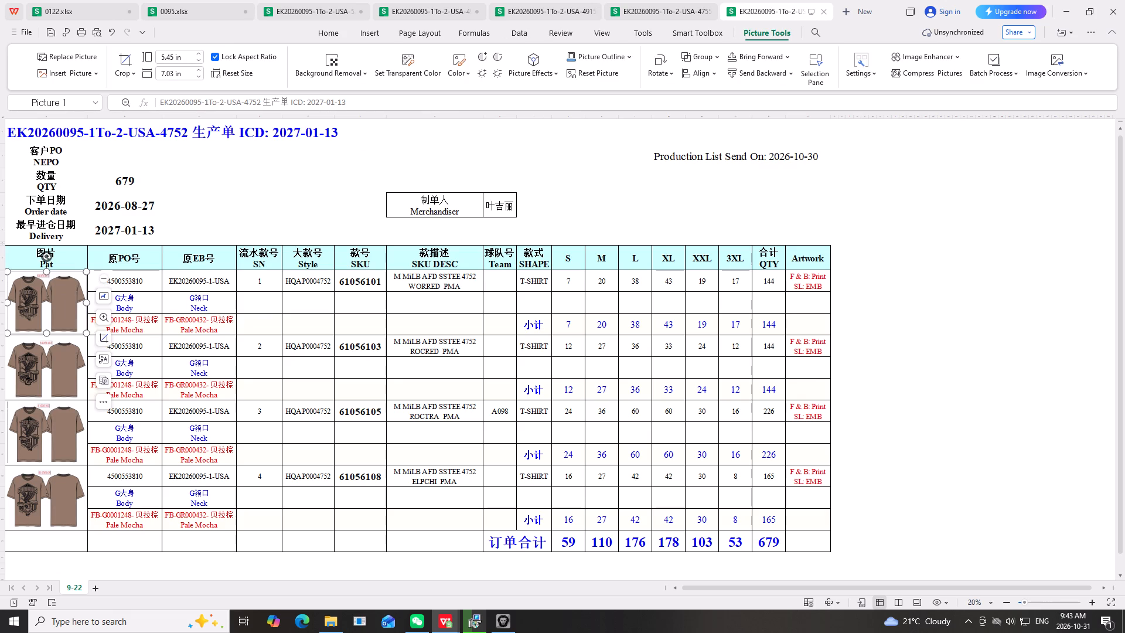
{"action": "left_click_drag", "start_coordinate": [567, 258], "coordinate": [724, 260]}
{"action": "right_click", "coordinate": [724, 260]}
{"action": "left_click", "coordinate": [736, 274]}
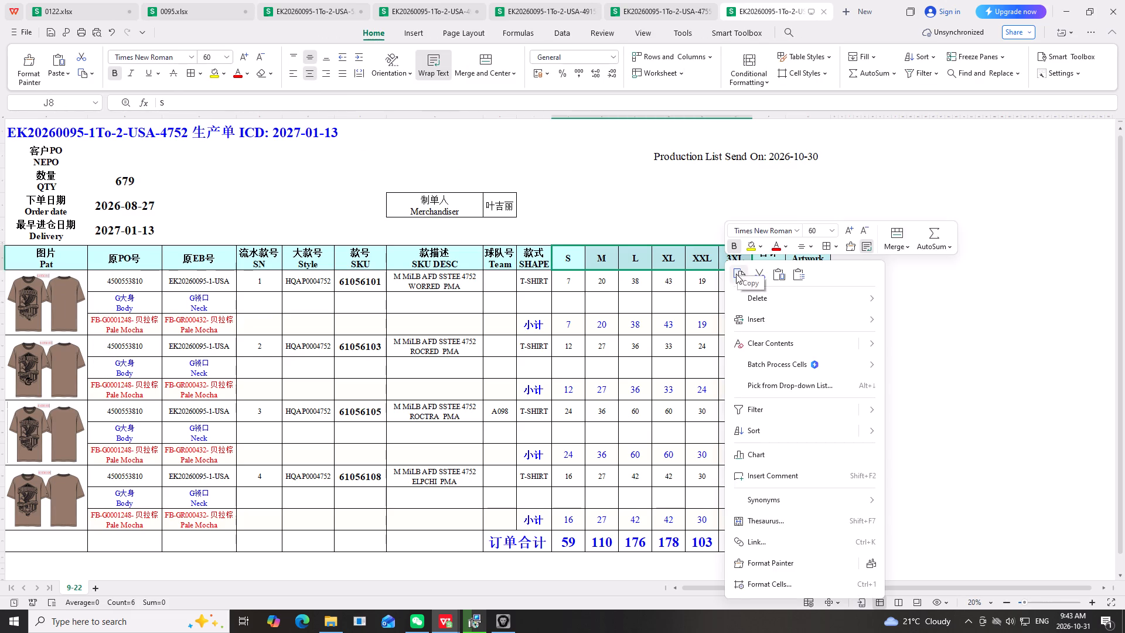
{"action": "scroll", "coordinate": [635, 301], "scroll_direction": "up", "scroll_amount": 4}
{"action": "left_click", "coordinate": [190, 11]}
{"action": "scroll", "coordinate": [260, 168], "scroll_direction": "up", "scroll_amount": 4}
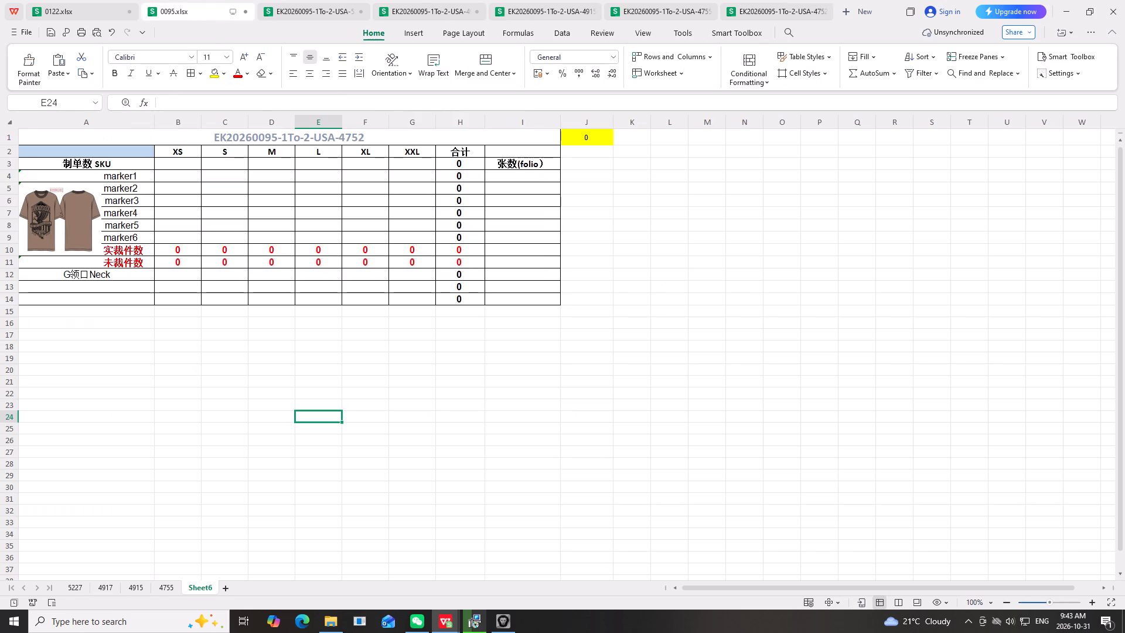
{"action": "left_click", "coordinate": [190, 152]}
{"action": "right_click", "coordinate": [190, 152]}
{"action": "left_click", "coordinate": [263, 166]}
{"action": "left_click", "coordinate": [752, 219]}
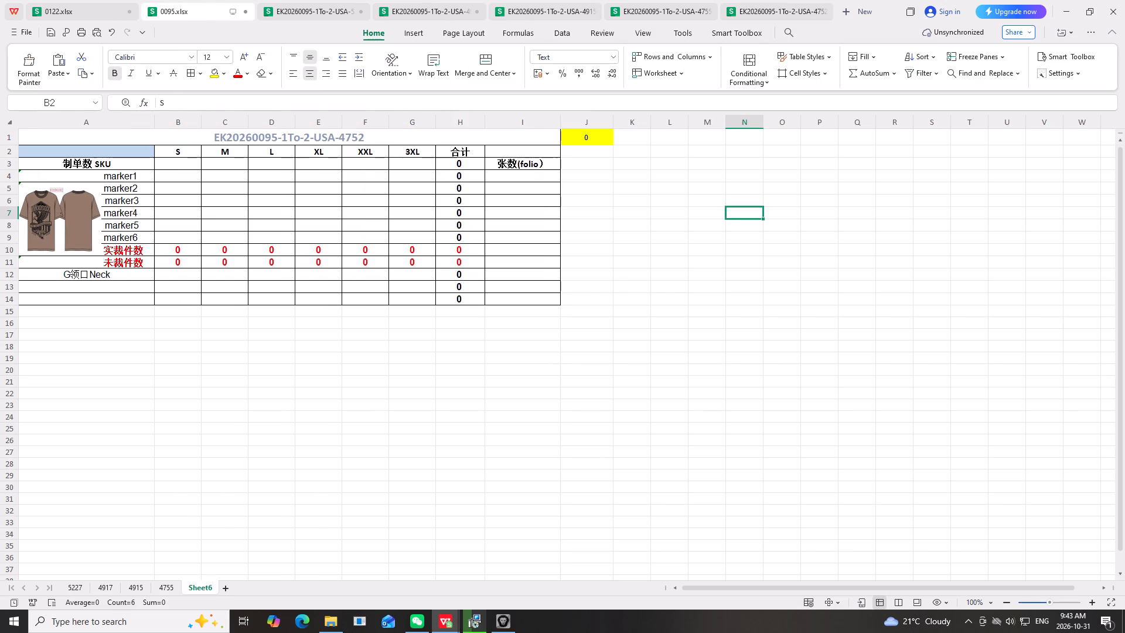
Copy the body fabric code FB-G0001248- 贝拉棕Pale Mocha from the 4752 production order and paste it as values into A2 of 0095.xlsx.
{"action": "left_click", "coordinate": [765, 4]}
{"action": "scroll", "coordinate": [602, 299], "scroll_direction": "up", "scroll_amount": 1}
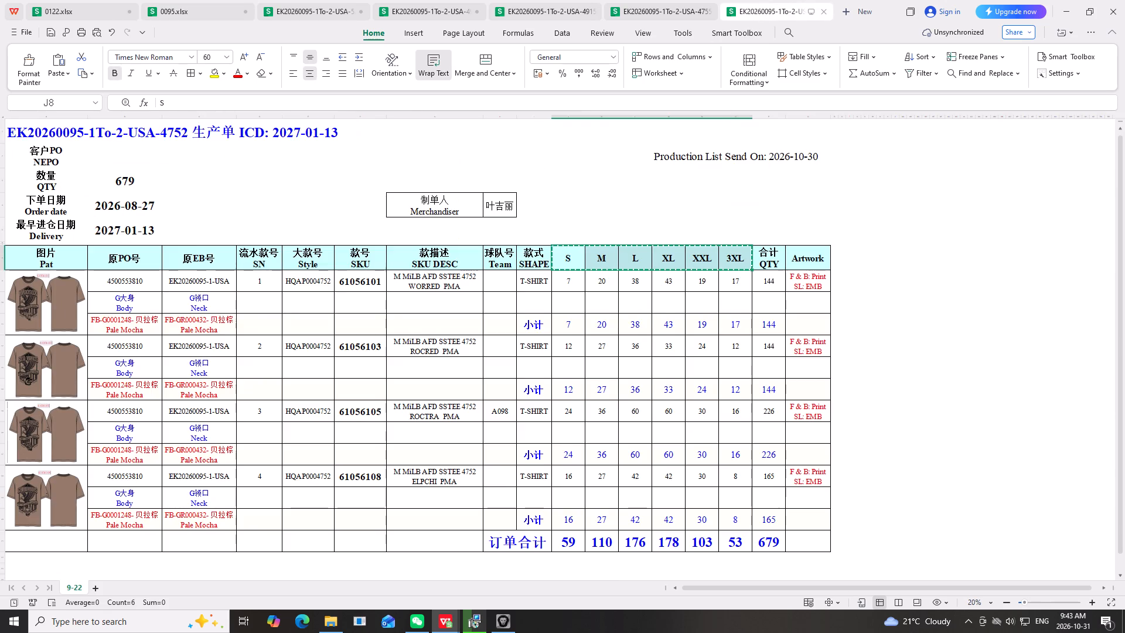
{"action": "scroll", "coordinate": [590, 289], "scroll_direction": "down", "scroll_amount": 3}
{"action": "scroll", "coordinate": [590, 306], "scroll_direction": "up", "scroll_amount": 2}
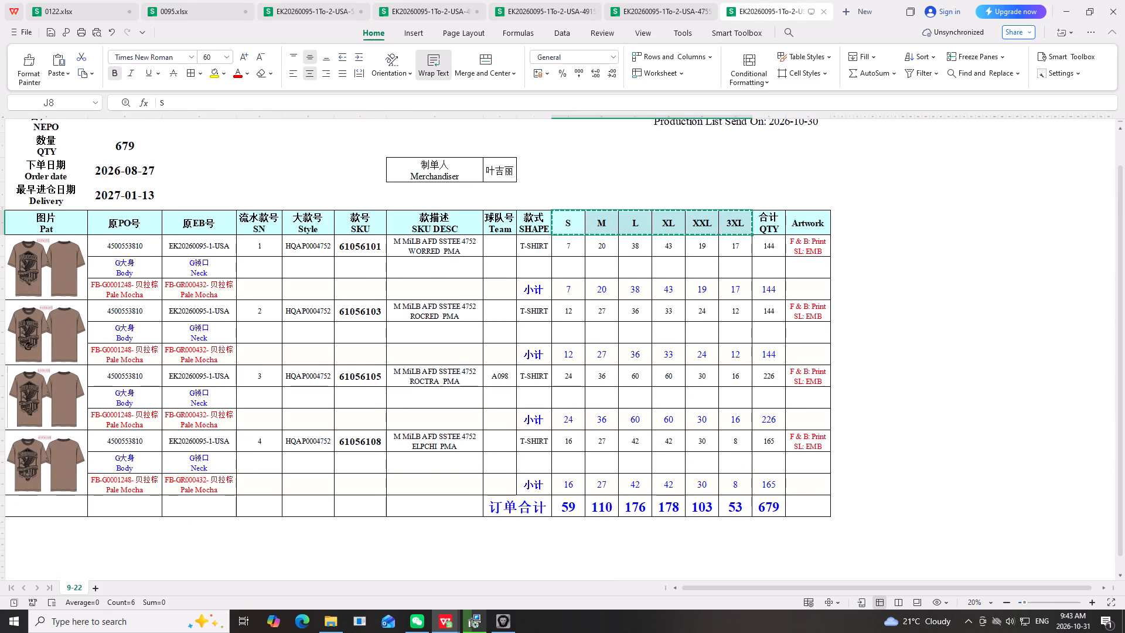
{"action": "left_click", "coordinate": [134, 288]}
{"action": "right_click", "coordinate": [134, 288]}
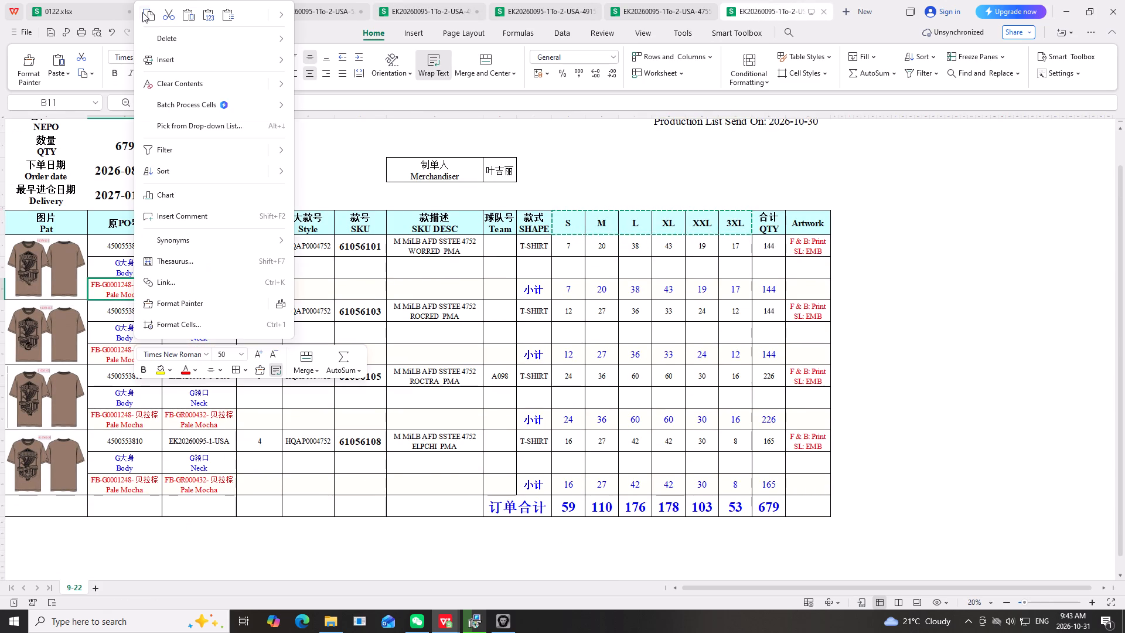
{"action": "left_click", "coordinate": [149, 11]}
{"action": "left_click", "coordinate": [186, 9]}
{"action": "scroll", "coordinate": [159, 202], "scroll_direction": "up", "scroll_amount": 2}
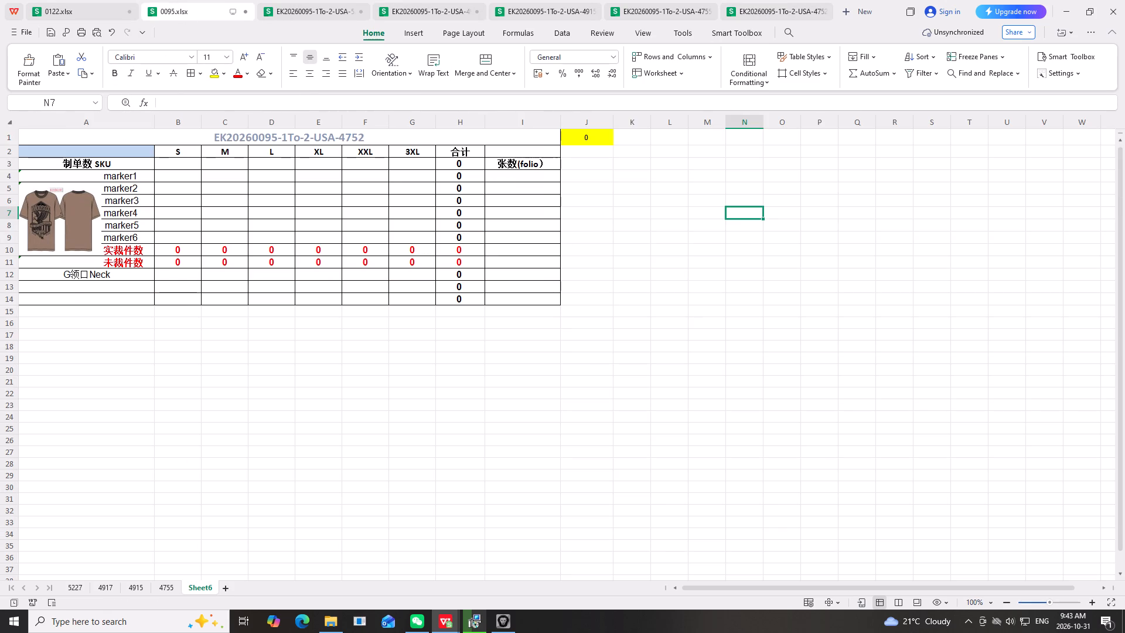
{"action": "left_click", "coordinate": [106, 152]}
{"action": "right_click", "coordinate": [106, 152]}
{"action": "left_click", "coordinate": [176, 163]}
Copy the neck fabric code FB-GR000432- 贝拉棕Pale Mocha from the 4752 production order and paste it as values into A13 of 0095.xlsx.
{"action": "left_click", "coordinate": [761, 12]}
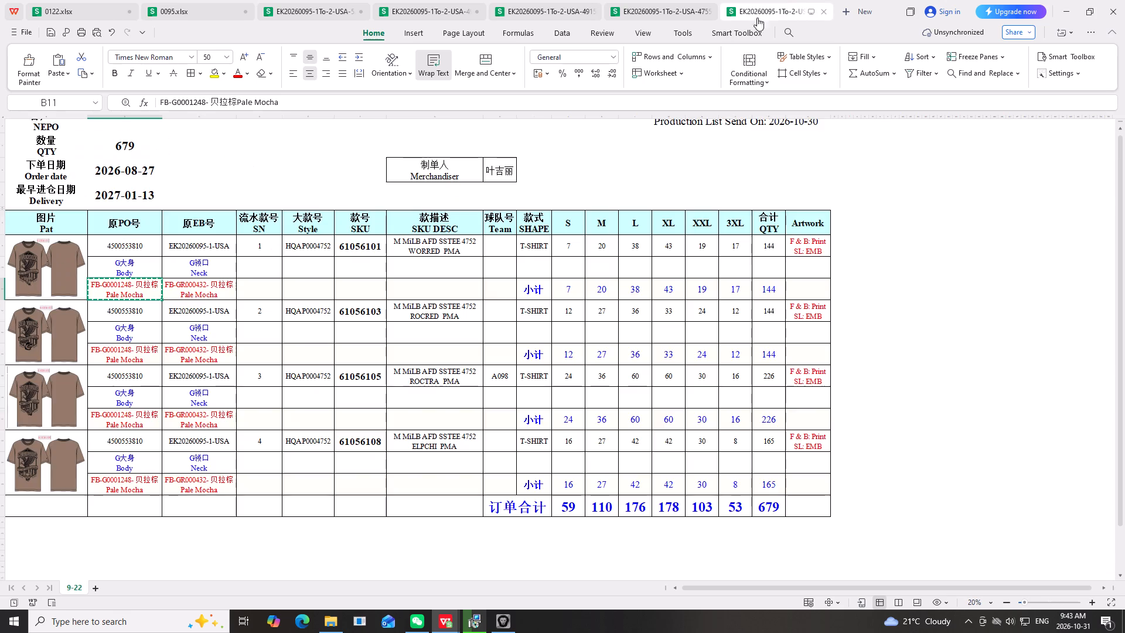
{"action": "left_click", "coordinate": [208, 290]}
{"action": "right_click", "coordinate": [208, 290]}
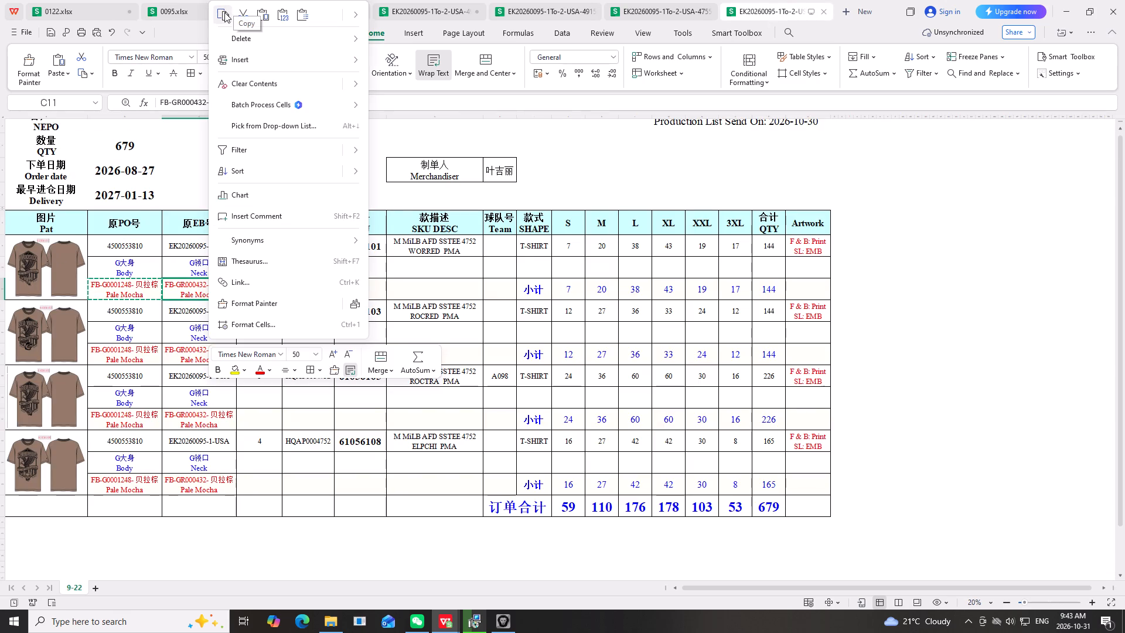
{"action": "left_click", "coordinate": [224, 13]}
{"action": "left_click", "coordinate": [196, 9]}
{"action": "left_click", "coordinate": [125, 288]}
{"action": "right_click_drag", "start_coordinate": [125, 288], "coordinate": [128, 276]}
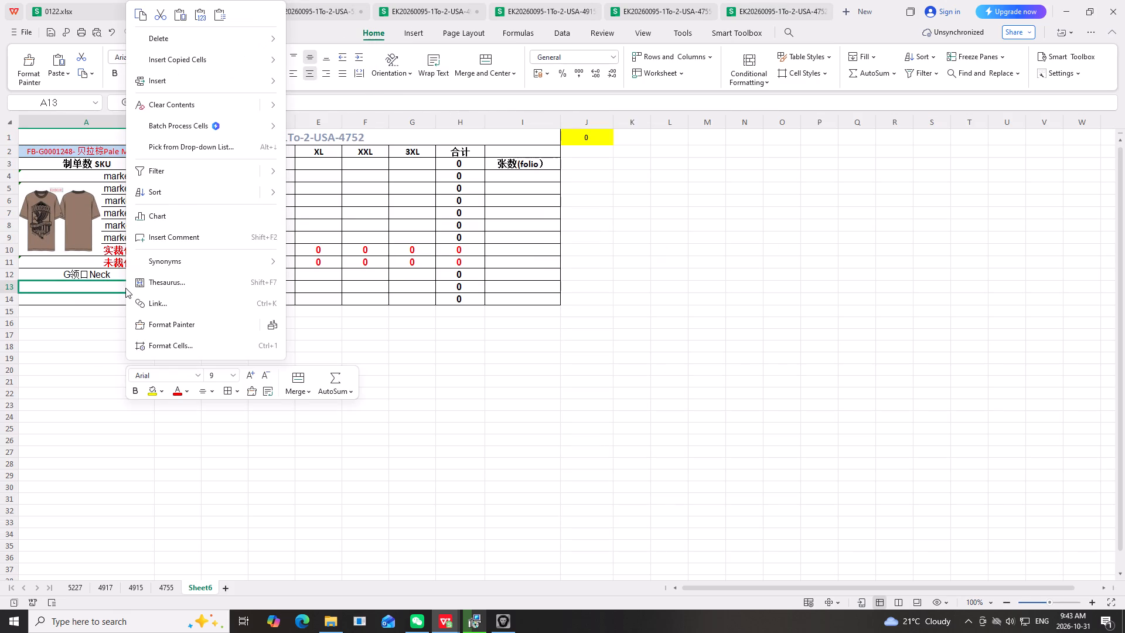
{"action": "left_click", "coordinate": [203, 10]}
{"action": "left_click", "coordinate": [398, 346]}
Copy the S to 3XL order totals from the 4752 production order and paste them as values into row 3 of 0095.xlsx, starting at B3.
{"action": "left_click", "coordinate": [776, 11]}
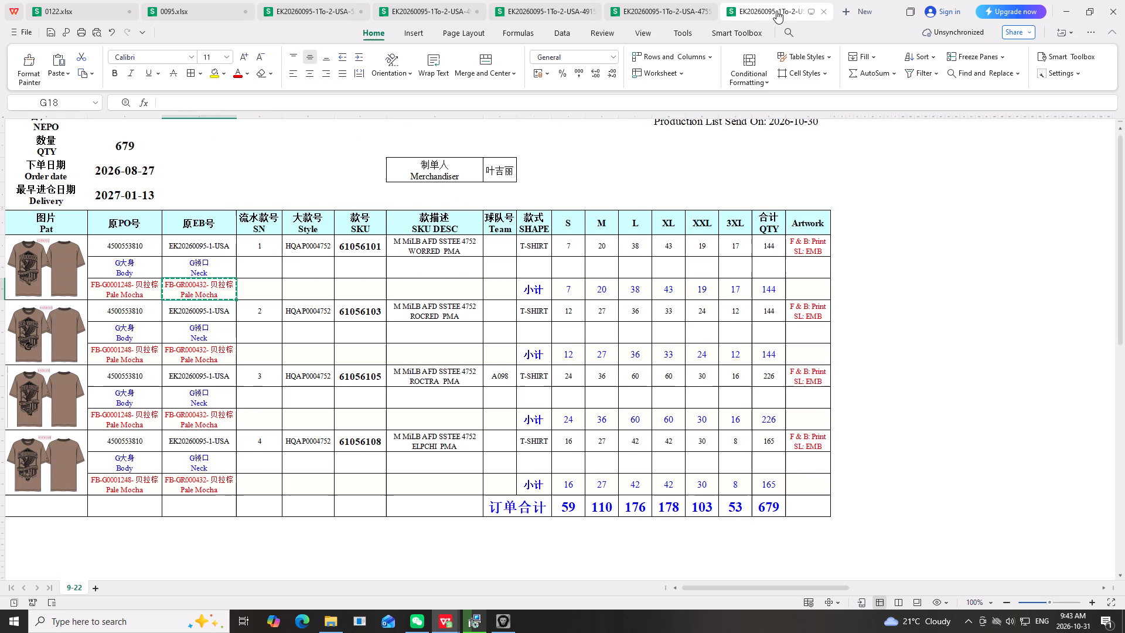
{"action": "left_click_drag", "start_coordinate": [569, 505], "coordinate": [724, 505]}
{"action": "right_click_drag", "start_coordinate": [724, 505], "coordinate": [733, 433]}
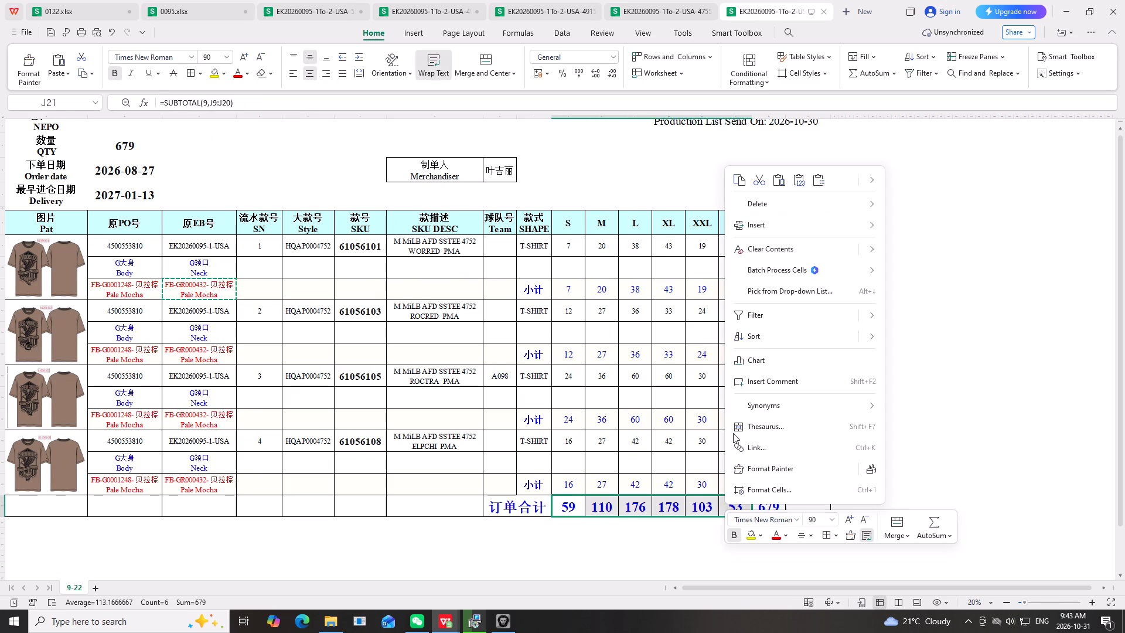
{"action": "right_click_drag", "start_coordinate": [733, 433], "coordinate": [721, 488]}
{"action": "left_click", "coordinate": [738, 173]}
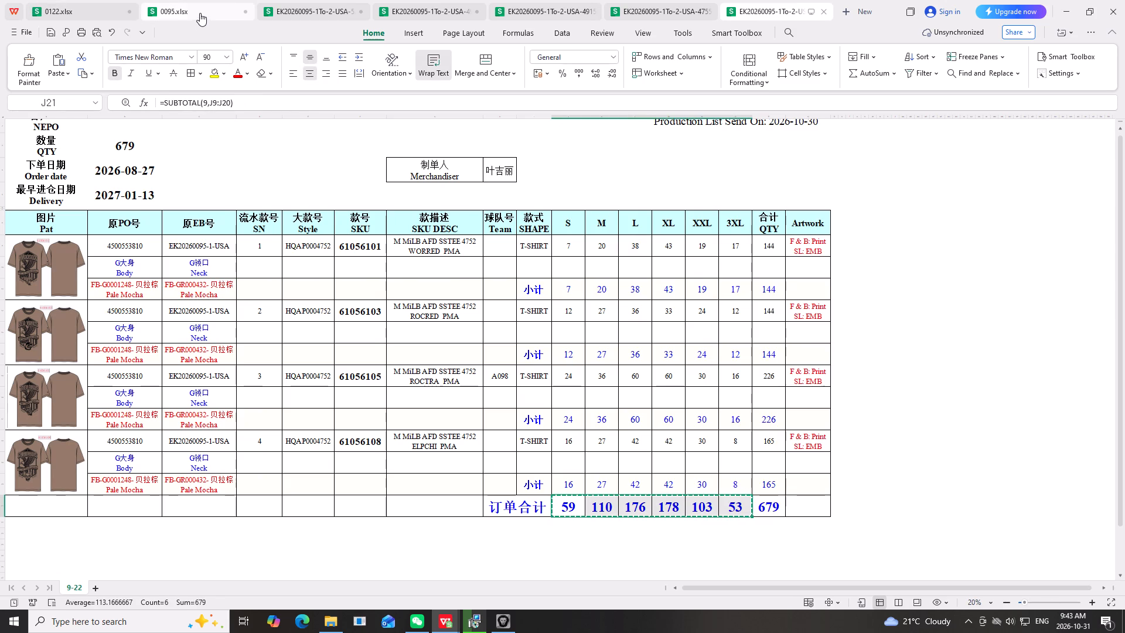
{"action": "left_click", "coordinate": [200, 13]}
{"action": "scroll", "coordinate": [206, 214], "scroll_direction": "up", "scroll_amount": 2}
{"action": "left_click", "coordinate": [174, 162]}
{"action": "right_click", "coordinate": [174, 162]}
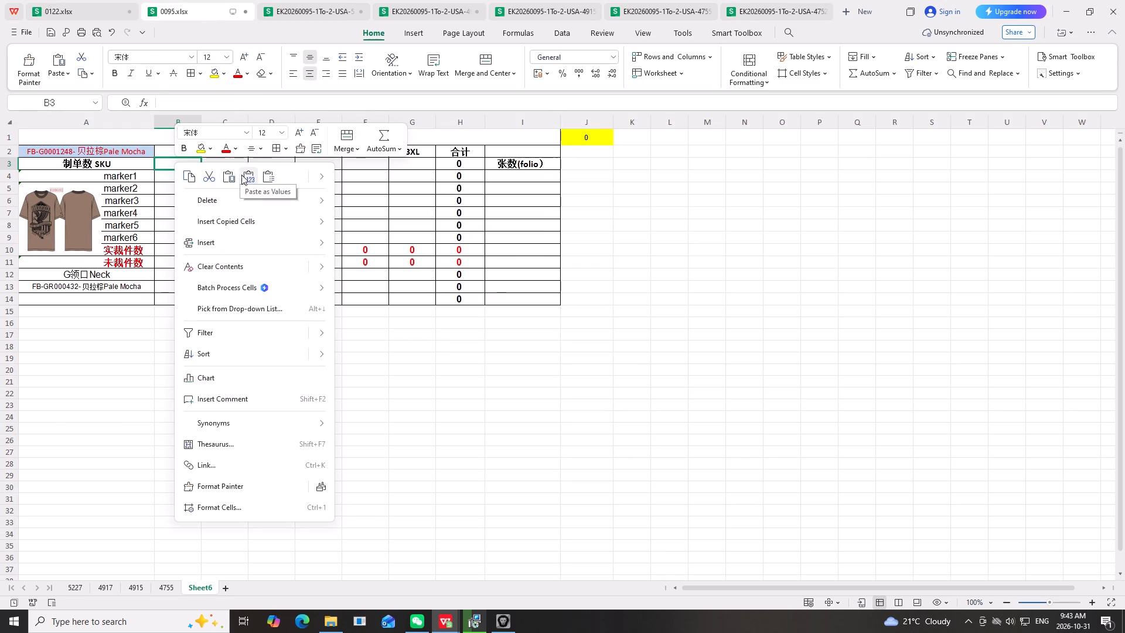
{"action": "left_click", "coordinate": [248, 173]}
Paste the same copied size totals as values into the G领口Neck row, starting at B12.
{"action": "left_click", "coordinate": [178, 274]}
{"action": "right_click", "coordinate": [178, 274]}
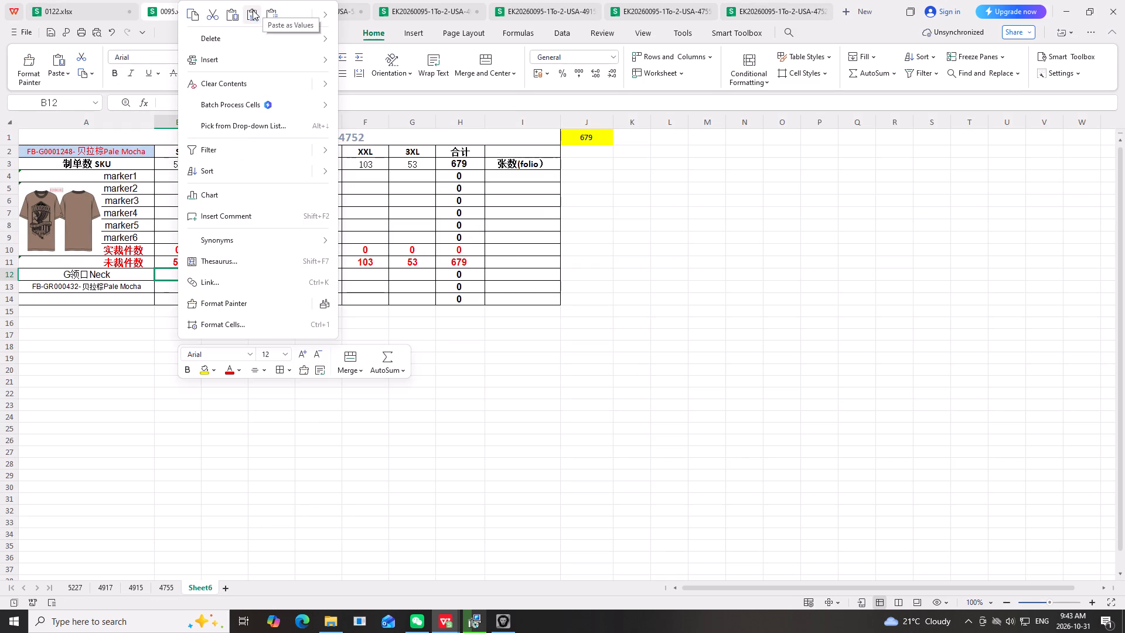
{"action": "left_click", "coordinate": [253, 11]}
{"action": "left_click", "coordinate": [683, 259]}
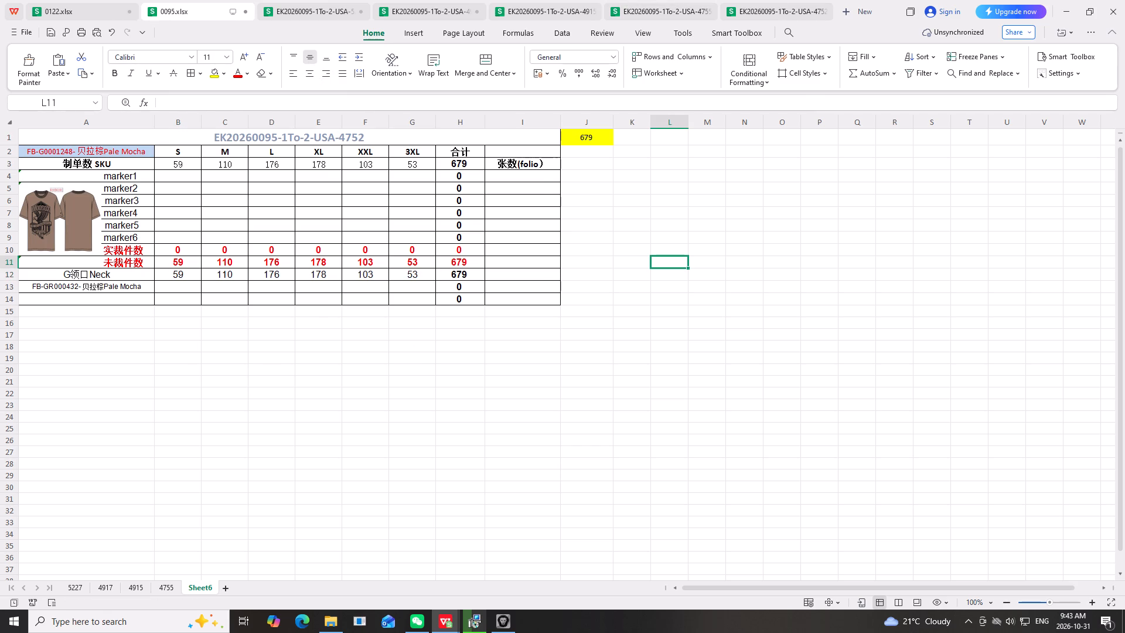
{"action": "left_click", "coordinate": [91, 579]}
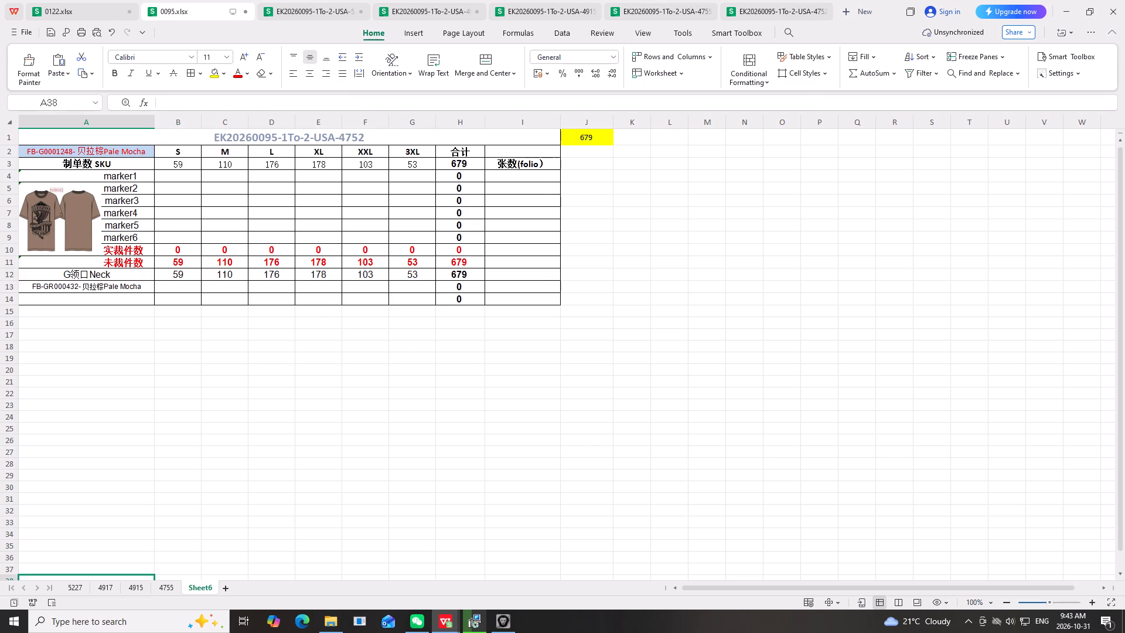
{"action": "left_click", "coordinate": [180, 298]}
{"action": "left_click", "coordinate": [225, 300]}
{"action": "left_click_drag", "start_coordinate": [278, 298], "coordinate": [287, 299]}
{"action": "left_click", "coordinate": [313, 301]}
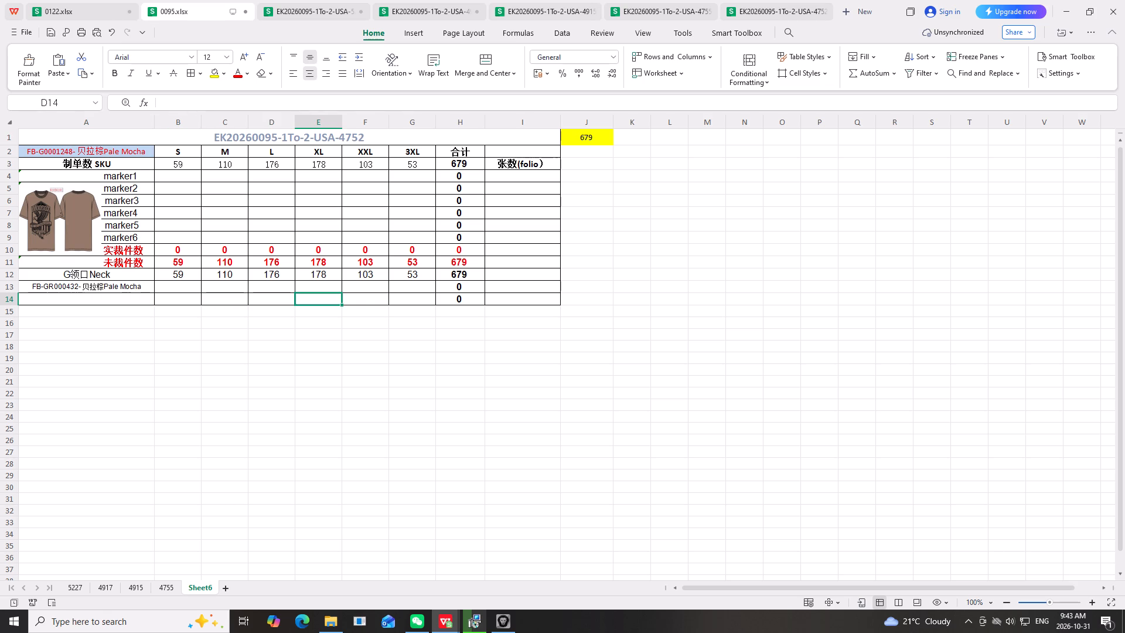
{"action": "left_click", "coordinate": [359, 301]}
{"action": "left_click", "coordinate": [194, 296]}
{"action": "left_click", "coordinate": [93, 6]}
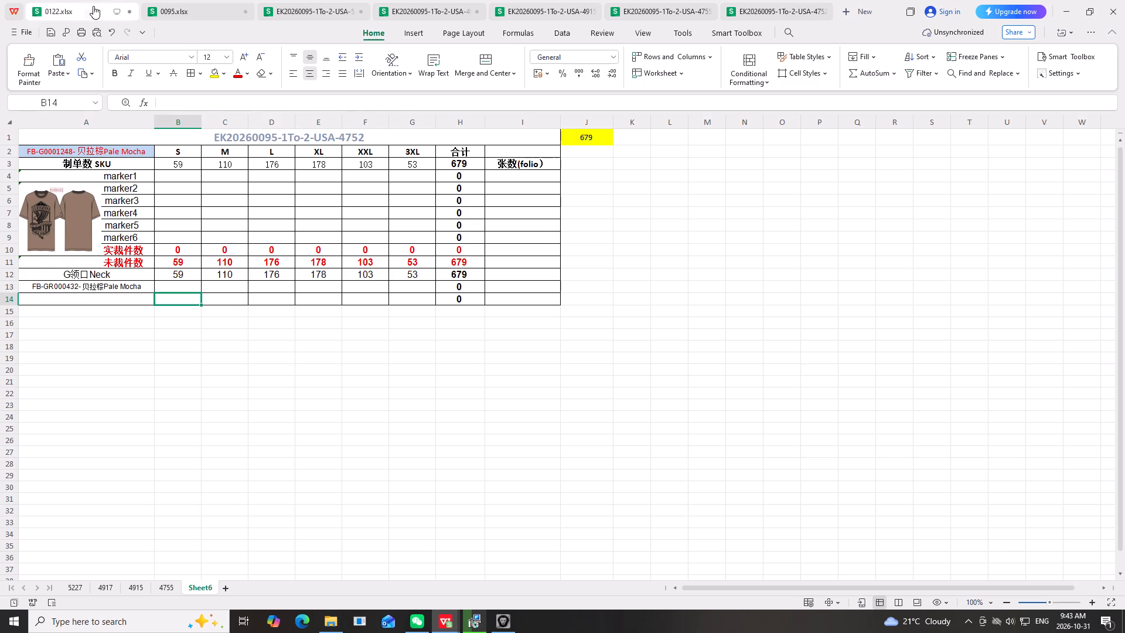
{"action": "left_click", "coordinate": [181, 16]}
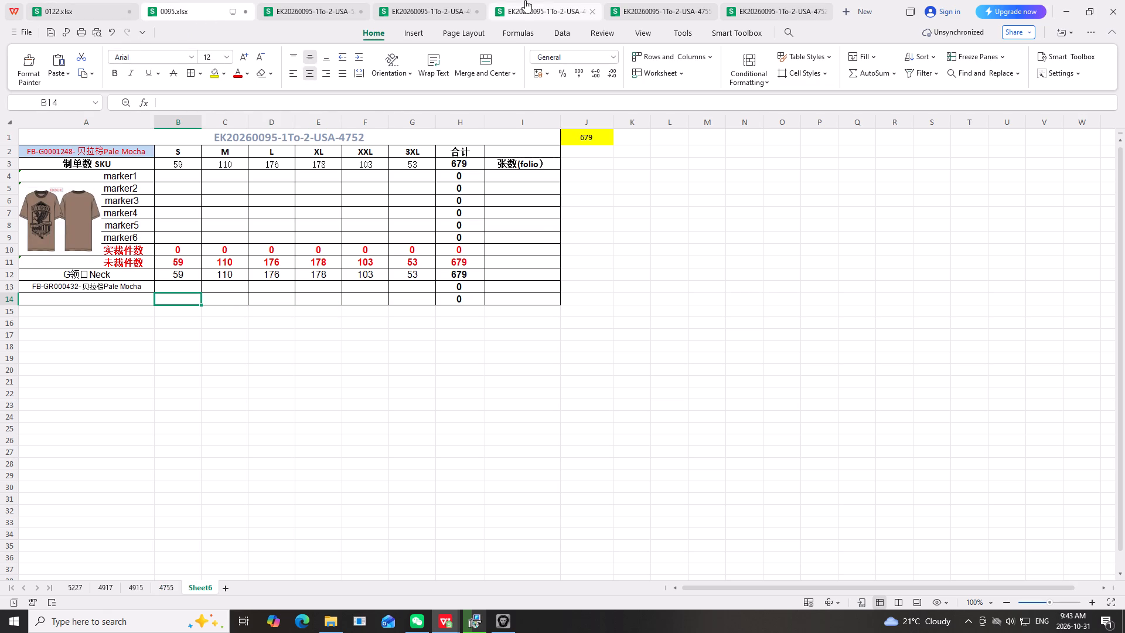
Switch to File Explorer and open workbook 028 from the cutting plan all styles folder.
{"action": "left_click_drag", "start_coordinate": [316, 623], "coordinate": [324, 624]}
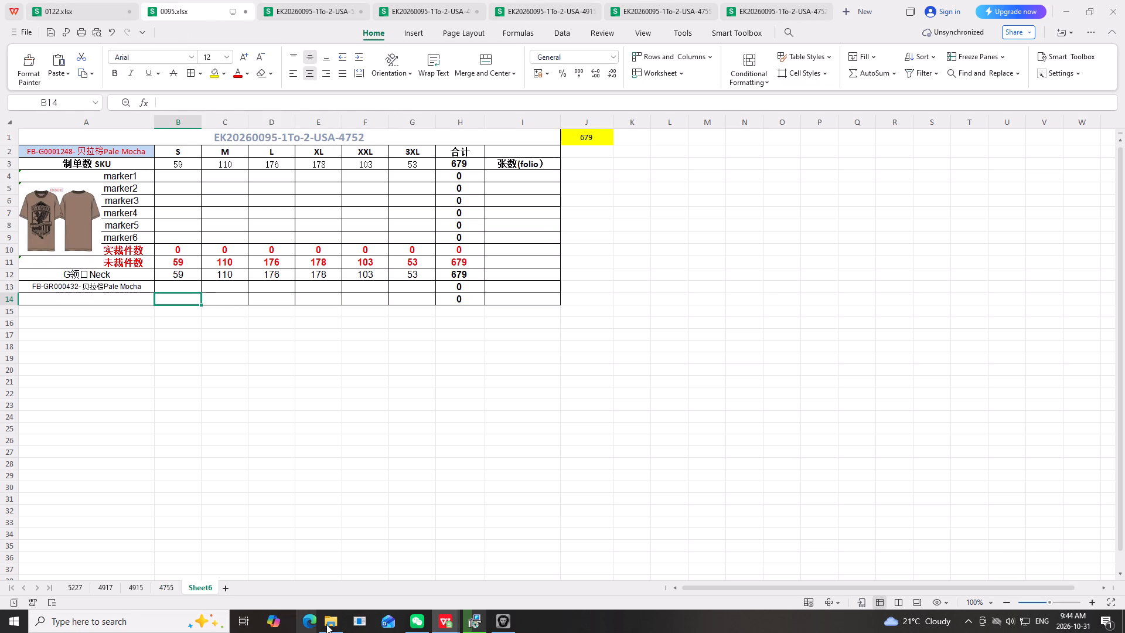
{"action": "left_click", "coordinate": [328, 624]}
{"action": "scroll", "coordinate": [144, 305], "scroll_direction": "up", "scroll_amount": 4}
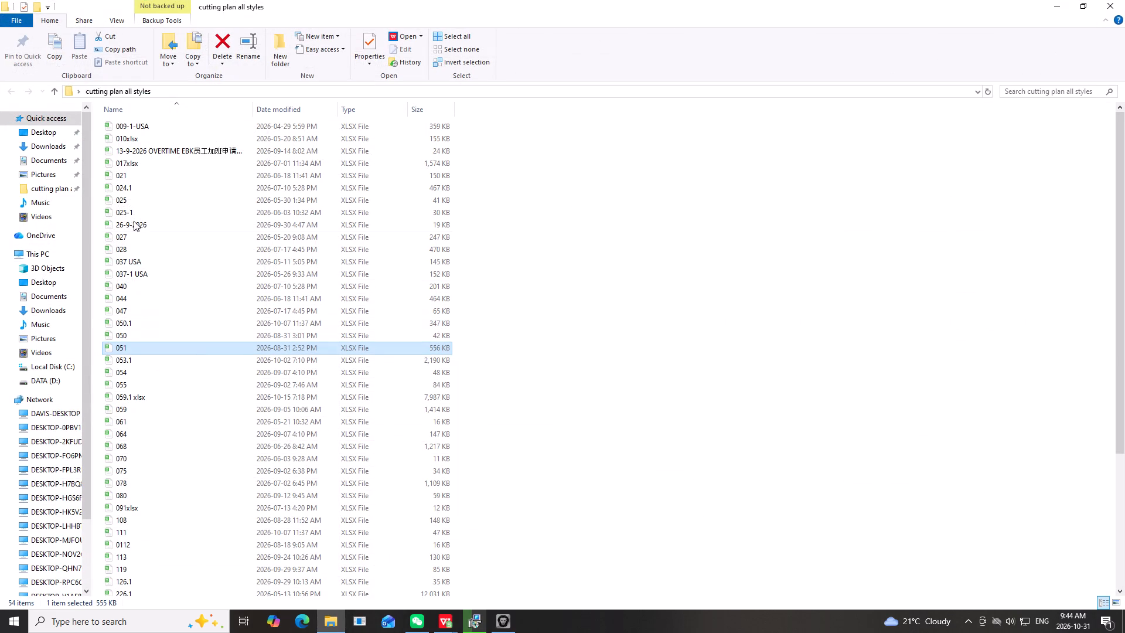
{"action": "double_click", "coordinate": [141, 245]}
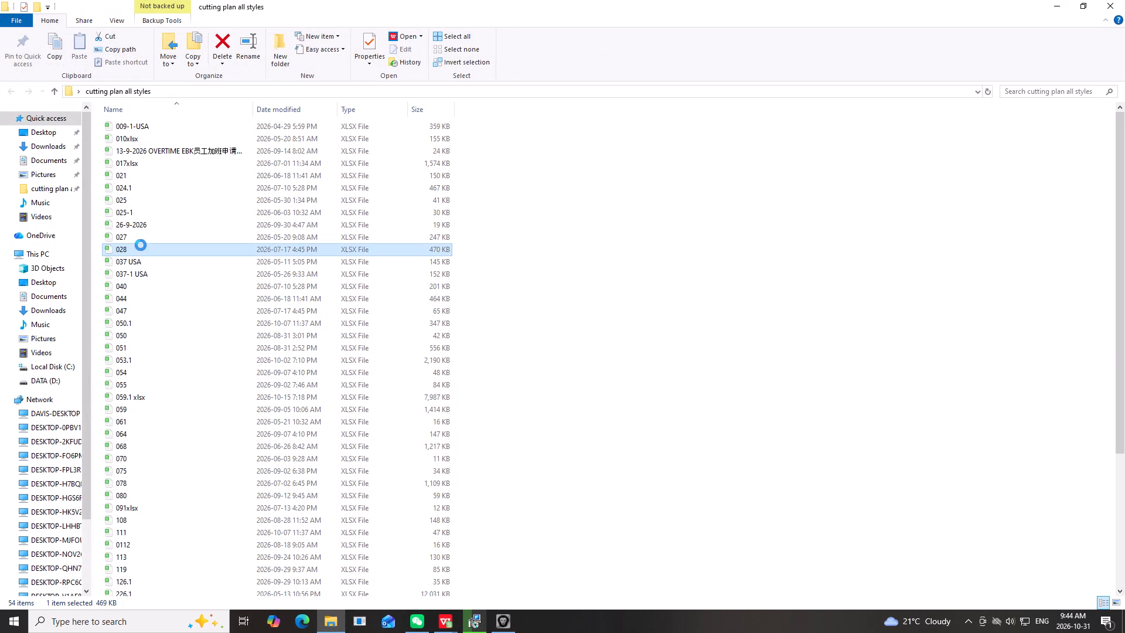
{"action": "left_click", "coordinate": [141, 246]}
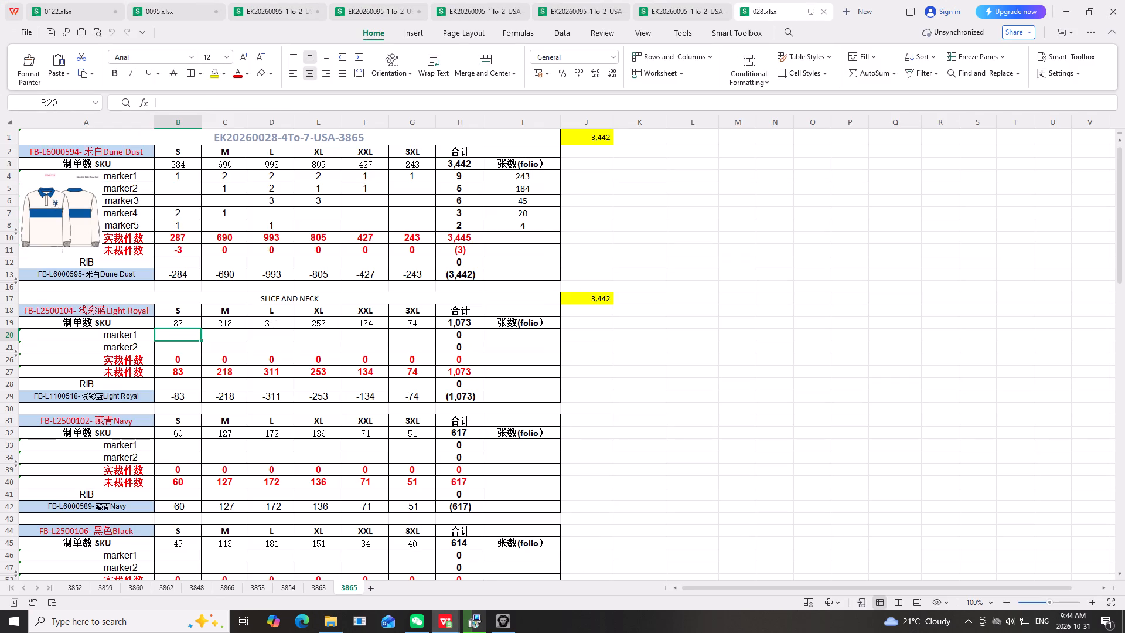
Copy the neck balance formulas B13:H13 from sheet 3865 of 028.xlsx into row 14 of sheet 4751 in 0122.xlsx, starting at B14.
{"action": "left_click_drag", "start_coordinate": [175, 273], "coordinate": [439, 273]}
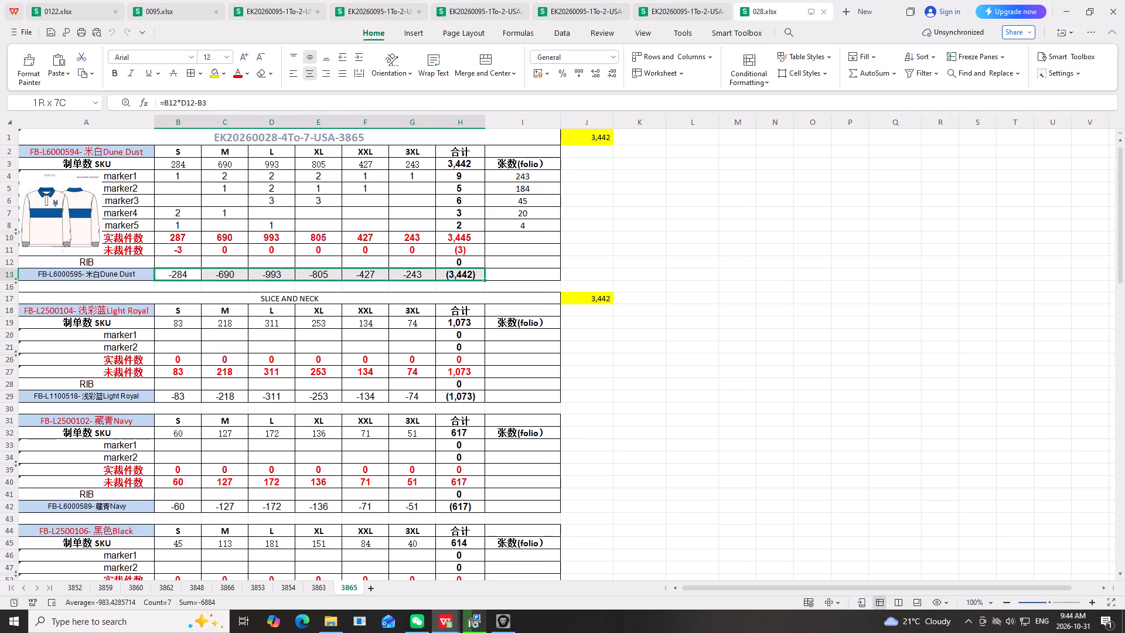
{"action": "left_click_drag", "start_coordinate": [439, 273], "coordinate": [445, 270]}
{"action": "right_click", "coordinate": [451, 270]}
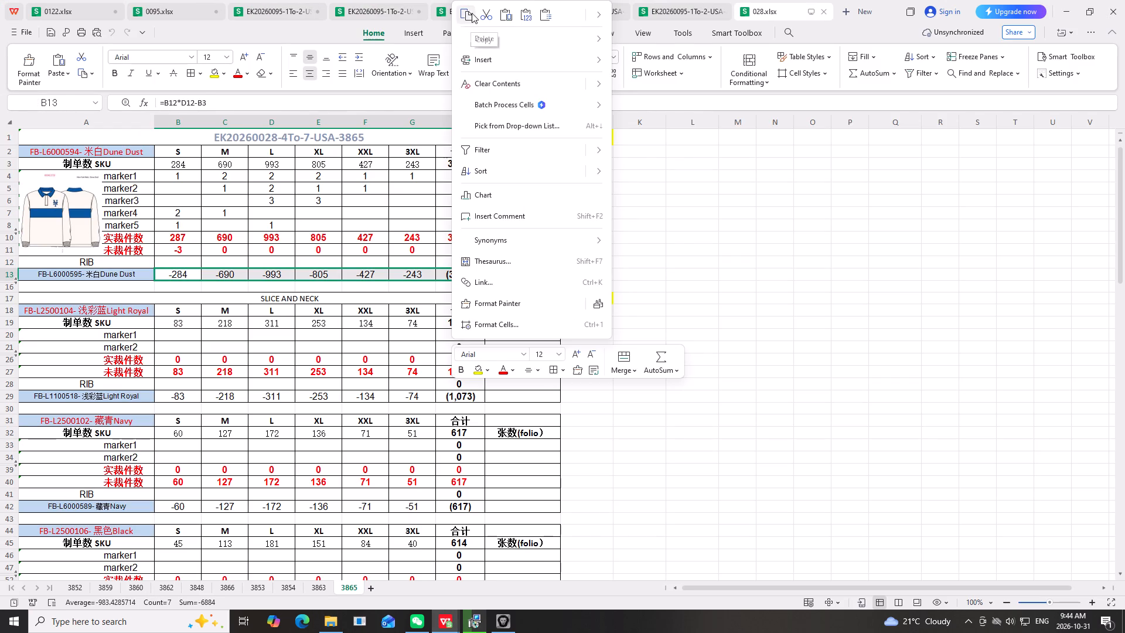
{"action": "left_click", "coordinate": [472, 13]}
{"action": "left_click", "coordinate": [71, 6]}
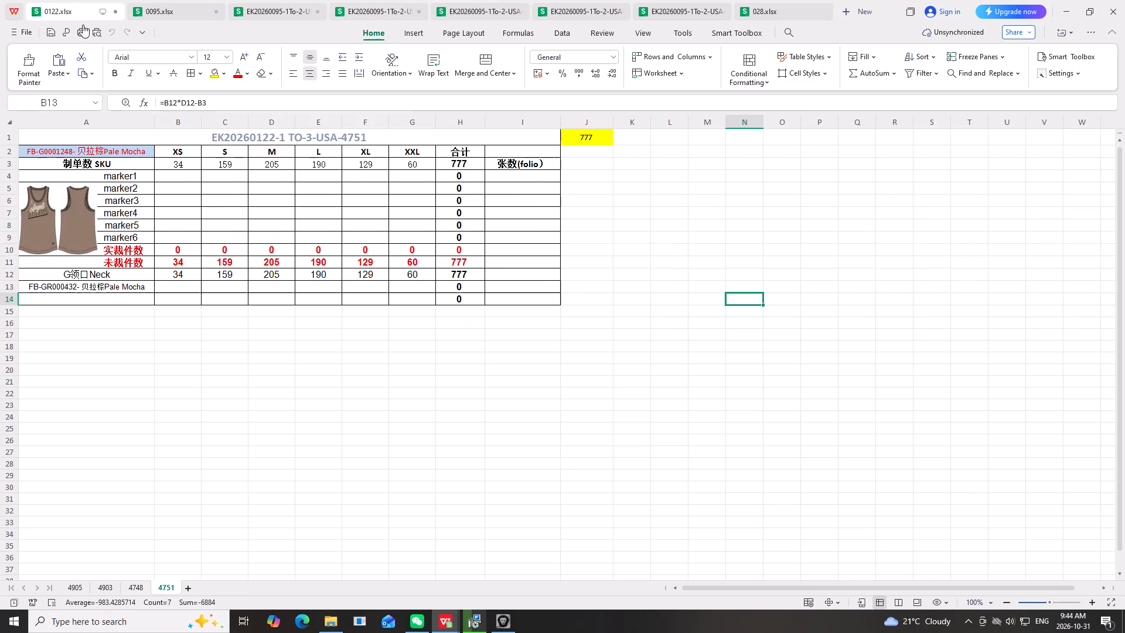
{"action": "left_click", "coordinate": [187, 298]}
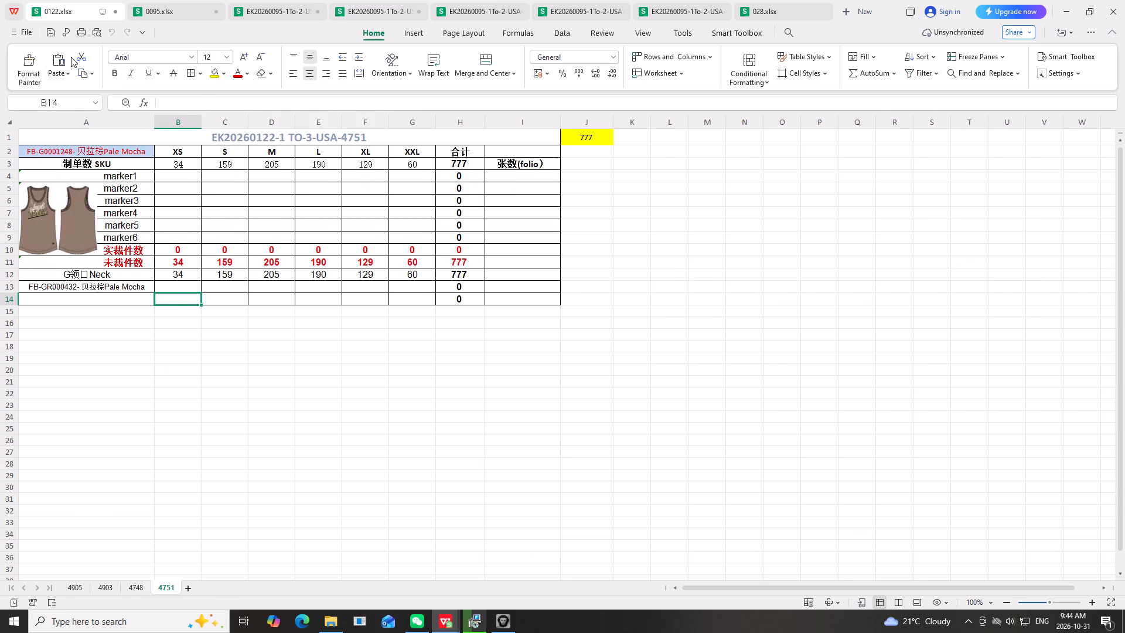
{"action": "left_click", "coordinate": [53, 60]}
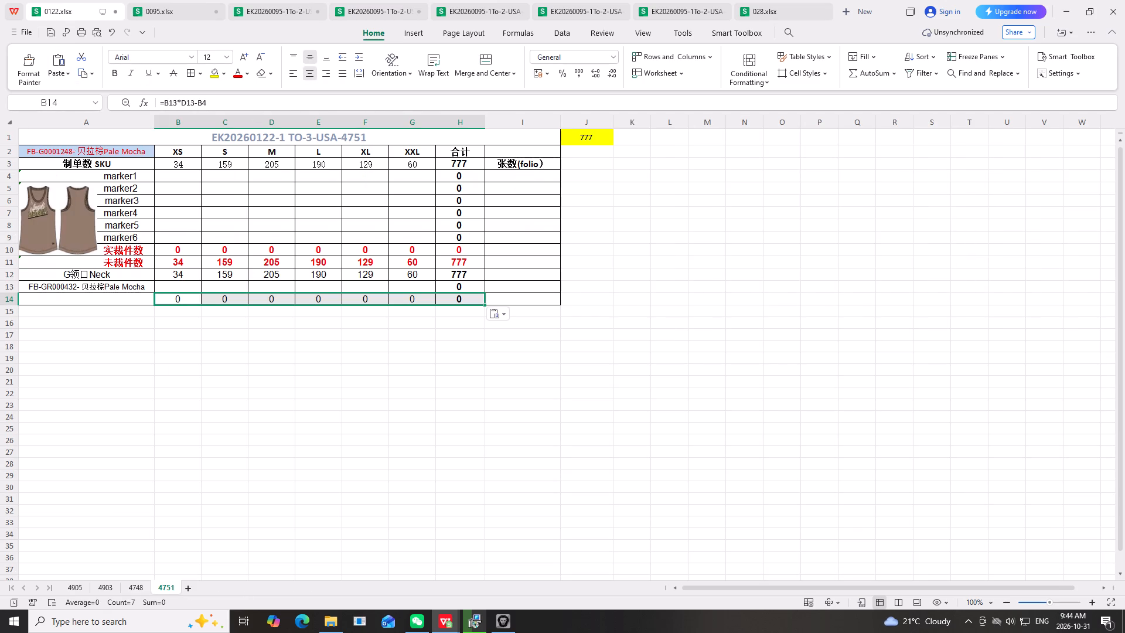
Correct the formula in B14 to =B13*D13-B3 and fill it across the size columns to G14.
{"action": "left_click", "coordinate": [190, 294]}
{"action": "left_click", "coordinate": [184, 298]}
{"action": "left_click", "coordinate": [183, 101]}
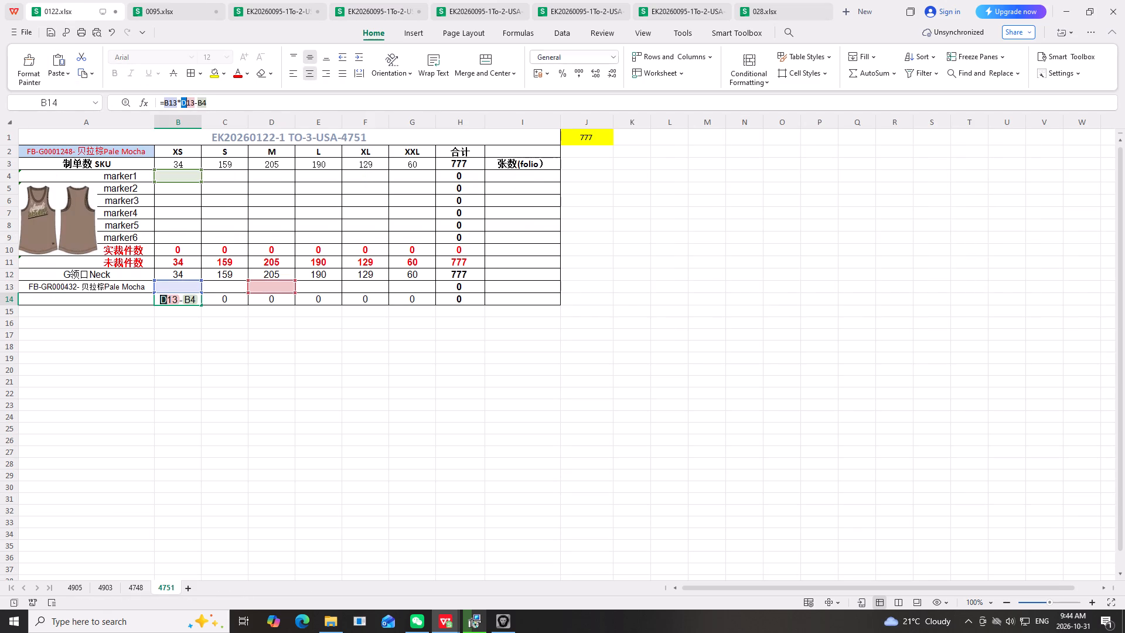
{"action": "left_click", "coordinate": [186, 171]}
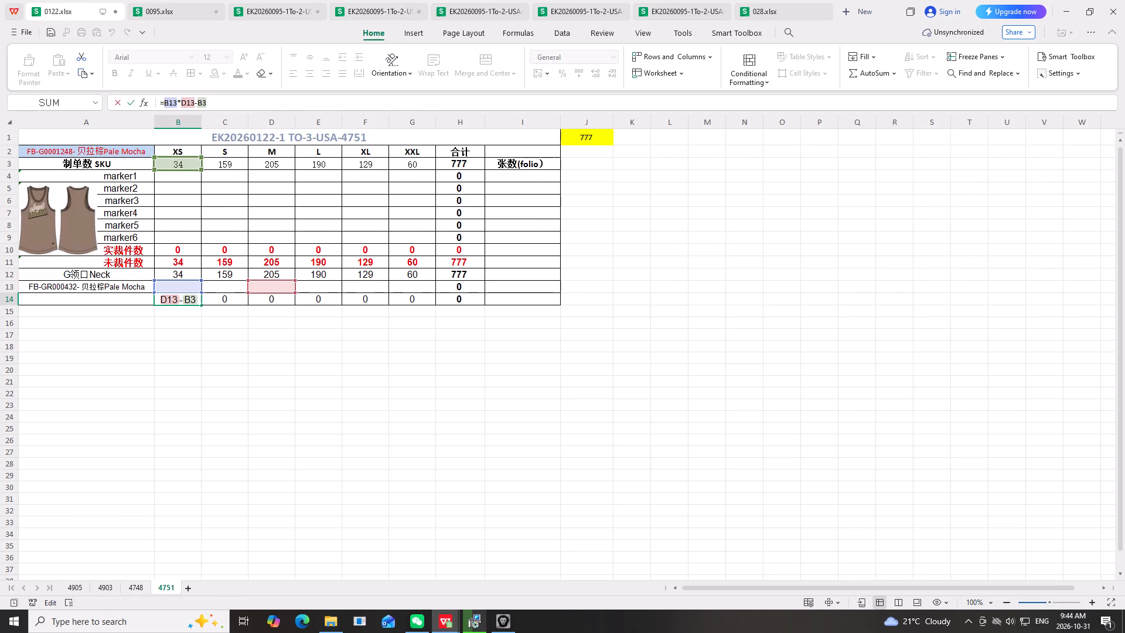
{"action": "key", "text": "Return"}
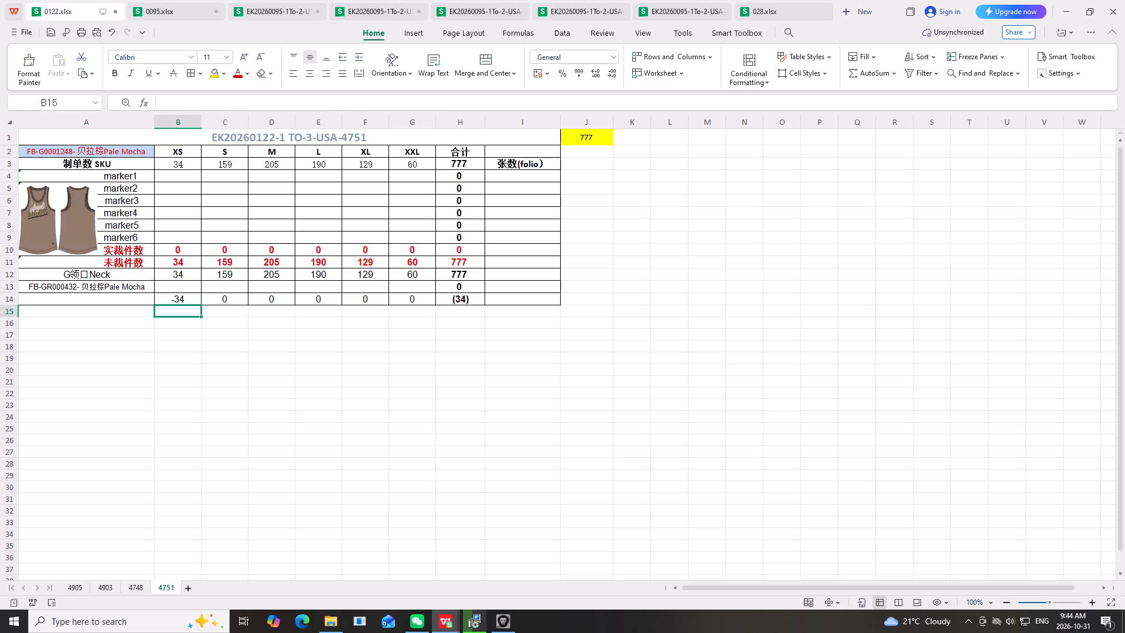
{"action": "left_click", "coordinate": [171, 301]}
{"action": "left_click_drag", "start_coordinate": [200, 306], "coordinate": [257, 307]}
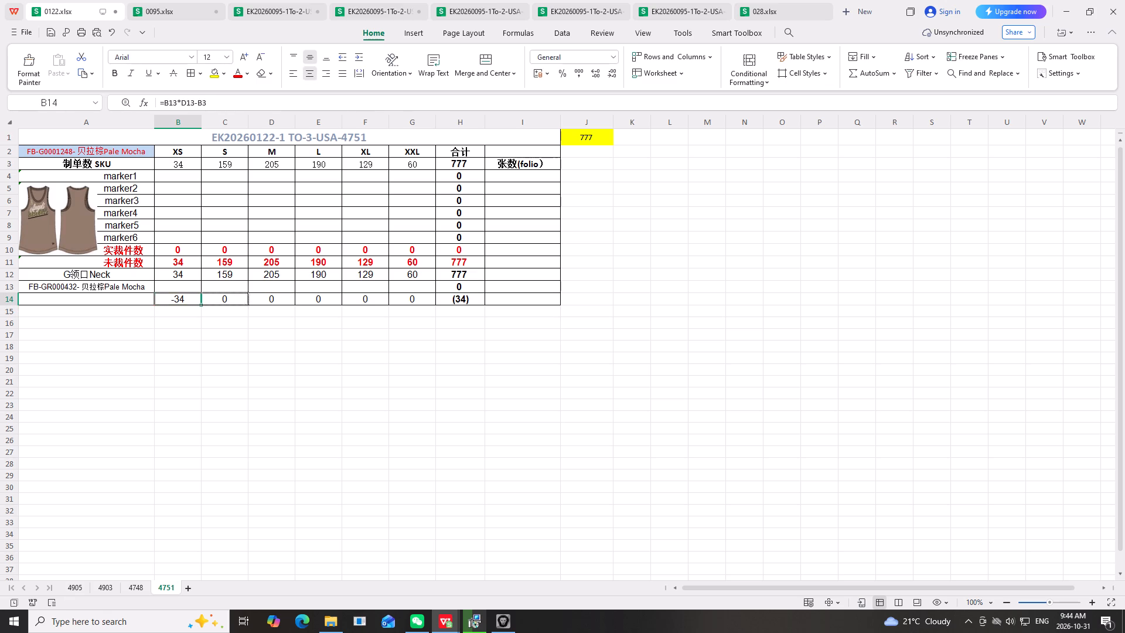
{"action": "left_click_drag", "start_coordinate": [257, 307], "coordinate": [417, 304]}
Change the B14 formula on sheet 4751 to =B13*I13-B3 and fill it across the size columns to G14.
{"action": "left_click", "coordinate": [227, 297]}
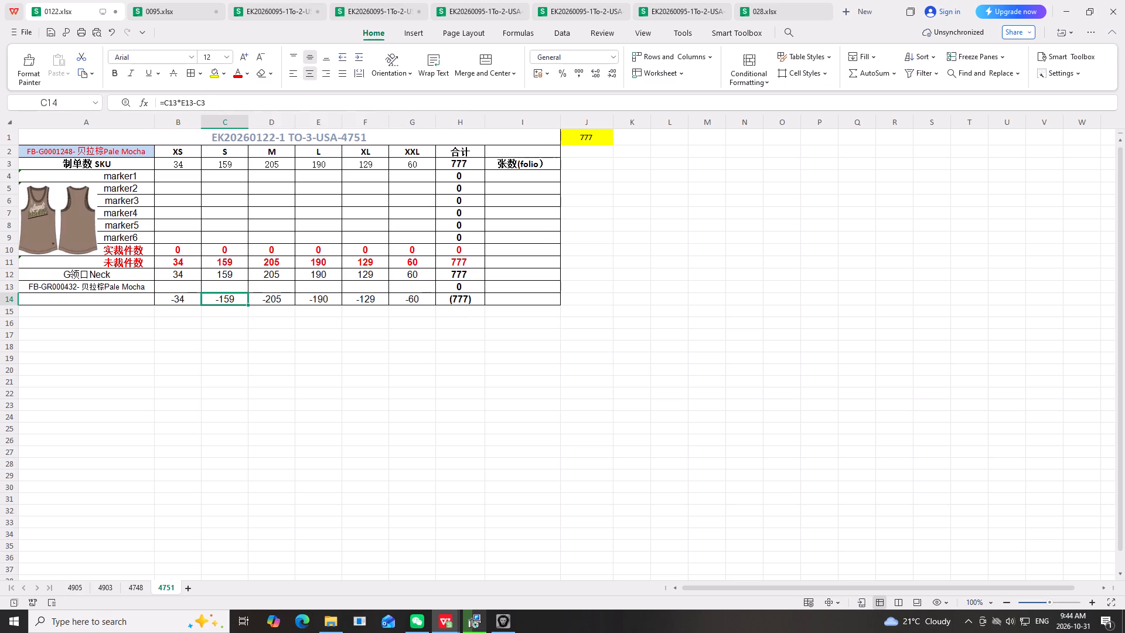
{"action": "left_click", "coordinate": [197, 108]}
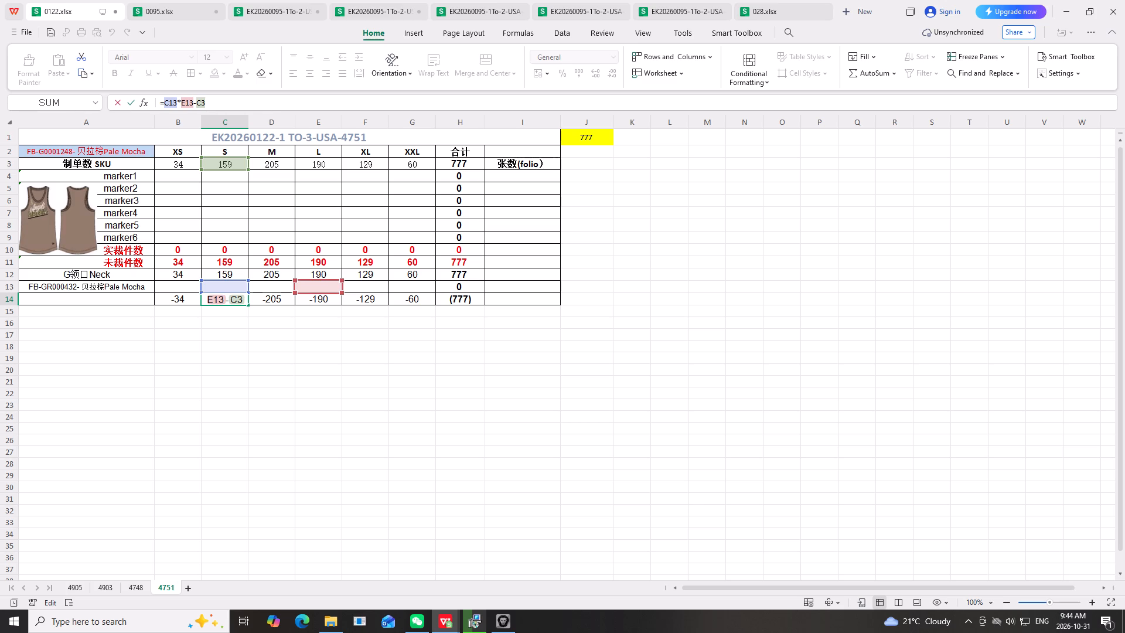
{"action": "key", "text": "Return"}
{"action": "left_click", "coordinate": [192, 301]}
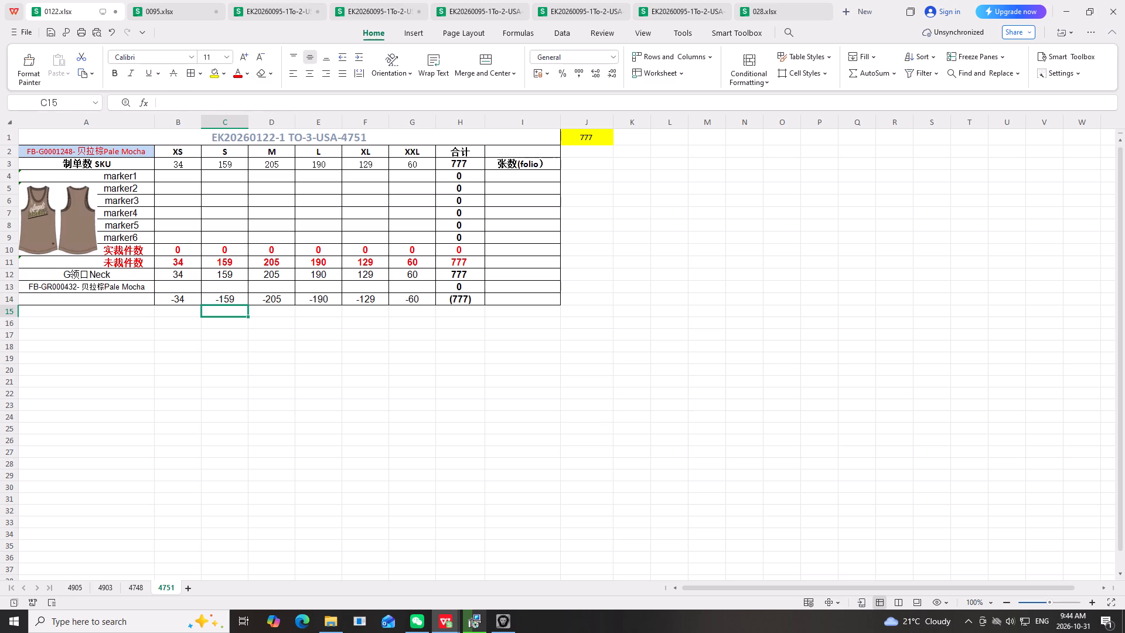
{"action": "left_click", "coordinate": [189, 103]}
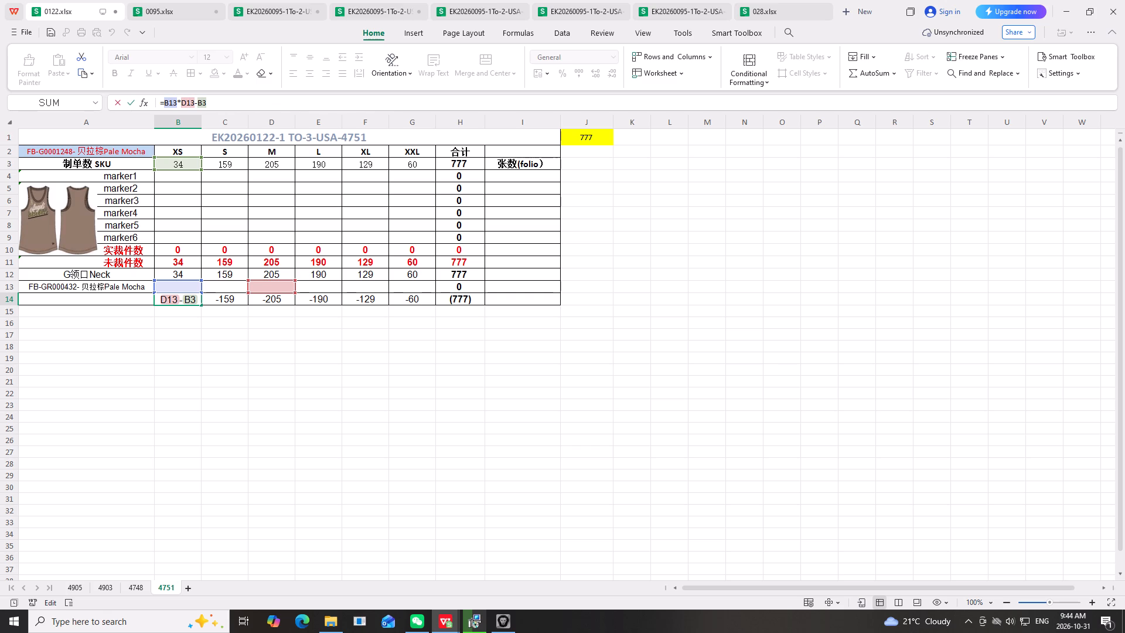
{"action": "left_click_drag", "start_coordinate": [279, 281], "coordinate": [487, 299]}
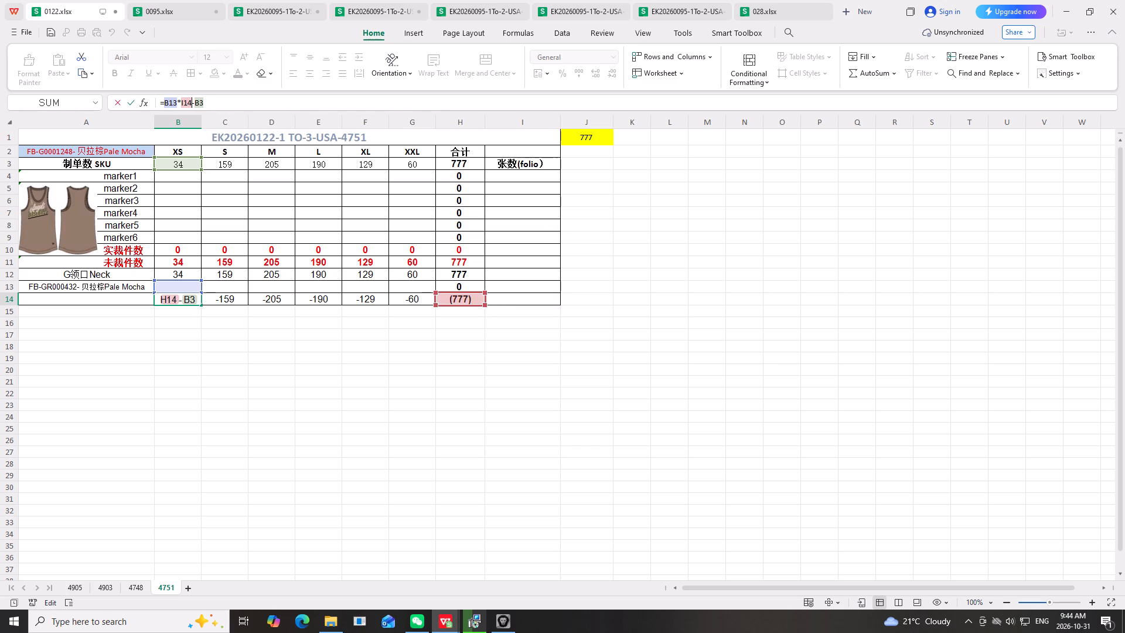
{"action": "left_click_drag", "start_coordinate": [487, 299], "coordinate": [508, 288]}
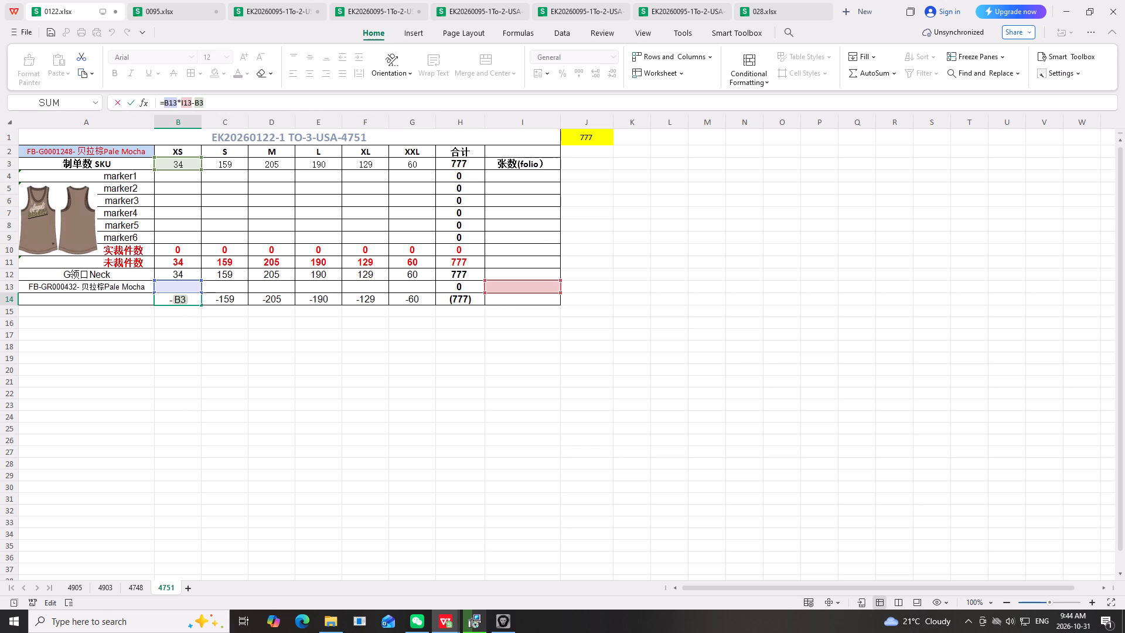
{"action": "key", "text": "Return"}
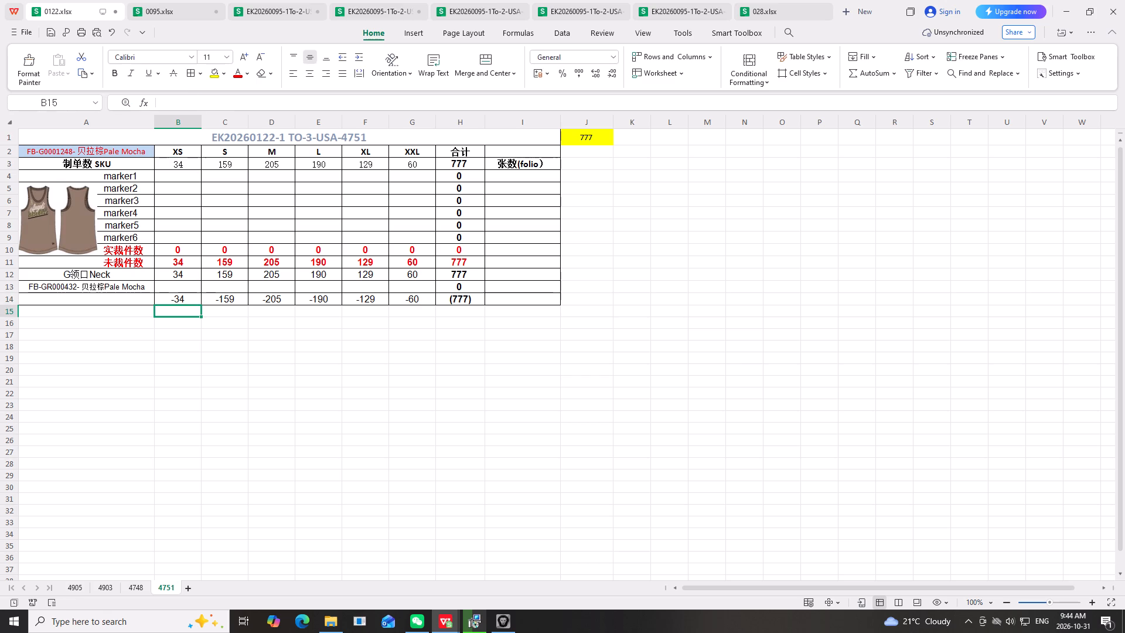
{"action": "left_click", "coordinate": [190, 300]}
{"action": "left_click_drag", "start_coordinate": [203, 307], "coordinate": [204, 307]}
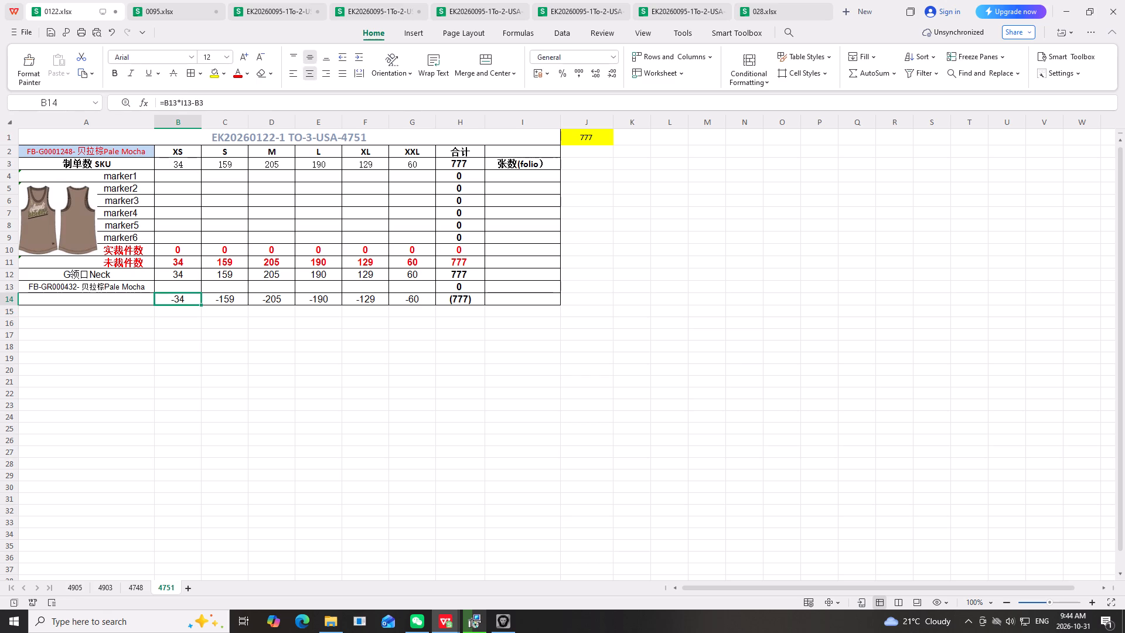
{"action": "left_click_drag", "start_coordinate": [204, 307], "coordinate": [421, 308]}
{"action": "left_click", "coordinate": [407, 324]}
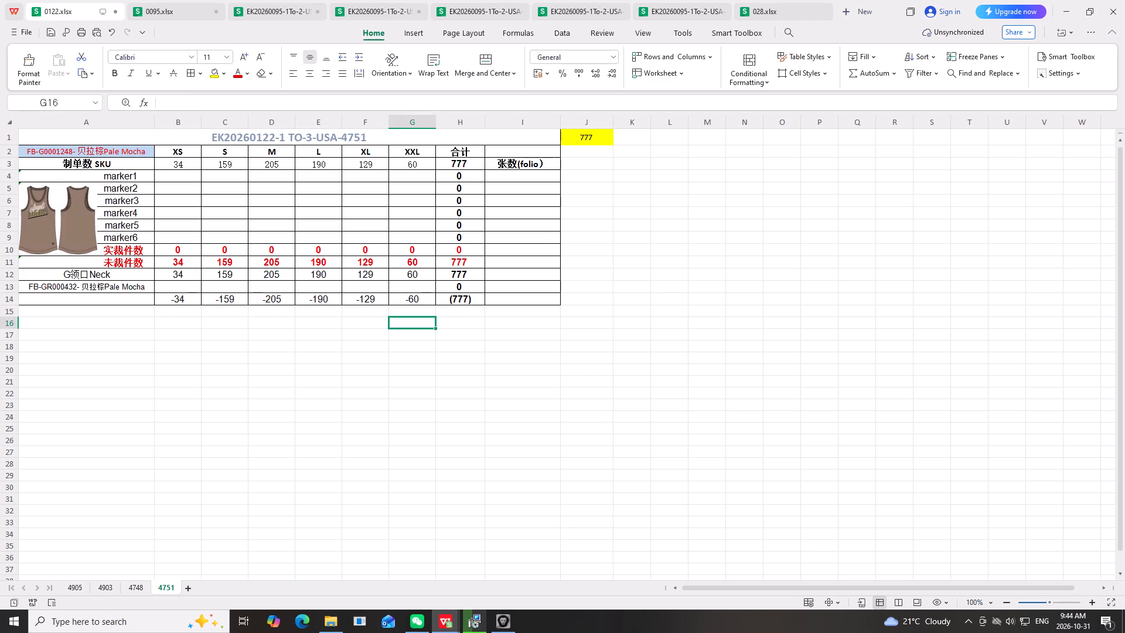
Repoint the multiplier in C14, D14 and E14 to I13, giving =C13*I13-C3, =D13*I13-D3 and =E13*I13-E3.
{"action": "left_click", "coordinate": [231, 300]}
{"action": "left_click", "coordinate": [200, 103]}
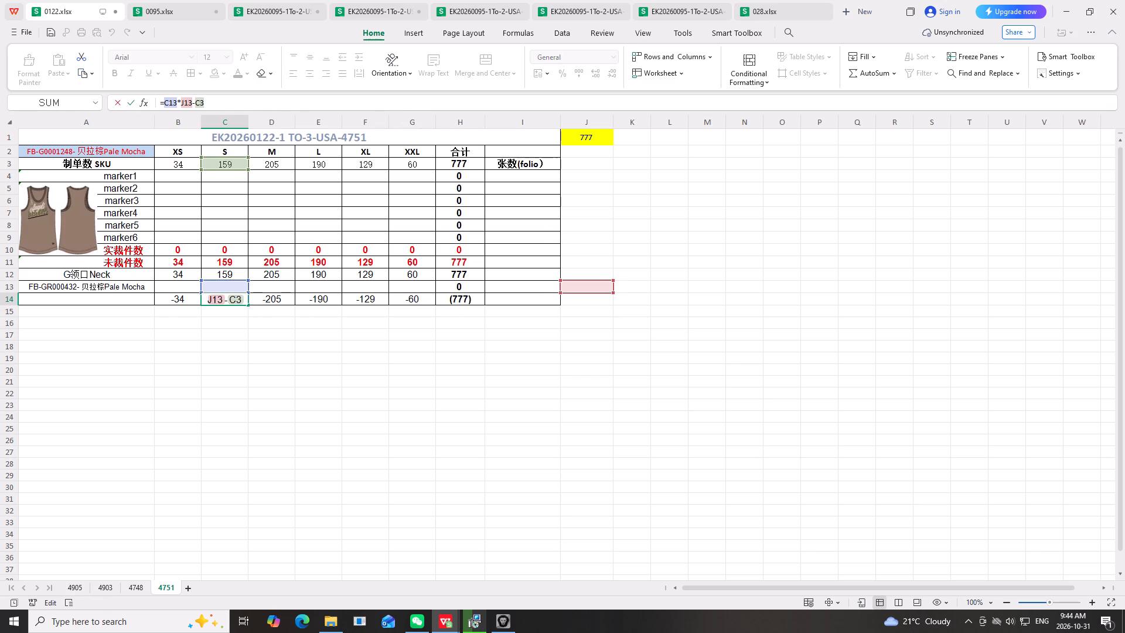
{"action": "left_click_drag", "start_coordinate": [577, 280], "coordinate": [544, 287]}
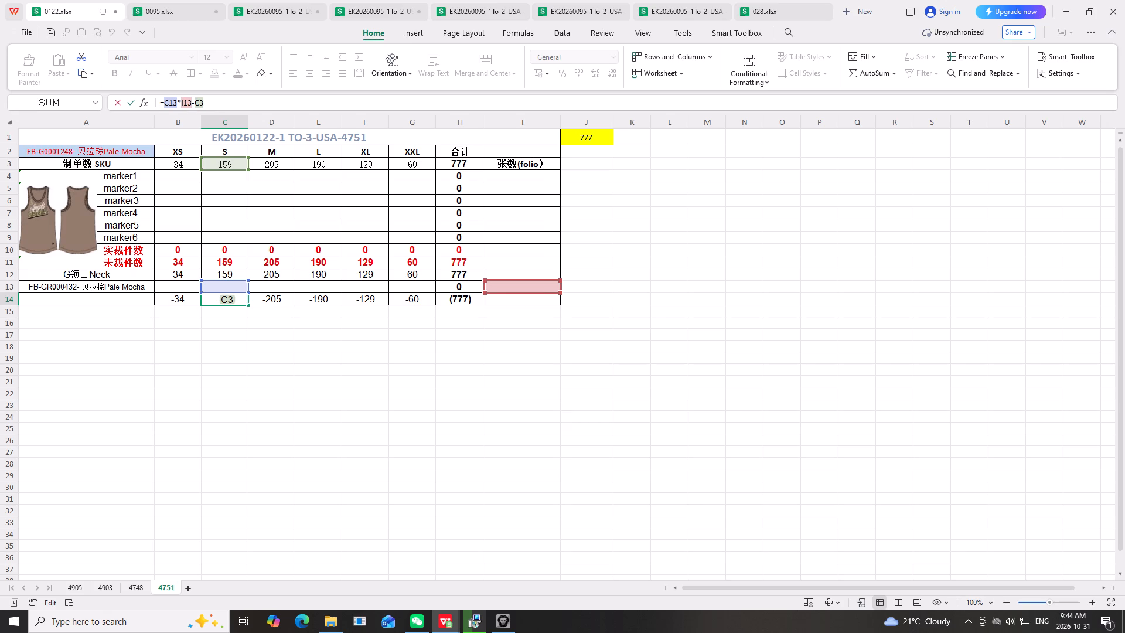
{"action": "key", "text": "Return"}
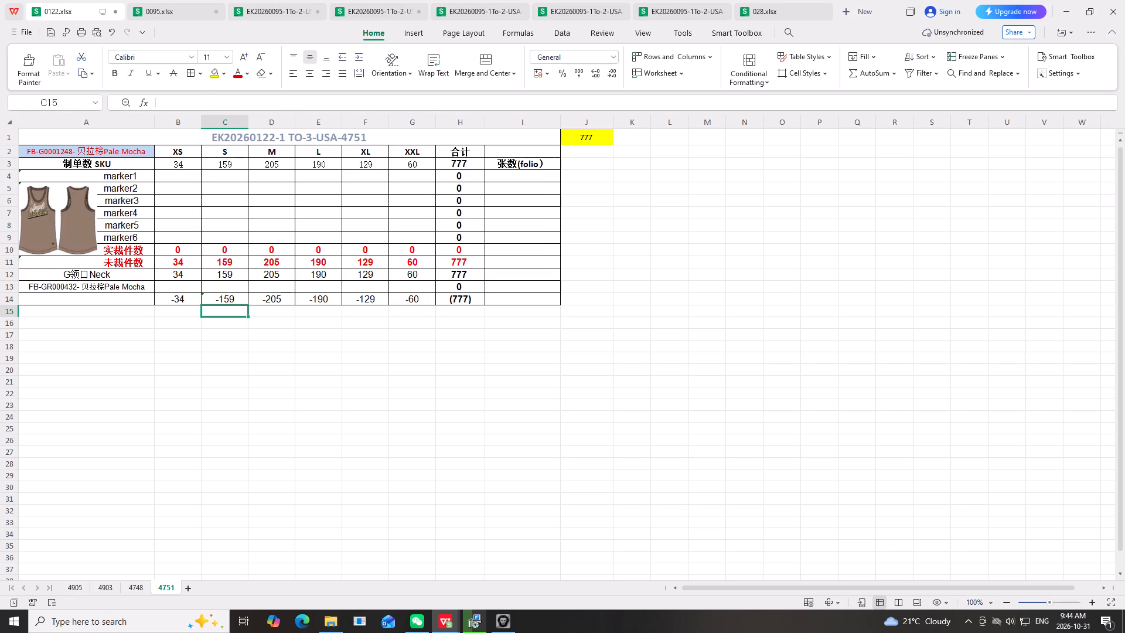
{"action": "left_click", "coordinate": [281, 302]}
{"action": "left_click", "coordinate": [184, 101]}
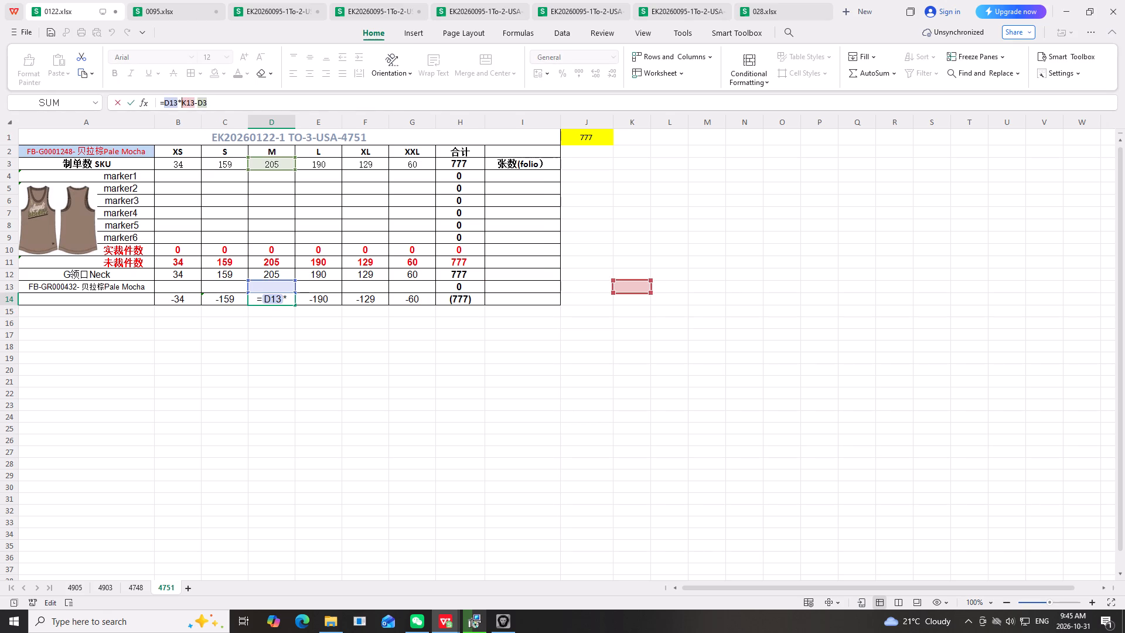
{"action": "left_click_drag", "start_coordinate": [620, 281], "coordinate": [543, 284]}
{"action": "key", "text": "Return"}
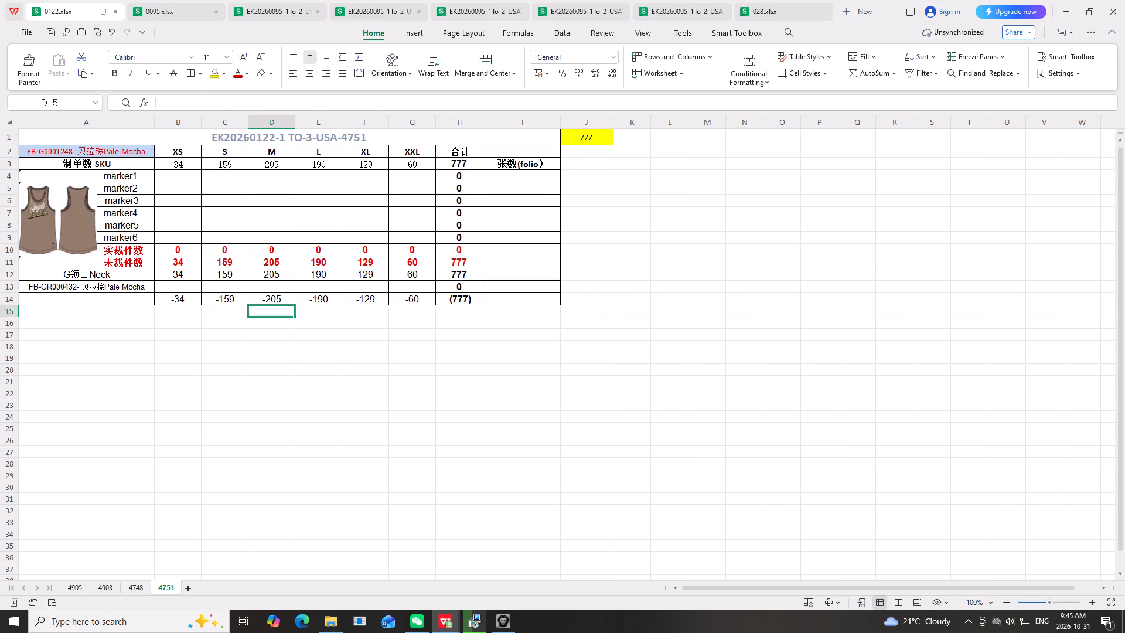
{"action": "left_click", "coordinate": [321, 302]}
{"action": "left_click", "coordinate": [209, 100]}
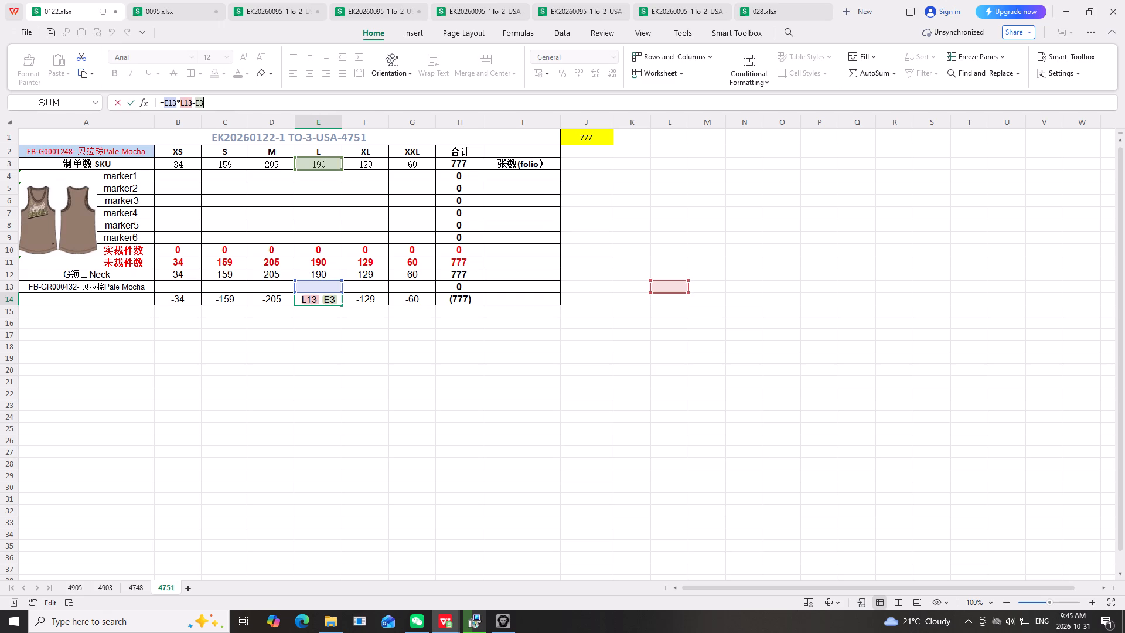
{"action": "left_click_drag", "start_coordinate": [670, 281], "coordinate": [546, 284]}
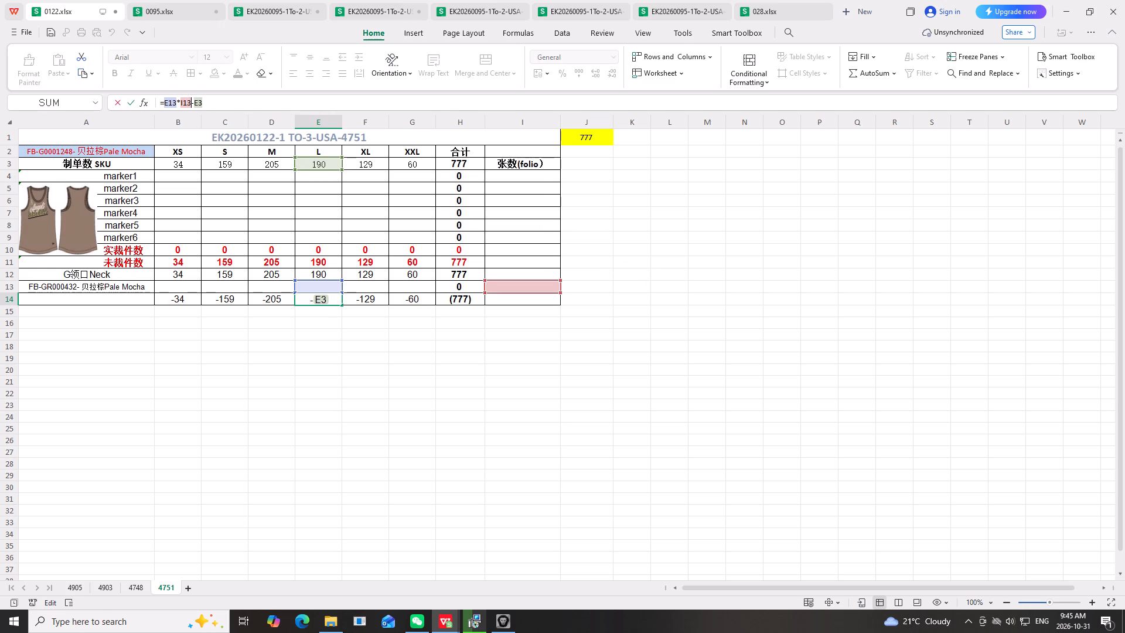
{"action": "key", "text": "Return"}
Repoint the multiplier in F14 and G14 to I13, giving =F13*I13-F3 and =G13*I13-G3.
{"action": "left_click", "coordinate": [384, 299]}
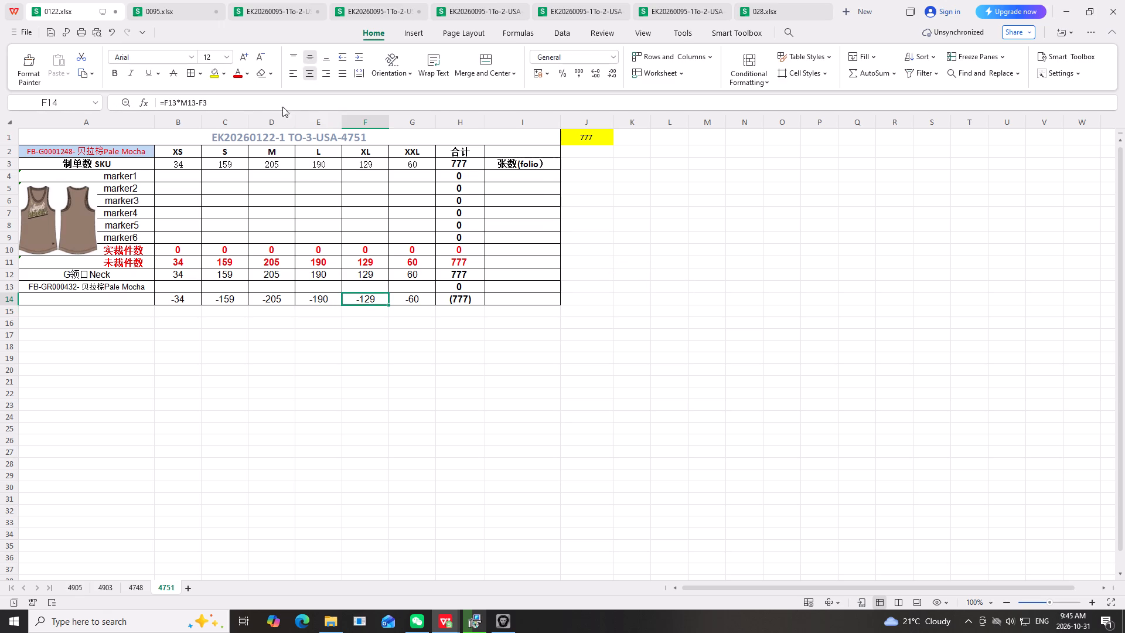
{"action": "left_click", "coordinate": [276, 101]}
{"action": "left_click_drag", "start_coordinate": [696, 283], "coordinate": [663, 284]}
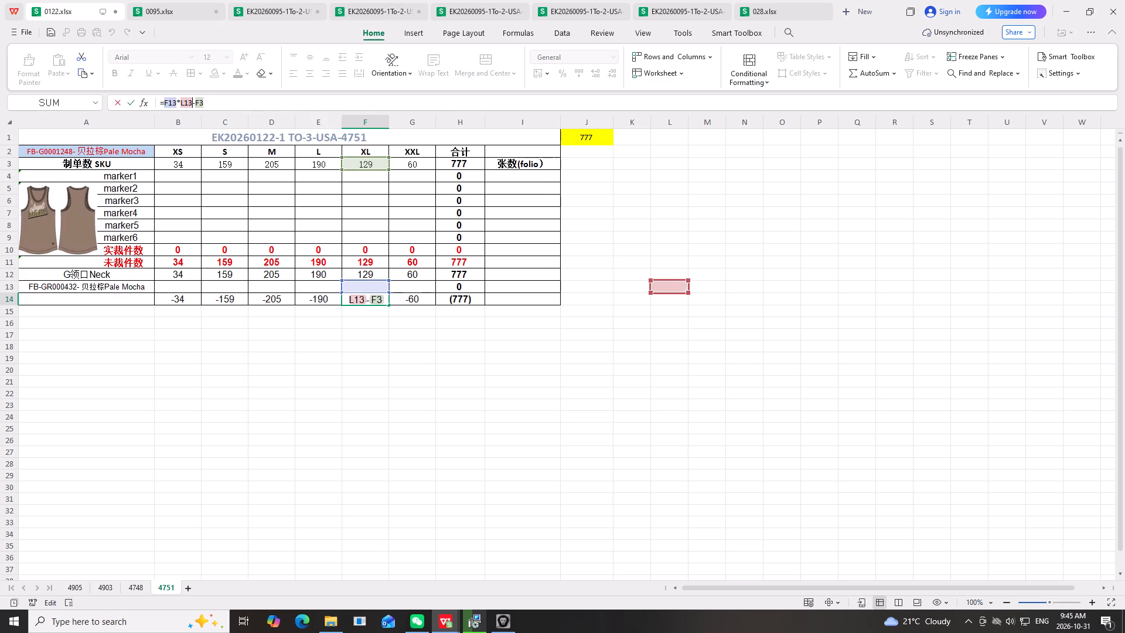
{"action": "left_click_drag", "start_coordinate": [663, 284], "coordinate": [545, 278]}
{"action": "left_click_drag", "start_coordinate": [537, 280], "coordinate": [535, 287]}
{"action": "key", "text": "Return"}
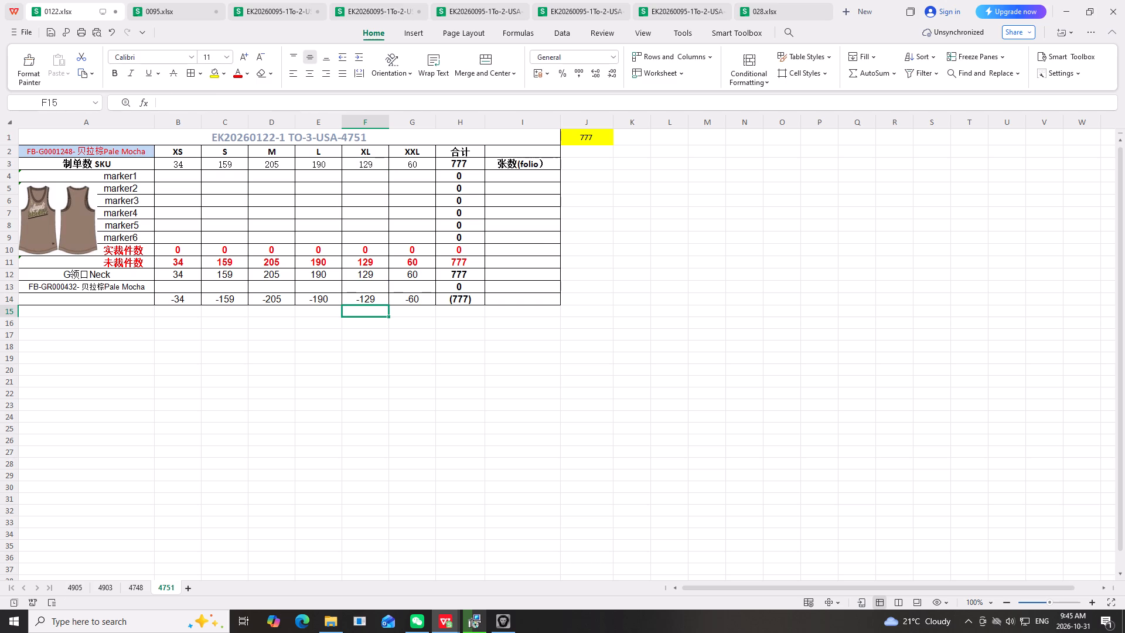
{"action": "left_click", "coordinate": [404, 299]}
{"action": "left_click", "coordinate": [239, 98]}
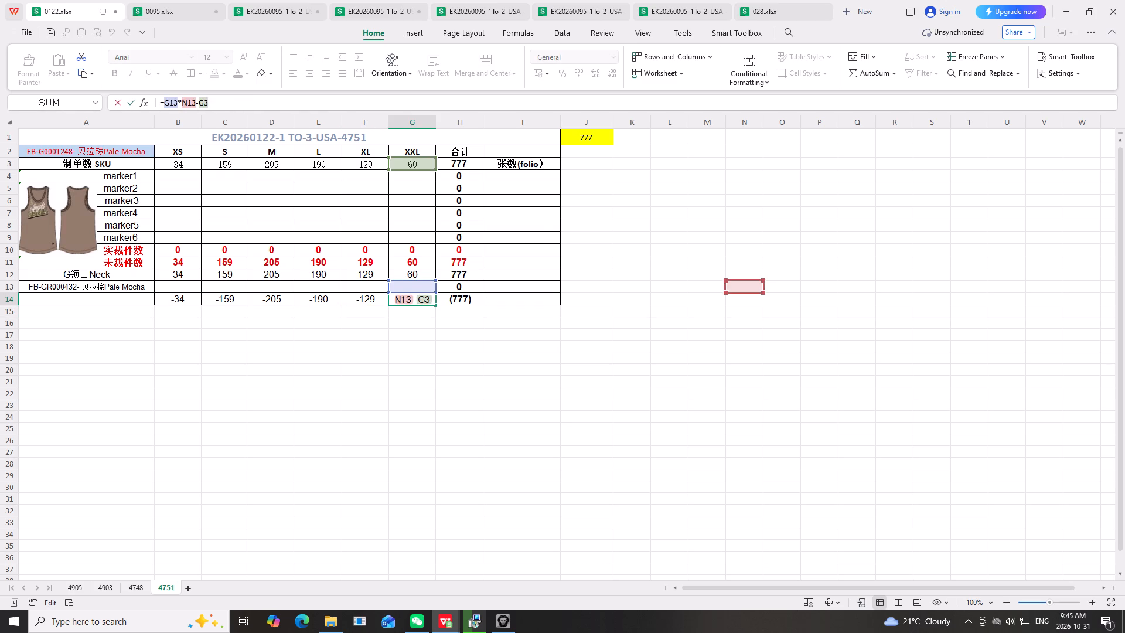
{"action": "left_click_drag", "start_coordinate": [738, 281], "coordinate": [528, 285]}
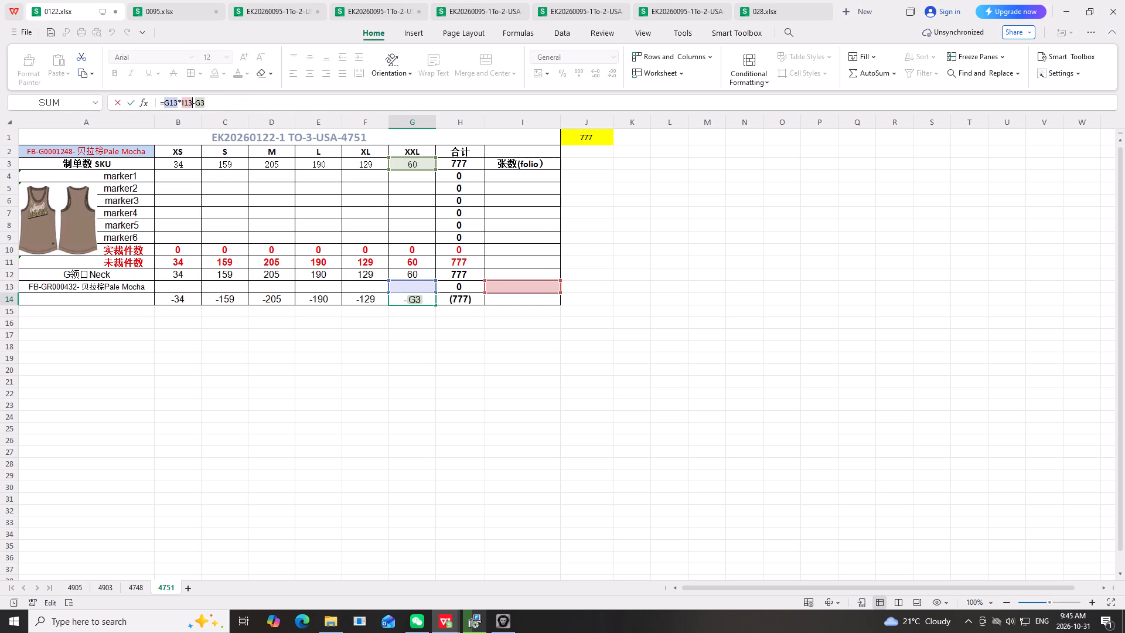
{"action": "key", "text": "Return"}
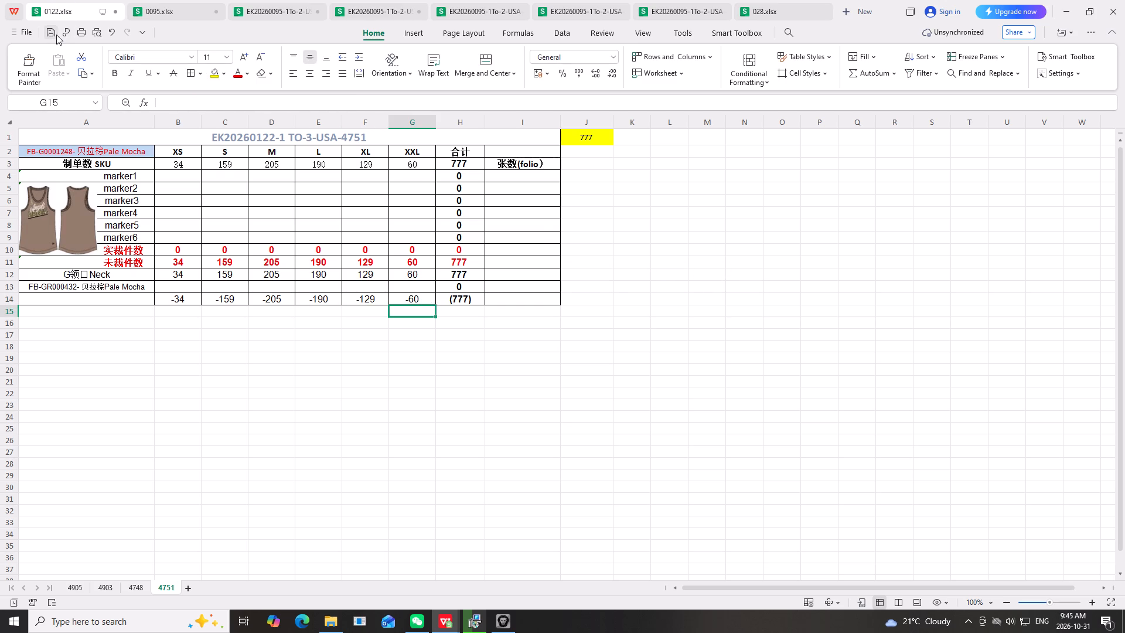
Save the 0122.xlsx workbook.
{"action": "left_click", "coordinate": [54, 35]}
{"action": "double_click", "coordinate": [53, 34]}
Copy the neck balance formulas B14:H14 from sheet 4751 and open sheet 4905.
{"action": "left_click_drag", "start_coordinate": [237, 299], "coordinate": [229, 301]}
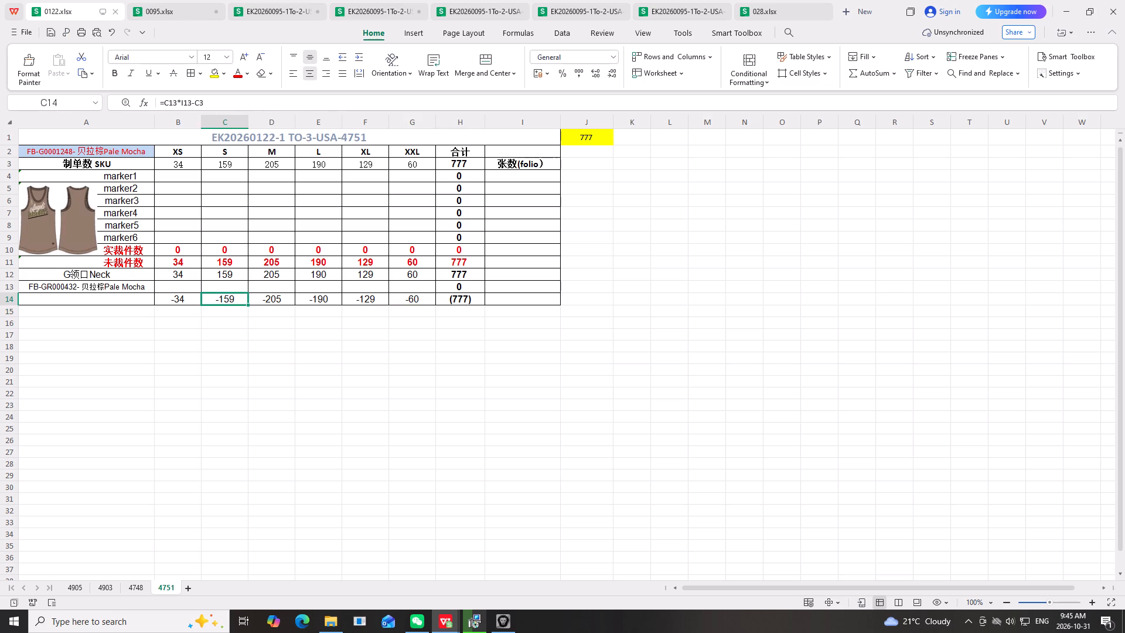
{"action": "left_click_drag", "start_coordinate": [178, 302], "coordinate": [448, 301]}
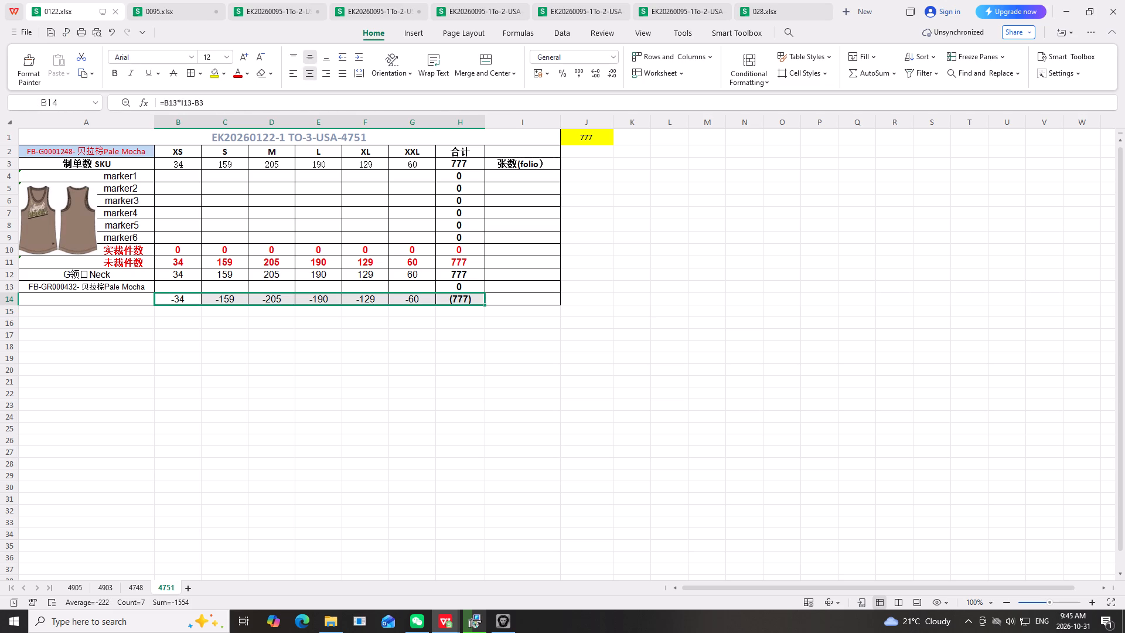
{"action": "right_click", "coordinate": [330, 299]}
{"action": "left_click", "coordinate": [348, 13]}
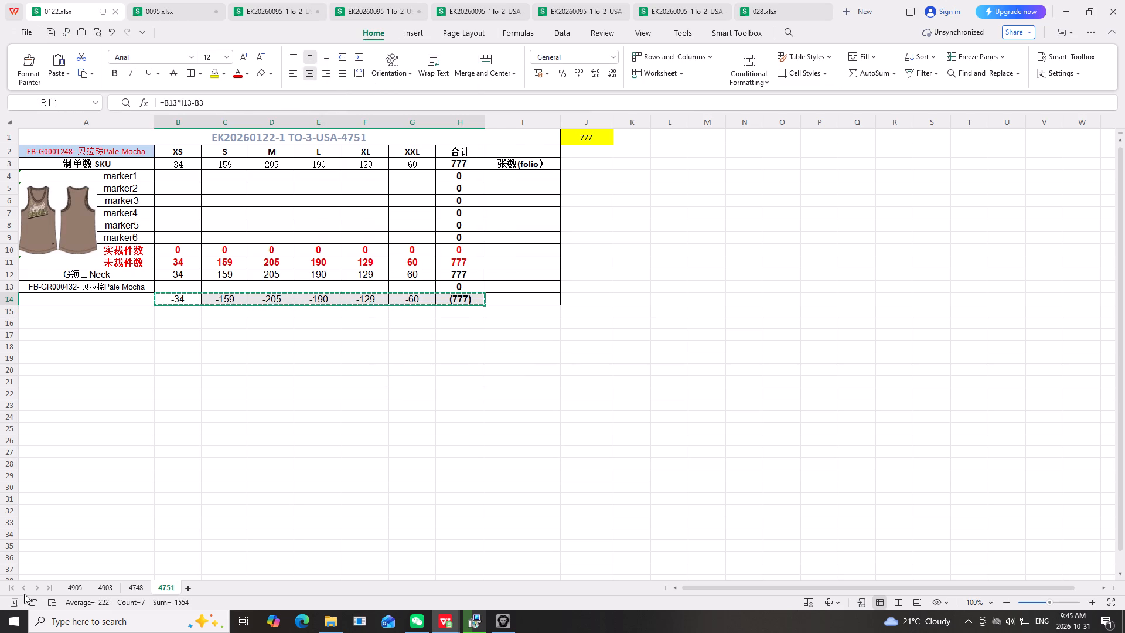
{"action": "left_click", "coordinate": [69, 593]}
{"action": "scroll", "coordinate": [133, 406], "scroll_direction": "up", "scroll_amount": 1}
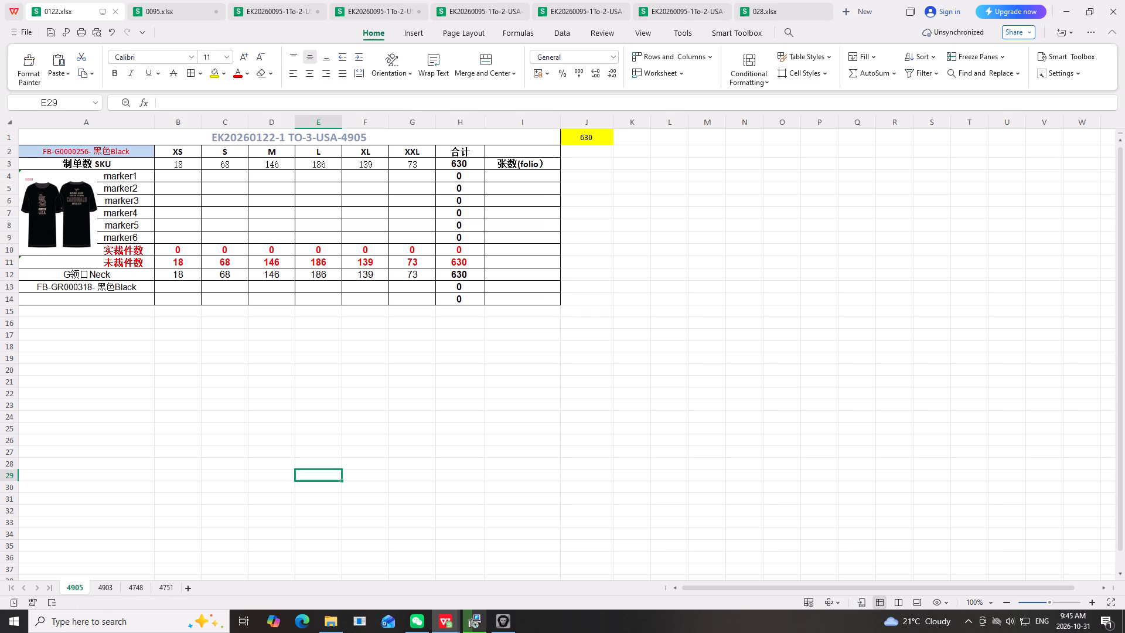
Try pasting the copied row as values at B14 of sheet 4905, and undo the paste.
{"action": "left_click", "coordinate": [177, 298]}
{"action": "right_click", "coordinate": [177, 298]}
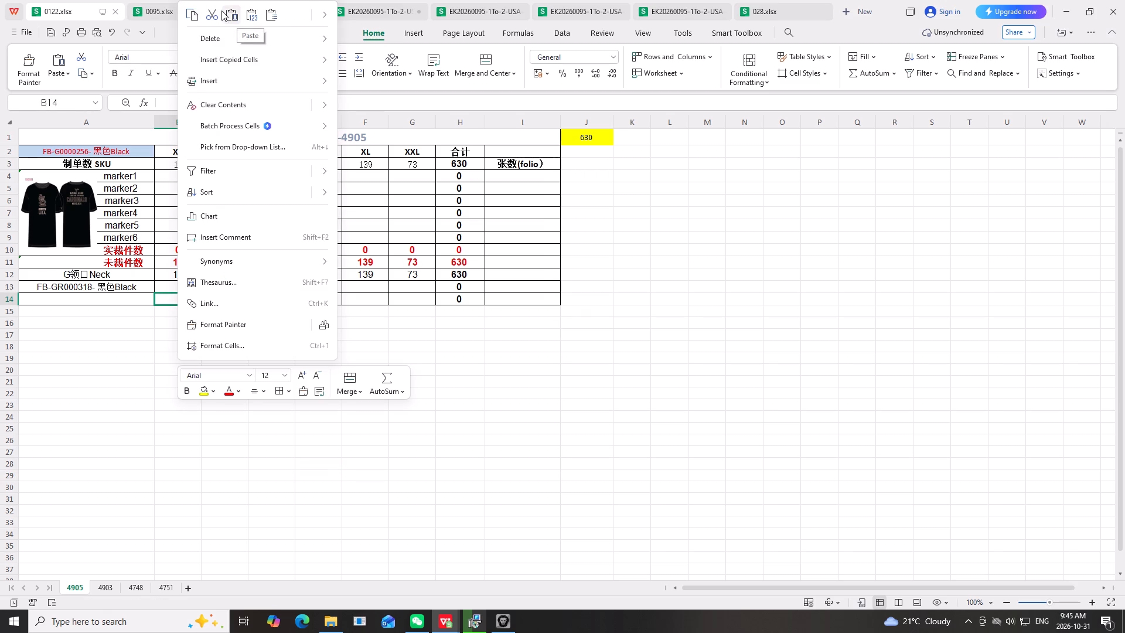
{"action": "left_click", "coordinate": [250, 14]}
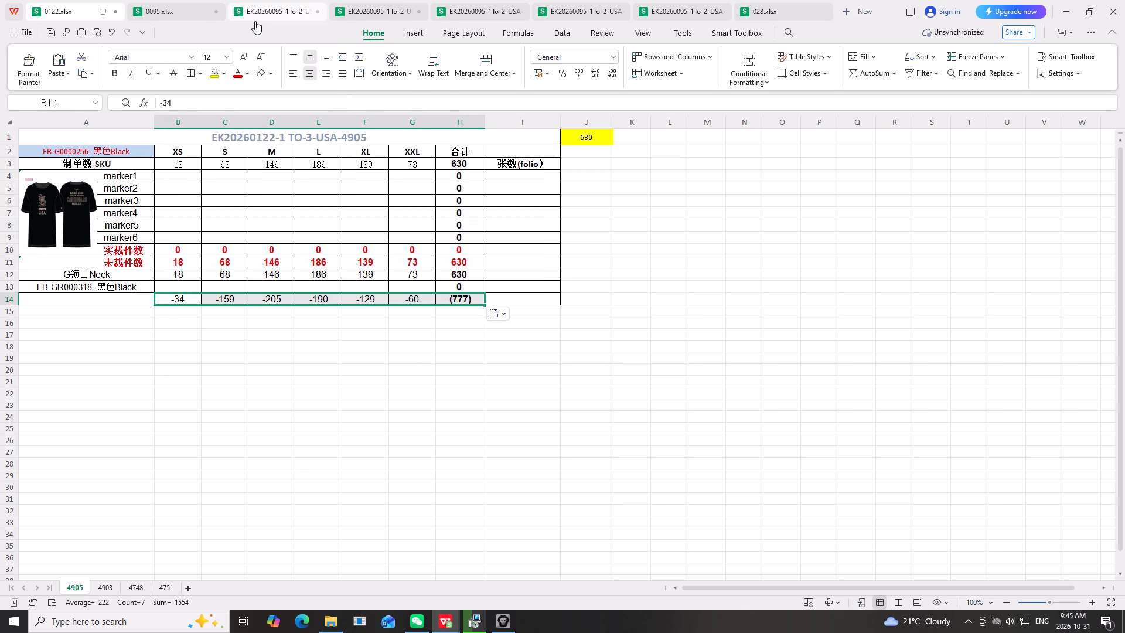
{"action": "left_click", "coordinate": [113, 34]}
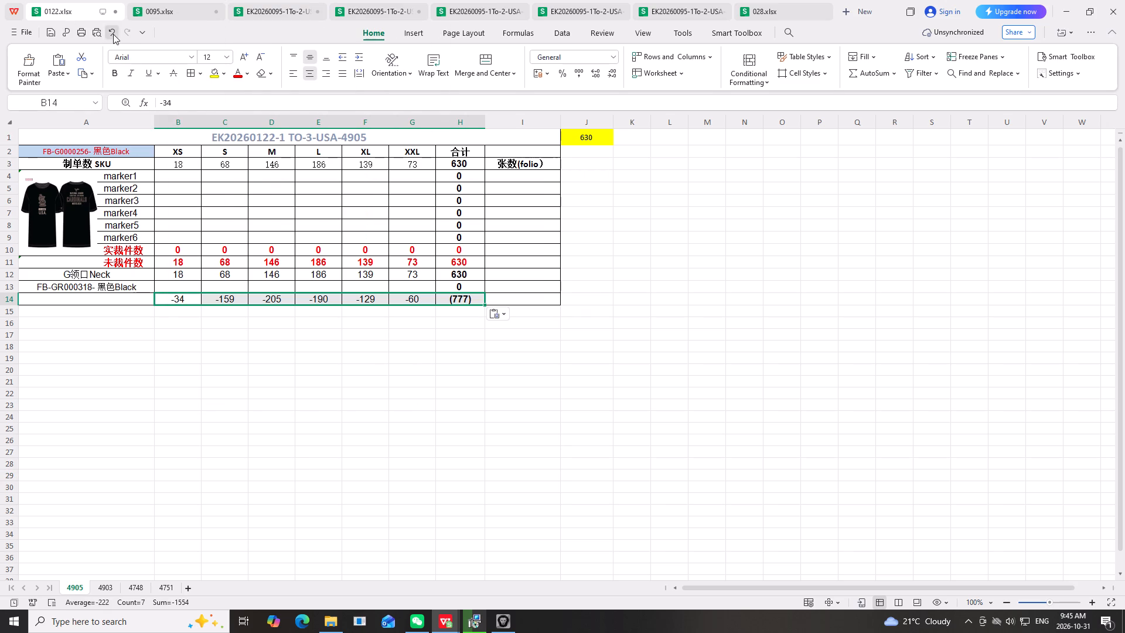
Paste the copied neck balance row with its formulas into row 14 of sheet 4905, starting at B14.
{"action": "right_click", "coordinate": [175, 301]}
{"action": "left_click", "coordinate": [230, 21]}
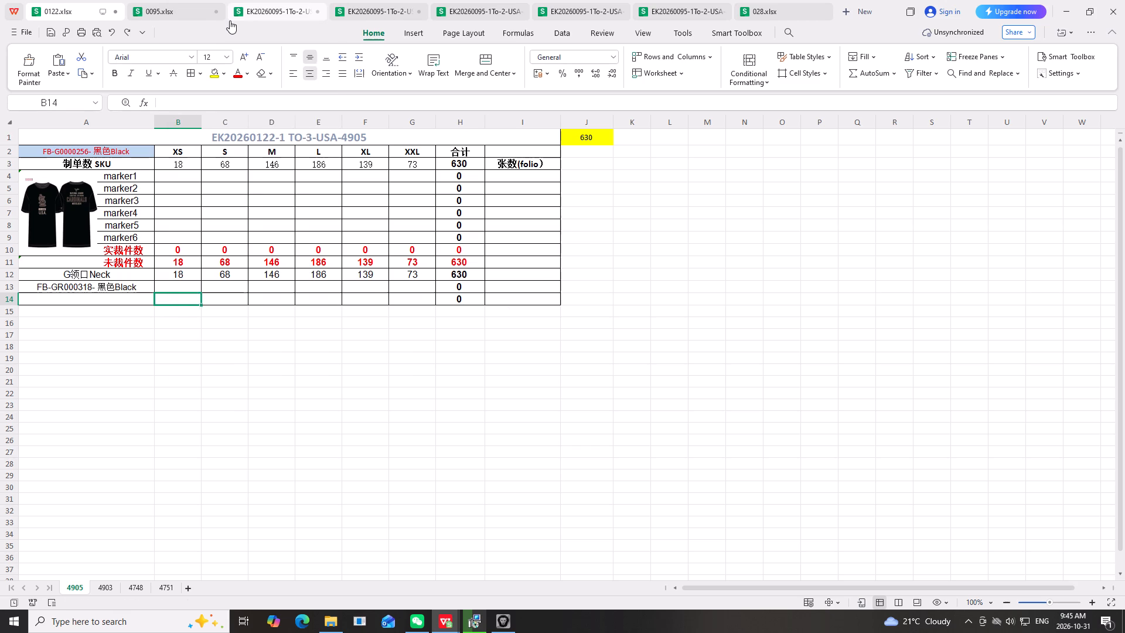
{"action": "left_click", "coordinate": [250, 418]}
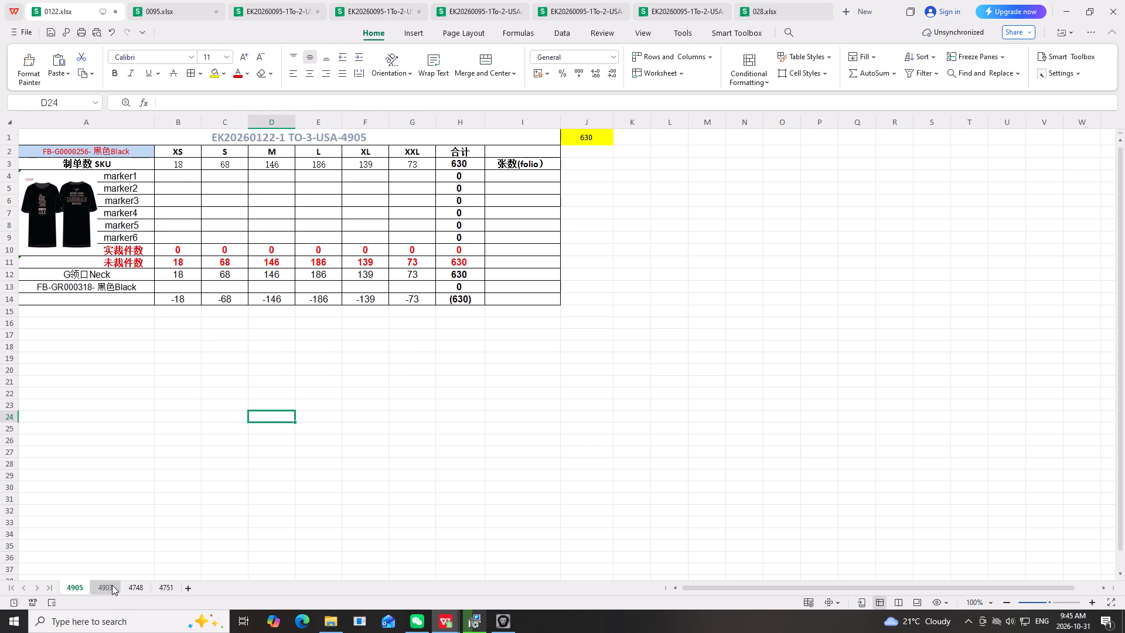
Paste the same neck balance formulas into row 14 of sheets 4903 and 4748, starting at B14 on each.
{"action": "left_click", "coordinate": [112, 585]}
{"action": "right_click", "coordinate": [189, 300]}
{"action": "left_click", "coordinate": [241, 18]}
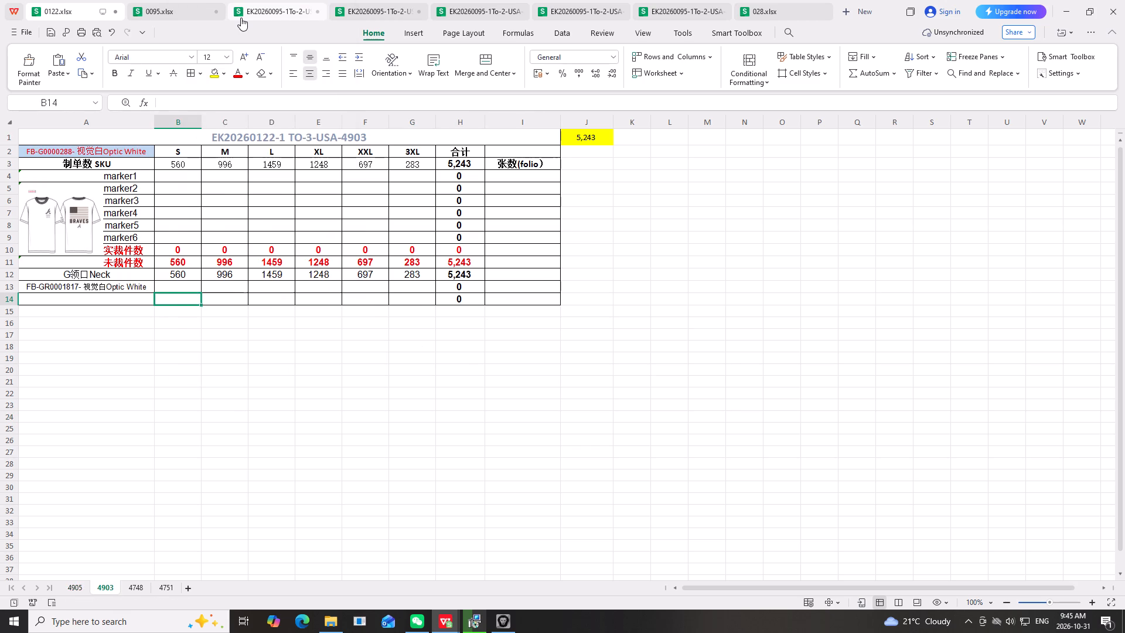
{"action": "left_click", "coordinate": [138, 589]}
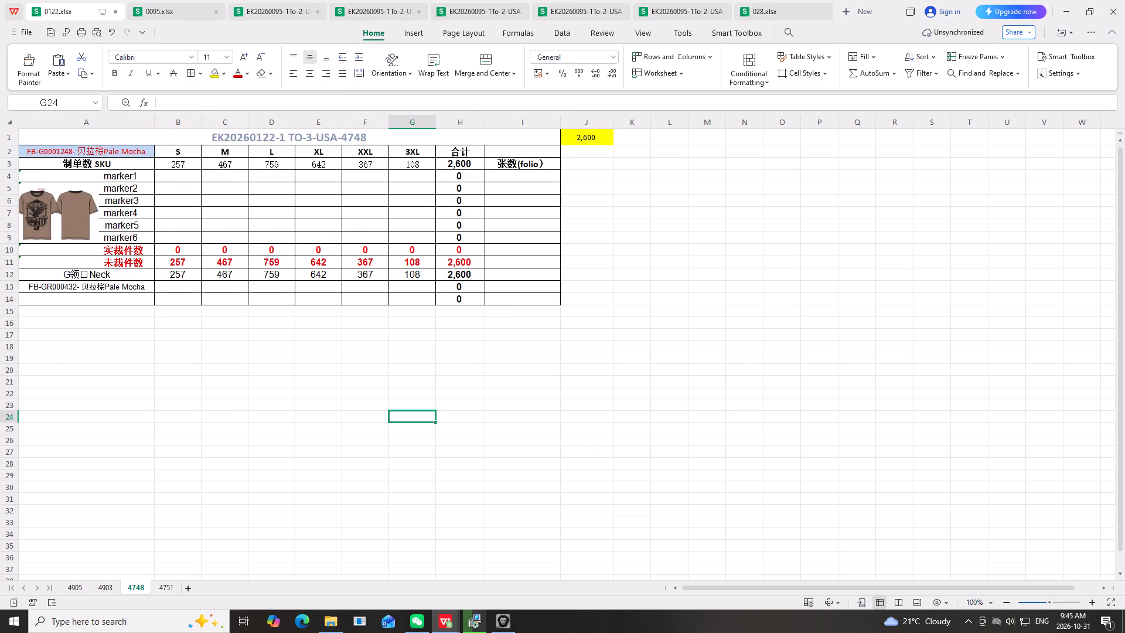
{"action": "right_click", "coordinate": [187, 300]}
{"action": "left_click", "coordinate": [241, 18]}
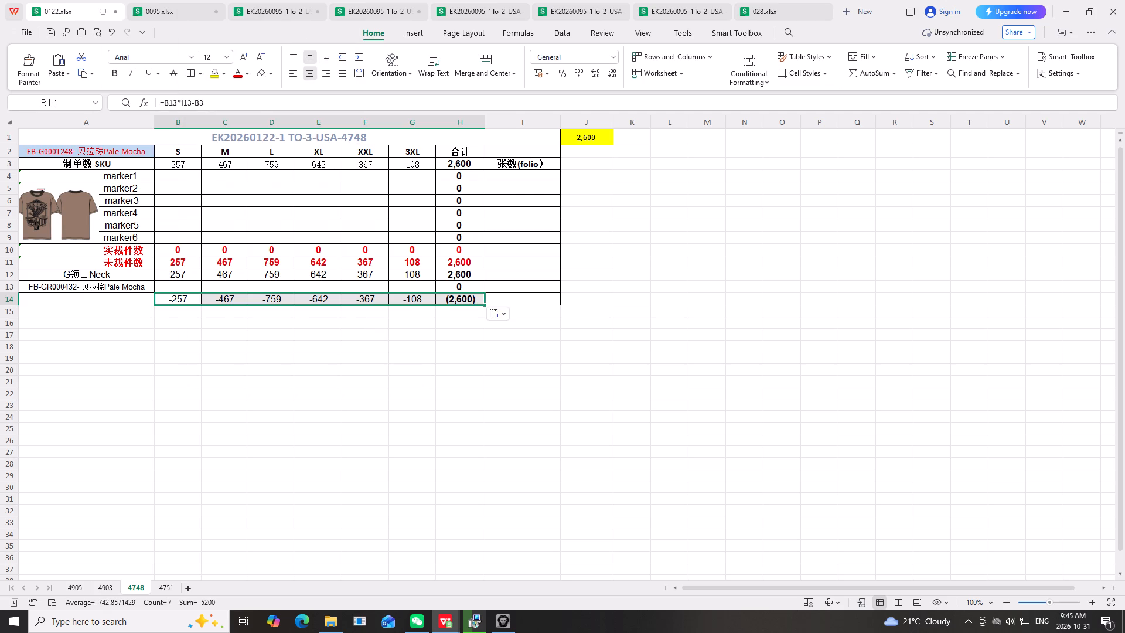
{"action": "left_click", "coordinate": [635, 336]}
Check the neck balance row 14 on sheets 4905, 4903, 4748 and 4751 of 0122.xlsx.
{"action": "left_click", "coordinate": [69, 587]}
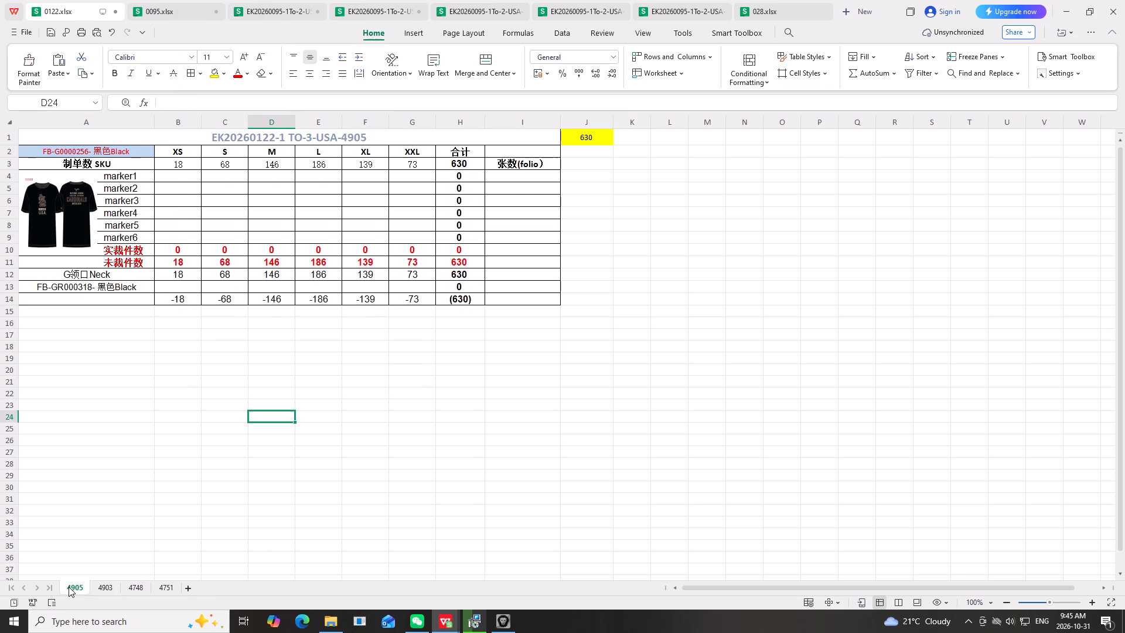
{"action": "left_click", "coordinate": [105, 590]}
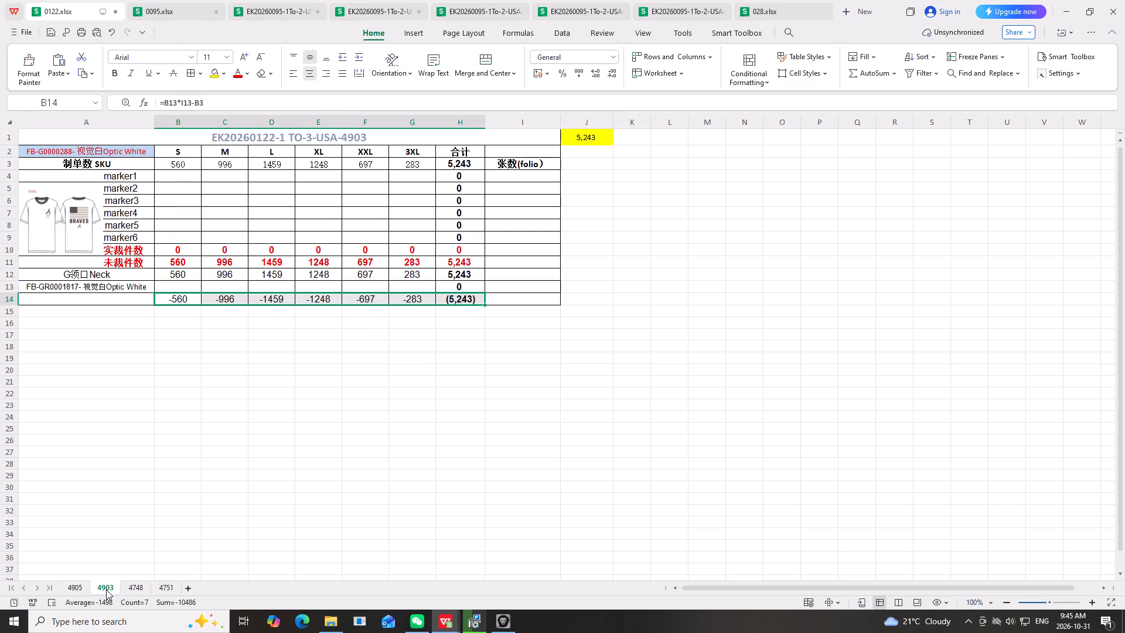
{"action": "left_click", "coordinate": [137, 591]}
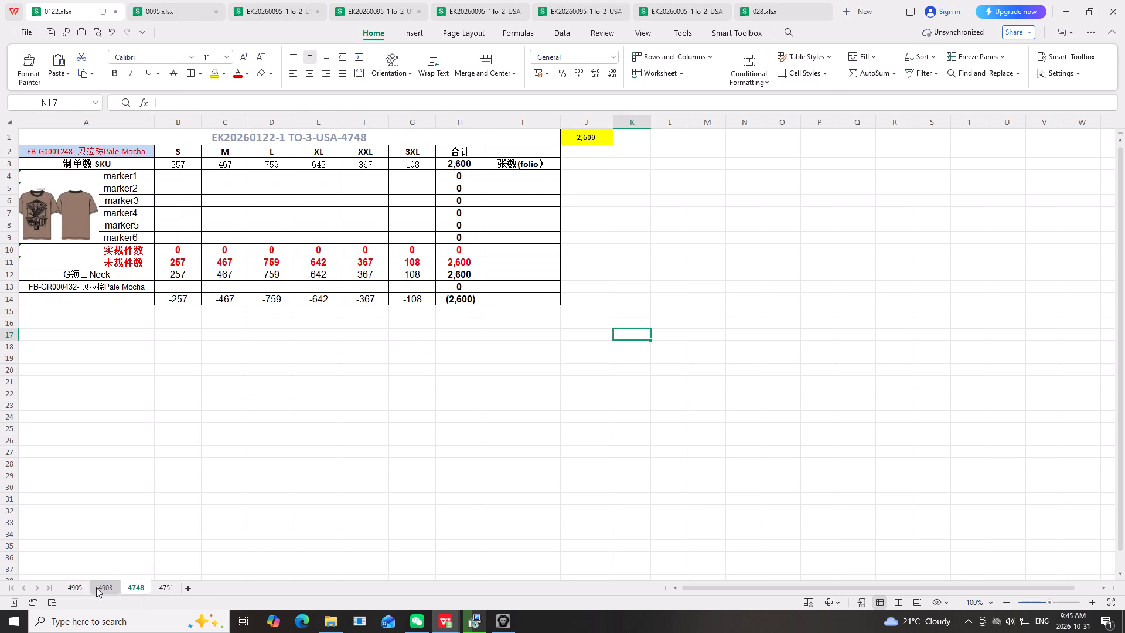
{"action": "left_click", "coordinate": [77, 588]}
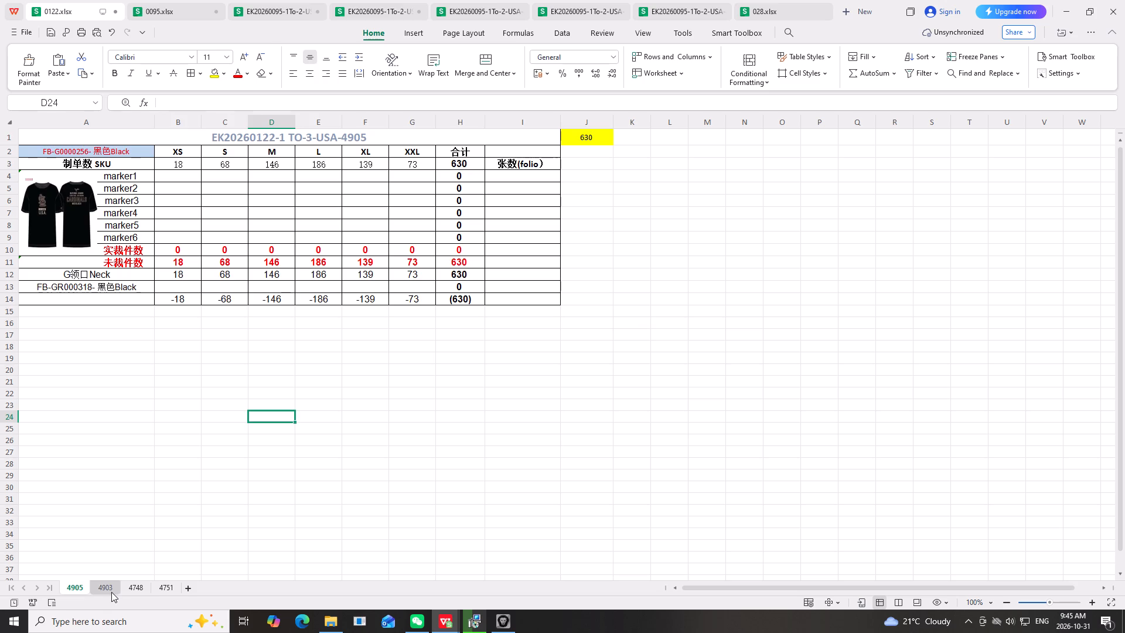
{"action": "left_click", "coordinate": [111, 592]}
{"action": "left_click", "coordinate": [136, 590]}
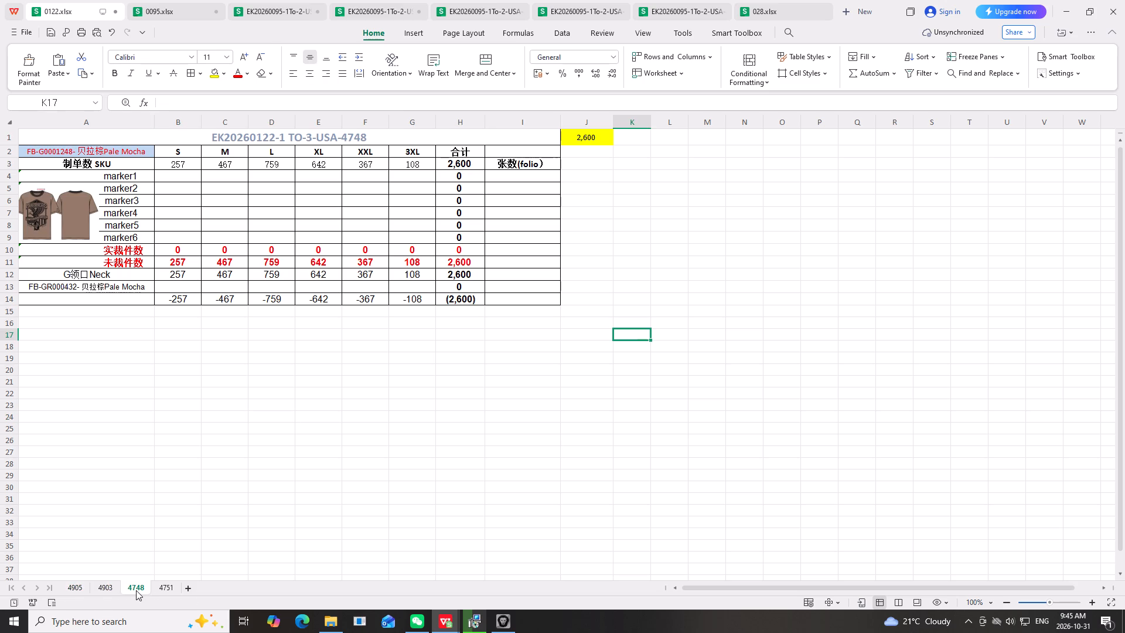
{"action": "left_click", "coordinate": [163, 590]}
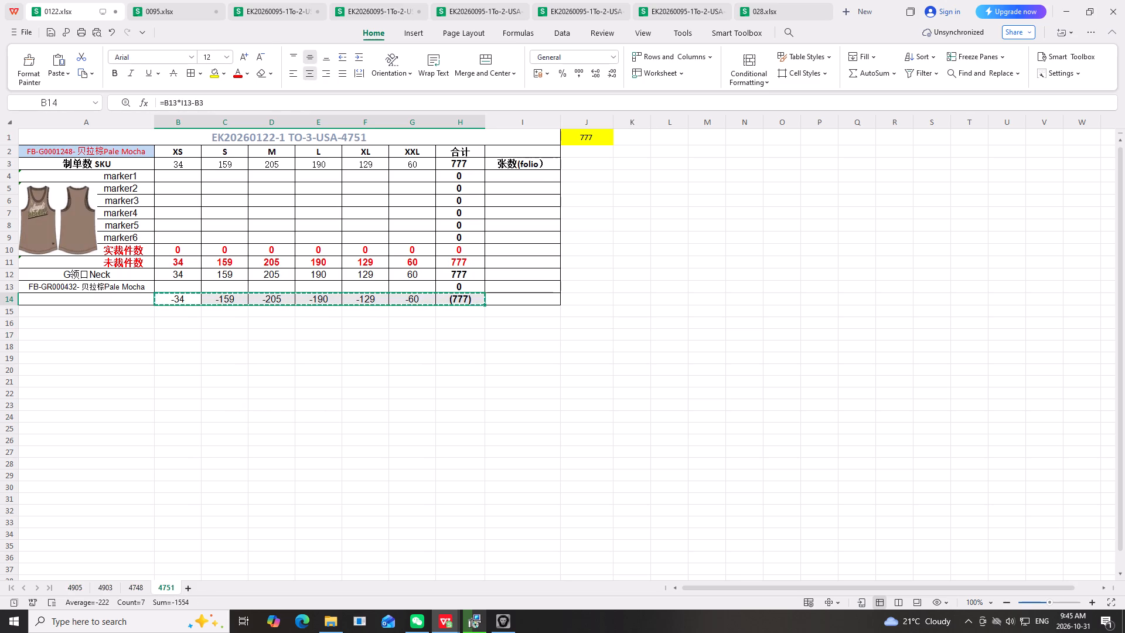
Switch to 0095.xlsx and paste the copied neck balance formulas into row 14 of sheet 5227, starting at B14.
{"action": "left_click", "coordinate": [182, 9]}
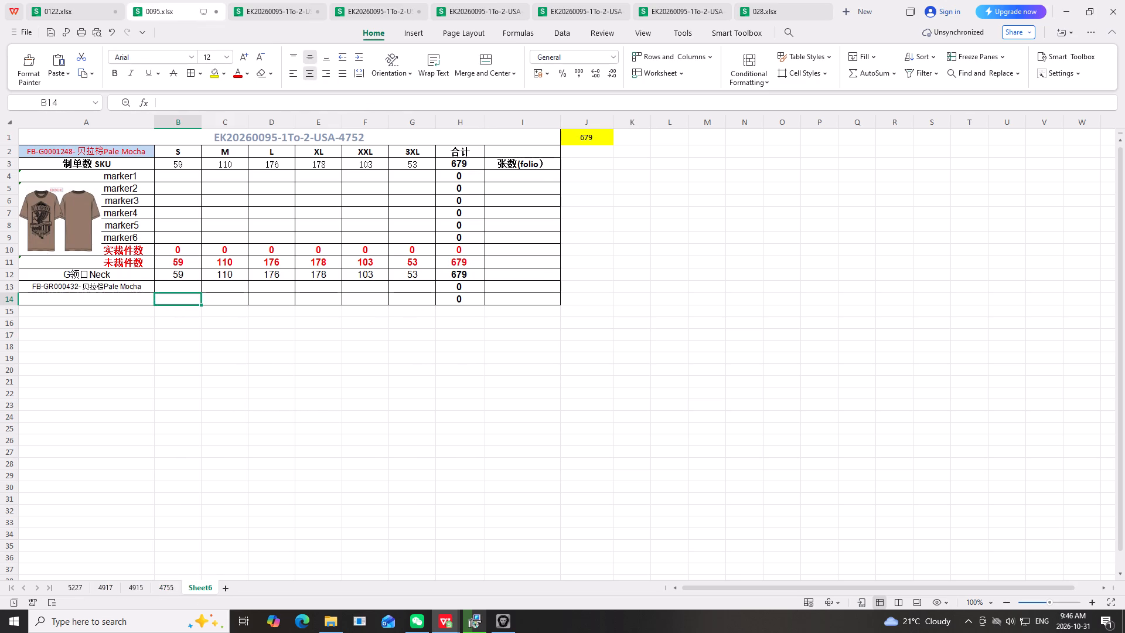
{"action": "left_click", "coordinate": [76, 585]}
{"action": "scroll", "coordinate": [151, 435], "scroll_direction": "up", "scroll_amount": 2}
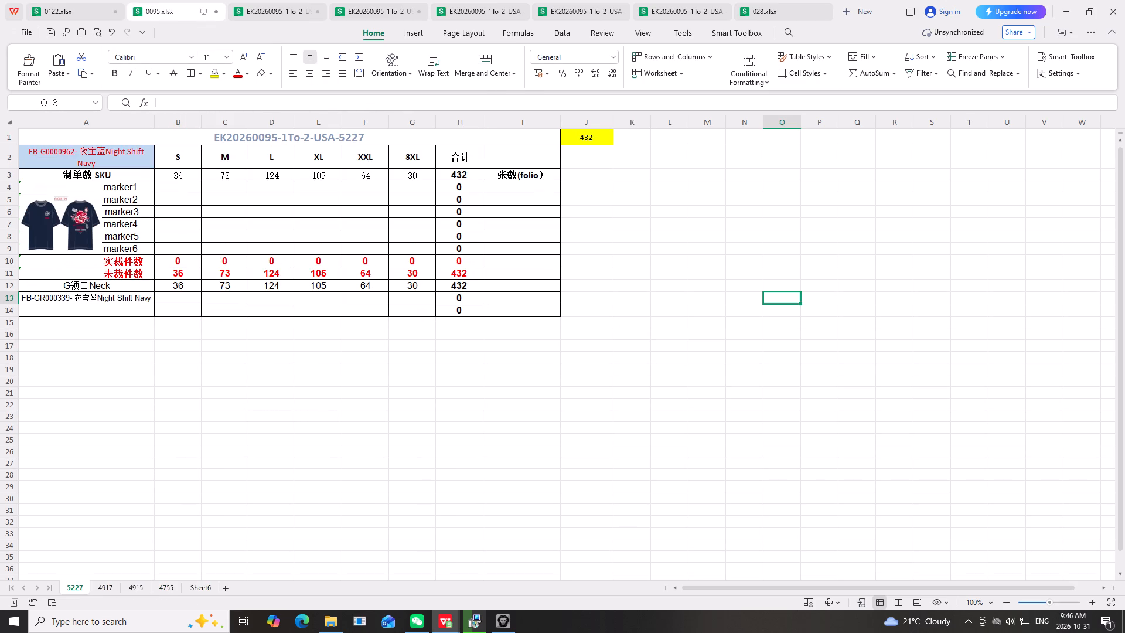
{"action": "right_click", "coordinate": [178, 311]}
{"action": "left_click", "coordinate": [235, 18]}
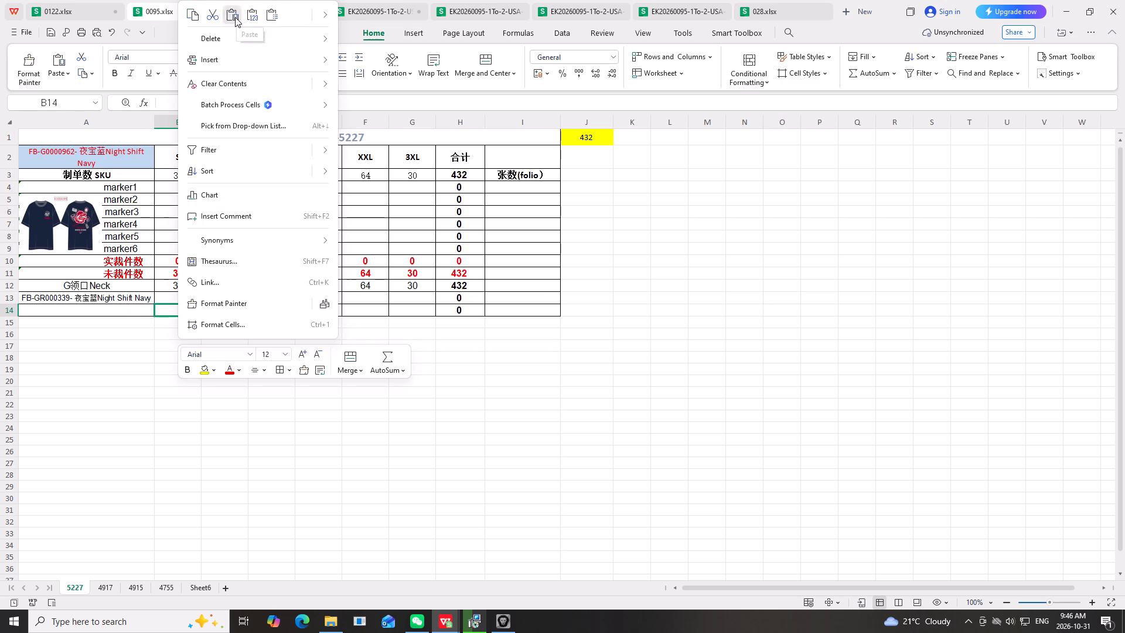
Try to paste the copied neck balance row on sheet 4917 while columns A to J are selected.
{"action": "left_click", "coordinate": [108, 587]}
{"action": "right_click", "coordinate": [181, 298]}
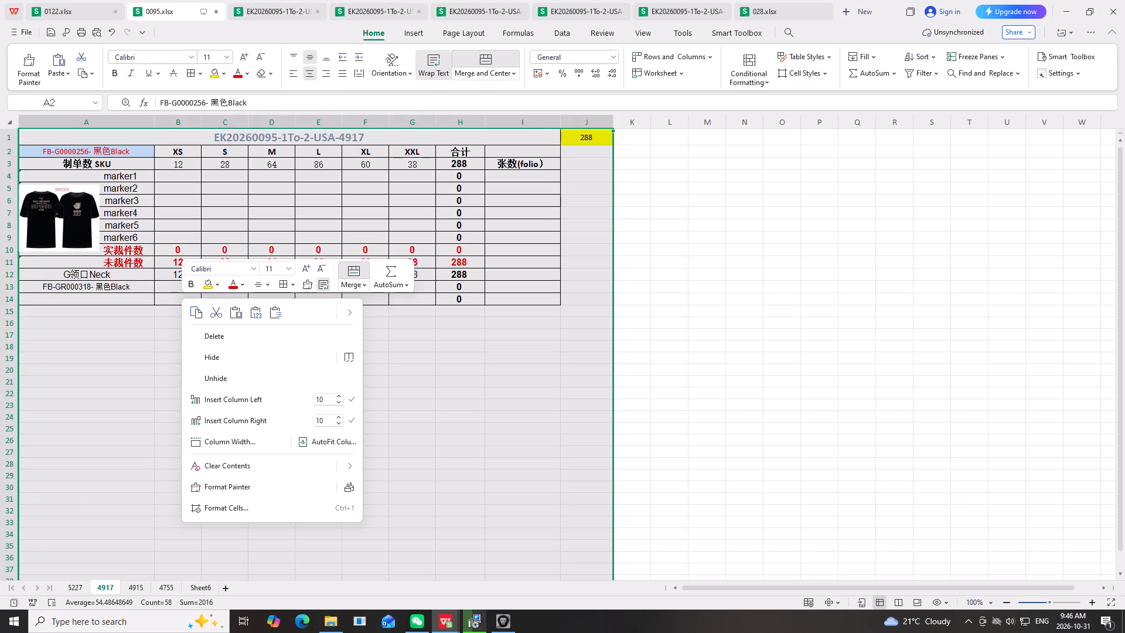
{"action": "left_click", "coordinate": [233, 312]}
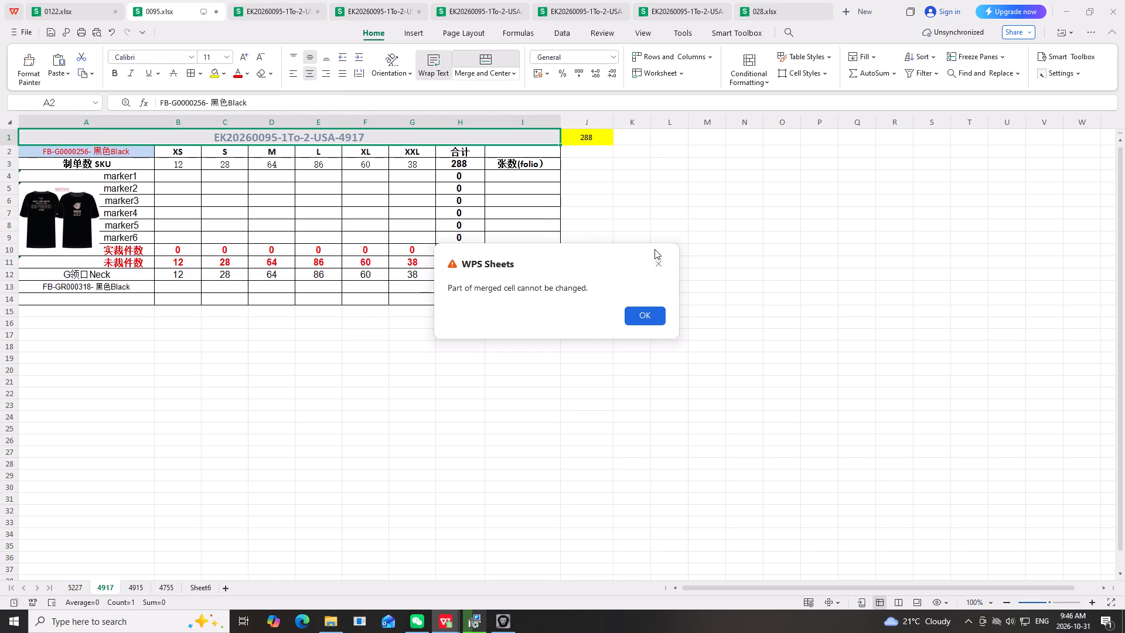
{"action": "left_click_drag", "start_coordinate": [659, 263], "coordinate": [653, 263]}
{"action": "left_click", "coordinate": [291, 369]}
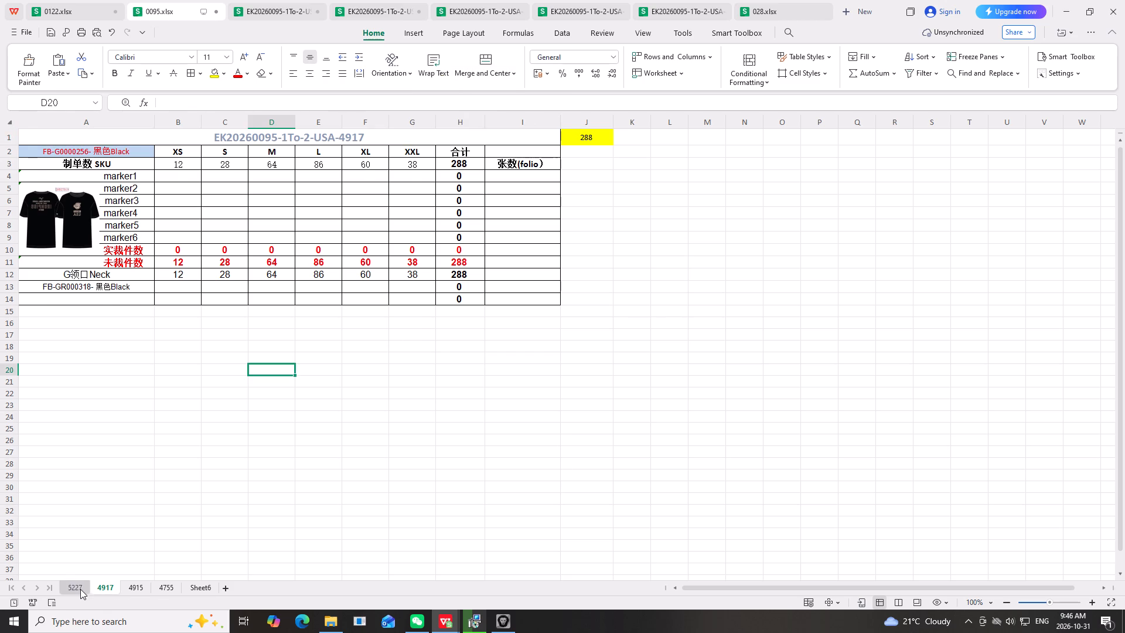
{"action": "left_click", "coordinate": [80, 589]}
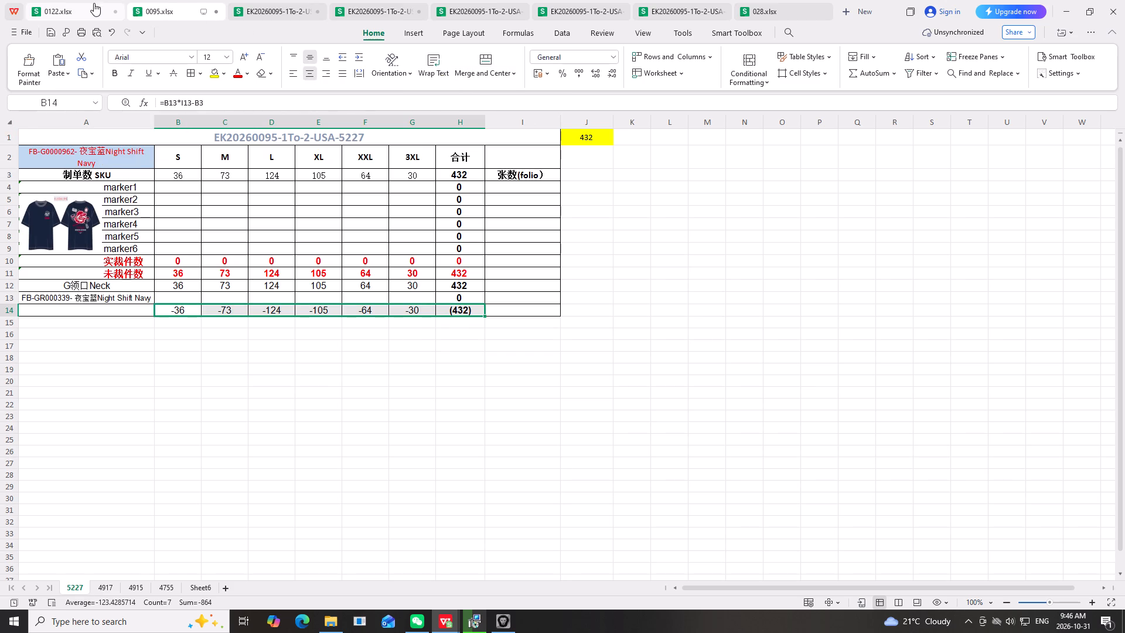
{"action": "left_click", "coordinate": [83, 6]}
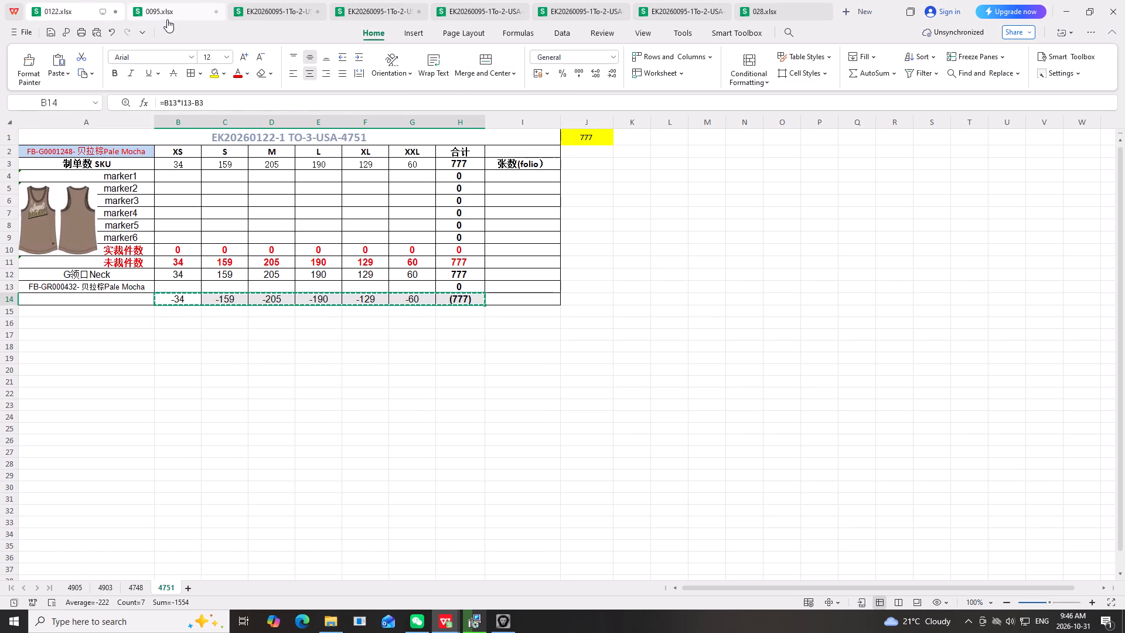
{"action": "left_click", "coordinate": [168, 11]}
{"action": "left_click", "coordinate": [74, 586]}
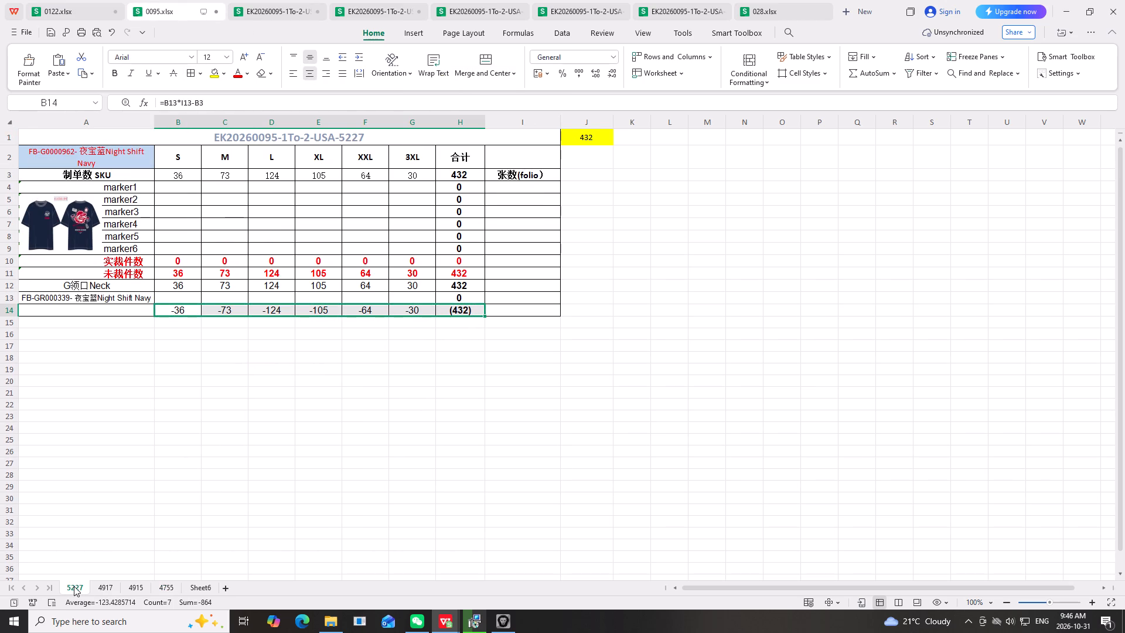
Paste the copied neck balance formulas into row 14 of sheet 4917, starting at B14.
{"action": "left_click", "coordinate": [103, 587]}
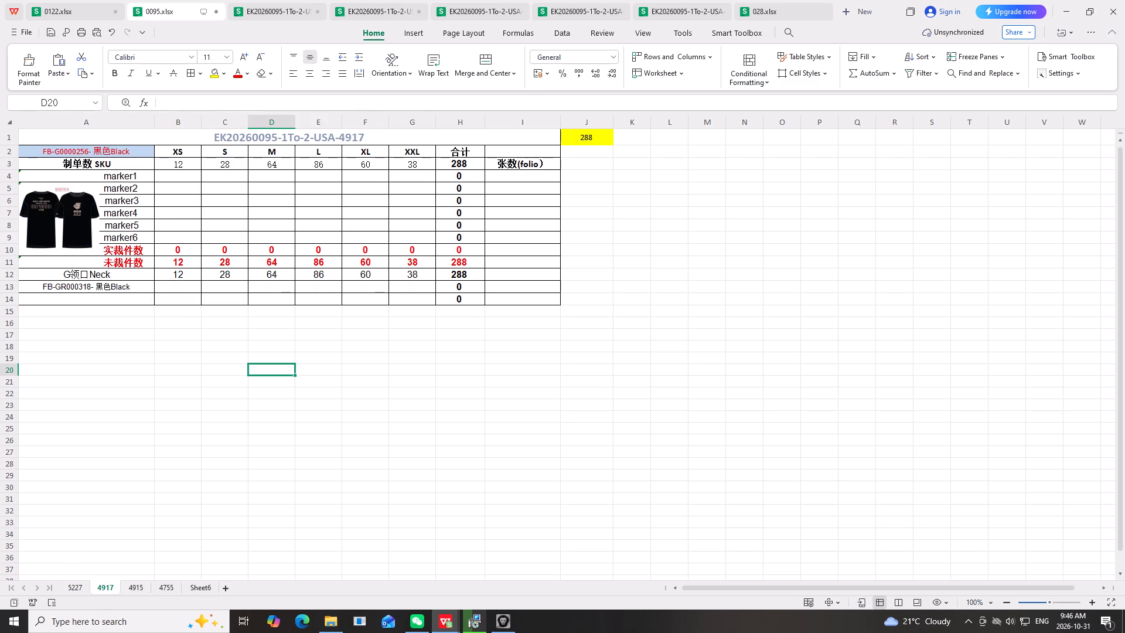
{"action": "left_click", "coordinate": [179, 301]}
{"action": "right_click", "coordinate": [179, 301]}
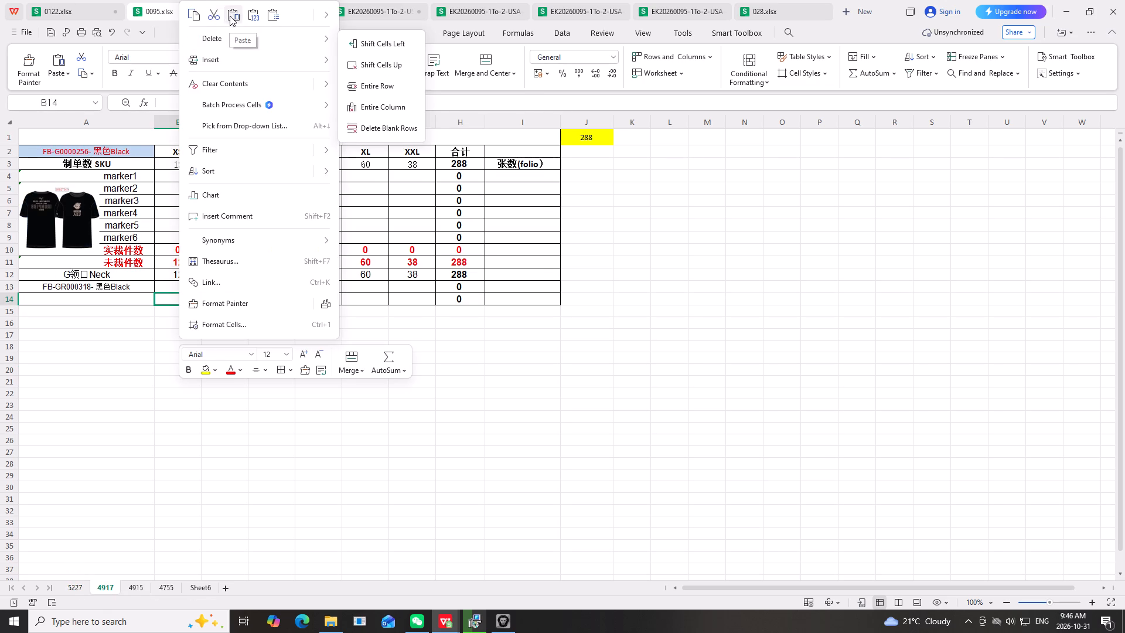
{"action": "left_click", "coordinate": [231, 16]}
Clear the column selection on sheet 4915 and paste the neck balance formulas into row 14, starting at B14.
{"action": "left_click", "coordinate": [132, 587]}
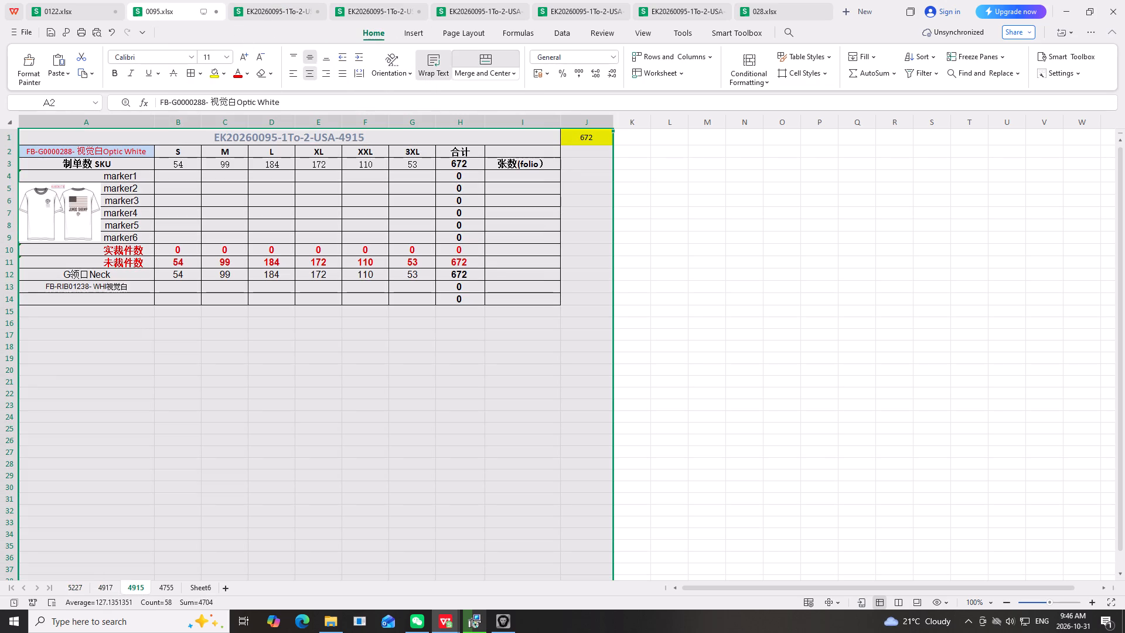
{"action": "left_click", "coordinate": [242, 335]}
{"action": "left_click", "coordinate": [186, 302]}
{"action": "right_click", "coordinate": [186, 302]}
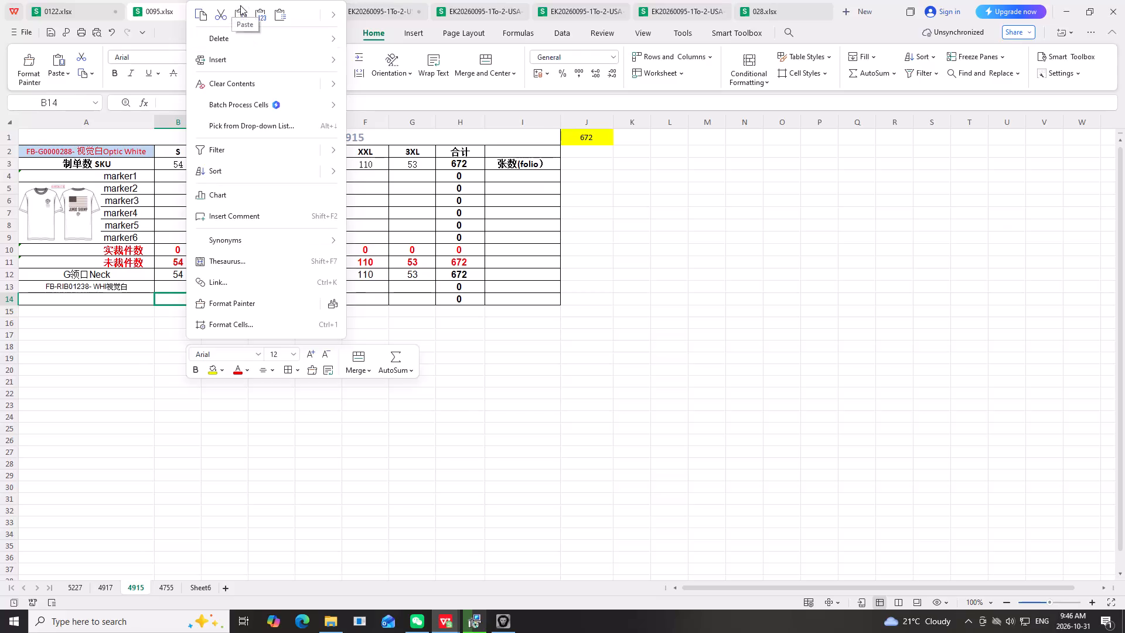
{"action": "left_click", "coordinate": [240, 9]}
{"action": "left_click", "coordinate": [387, 404]}
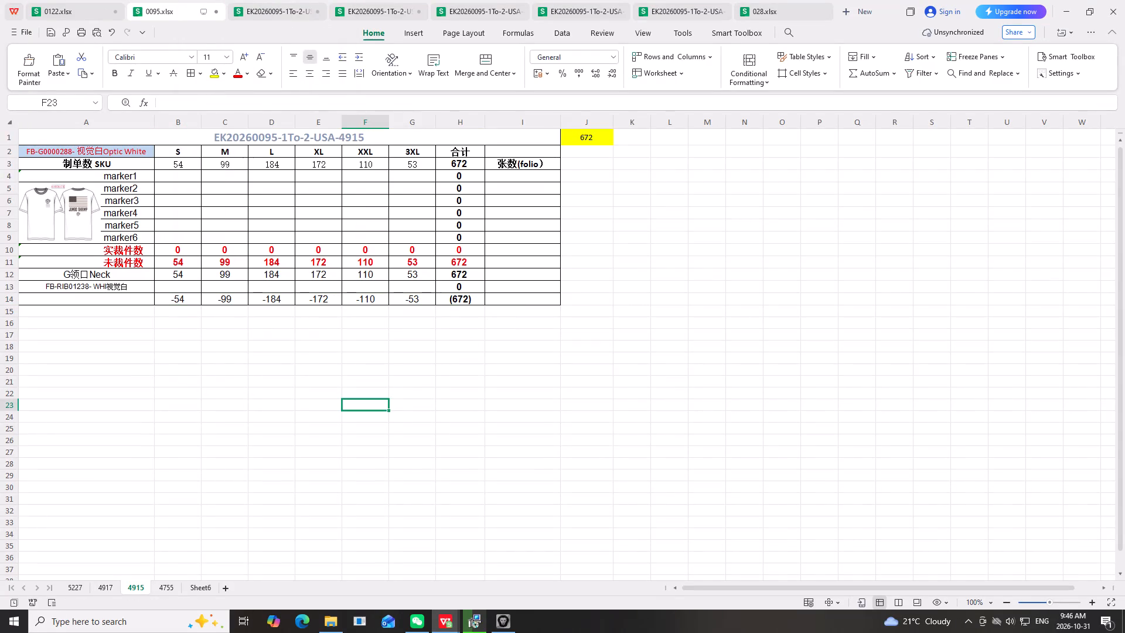
Paste the copied neck balance formulas into row 14 of sheet 4755, starting at B14.
{"action": "left_click", "coordinate": [170, 588]}
{"action": "left_click", "coordinate": [192, 387]}
{"action": "left_click", "coordinate": [184, 294]}
{"action": "right_click", "coordinate": [182, 301]}
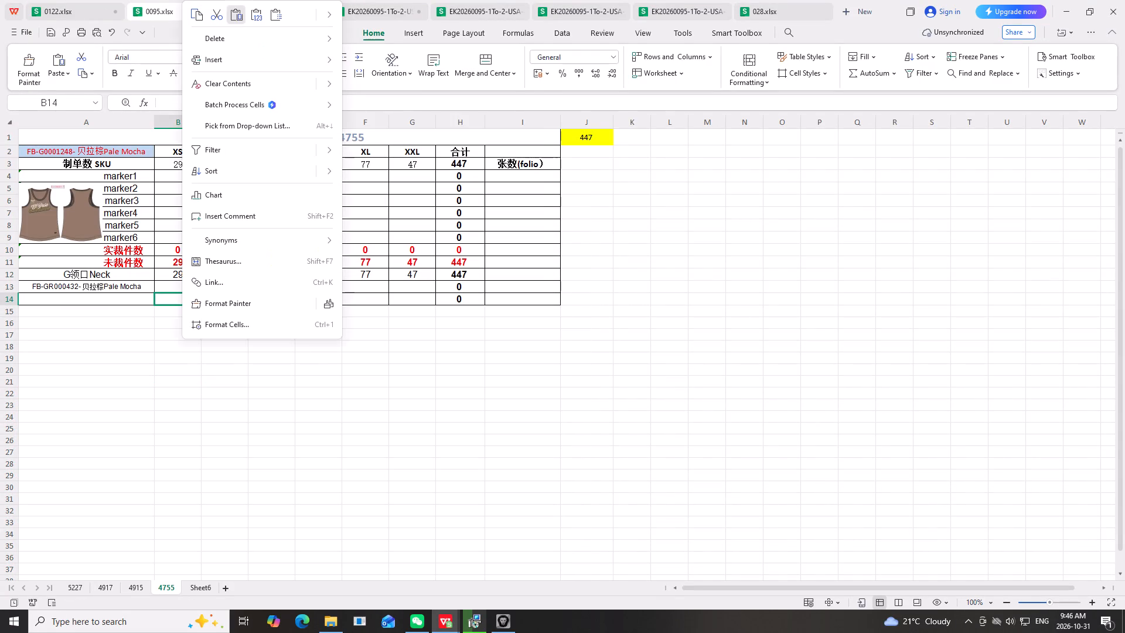
{"action": "left_click", "coordinate": [236, 12]}
{"action": "left_click_drag", "start_coordinate": [690, 275], "coordinate": [695, 271]}
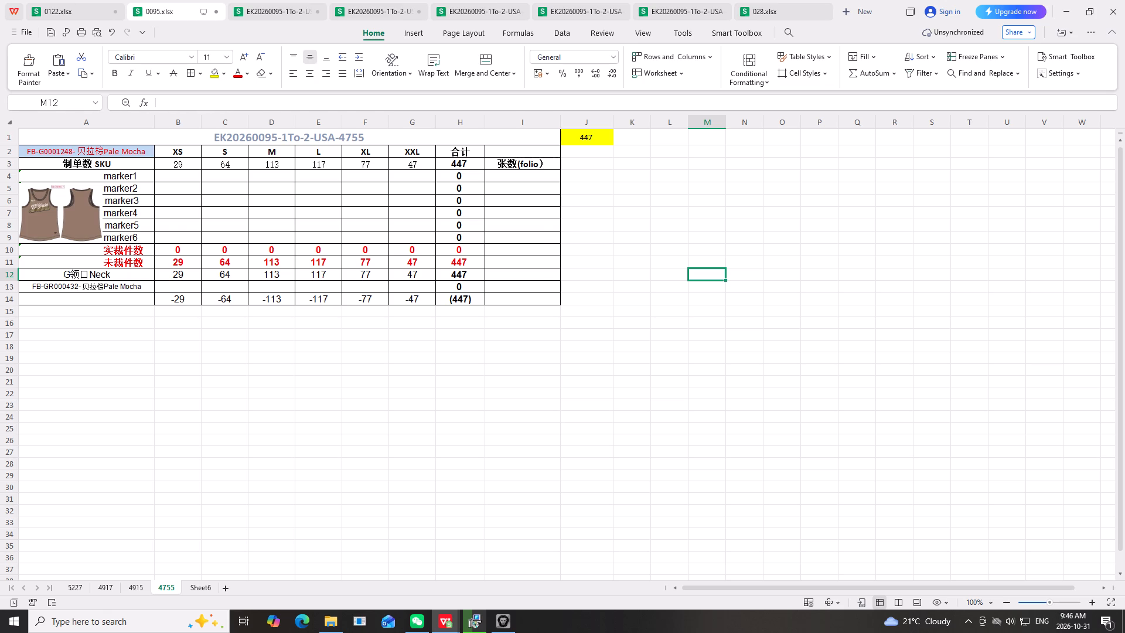
Paste the copied neck balance formulas into row 14 of Sheet6, starting at B14.
{"action": "left_click", "coordinate": [168, 587]}
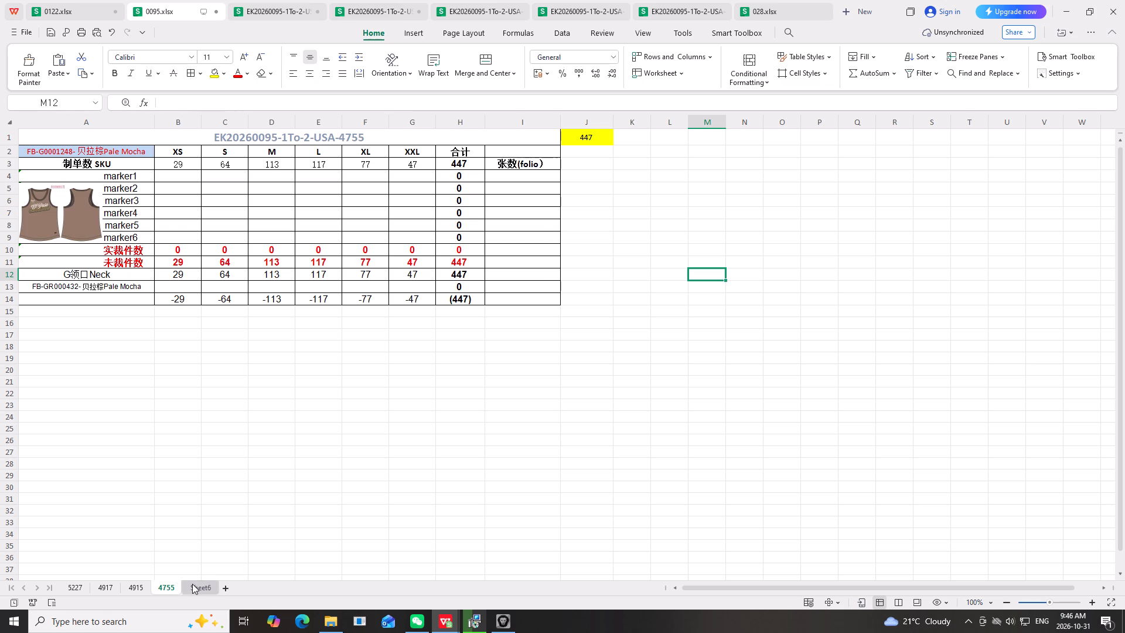
{"action": "left_click", "coordinate": [192, 583]}
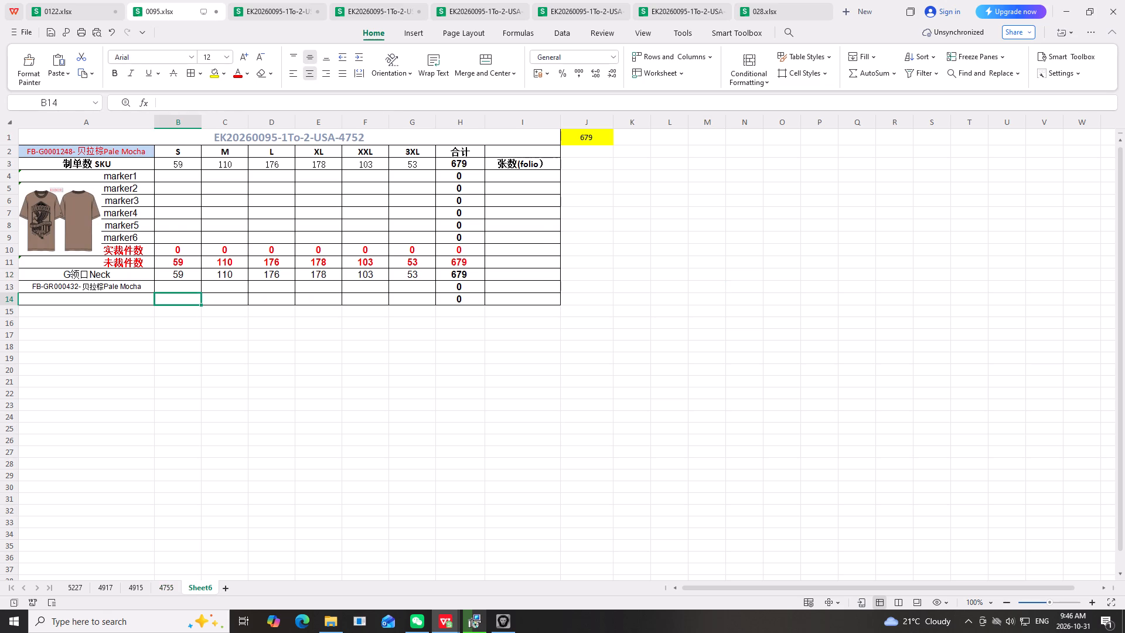
{"action": "right_click", "coordinate": [178, 300]}
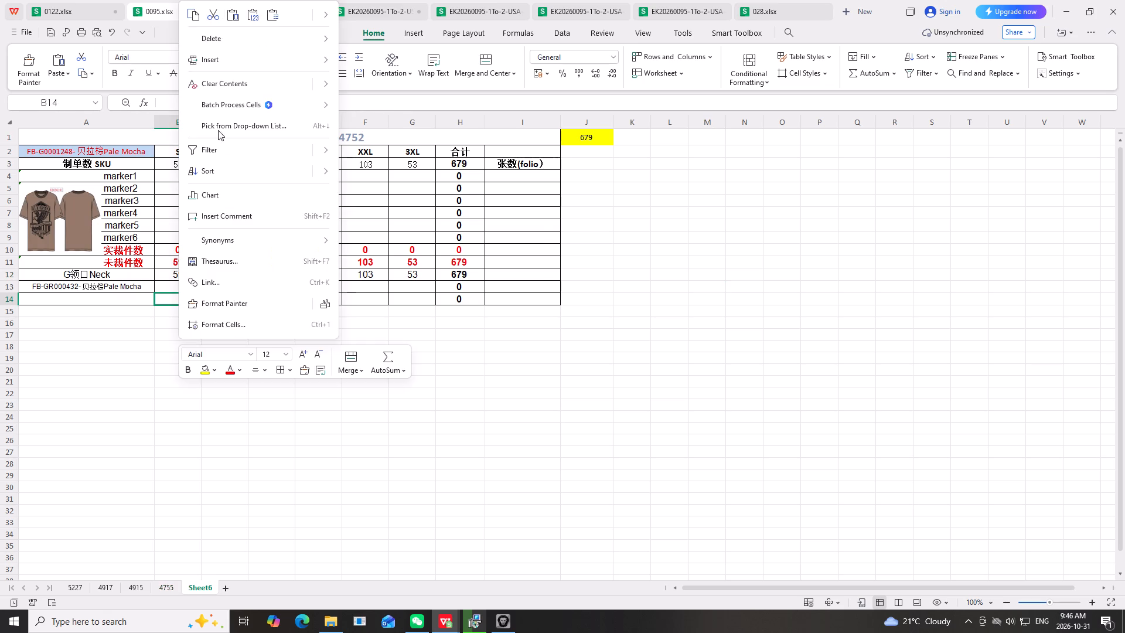
{"action": "left_click", "coordinate": [231, 14]}
{"action": "left_click", "coordinate": [694, 241]}
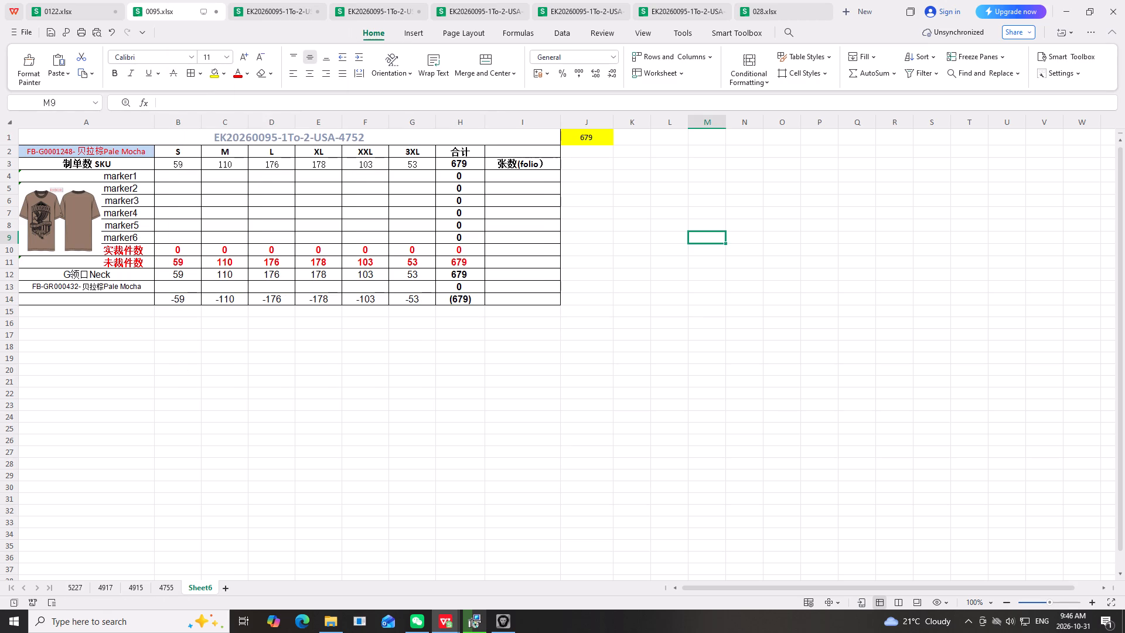
Rename Sheet6 as 4752.
{"action": "left_click", "coordinate": [210, 588]}
{"action": "left_click", "coordinate": [244, 423]}
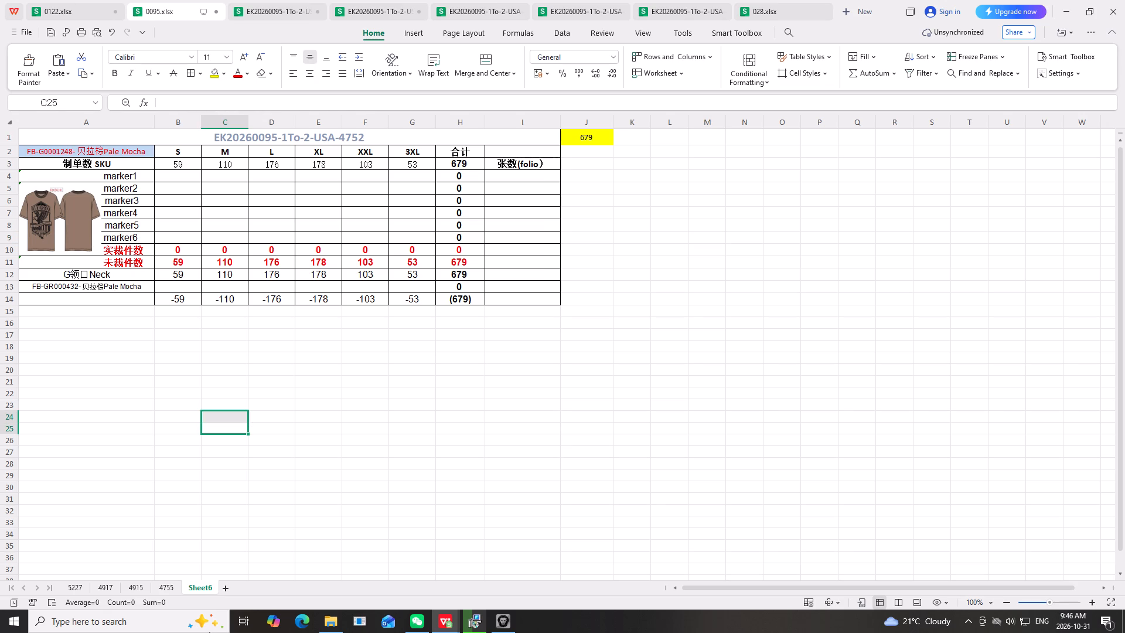
{"action": "right_click", "coordinate": [203, 587]}
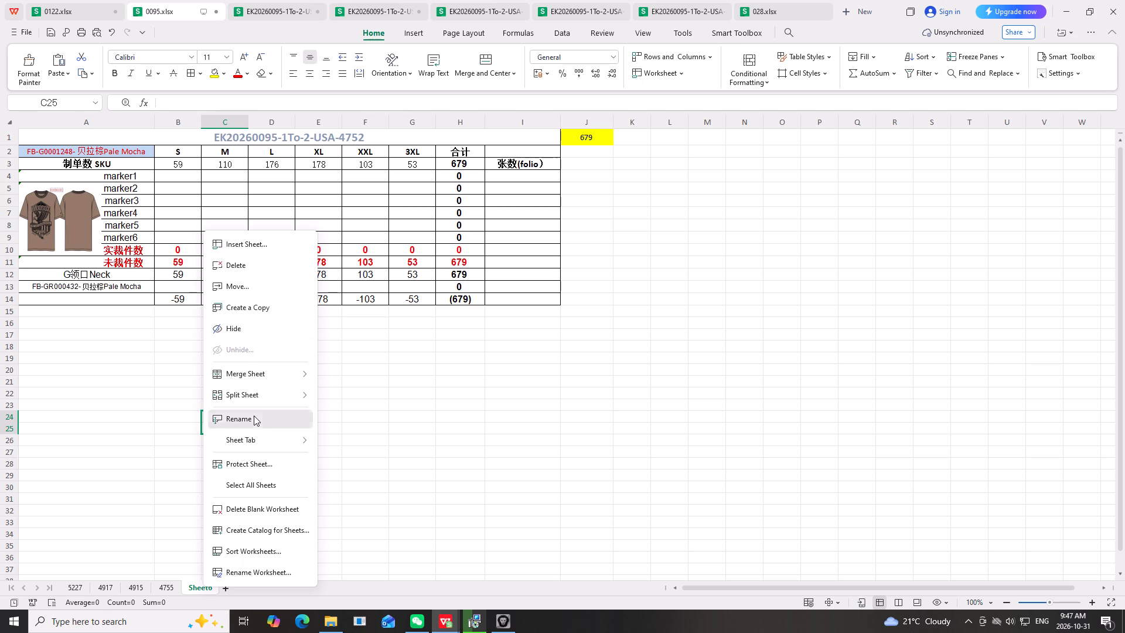
{"action": "left_click", "coordinate": [254, 416]}
{"action": "type", "text": "4752"}
{"action": "scroll", "coordinate": [1053, 410], "scroll_direction": "up", "scroll_amount": 1}
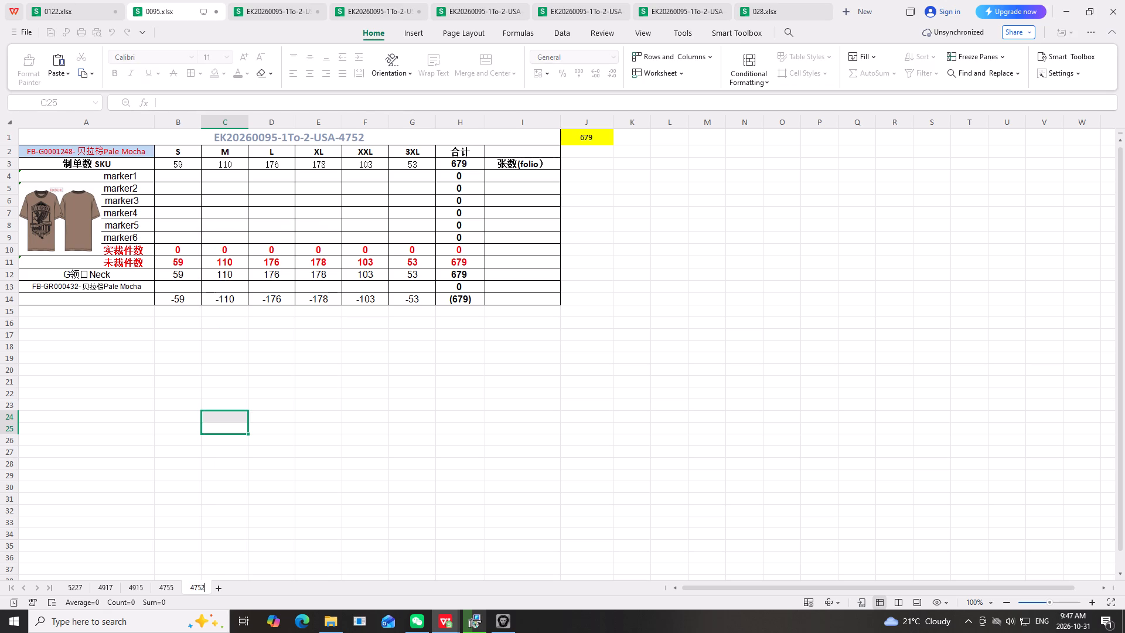
{"action": "left_click", "coordinate": [770, 431]}
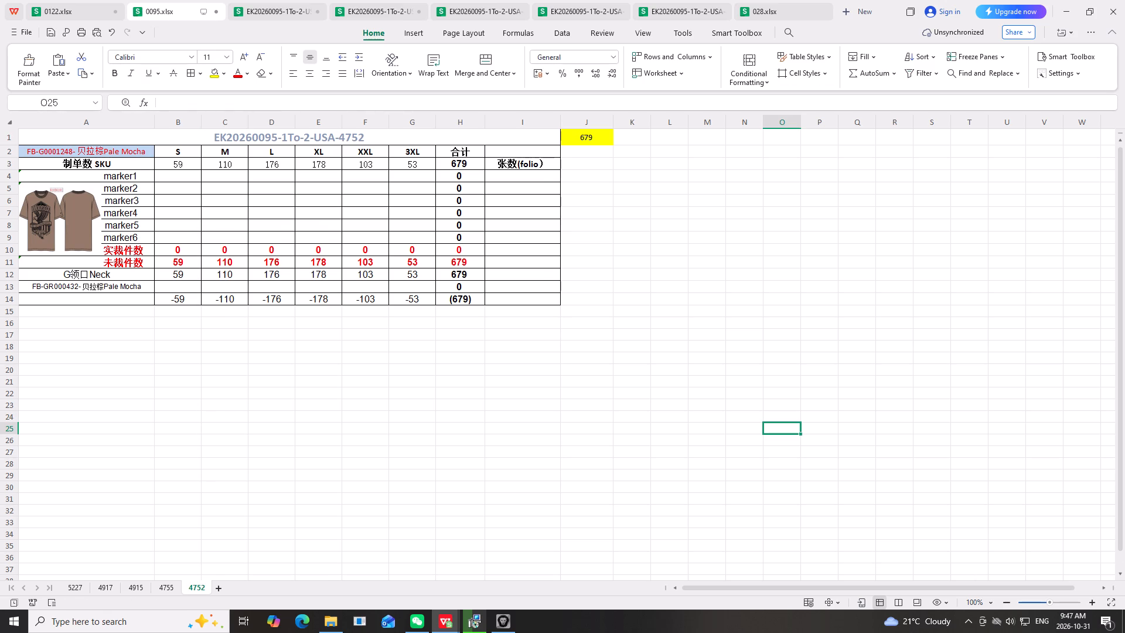
Save the 0095.xlsx workbook.
{"action": "left_click", "coordinate": [714, 236]}
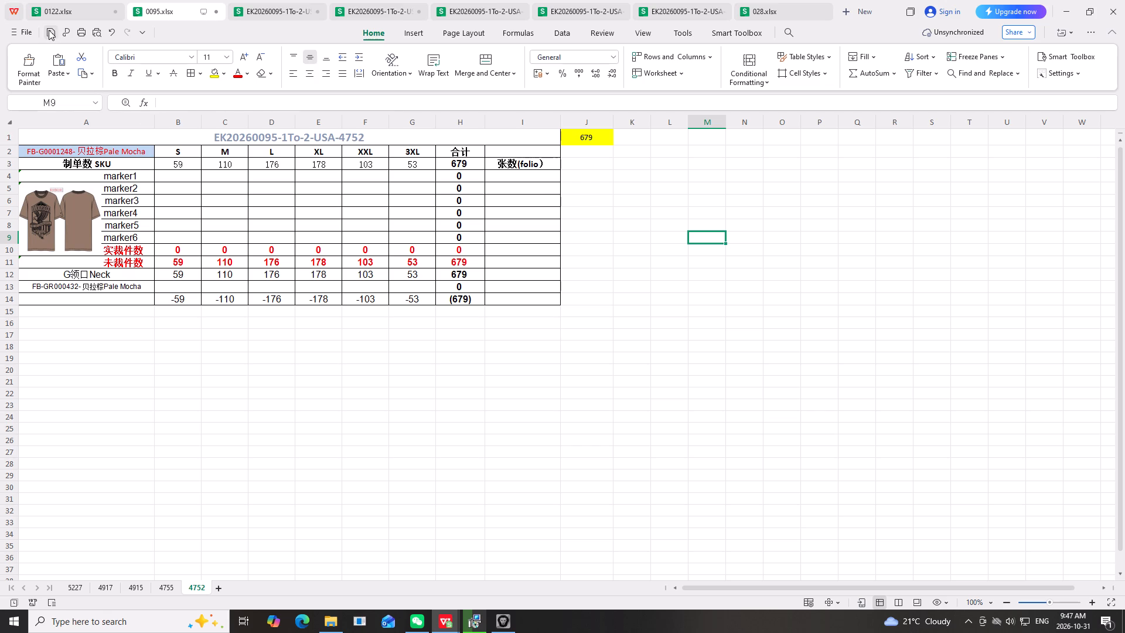
{"action": "triple_click", "coordinate": [49, 30]}
{"action": "triple_click", "coordinate": [49, 30]}
{"action": "triple_click", "coordinate": [49, 30]}
{"action": "triple_click", "coordinate": [49, 30]}
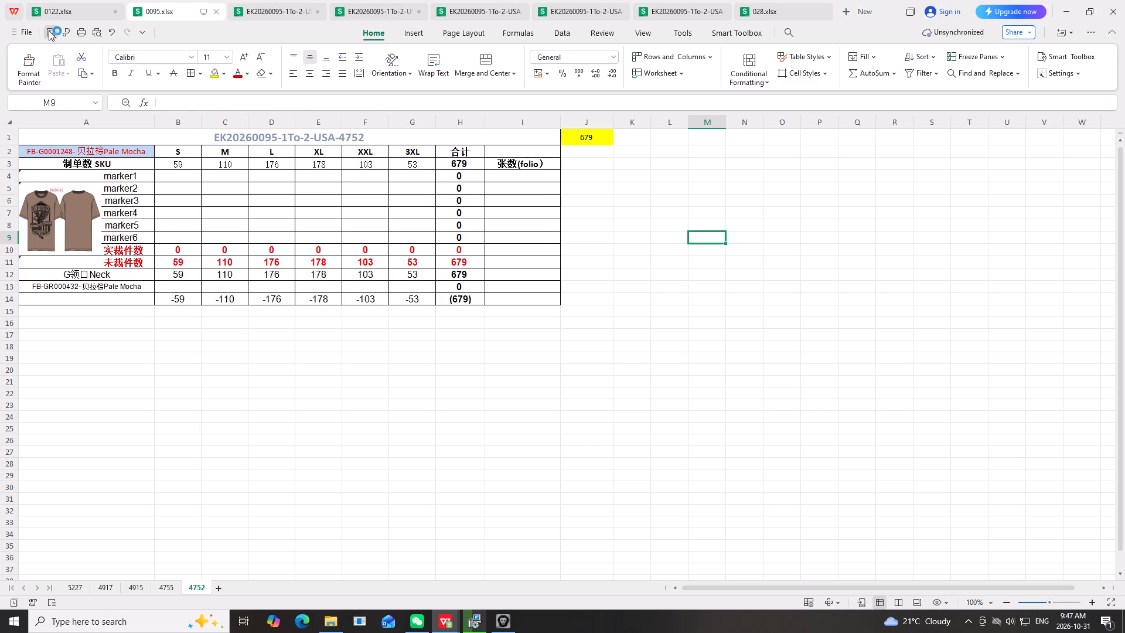
{"action": "triple_click", "coordinate": [49, 30]}
{"action": "left_click", "coordinate": [49, 30]}
{"action": "left_click", "coordinate": [502, 387]}
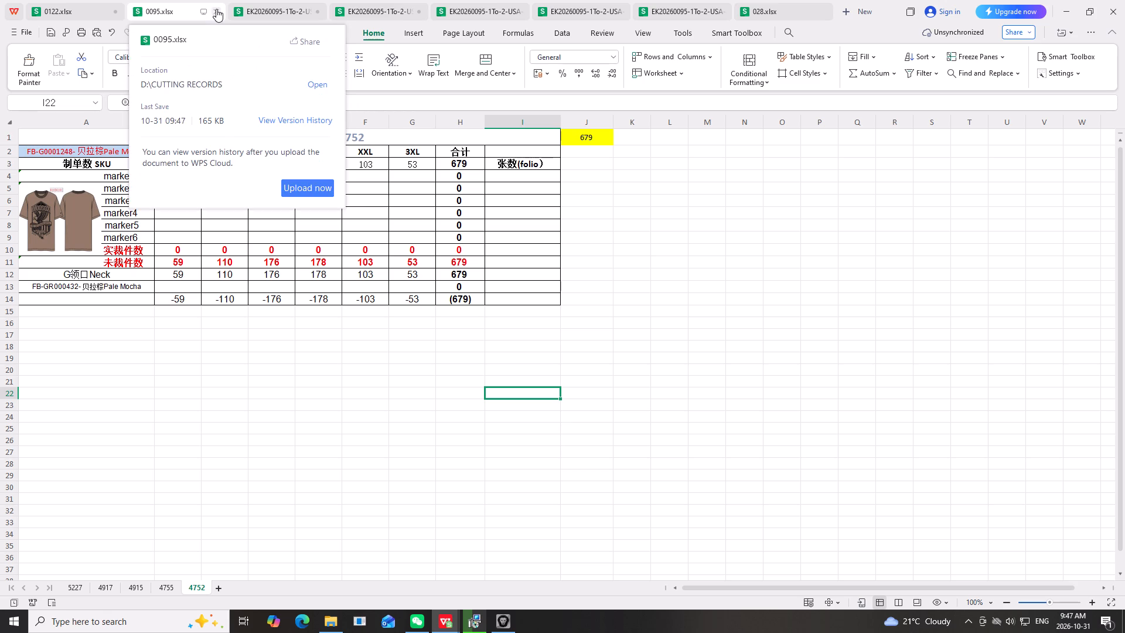
Switch to the 0122.xlsx workbook and save it.
{"action": "left_click", "coordinate": [714, 438]}
{"action": "left_click", "coordinate": [61, 8]}
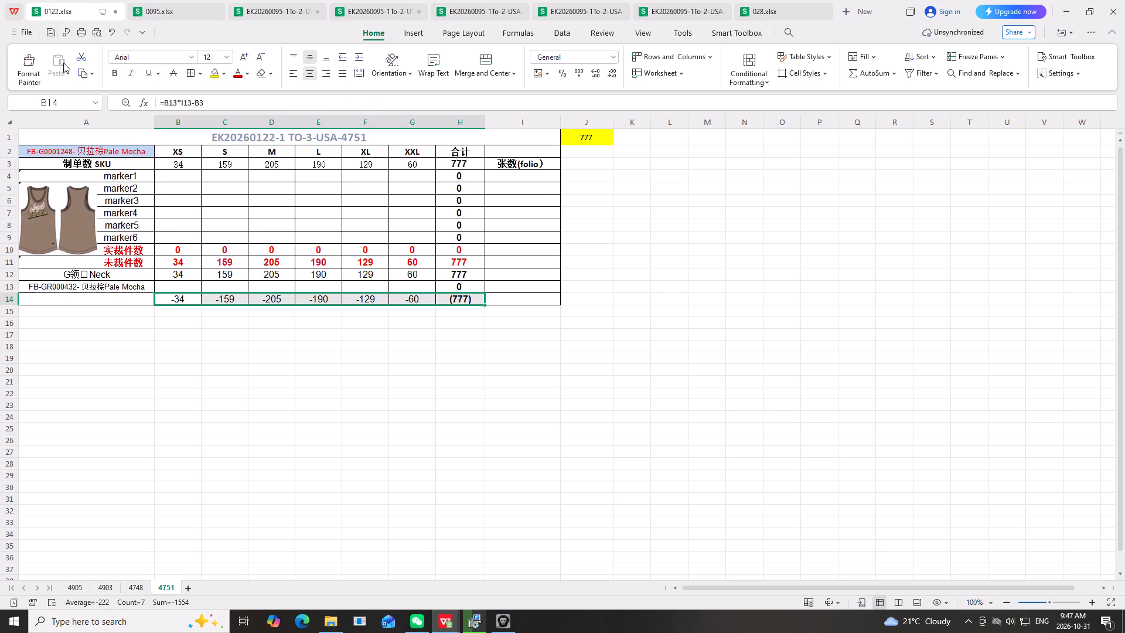
{"action": "left_click", "coordinate": [302, 444]}
{"action": "triple_click", "coordinate": [51, 30]}
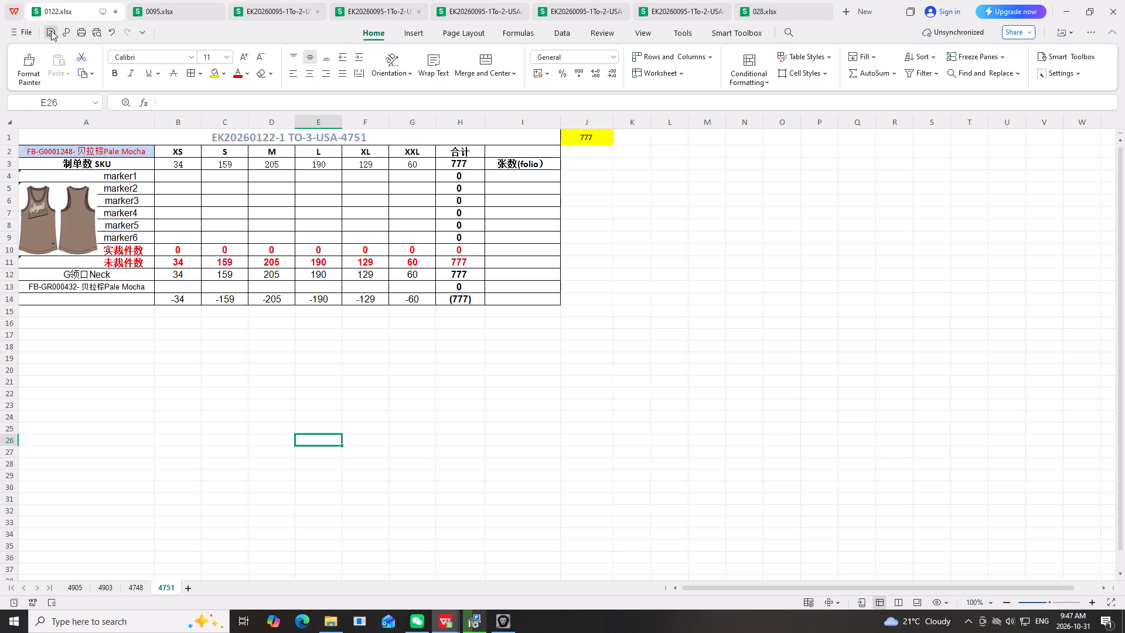
{"action": "triple_click", "coordinate": [51, 30]}
{"action": "left_click", "coordinate": [520, 431]}
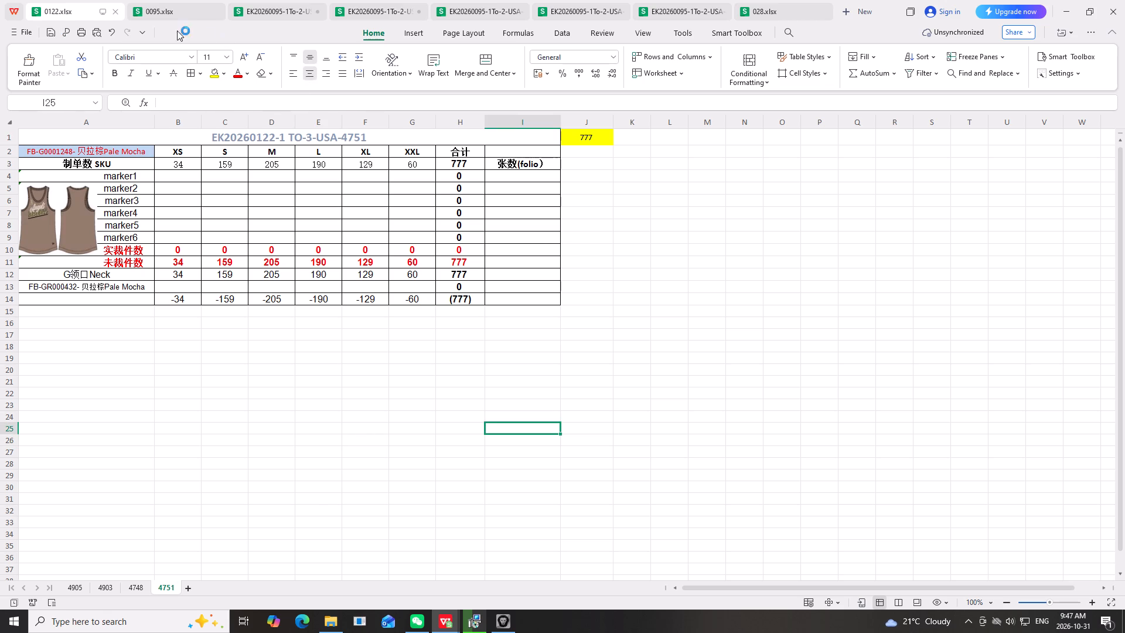
Return to the 0095.xlsx workbook and save it.
{"action": "left_click", "coordinate": [176, 11]}
{"action": "left_click_drag", "start_coordinate": [191, 468], "coordinate": [190, 461]}
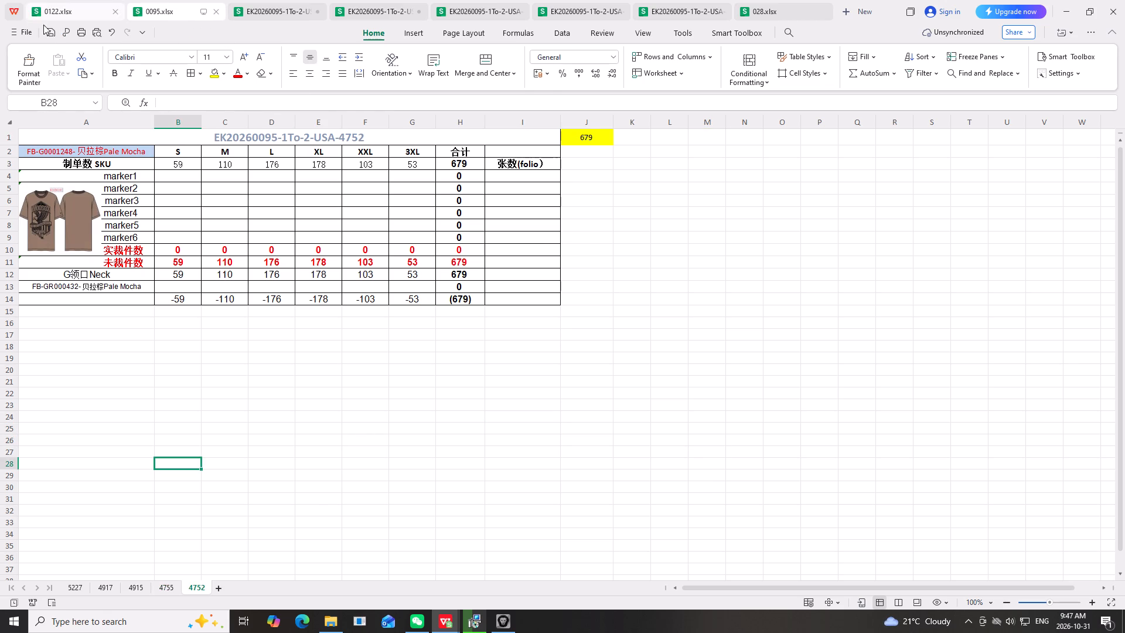
{"action": "triple_click", "coordinate": [52, 31]}
{"action": "triple_click", "coordinate": [52, 30]}
{"action": "triple_click", "coordinate": [51, 28]}
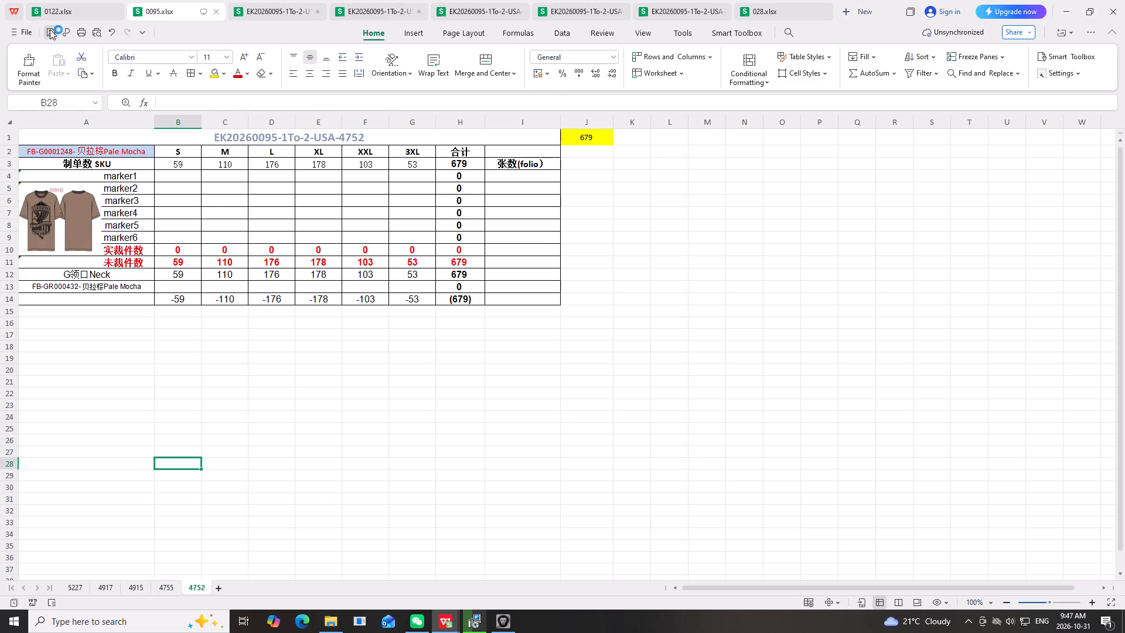
{"action": "left_click", "coordinate": [49, 29]}
{"action": "left_click", "coordinate": [782, 460]}
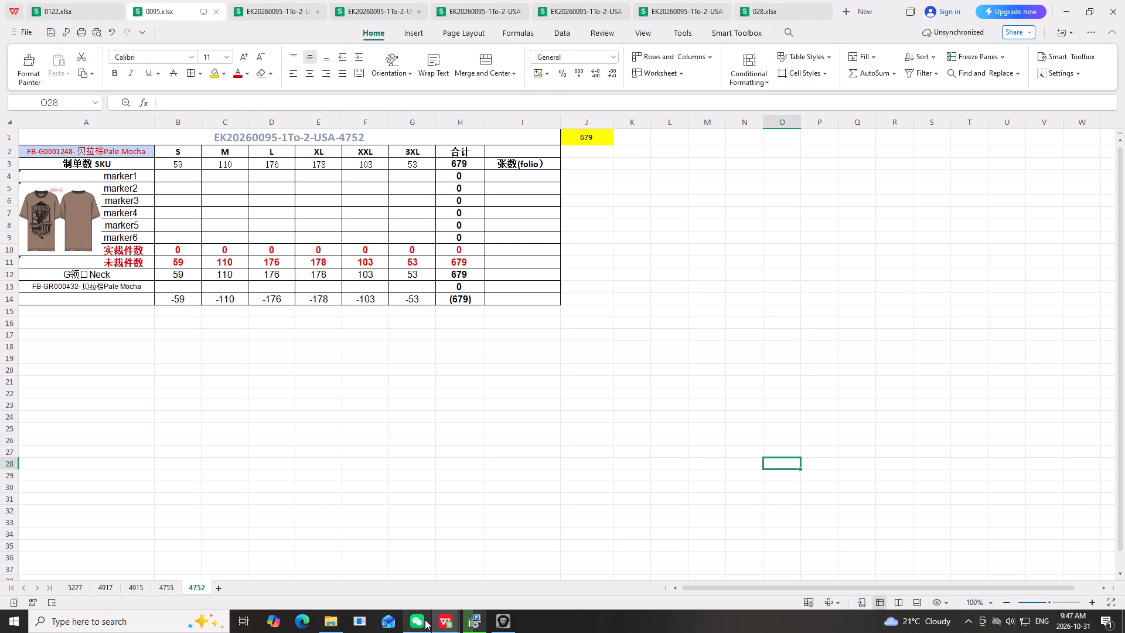
In WeChat, send the 0122.xlsx file from the DATA (D:) drive to the contact who was previously sent 0122.xlsx.
{"action": "left_click", "coordinate": [425, 620]}
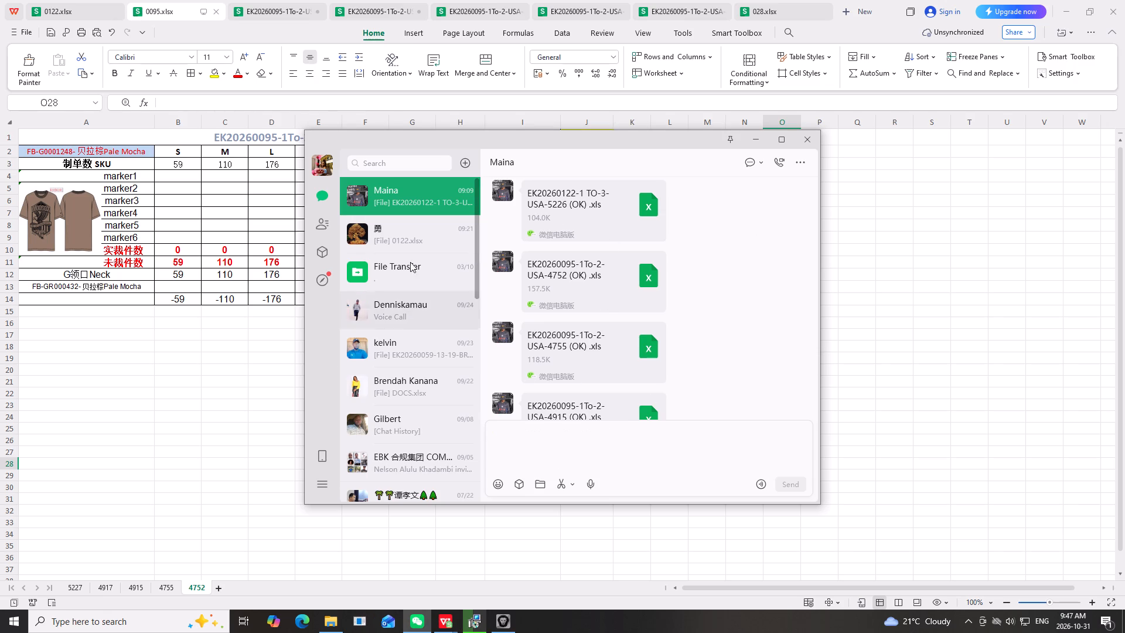
{"action": "left_click", "coordinate": [404, 230]}
{"action": "left_click", "coordinate": [540, 486]}
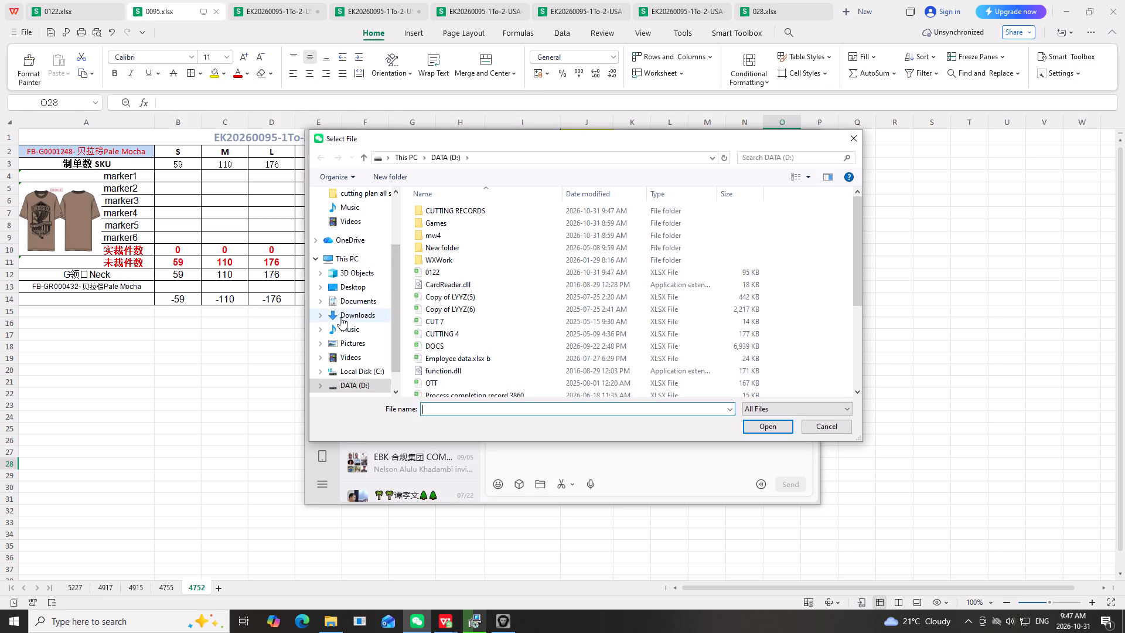
{"action": "scroll", "coordinate": [351, 323], "scroll_direction": "down", "scroll_amount": 2}
{"action": "left_click", "coordinate": [367, 358]}
{"action": "left_click", "coordinate": [453, 273]}
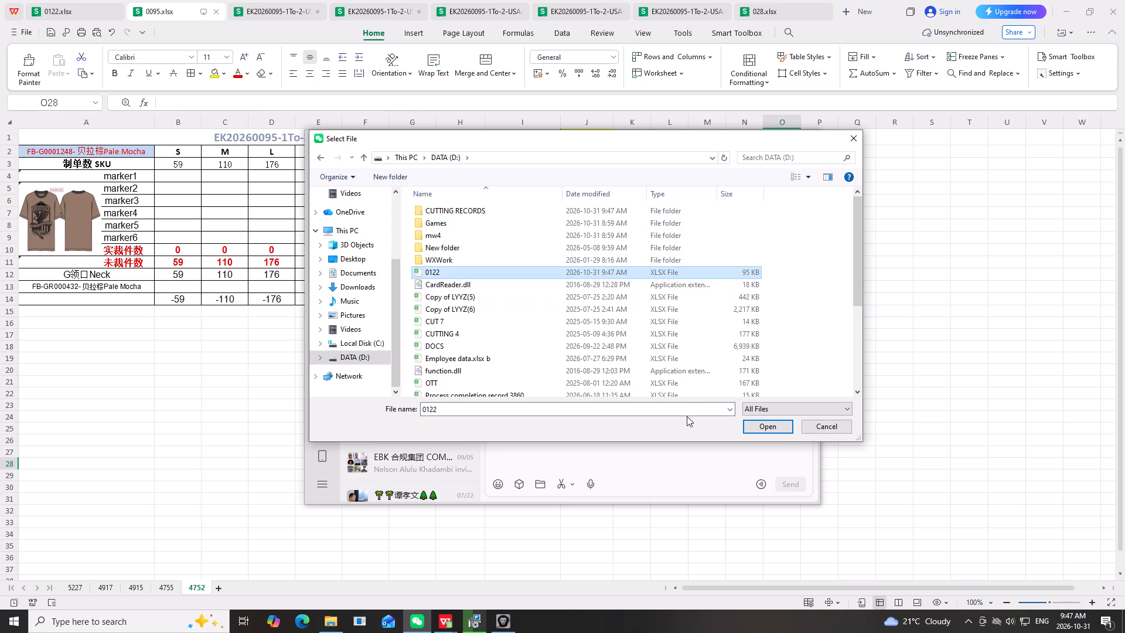
{"action": "left_click", "coordinate": [768, 426]}
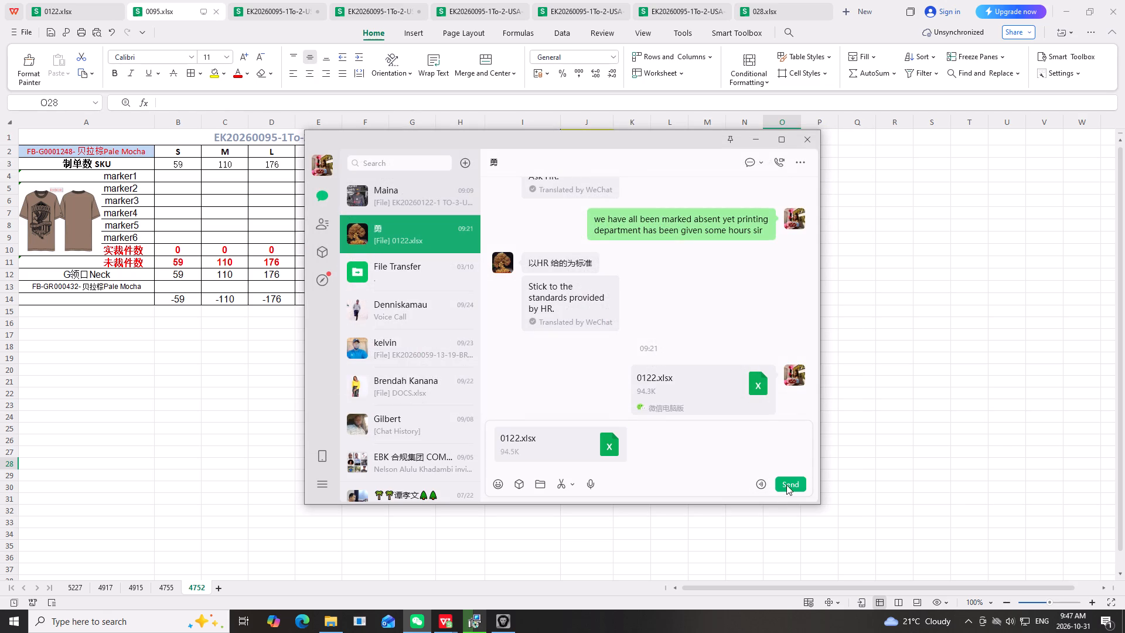
{"action": "left_click", "coordinate": [786, 485]}
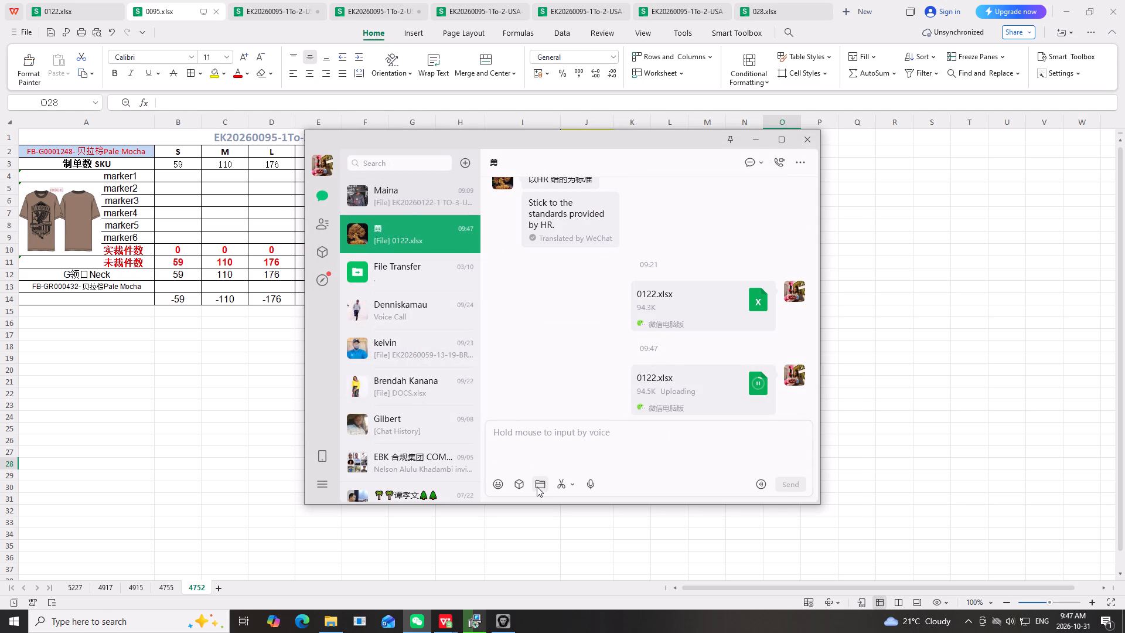
Send the 0095.xlsx file from the CUTTING RECORDS folder on DATA (D:) in the same chat, and minimise WeChat.
{"action": "left_click", "coordinate": [537, 485]}
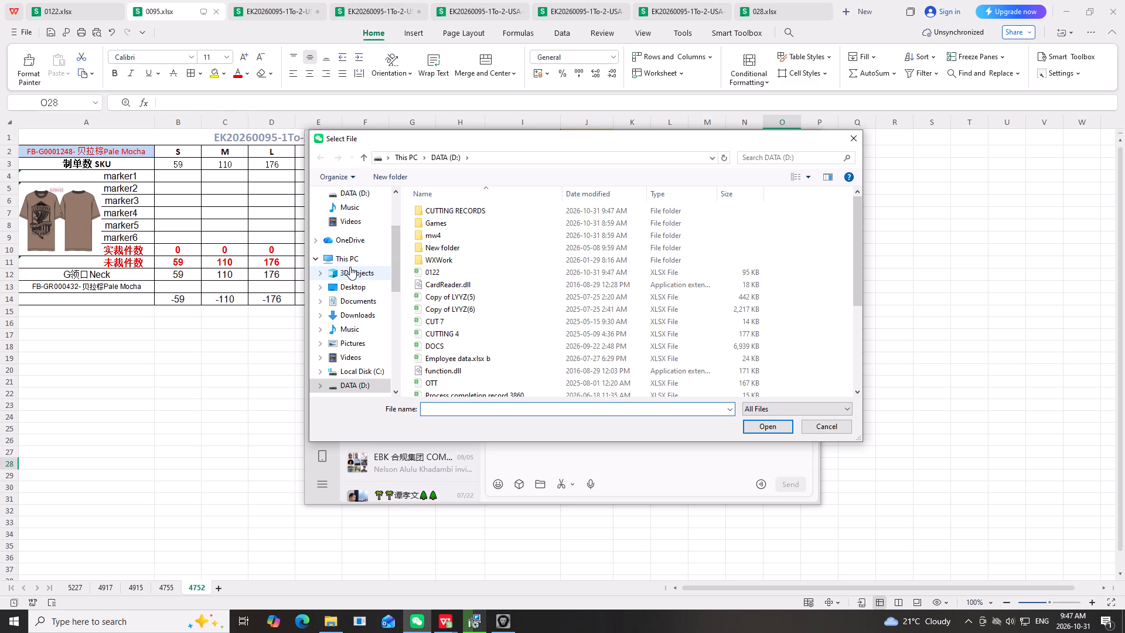
{"action": "left_click", "coordinate": [352, 263]}
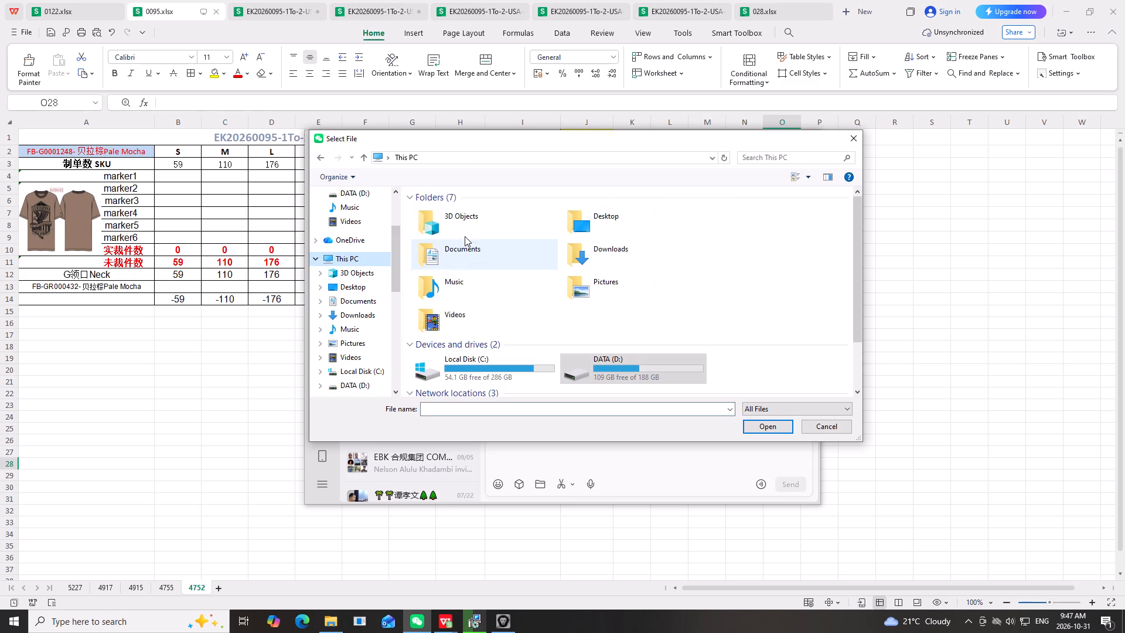
{"action": "scroll", "coordinate": [360, 344], "scroll_direction": "down", "scroll_amount": 2}
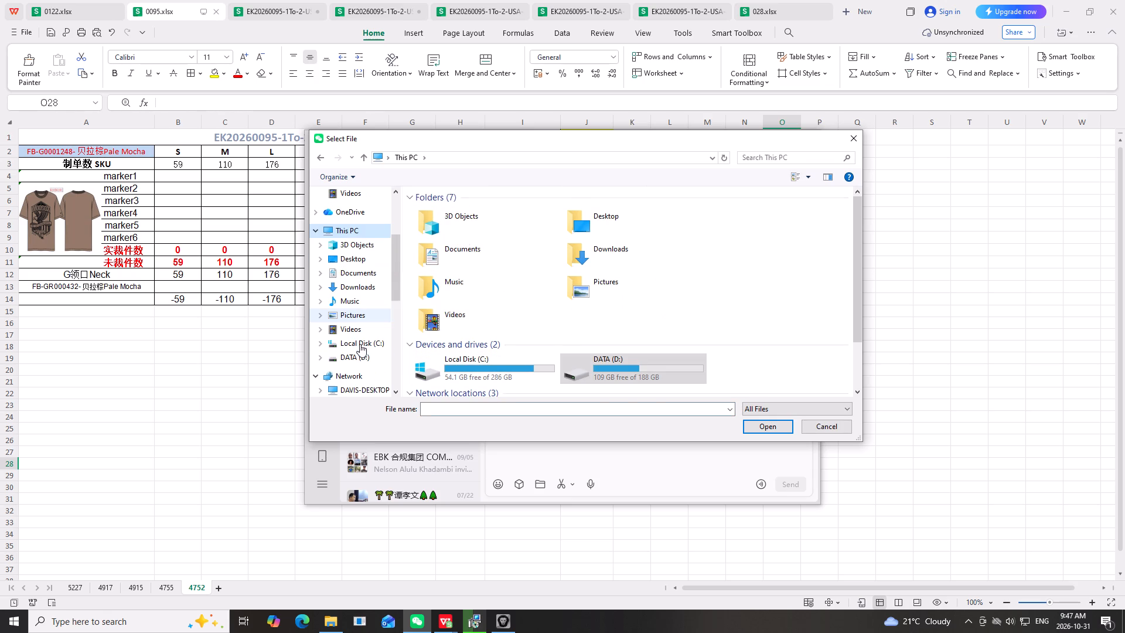
{"action": "left_click", "coordinate": [367, 358]}
{"action": "left_click", "coordinate": [469, 209]}
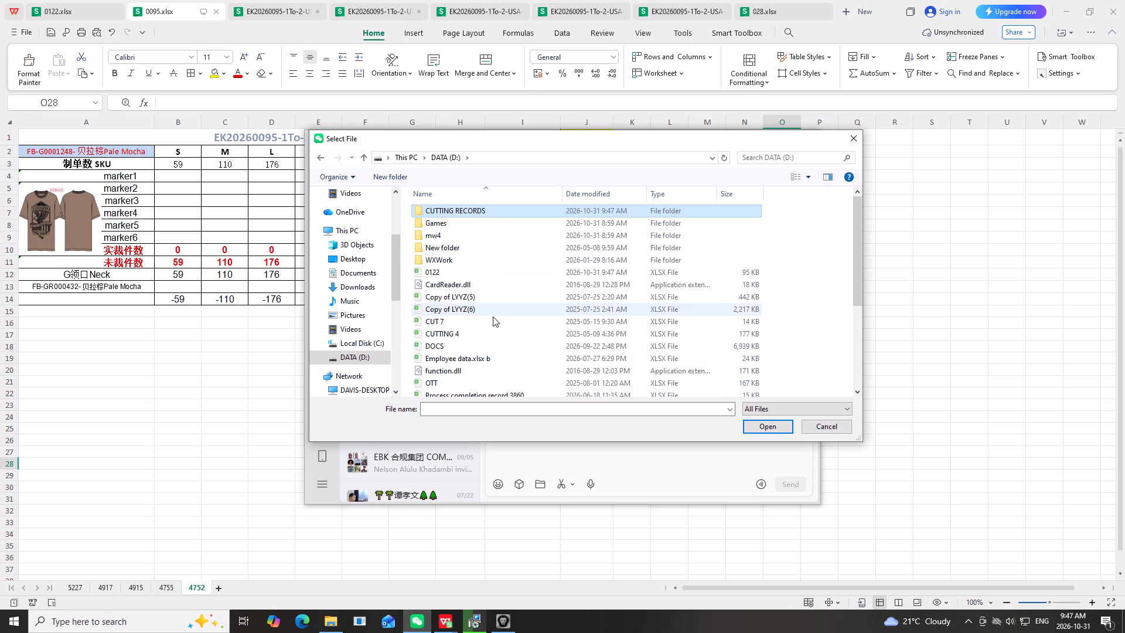
{"action": "scroll", "coordinate": [493, 316], "scroll_direction": "down", "scroll_amount": 7}
{"action": "scroll", "coordinate": [495, 324], "scroll_direction": "up", "scroll_amount": 8}
{"action": "double_click", "coordinate": [485, 208]}
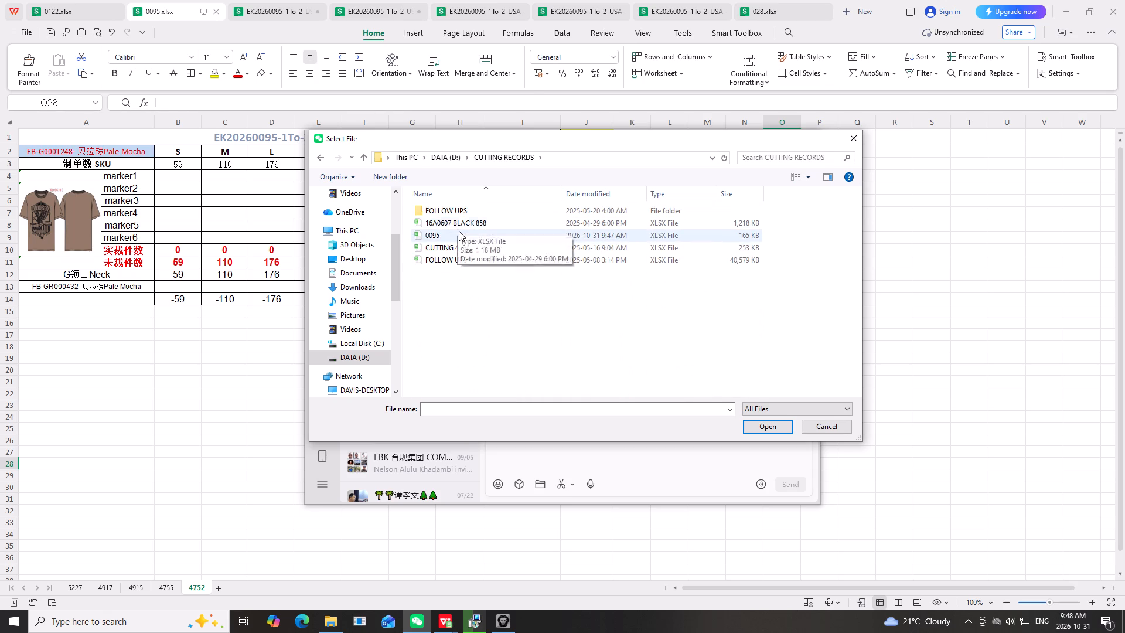
{"action": "left_click", "coordinate": [460, 232]}
{"action": "left_click", "coordinate": [781, 421]}
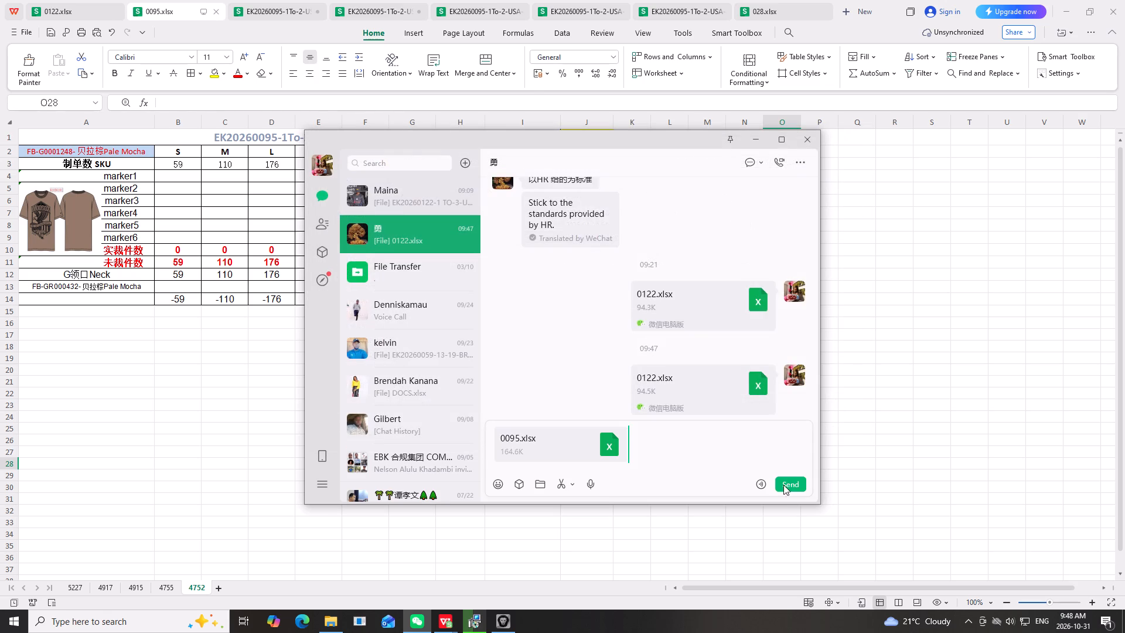
{"action": "left_click", "coordinate": [788, 486]}
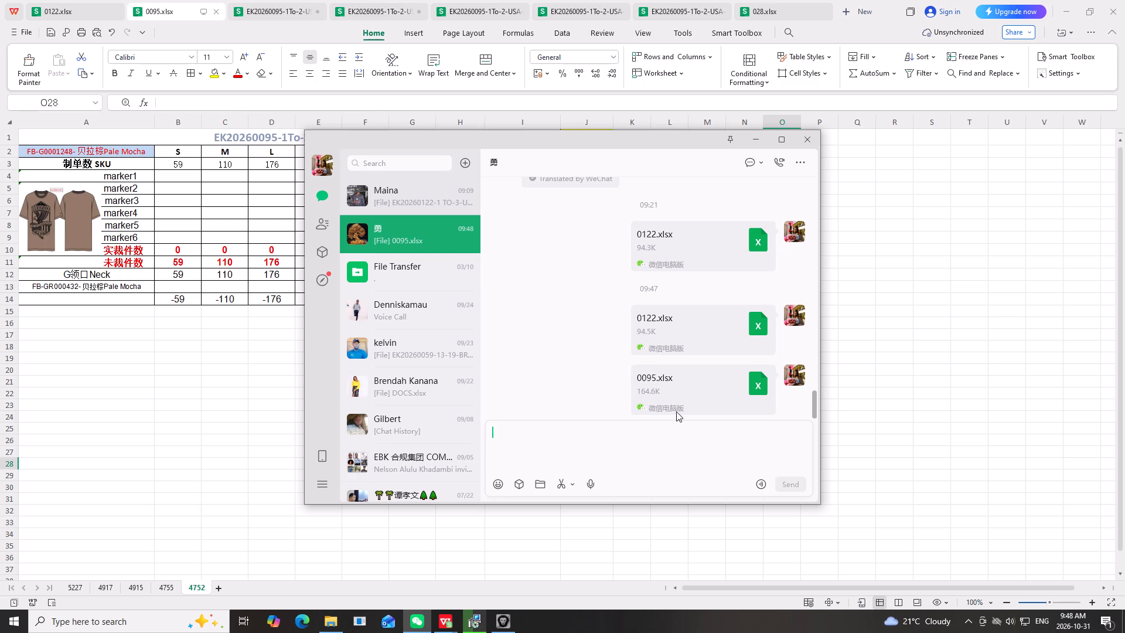
{"action": "scroll", "coordinate": [600, 340], "scroll_direction": "down", "scroll_amount": 3}
{"action": "scroll", "coordinate": [601, 340], "scroll_direction": "up", "scroll_amount": 1}
{"action": "scroll", "coordinate": [601, 340], "scroll_direction": "down", "scroll_amount": 3}
{"action": "left_click", "coordinate": [755, 139]}
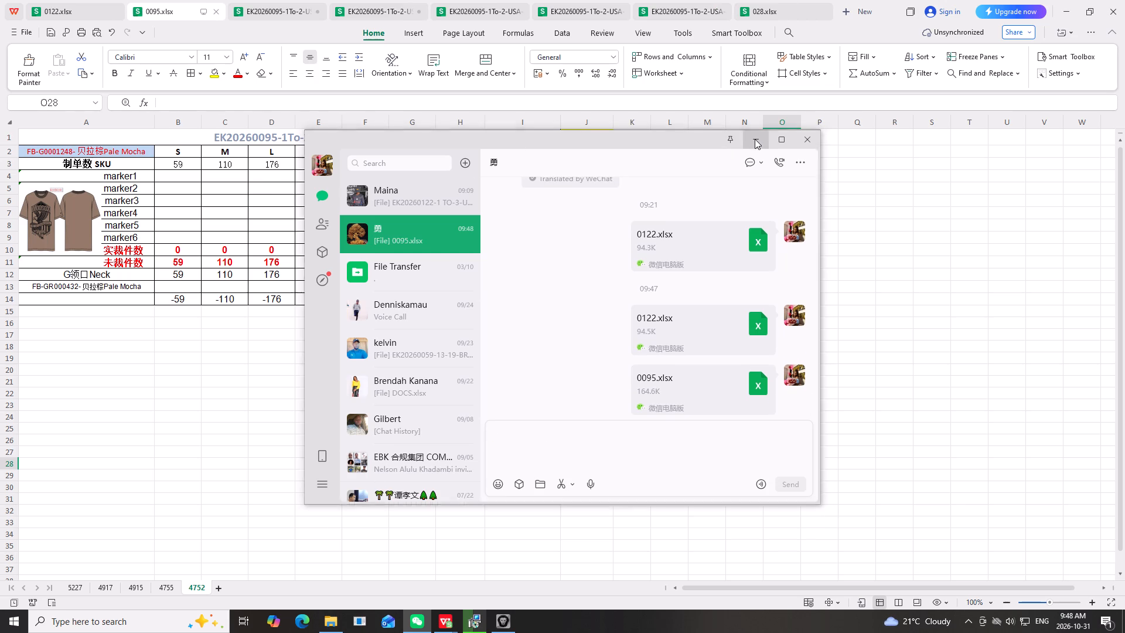
Save the 0095.xlsx workbook once more.
{"action": "left_click", "coordinate": [671, 298]}
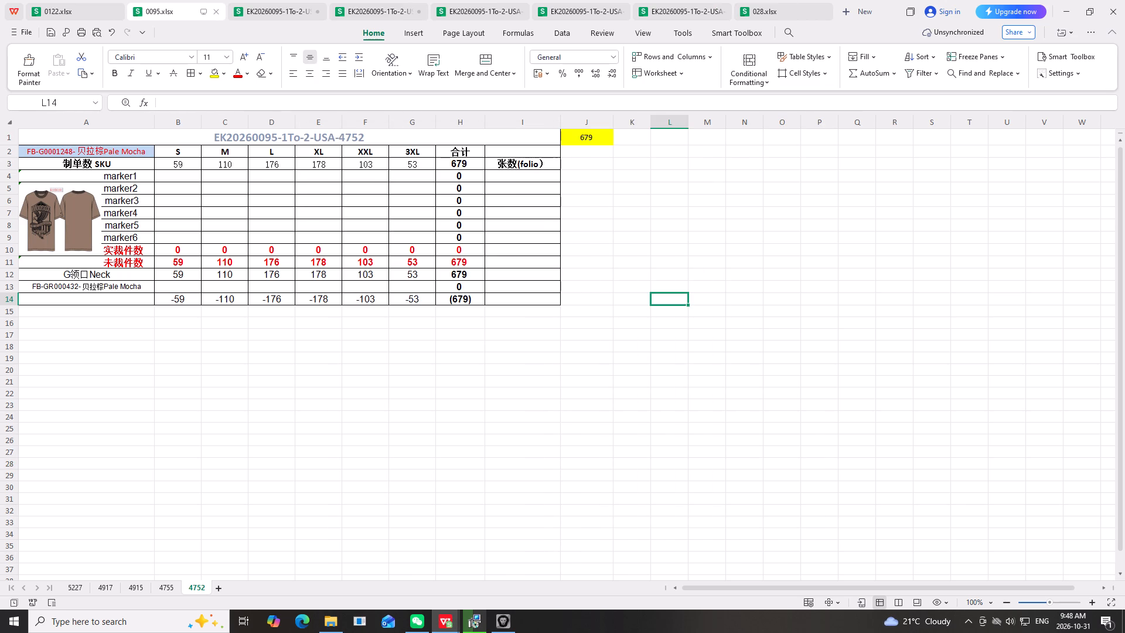
{"action": "left_click_drag", "start_coordinate": [717, 220], "coordinate": [723, 220]}
{"action": "triple_click", "coordinate": [49, 30]}
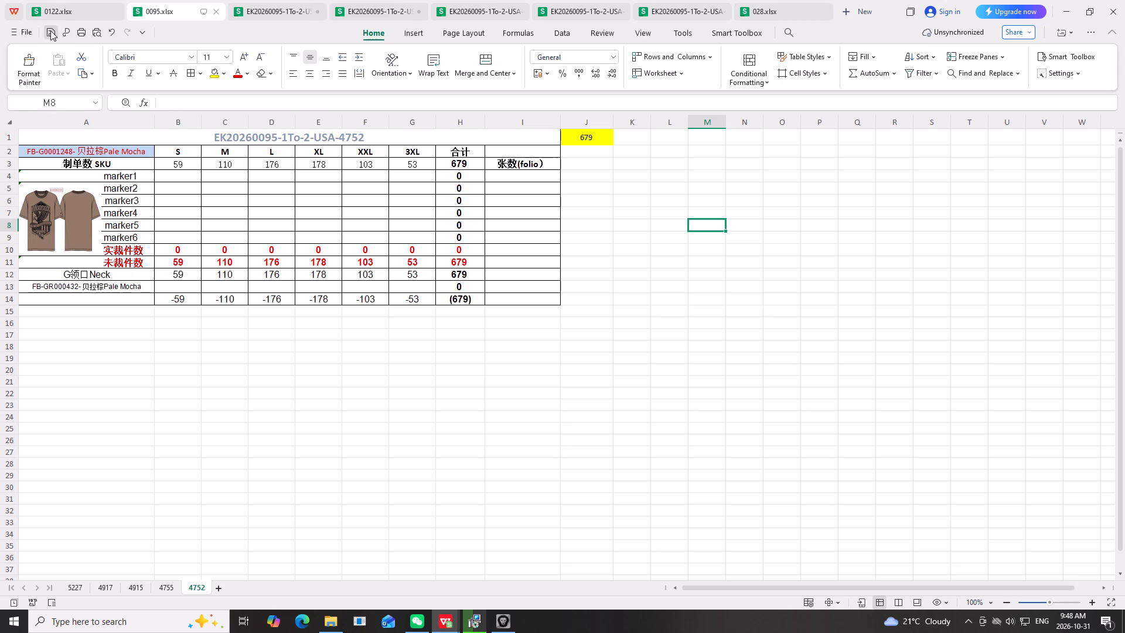
{"action": "left_click", "coordinate": [49, 30]}
{"action": "left_click", "coordinate": [49, 30]}
{"action": "left_click", "coordinate": [49, 30]}
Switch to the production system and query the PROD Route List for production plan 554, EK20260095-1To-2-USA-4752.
{"action": "left_click", "coordinate": [500, 619]}
{"action": "left_click", "coordinate": [703, 352]}
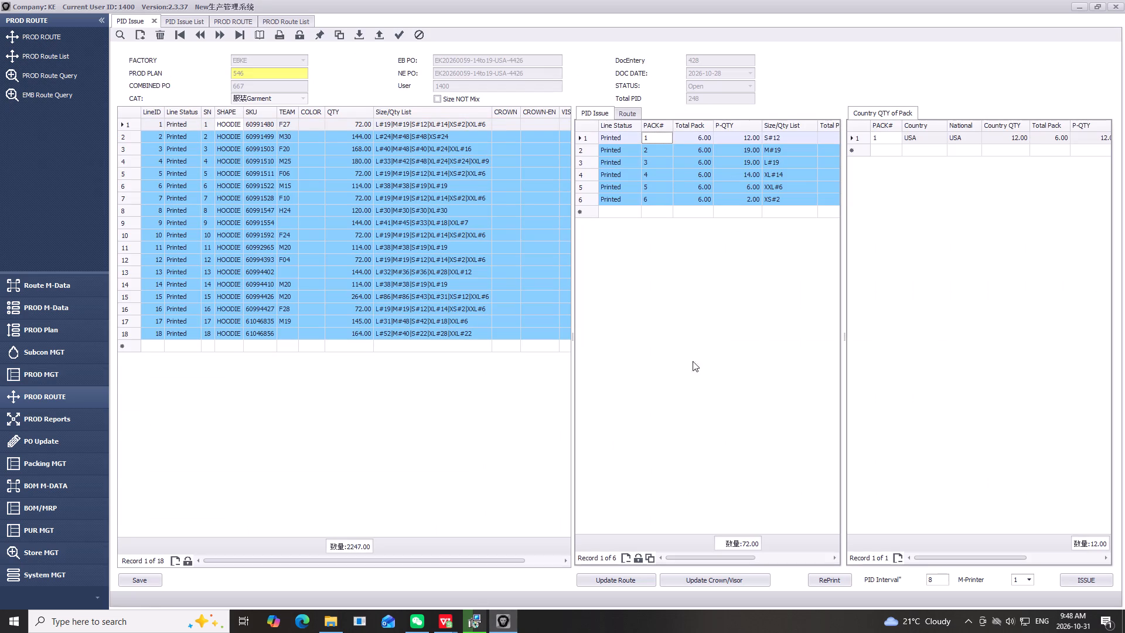
{"action": "left_click", "coordinate": [295, 22]}
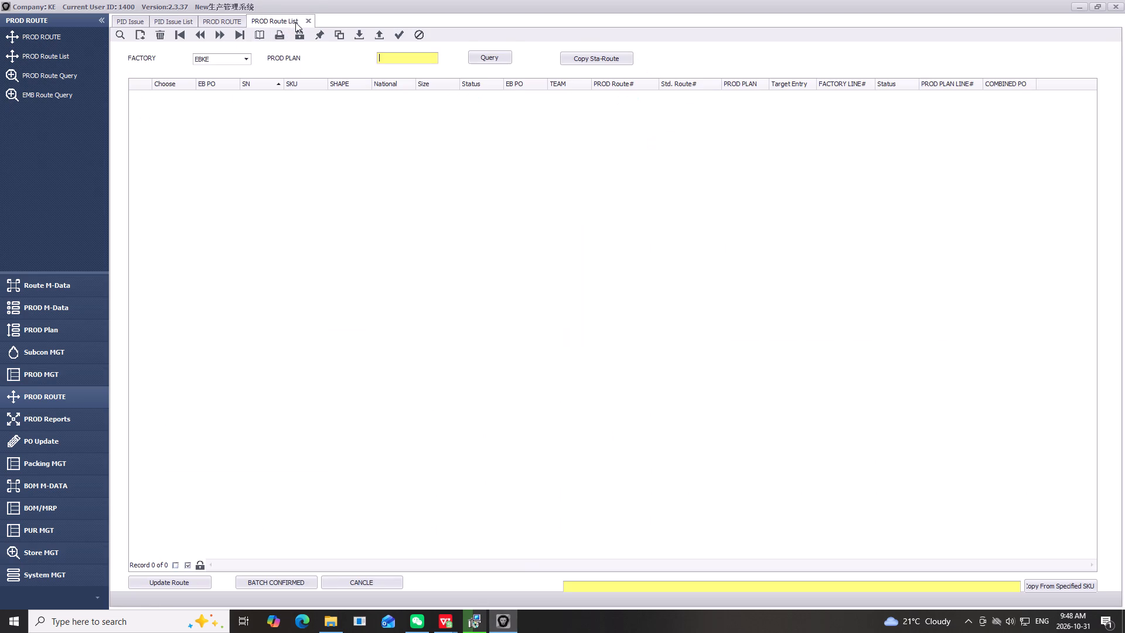
{"action": "key", "text": "Tab"}
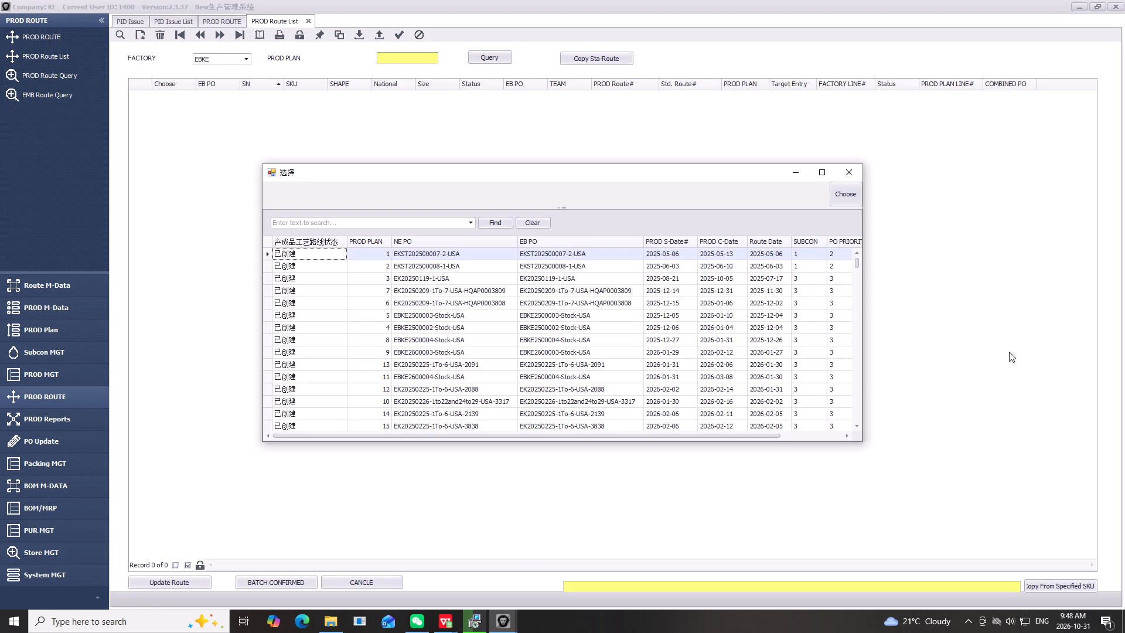
{"action": "left_click_drag", "start_coordinate": [856, 262], "coordinate": [836, 447]}
{"action": "scroll", "coordinate": [503, 375], "scroll_direction": "up", "scroll_amount": 1}
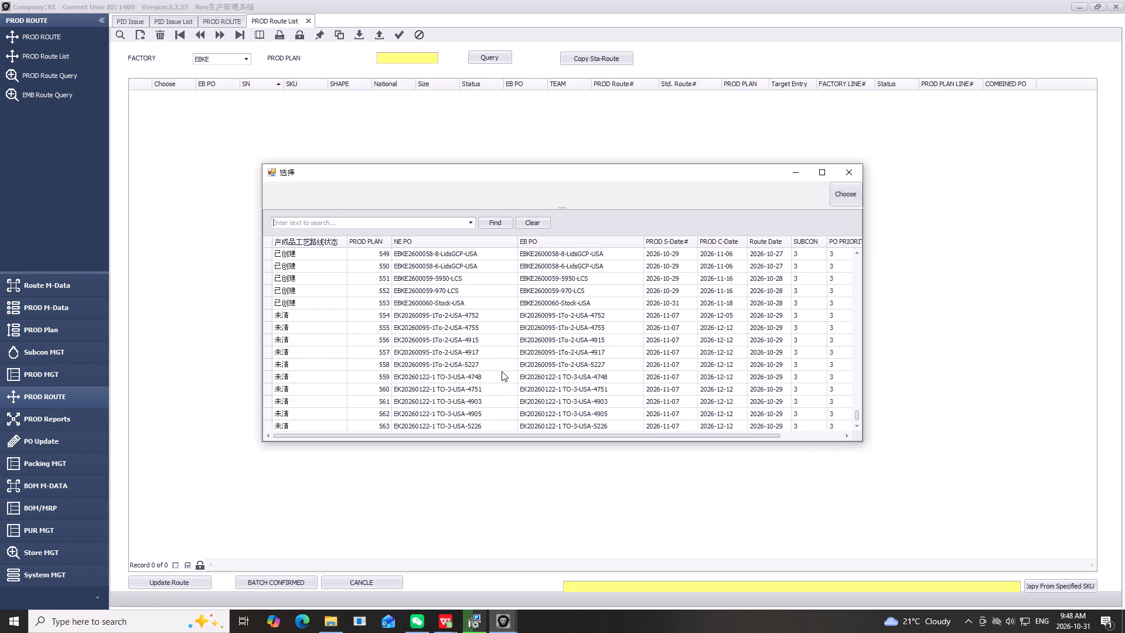
{"action": "scroll", "coordinate": [502, 372], "scroll_direction": "down", "scroll_amount": 6}
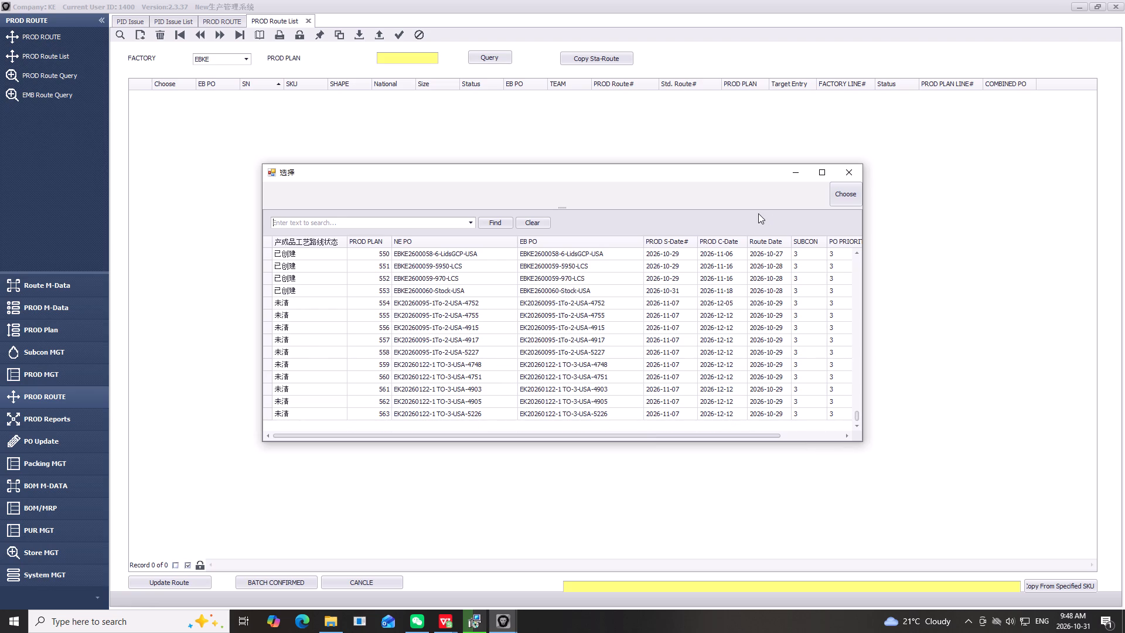
{"action": "scroll", "coordinate": [472, 289], "scroll_direction": "up", "scroll_amount": 2}
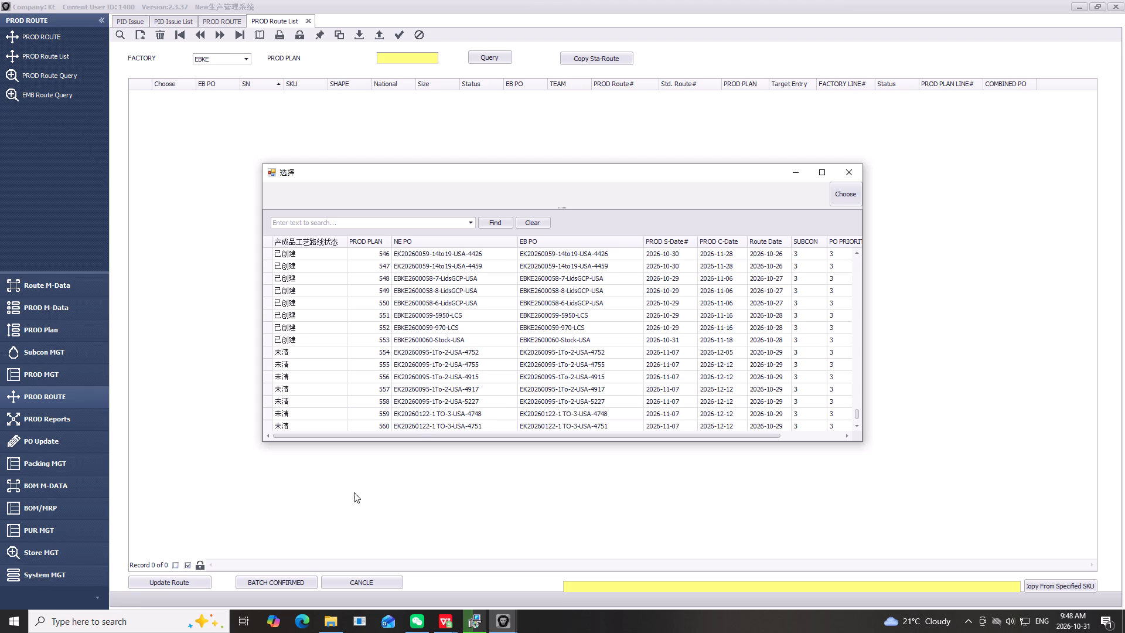
{"action": "scroll", "coordinate": [421, 454], "scroll_direction": "down", "scroll_amount": 3}
{"action": "scroll", "coordinate": [476, 379], "scroll_direction": "down", "scroll_amount": 7}
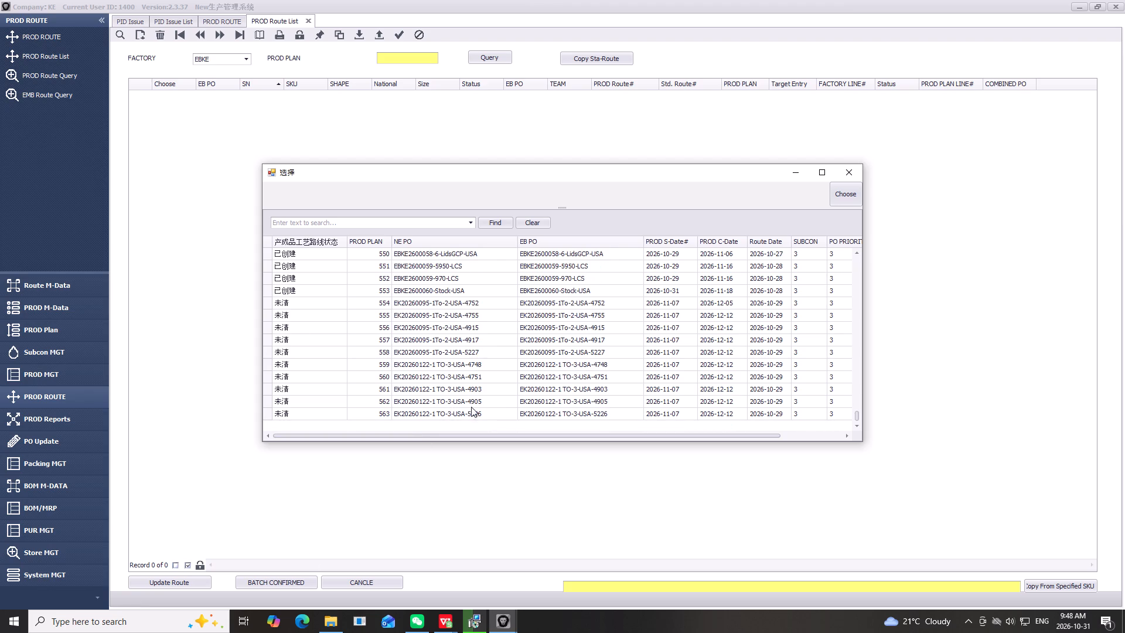
{"action": "left_click", "coordinate": [456, 301]}
{"action": "left_click", "coordinate": [845, 194]}
{"action": "left_click", "coordinate": [487, 59]}
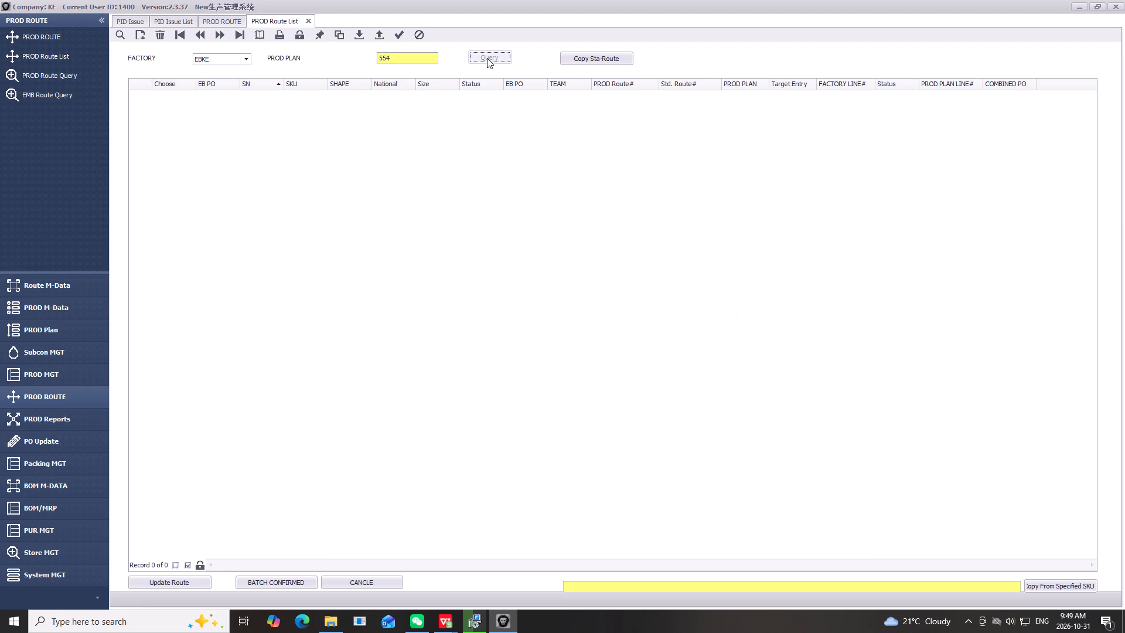
Mark all four route lines of production plan 554 as chosen.
{"action": "left_click", "coordinate": [189, 564]}
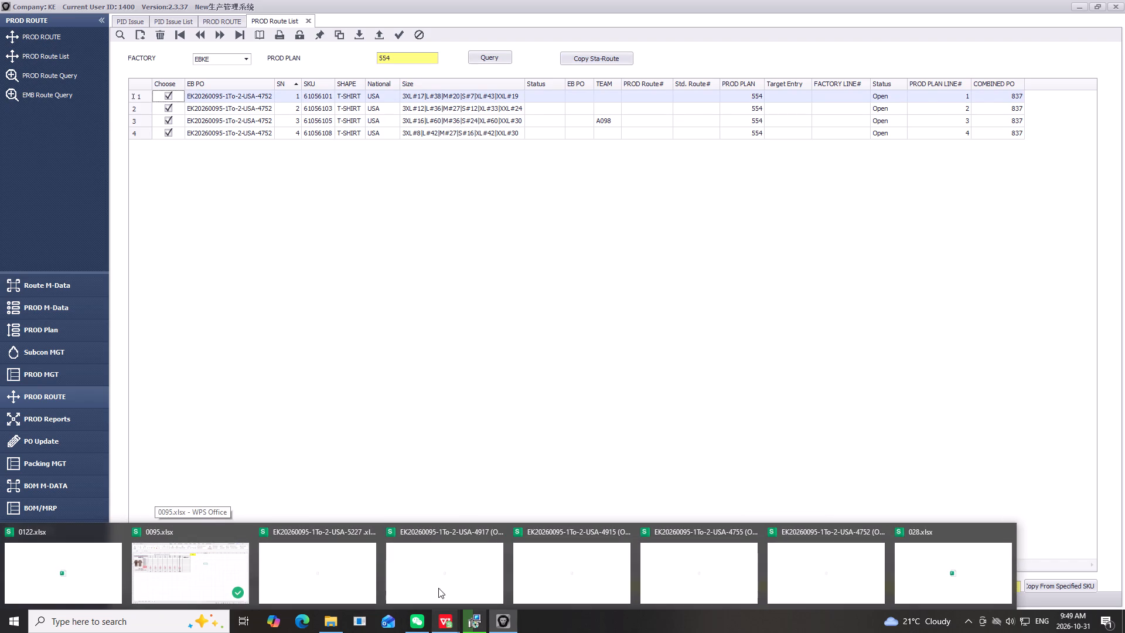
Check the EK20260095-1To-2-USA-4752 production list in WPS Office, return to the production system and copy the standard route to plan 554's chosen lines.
{"action": "left_click", "coordinate": [818, 563]}
{"action": "scroll", "coordinate": [510, 443], "scroll_direction": "up", "scroll_amount": 5}
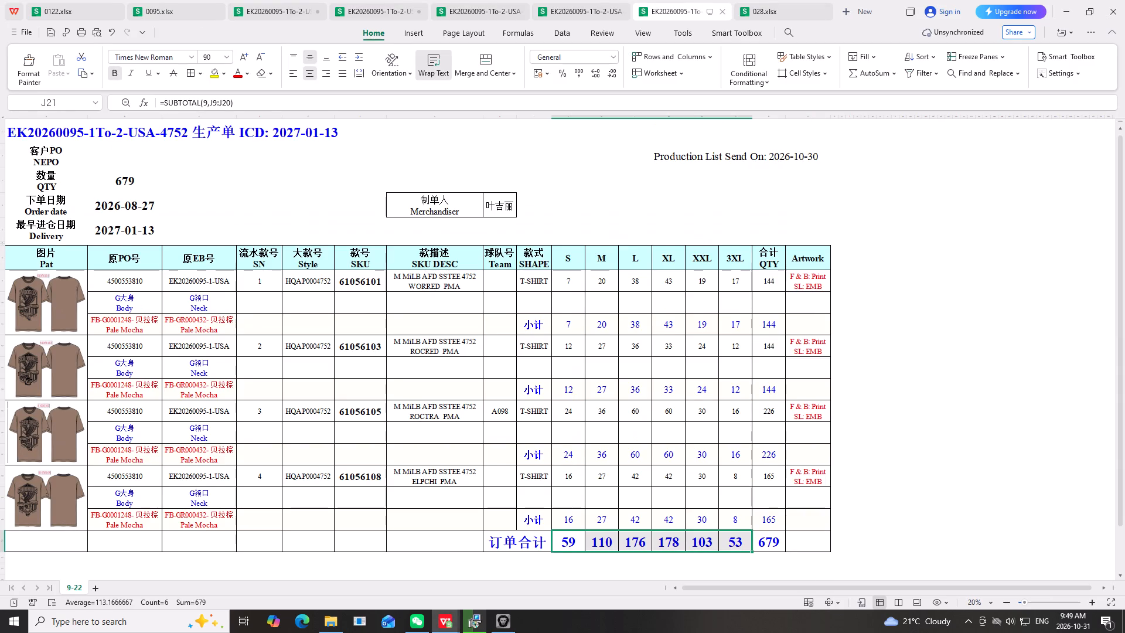
{"action": "scroll", "coordinate": [735, 377], "scroll_direction": "up", "scroll_amount": 9}
{"action": "scroll", "coordinate": [537, 390], "scroll_direction": "up", "scroll_amount": 1}
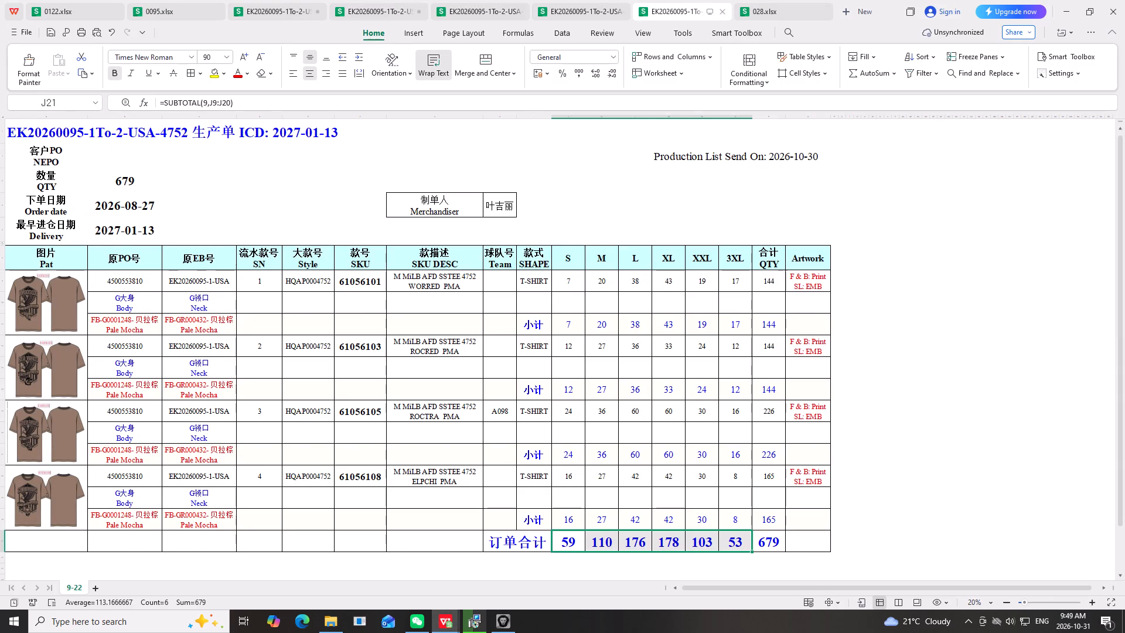
{"action": "left_click", "coordinate": [506, 622]}
{"action": "scroll", "coordinate": [318, 338], "scroll_direction": "up", "scroll_amount": 3}
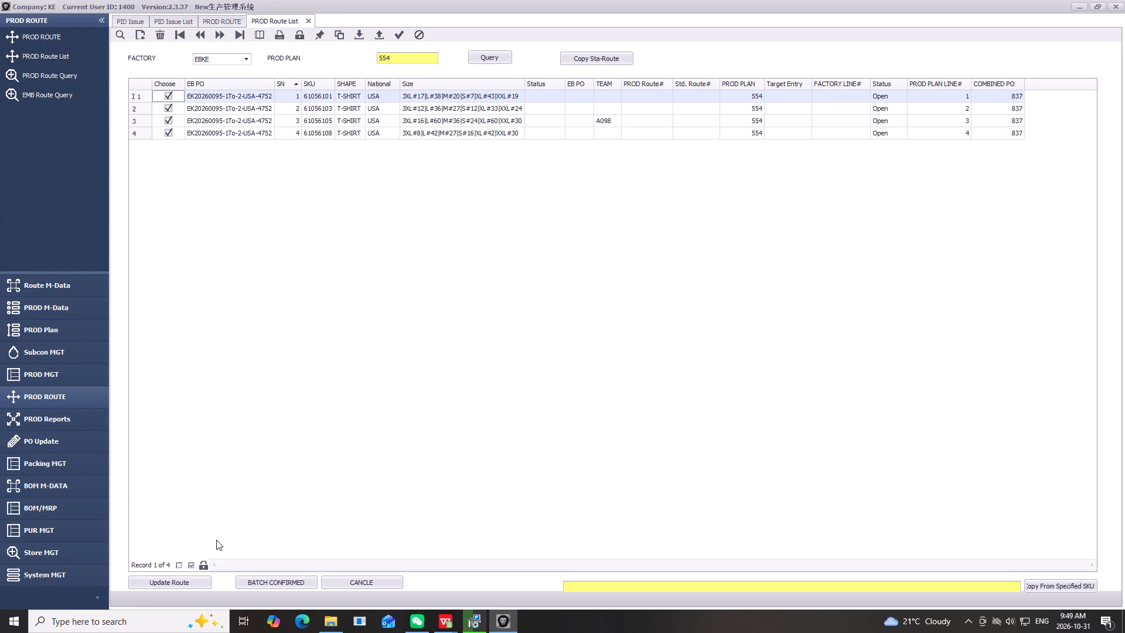
{"action": "left_click", "coordinate": [594, 57]}
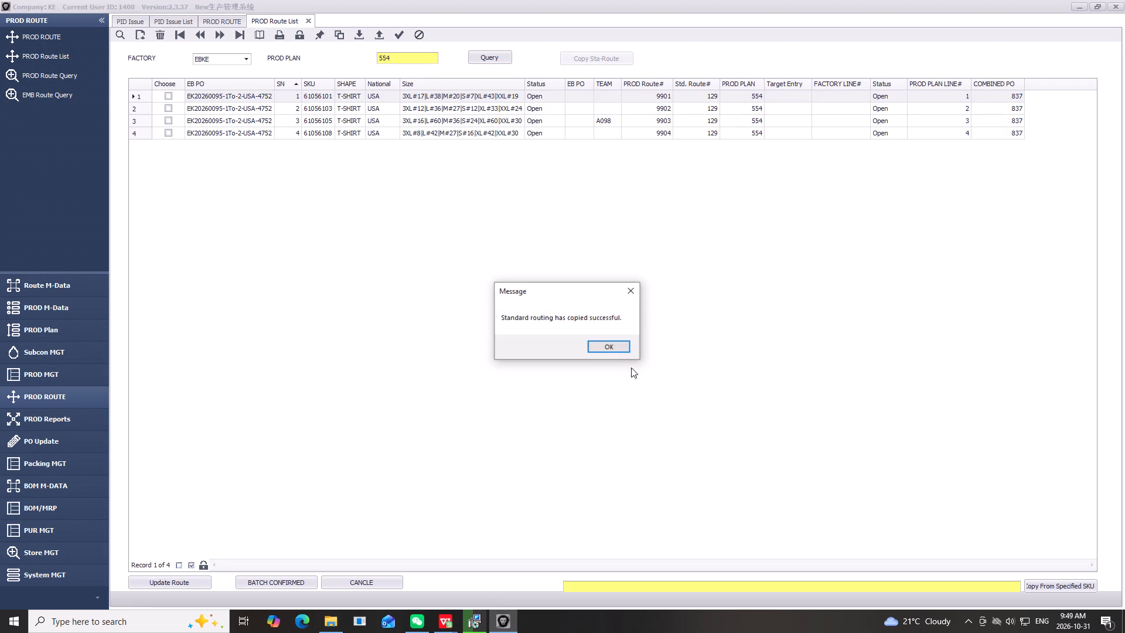
{"action": "left_click", "coordinate": [624, 343]}
Choose all four route lines of plan 554, save their T-SHIRT route in Update Route with its processes as listed, and close it.
{"action": "left_click", "coordinate": [191, 563]}
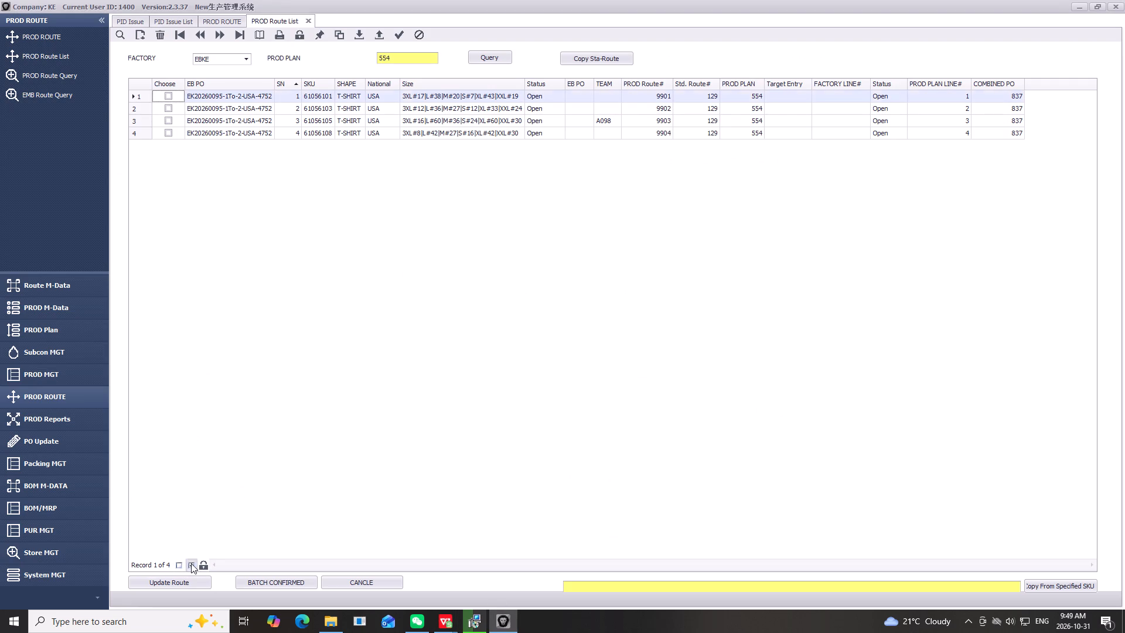
{"action": "left_click", "coordinate": [186, 578]}
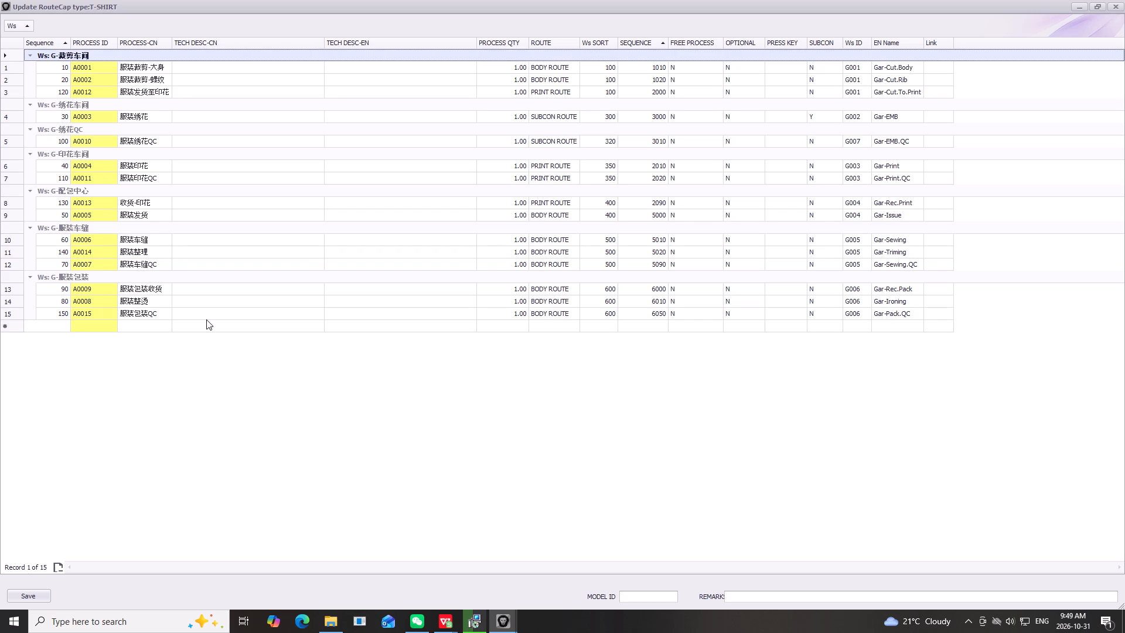
{"action": "left_click", "coordinate": [23, 597]}
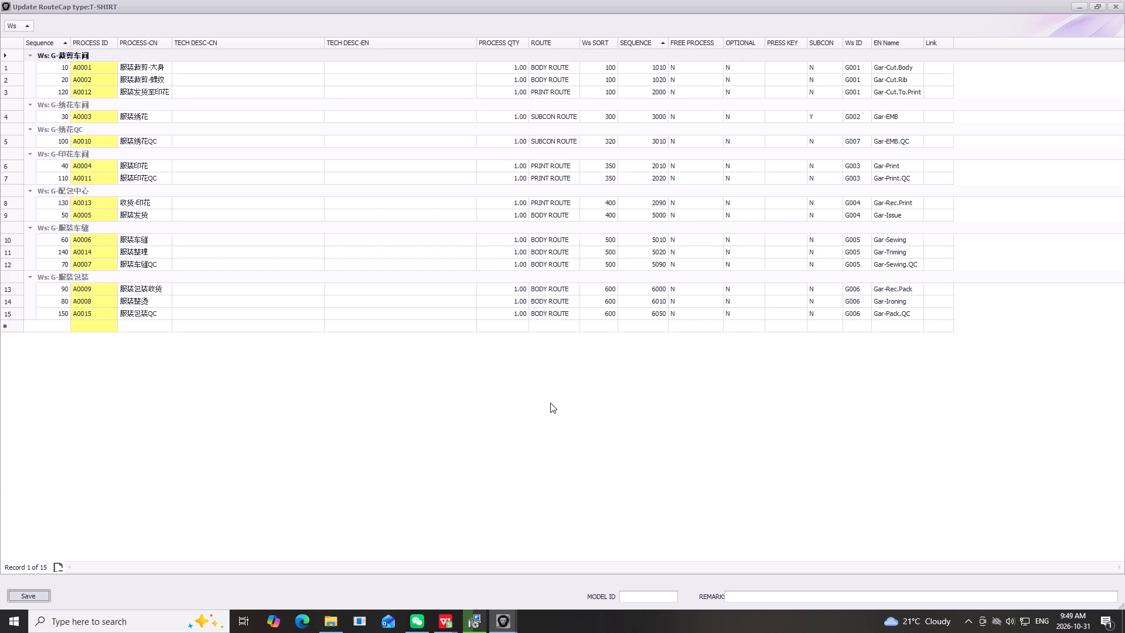
{"action": "left_click", "coordinate": [581, 348]}
{"action": "left_click", "coordinate": [1115, 4]}
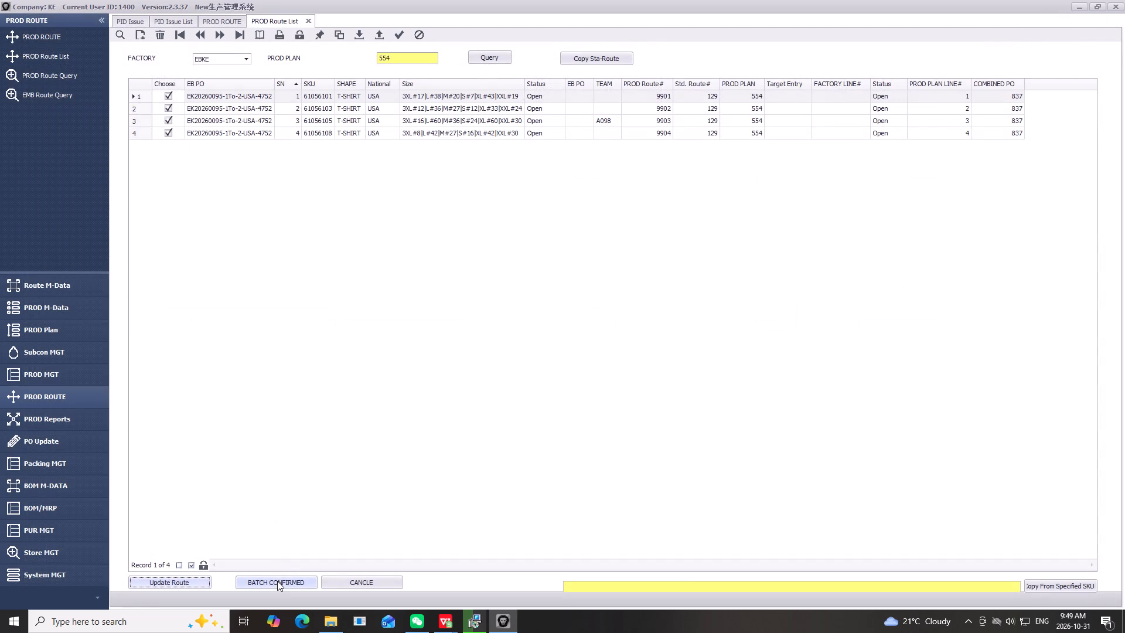
Batch-confirm the production routes of the four chosen lines of plan 554.
{"action": "left_click_drag", "start_coordinate": [277, 581], "coordinate": [283, 580]}
{"action": "left_click", "coordinate": [562, 346]}
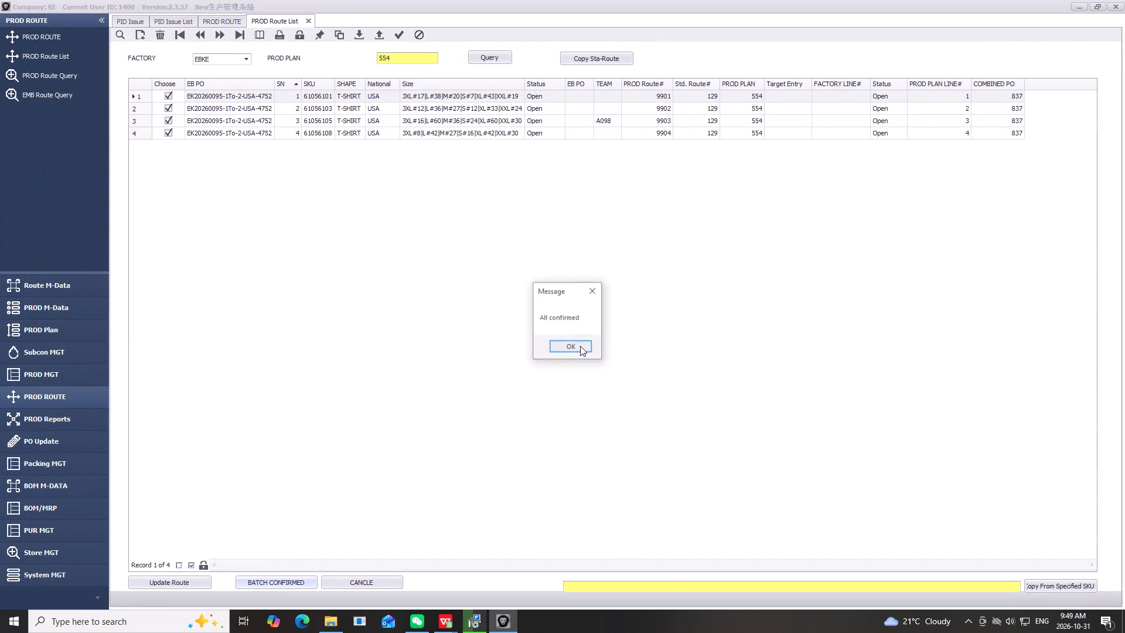
{"action": "left_click", "coordinate": [581, 345]}
Start a new PID Issue document and load production plan 554 into it by searching the plan list for 4752.
{"action": "left_click", "coordinate": [127, 20]}
{"action": "left_click", "coordinate": [145, 36]}
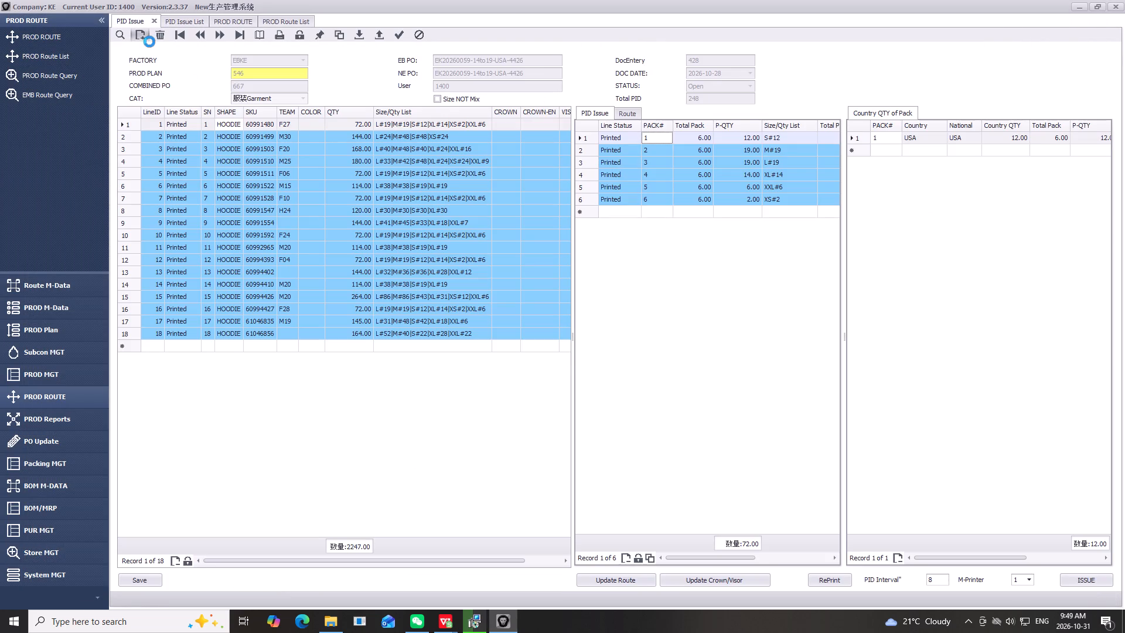
{"action": "left_click", "coordinate": [597, 348]}
{"action": "left_click", "coordinate": [273, 71]}
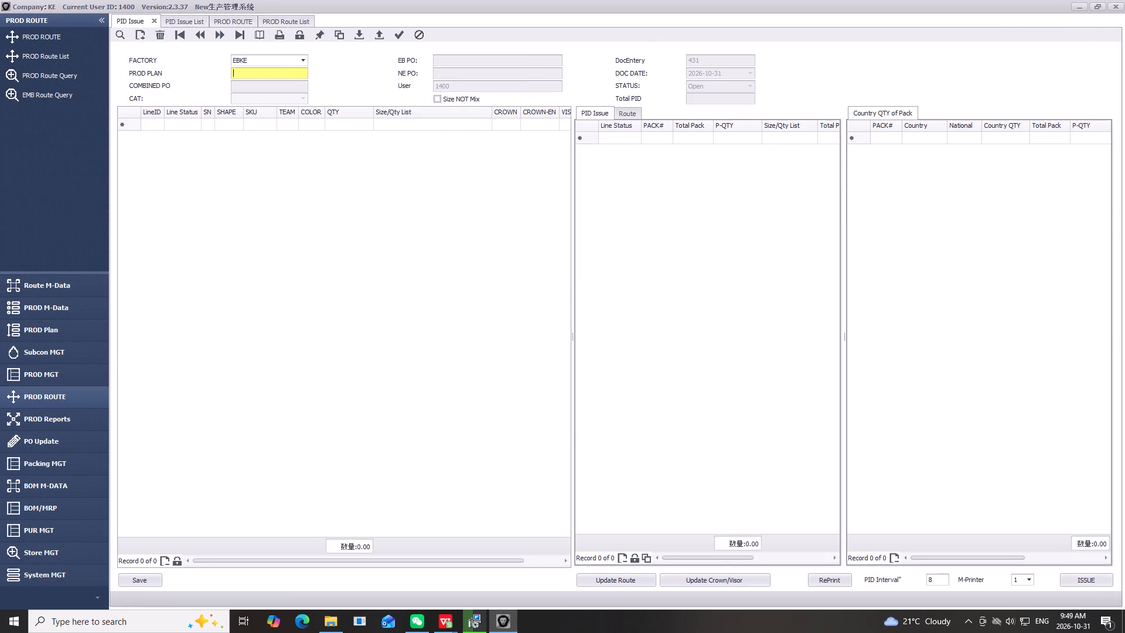
{"action": "key", "text": "Tab"}
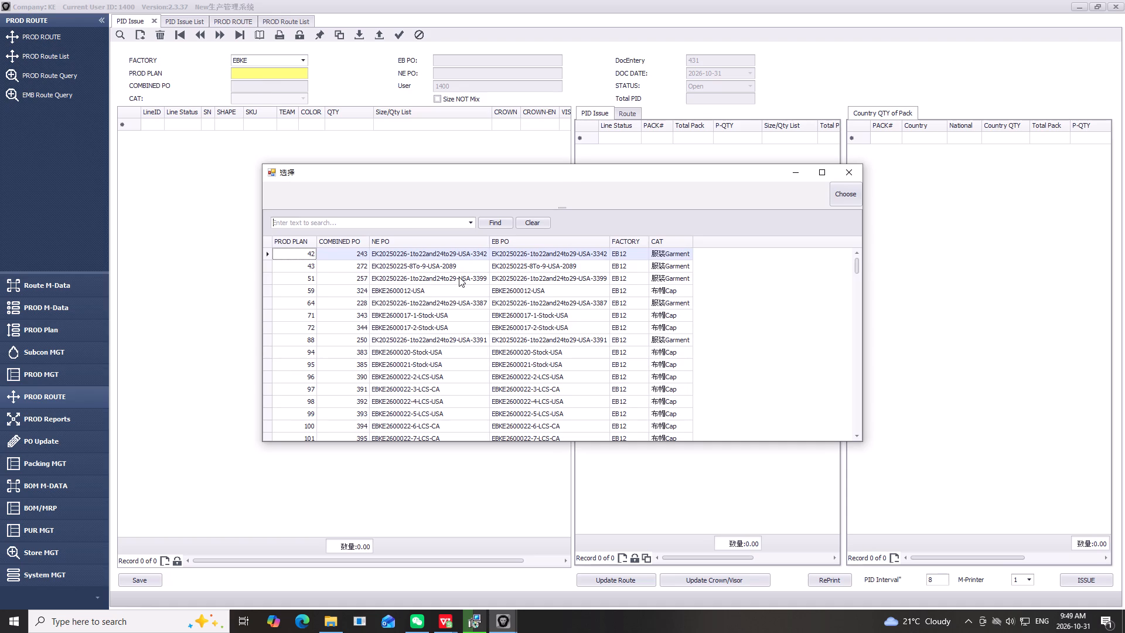
{"action": "type", "text": "4752"}
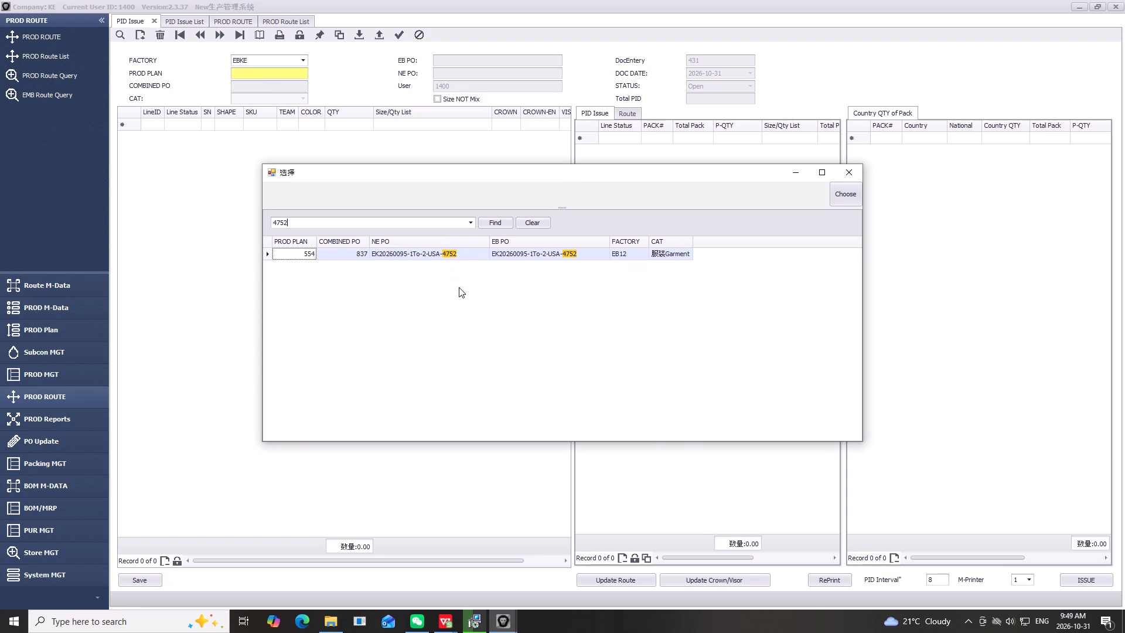
{"action": "left_click", "coordinate": [447, 251]}
{"action": "left_click", "coordinate": [854, 198]}
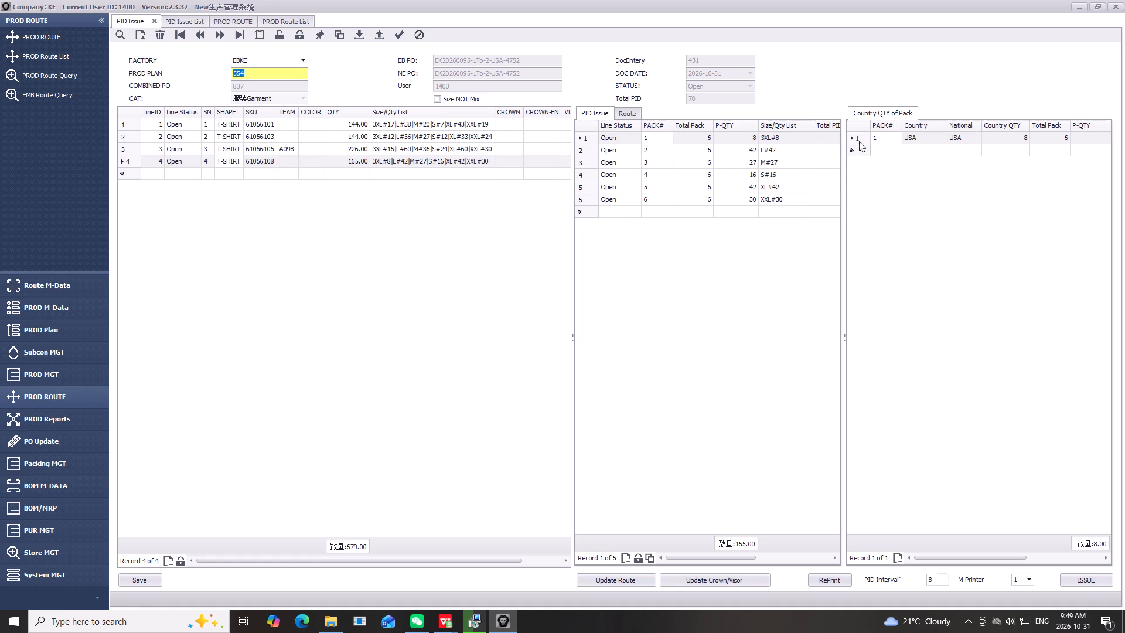
Widen the PID Issue pack list to show the PID columns, set PID Interval to 1, and save the document.
{"action": "left_click_drag", "start_coordinate": [844, 125], "coordinate": [1028, 171]}
{"action": "left_click", "coordinate": [419, 239]}
{"action": "left_click_drag", "start_coordinate": [942, 581], "coordinate": [892, 587]}
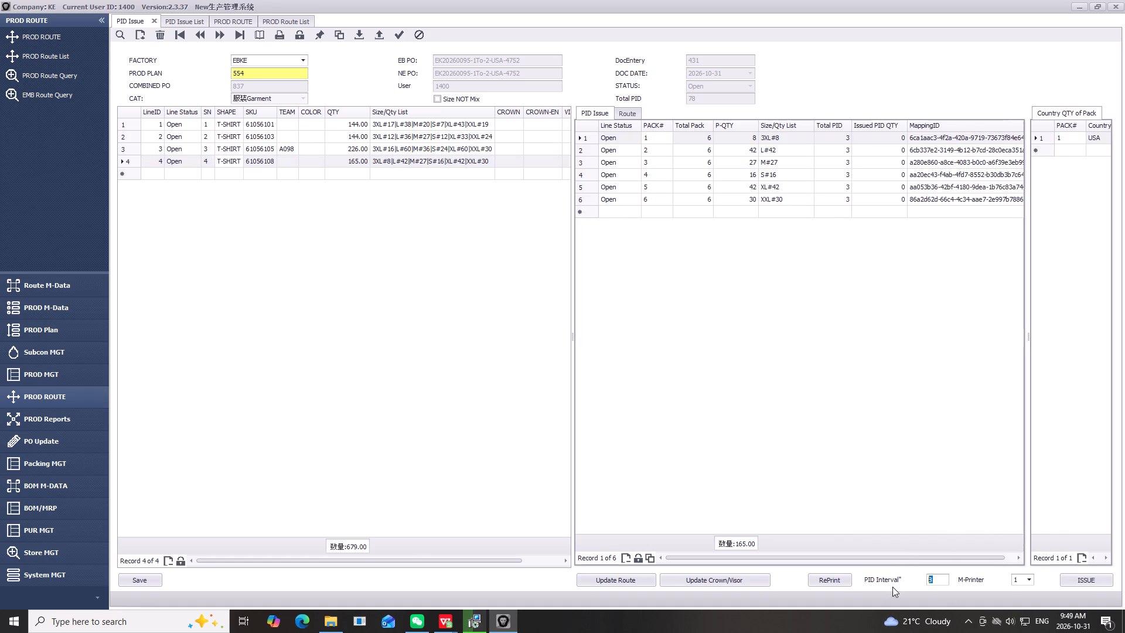
{"action": "left_click_drag", "start_coordinate": [892, 587], "coordinate": [894, 586]}
{"action": "key", "text": "1"}
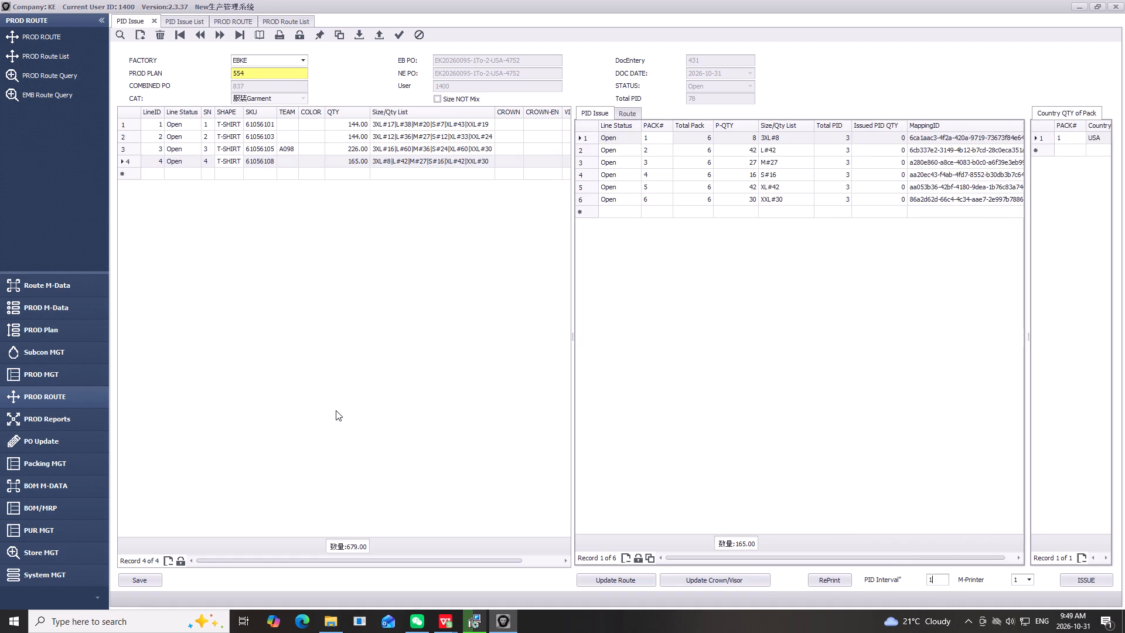
{"action": "left_click", "coordinate": [335, 411]}
{"action": "left_click", "coordinate": [145, 581]}
{"action": "left_click", "coordinate": [559, 348]}
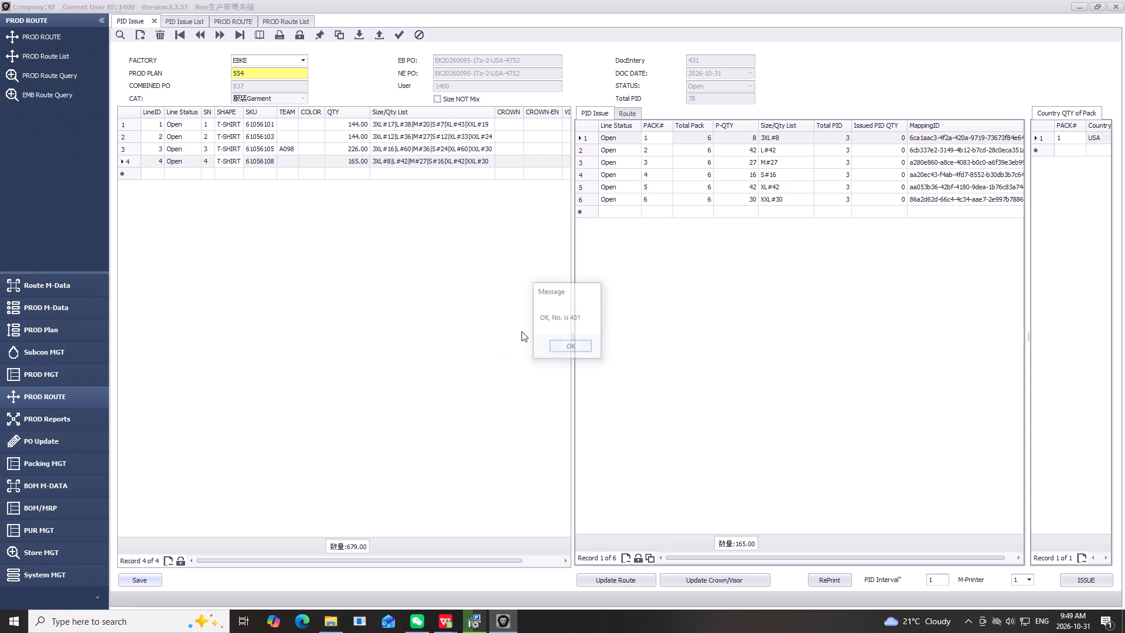
Load the last PID Issue record, the saved document for plan 554.
{"action": "left_click", "coordinate": [236, 36]}
{"action": "scroll", "coordinate": [410, 279], "scroll_direction": "up", "scroll_amount": 1}
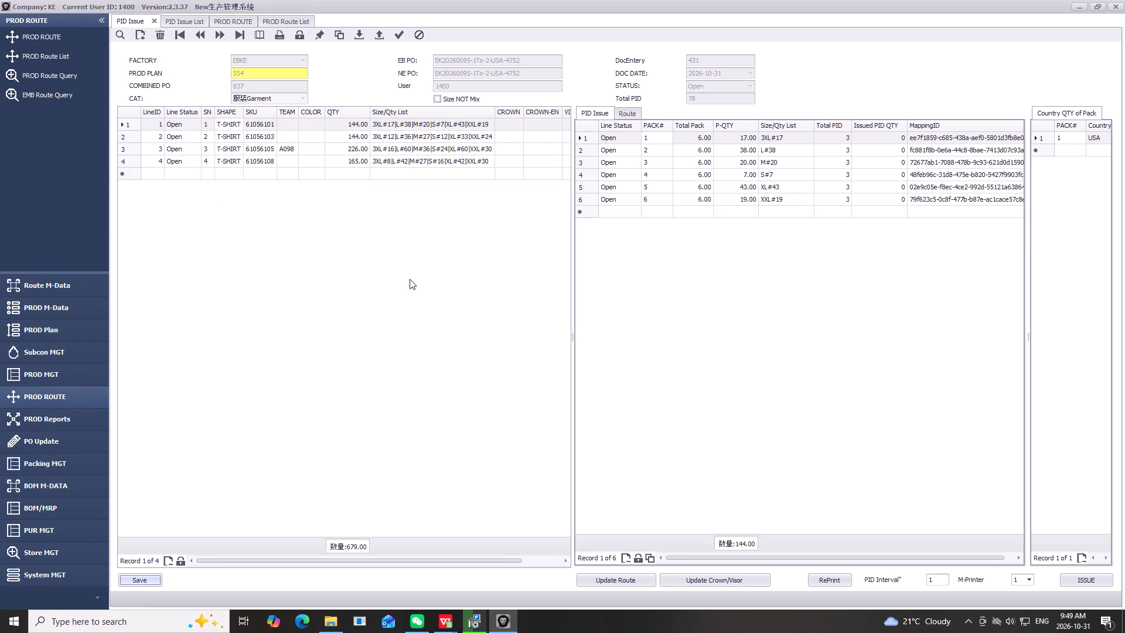
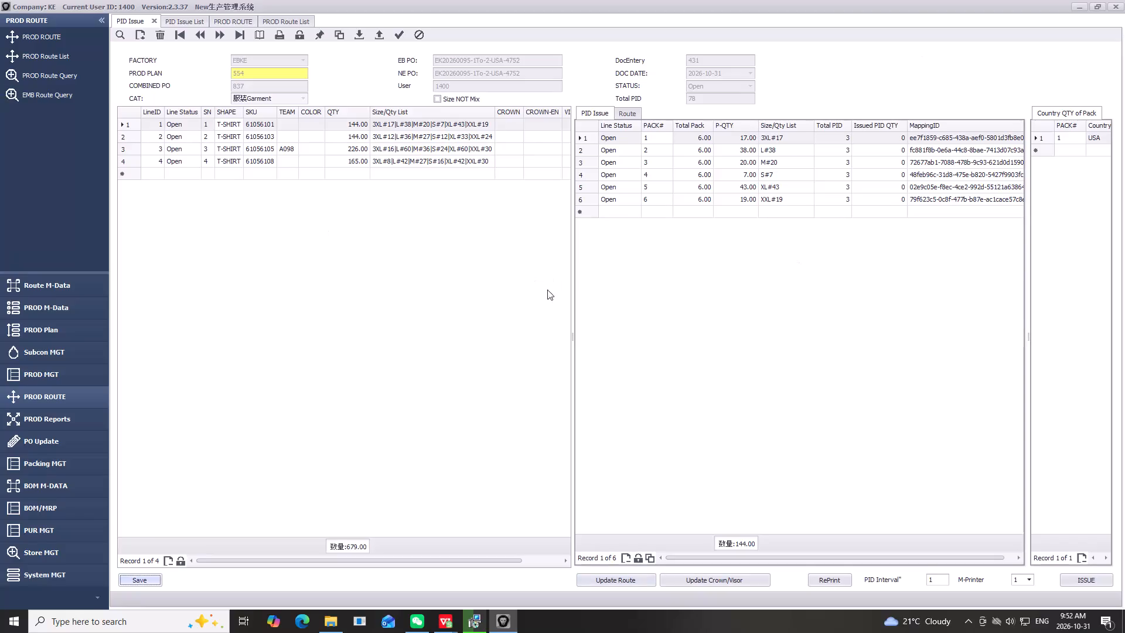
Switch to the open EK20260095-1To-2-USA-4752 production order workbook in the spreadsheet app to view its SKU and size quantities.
{"action": "left_click", "coordinate": [448, 617]}
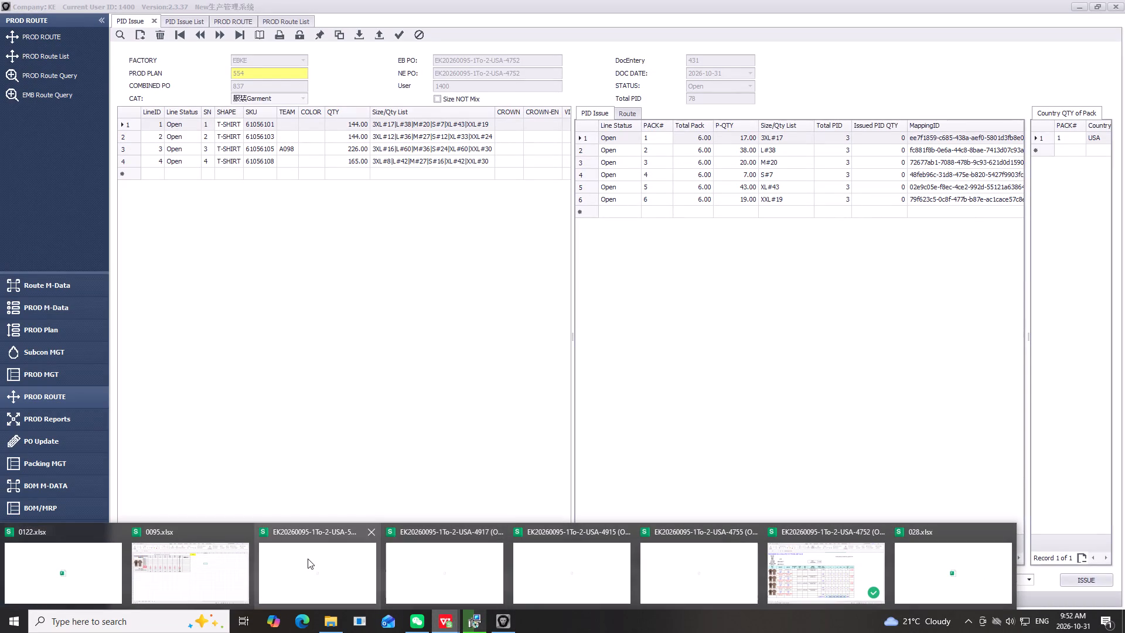
{"action": "left_click", "coordinate": [843, 575]}
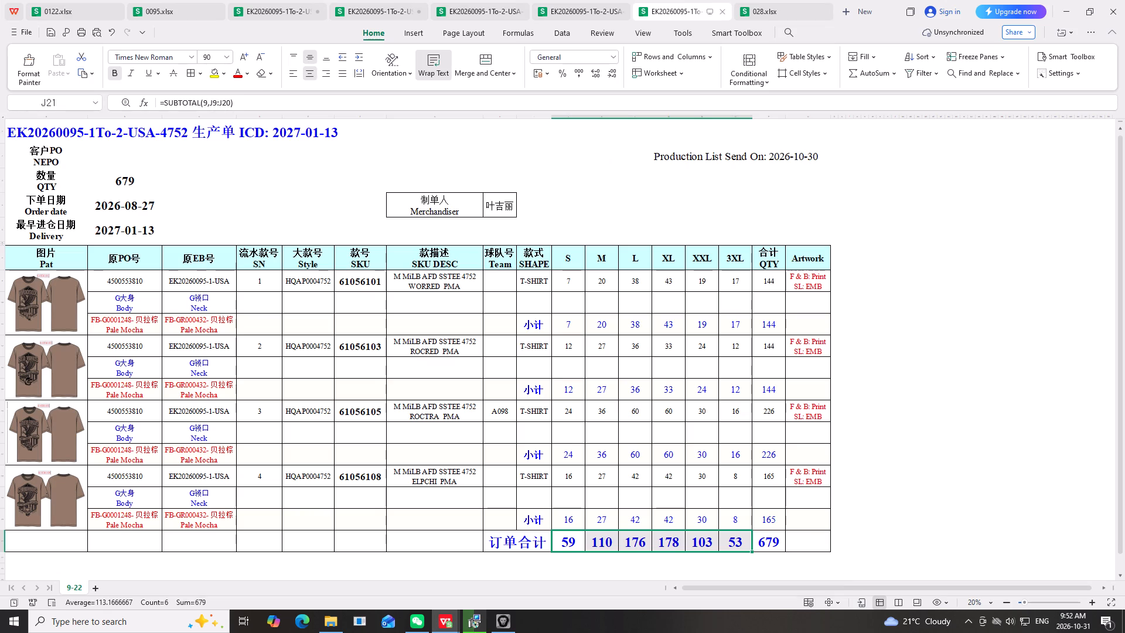